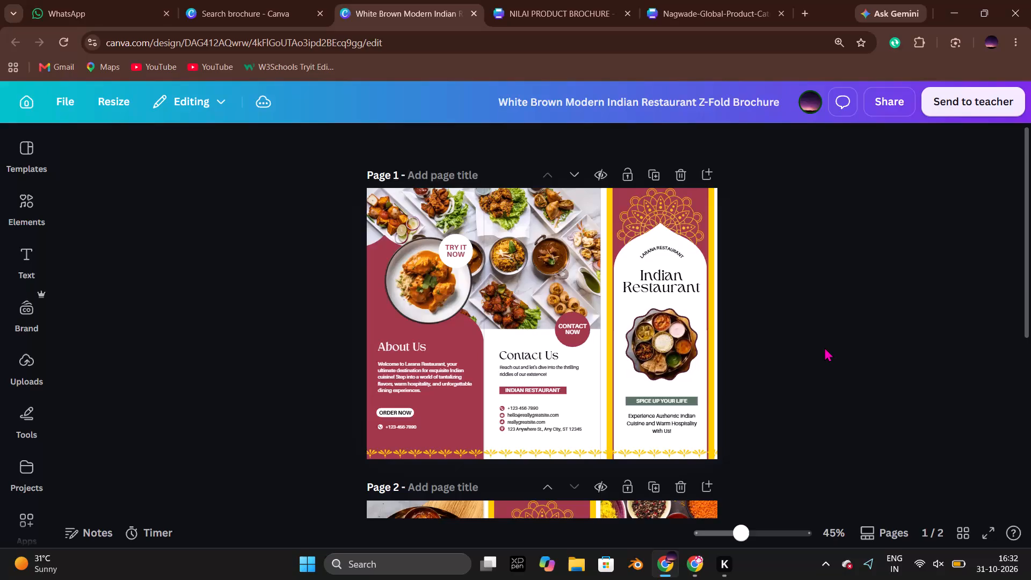
Look over the open Indian restaurant template, the Nagwade catalog and the NILAI PRODUCT BROCHURE designs.
left_click(824, 346)
scroll(784, 306, "up", 4)
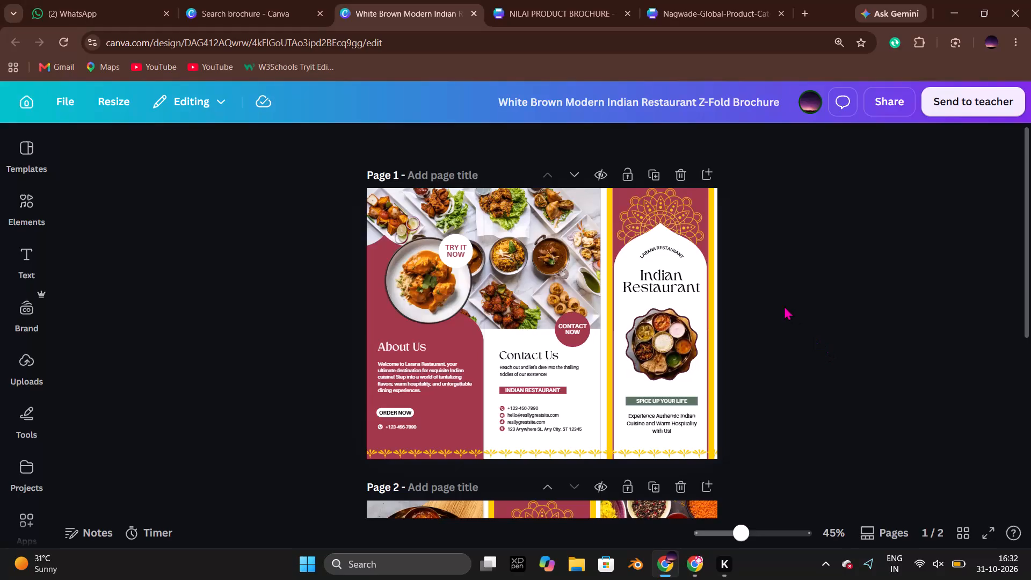
scroll(783, 307, "up", 3)
left_click(671, 0)
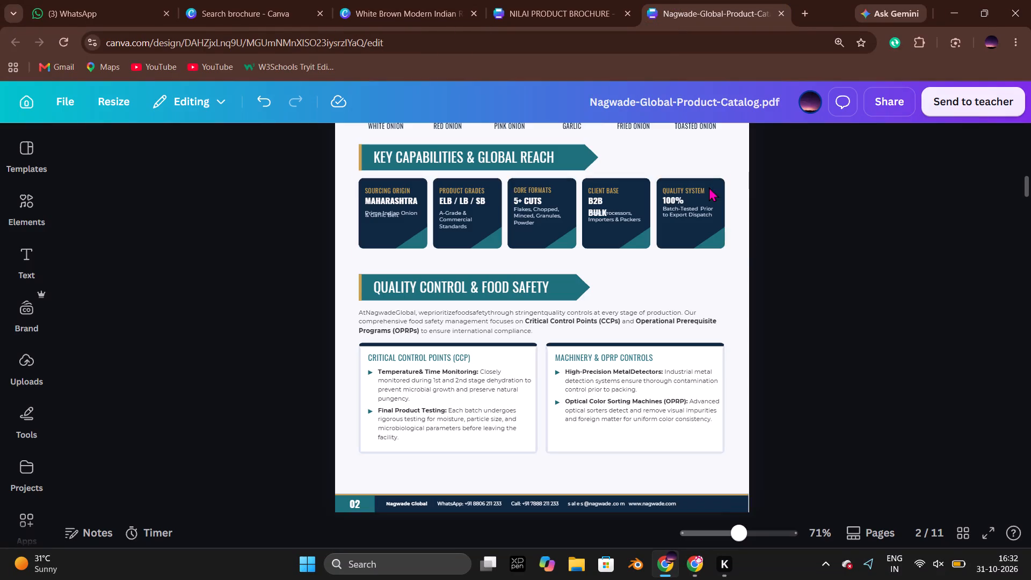
left_click(796, 253)
left_click(547, 0)
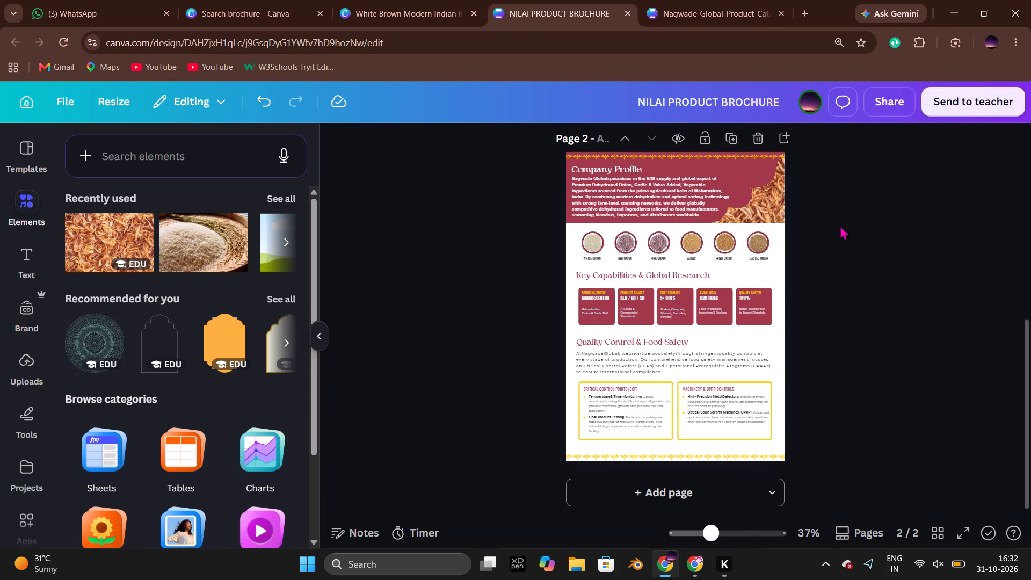
scroll(839, 223, "down", 2)
Examine pages 1 to 3 of Nagwade-Global-Product-Catalog.pdf, from the cover to the Process Flow Chart.
left_click(693, 0)
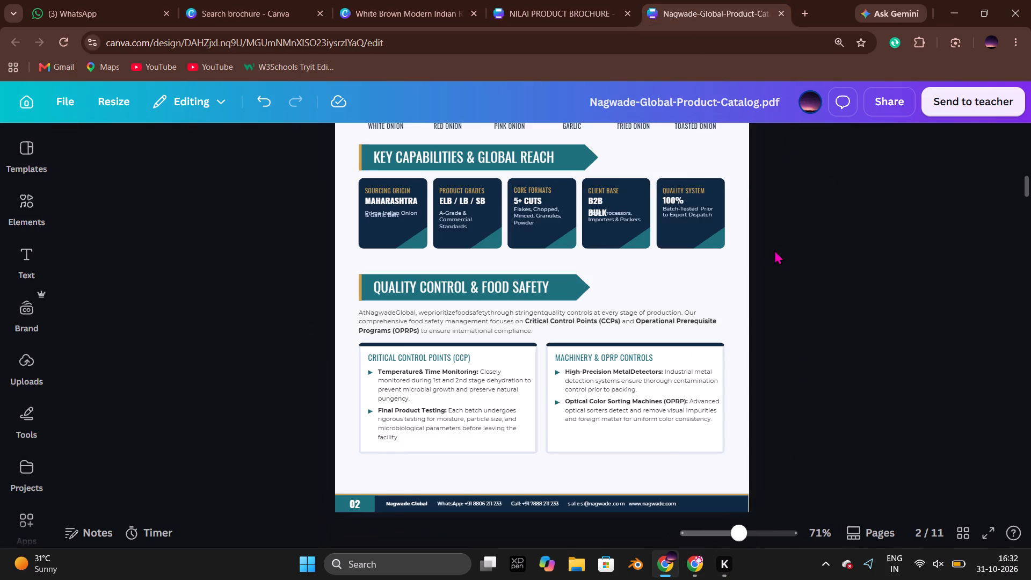
scroll(780, 253, "down", 2)
scroll(780, 253, "up", 4)
scroll(780, 253, "down", 5)
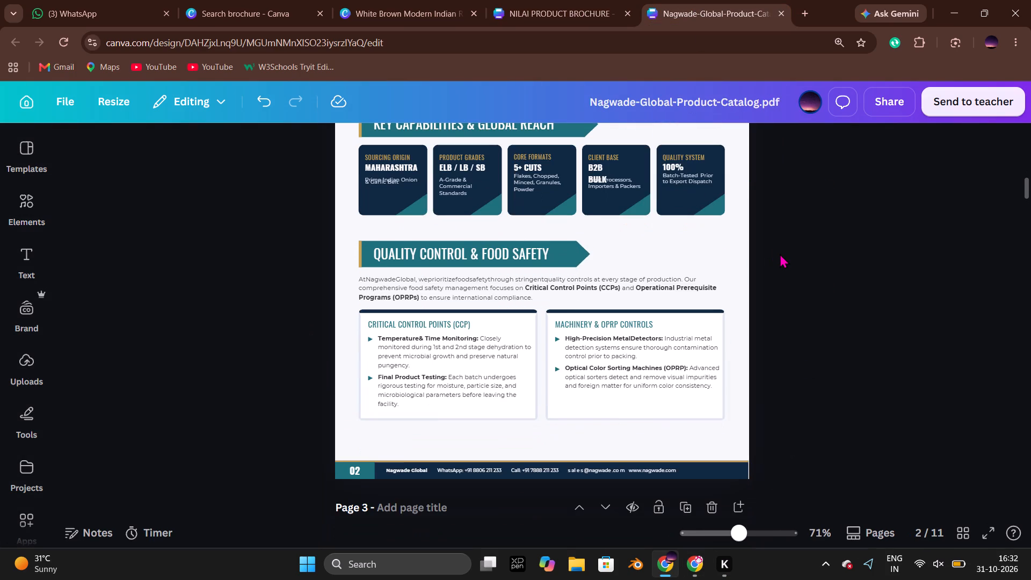
scroll(780, 253, "down", 2)
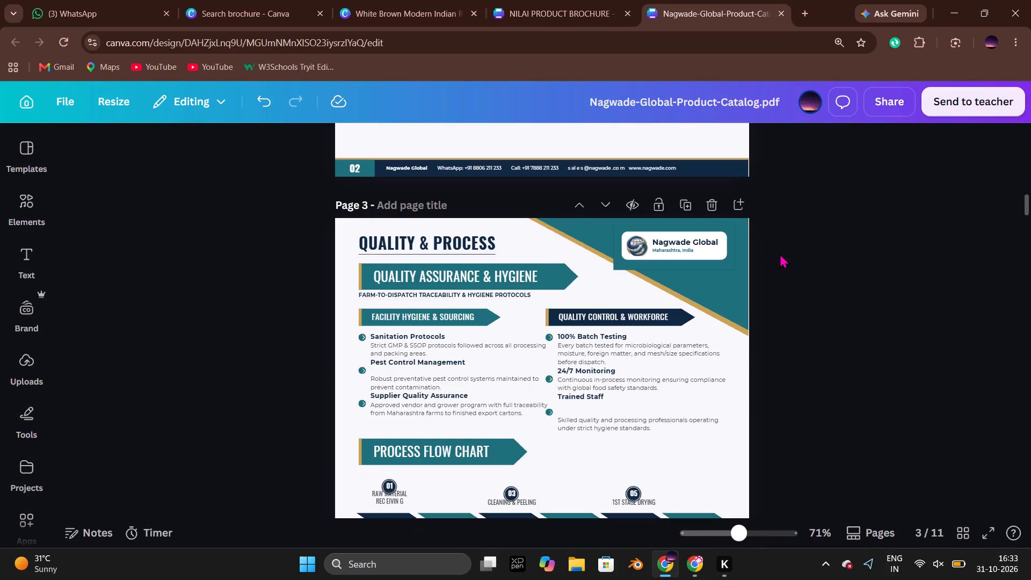
scroll(780, 253, "up", 7)
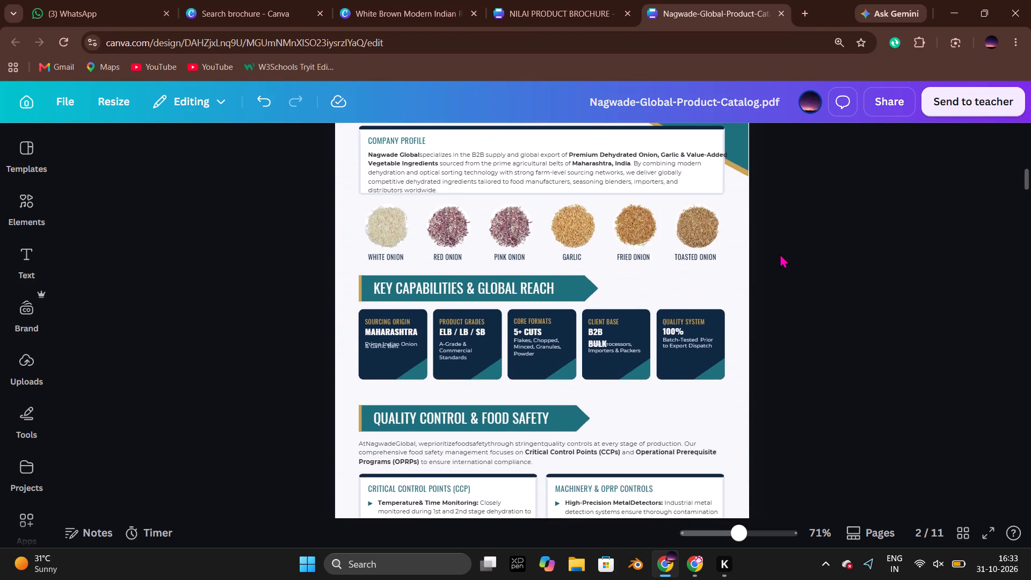
scroll(780, 253, "up", 15)
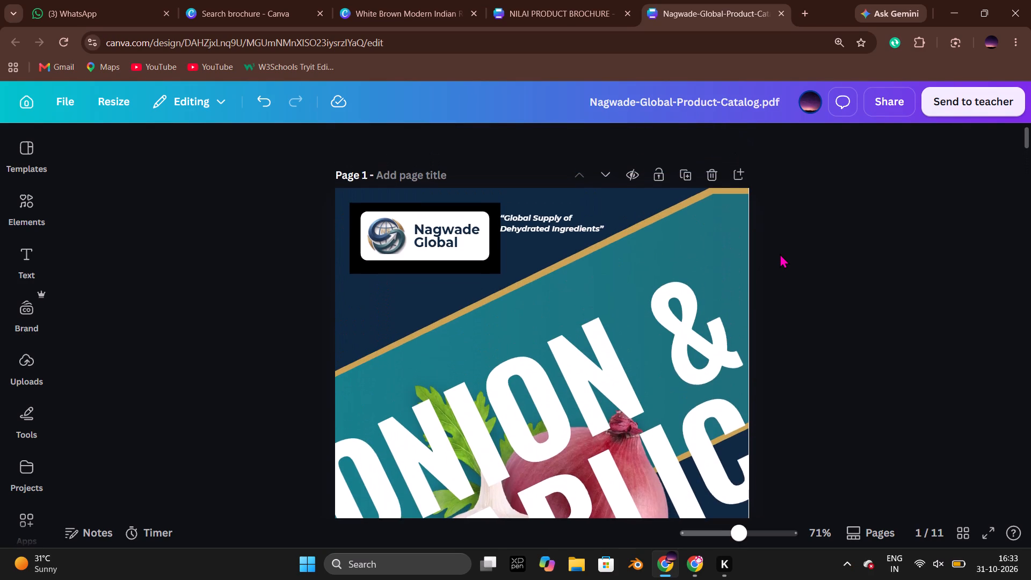
scroll(780, 253, "up", 2)
scroll(780, 253, "down", 9)
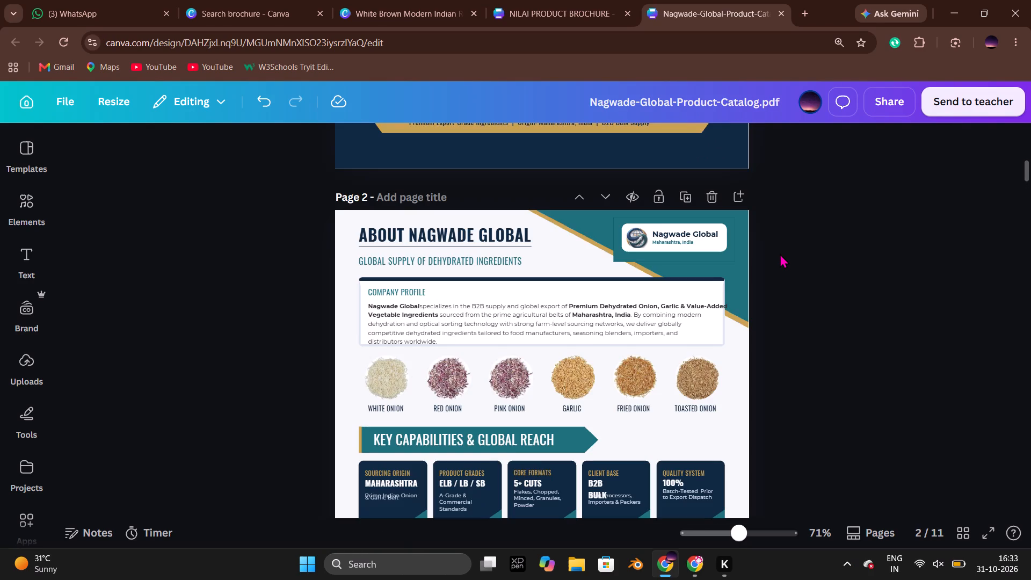
scroll(780, 253, "down", 13)
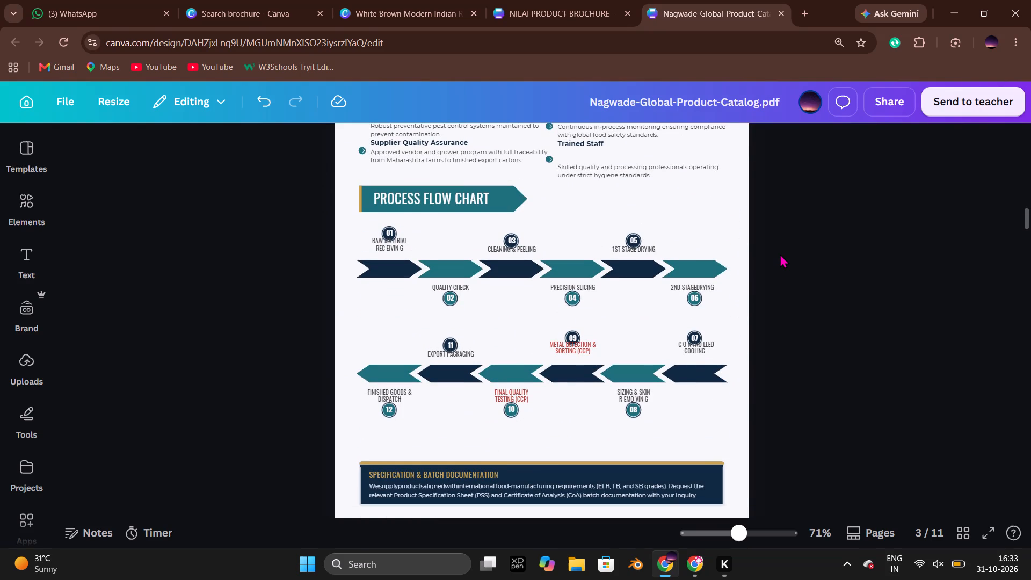
Compare the About Nagwade Global page with the Quality & Process page of the Nagwade catalog.
scroll(779, 254, "up", 1)
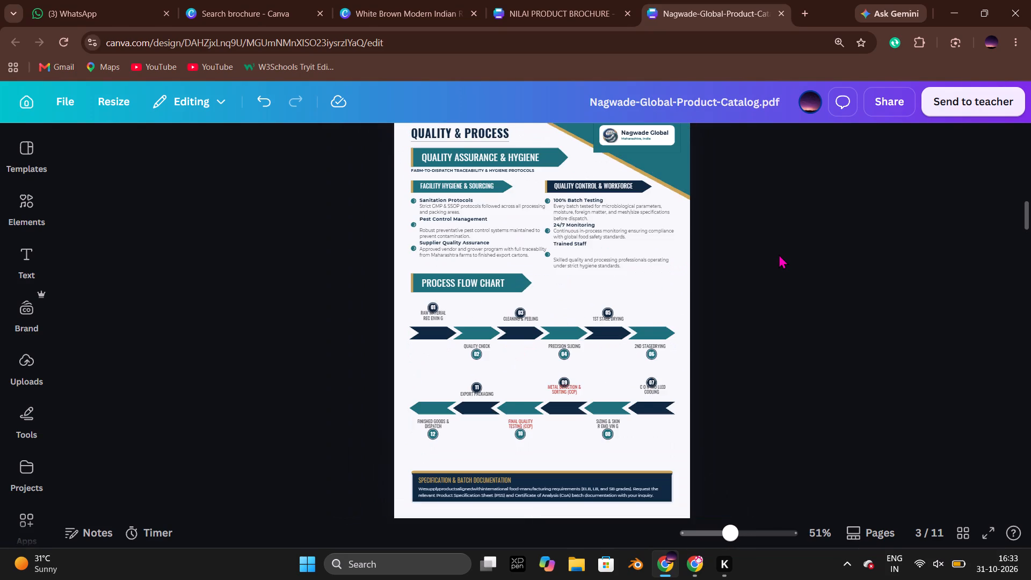
scroll(779, 254, "up", 1)
scroll(723, 235, "up", 1)
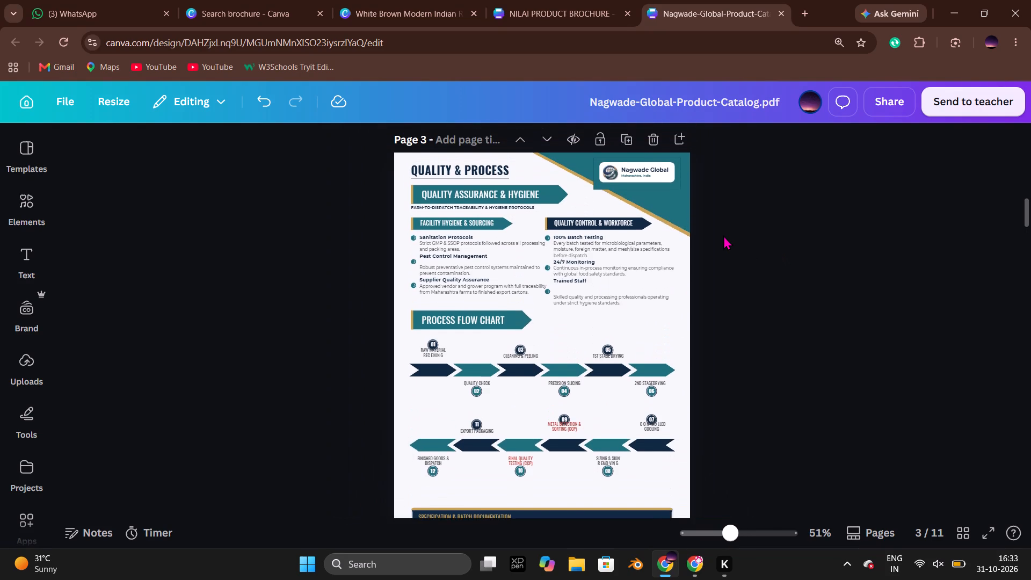
scroll(723, 235, "up", 2)
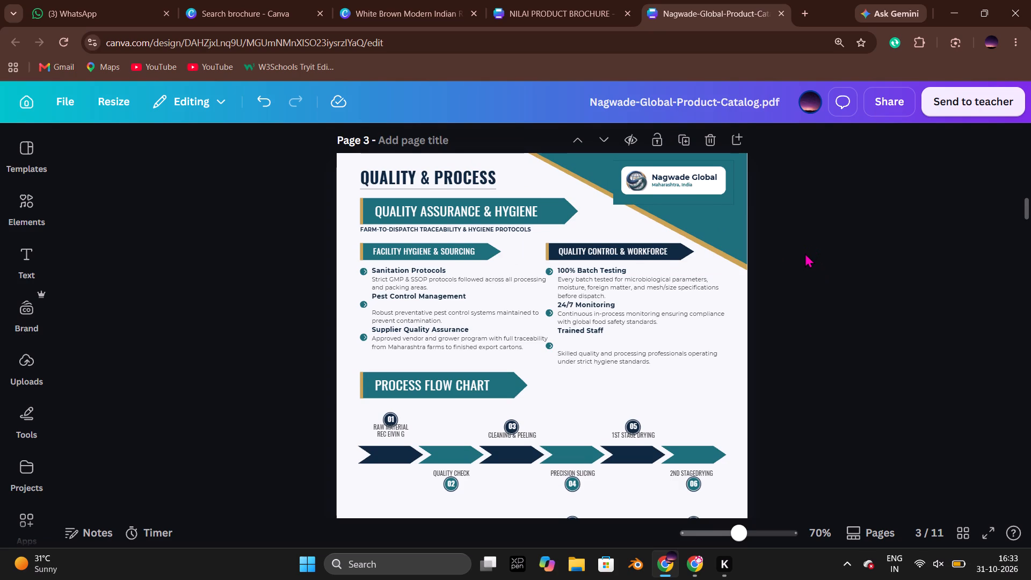
scroll(805, 253, "up", 12)
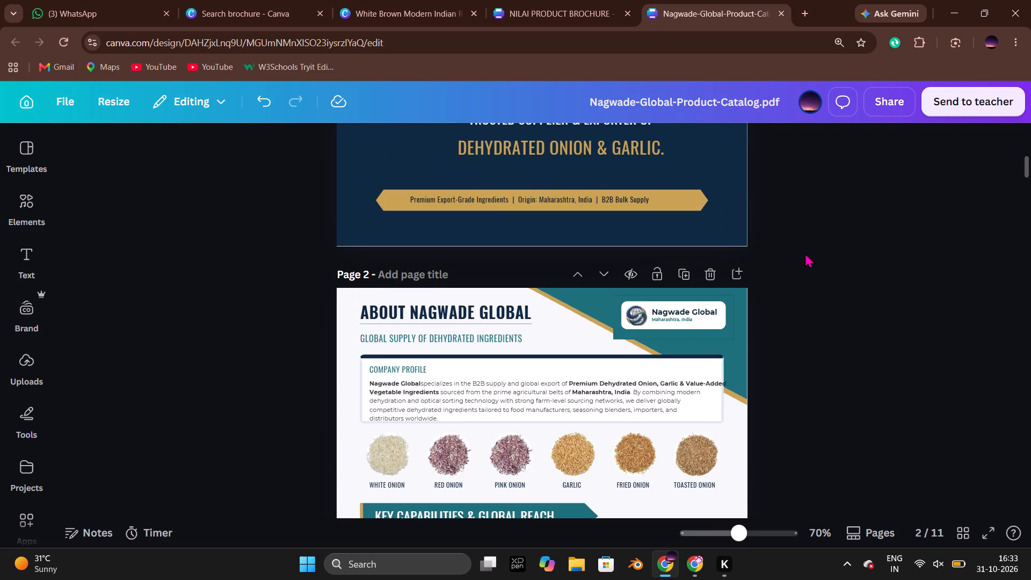
scroll(805, 253, "down", 4)
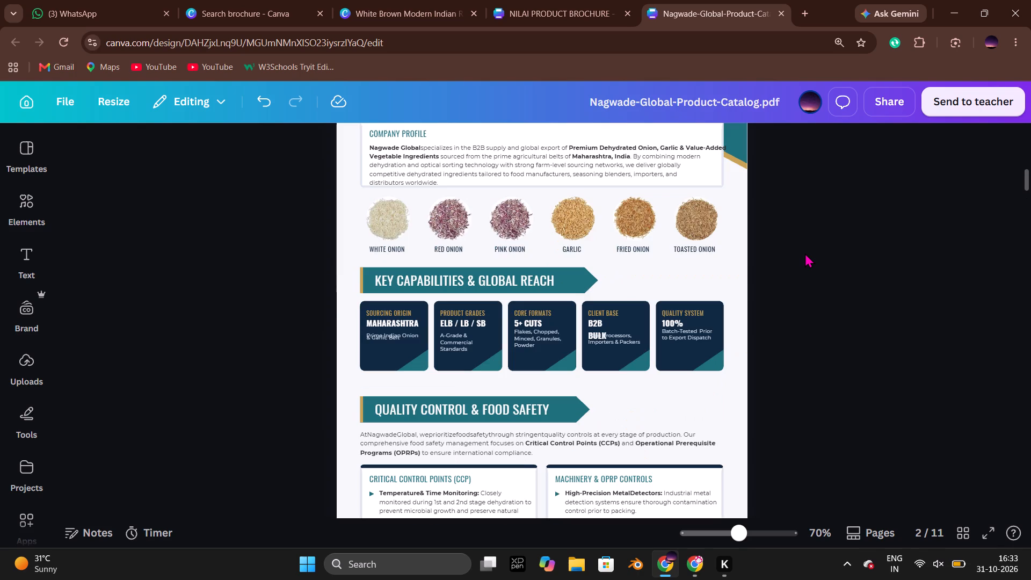
scroll(805, 253, "up", 3)
scroll(805, 253, "down", 1)
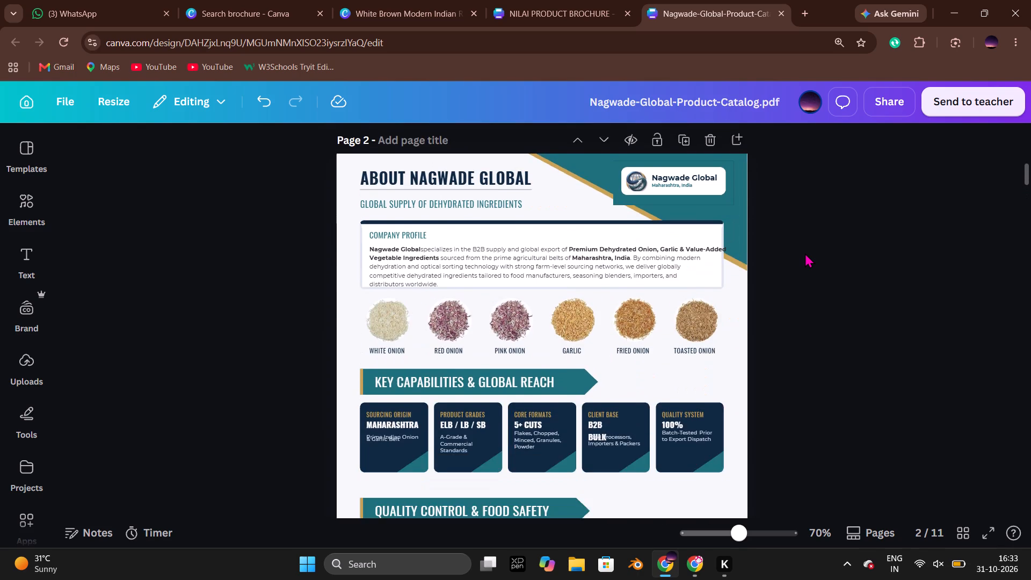
scroll(805, 253, "down", 7)
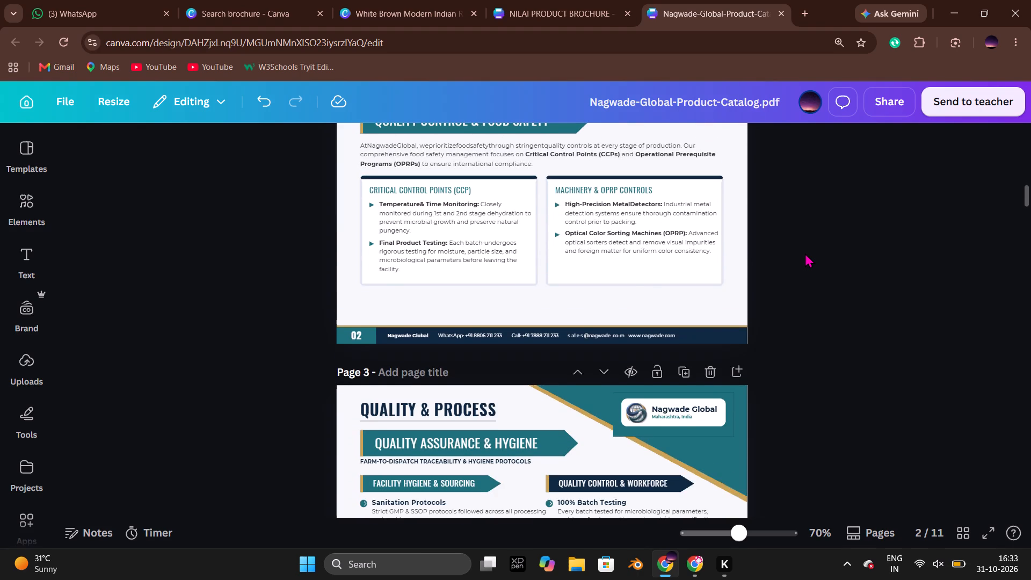
scroll(805, 253, "down", 2)
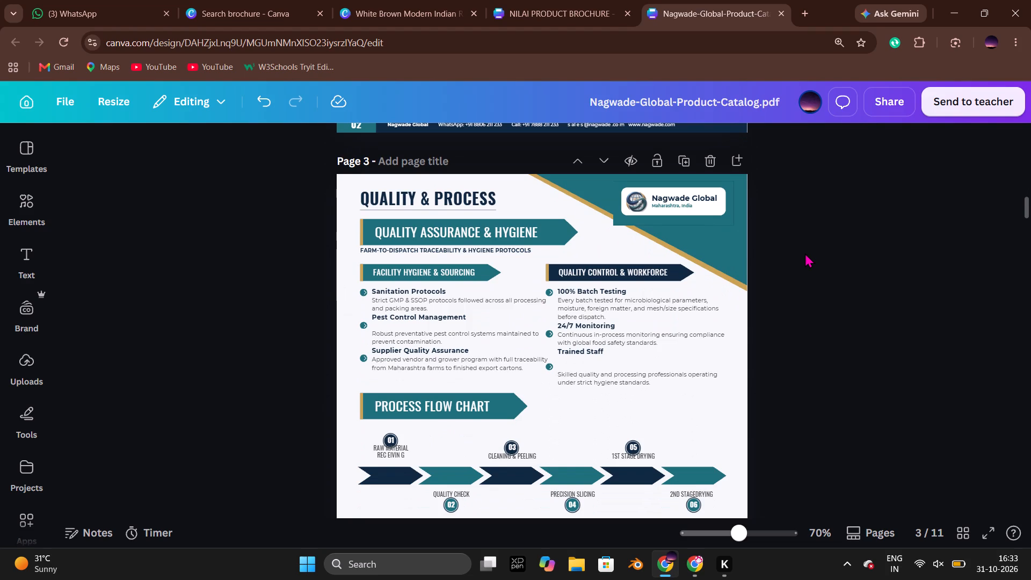
Duplicate page 2, the Company Profile page, in the NILAI PRODUCT BROCHURE.
left_click(618, 0)
scroll(831, 286, "up", 3)
scroll(831, 286, "down", 3)
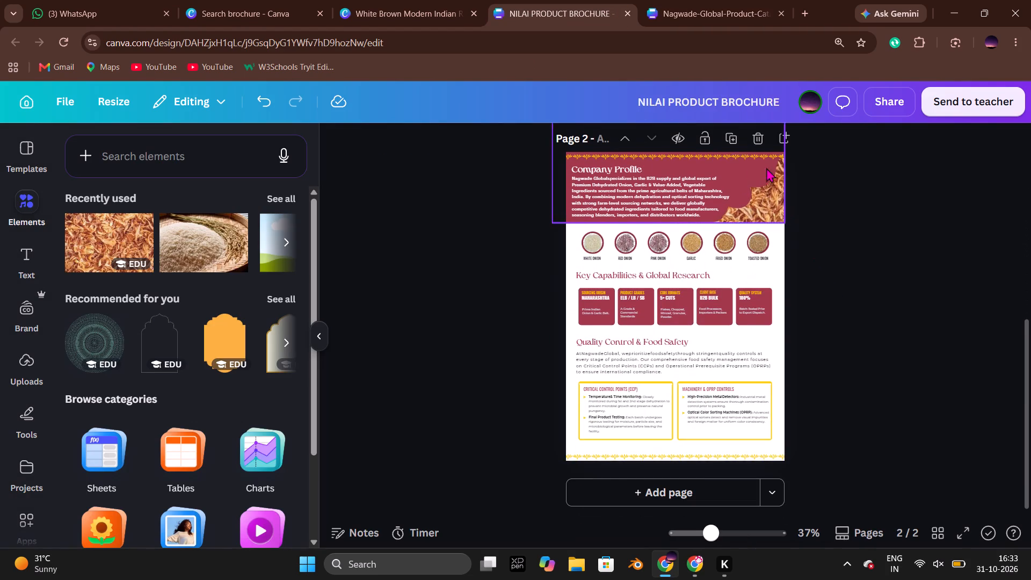
left_click(737, 141)
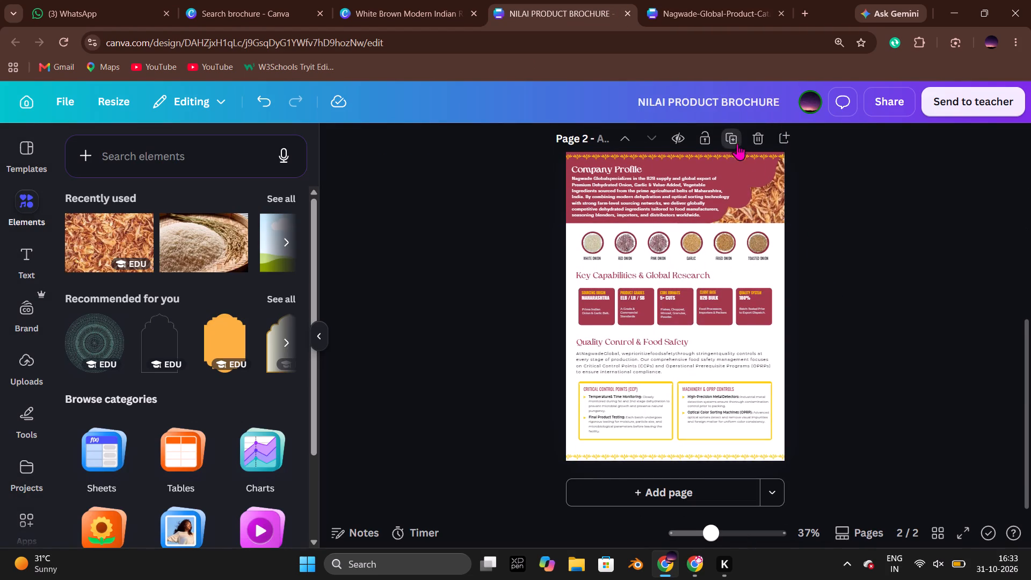
scroll(859, 231, "down", 4)
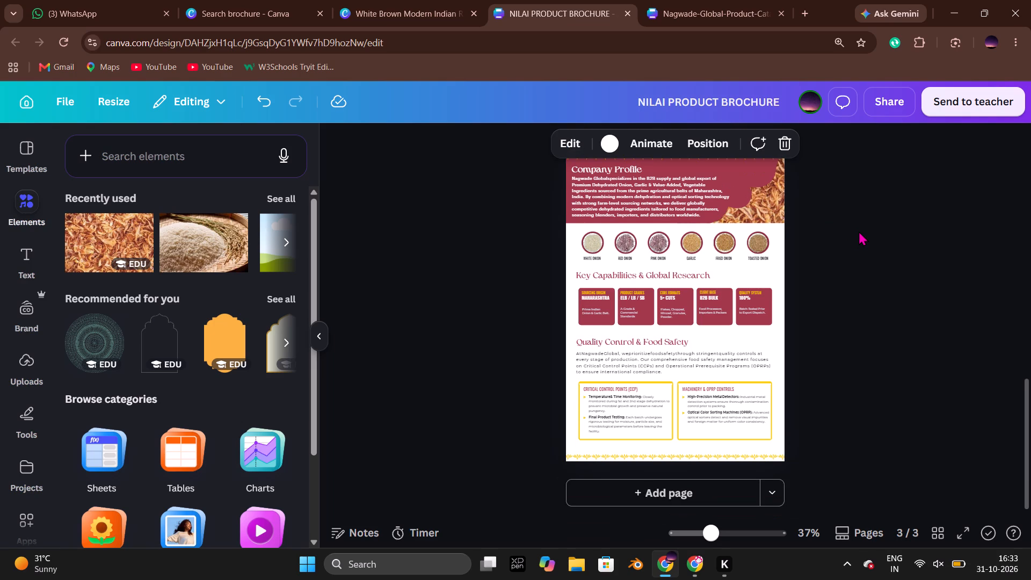
Examine the layout of page 2 in the White Brown Modern Indian Restaurant Z-Fold Brochure template.
left_click(664, 0)
left_click(579, 0)
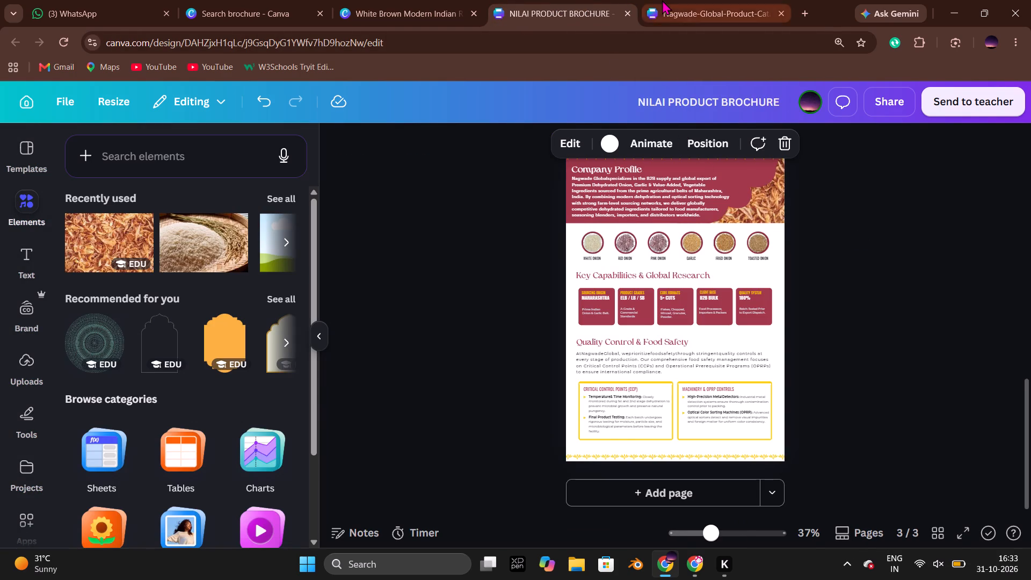
left_click(662, 0)
left_click(587, 0)
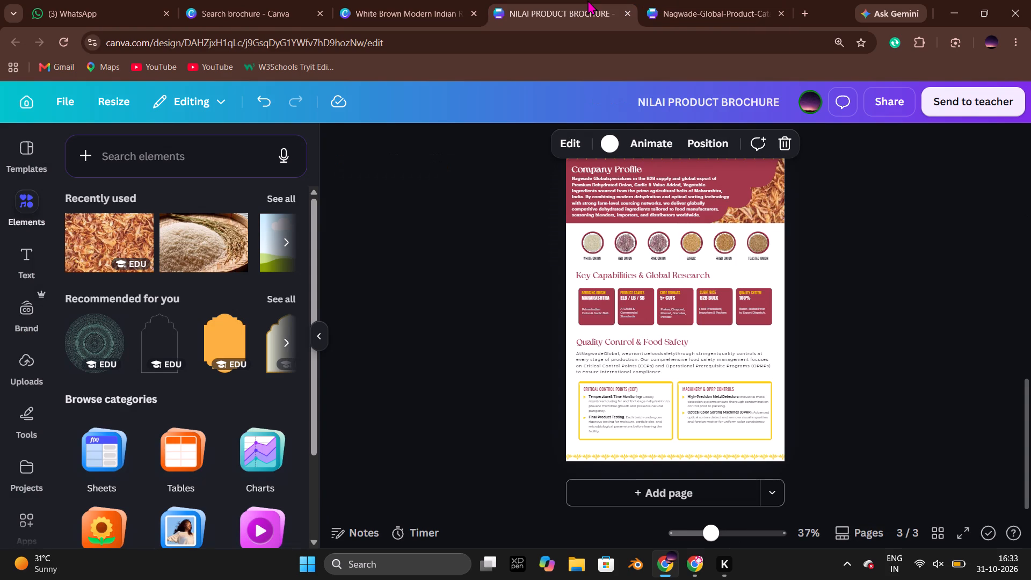
left_click(369, 0)
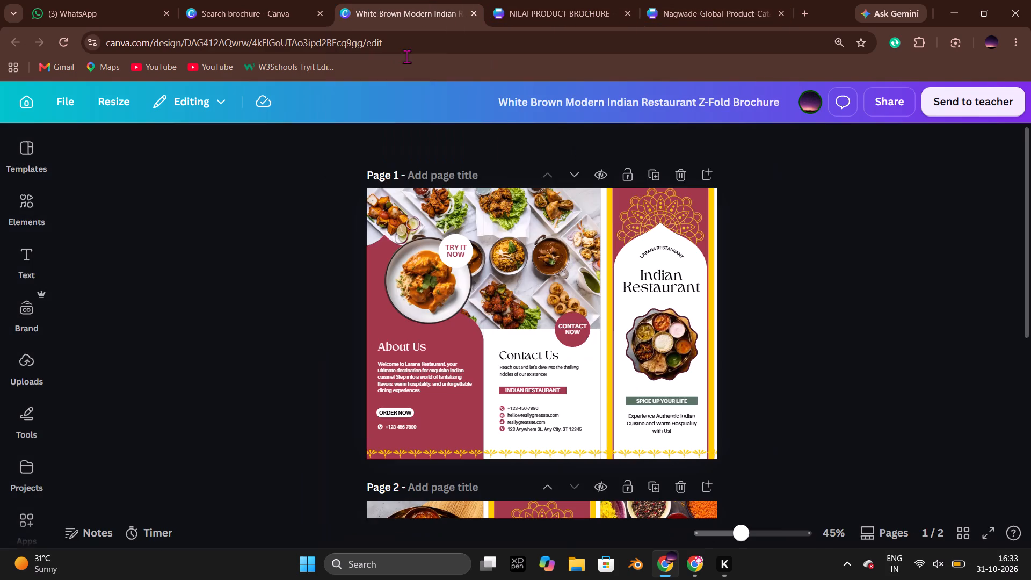
scroll(518, 241, "down", 5)
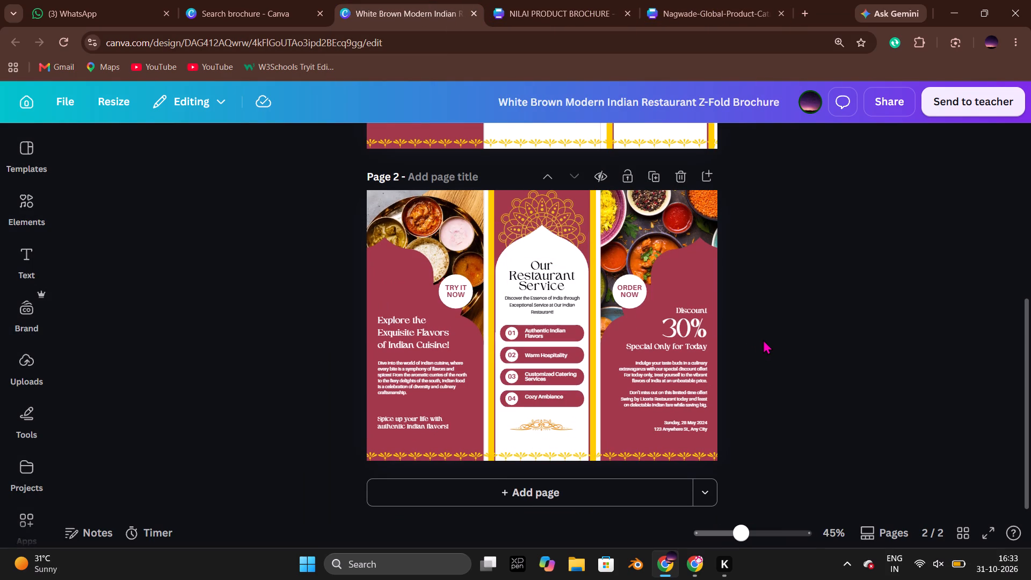
left_click(684, 0)
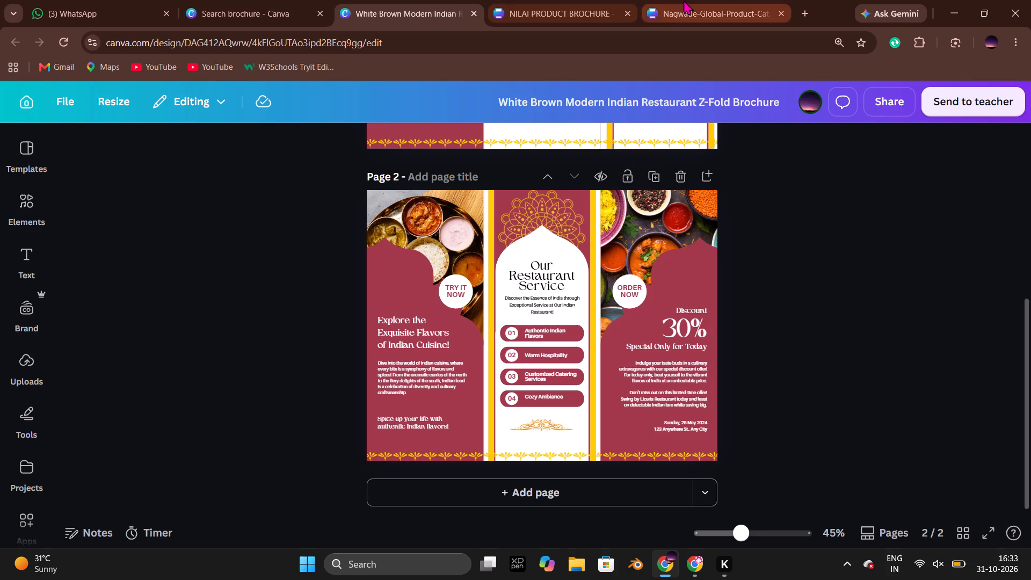
Review all pages of the NILAI PRODUCT BROCHURE, from the cover to the duplicated Company Profile page.
left_click(546, 0)
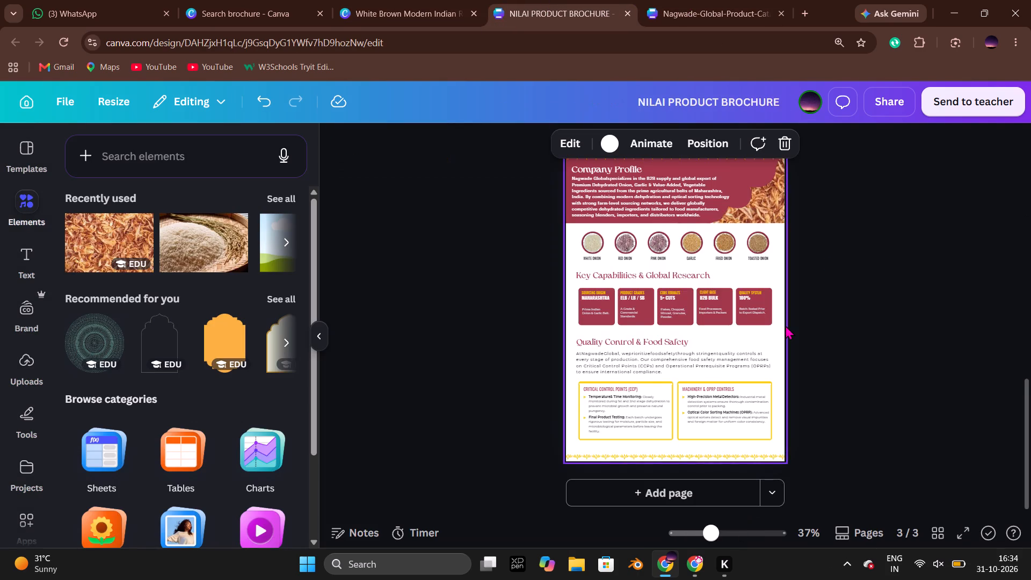
scroll(785, 325, "up", 7)
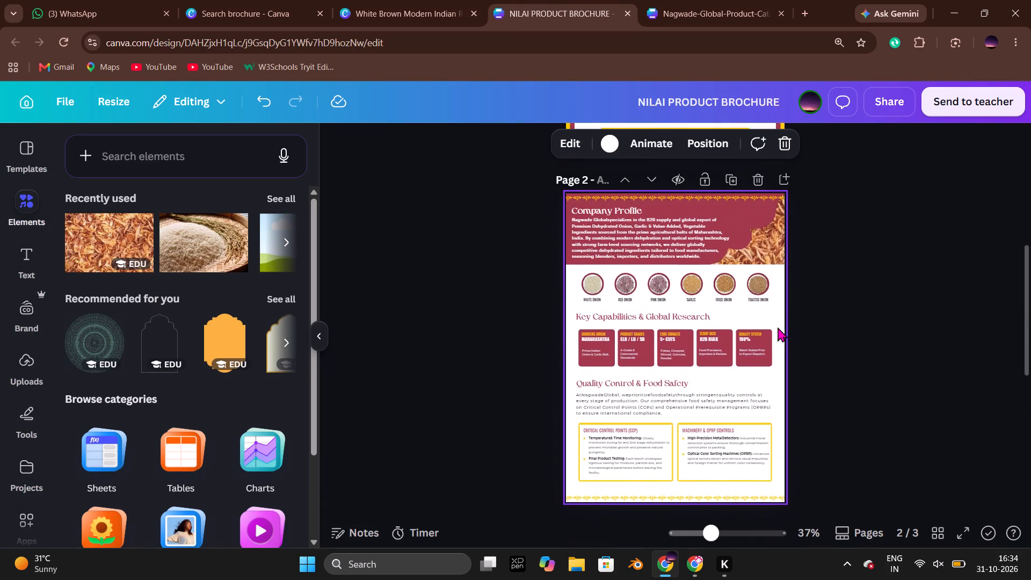
scroll(778, 327, "up", 1)
scroll(850, 327, "up", 2)
scroll(850, 327, "down", 2)
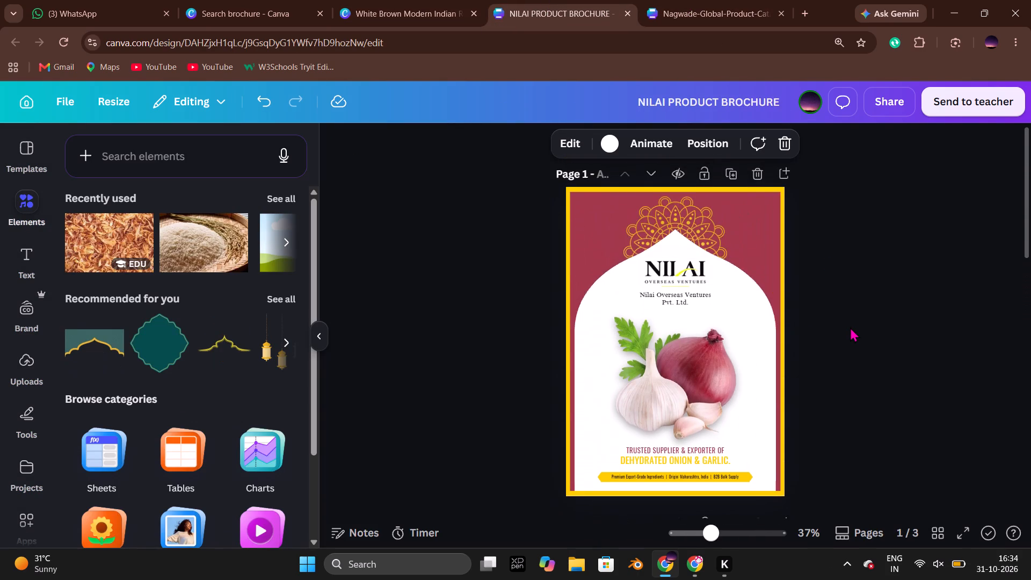
scroll(850, 327, "down", 4)
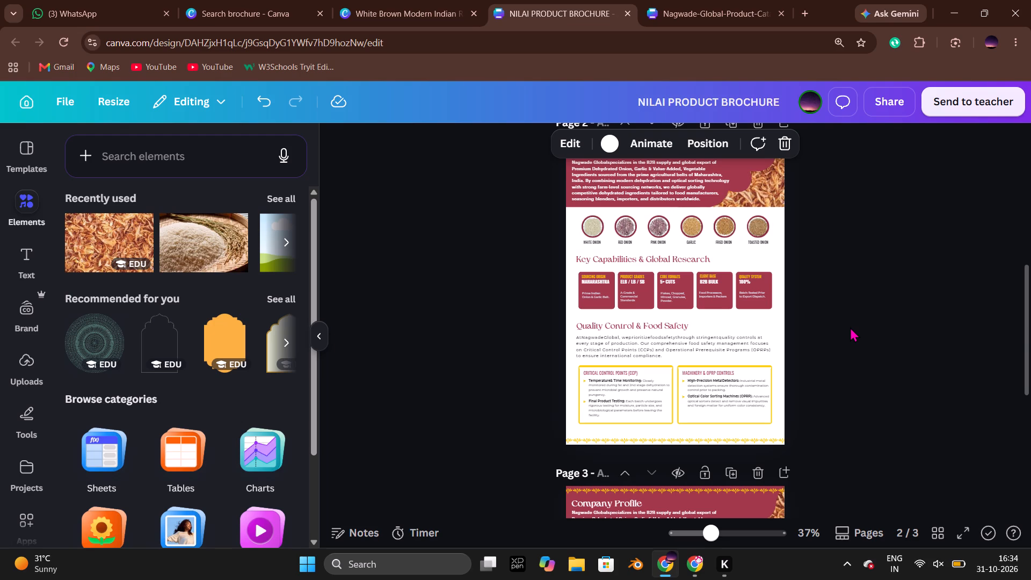
scroll(850, 327, "up", 2)
scroll(850, 327, "down", 3)
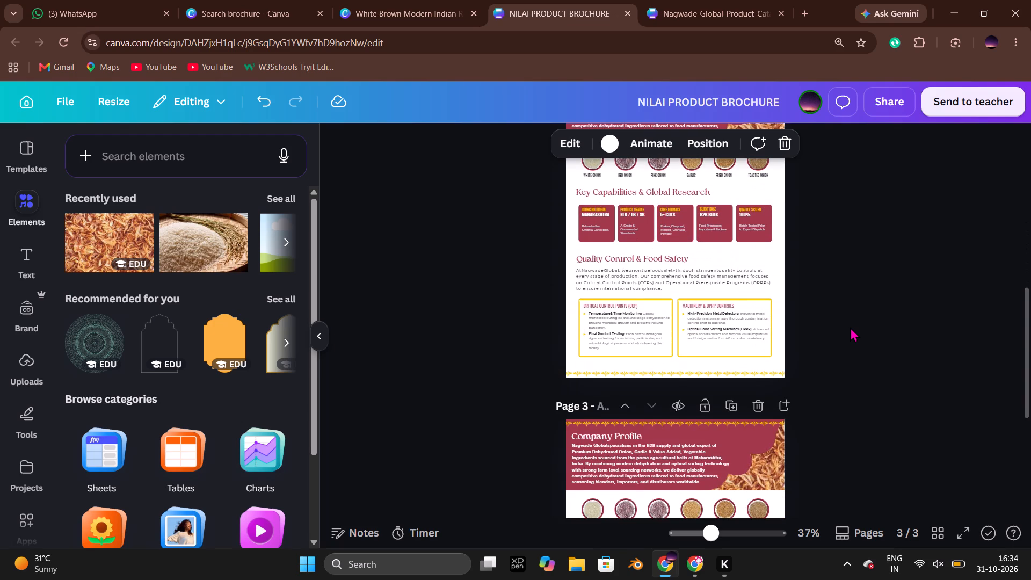
scroll(850, 327, "down", 4)
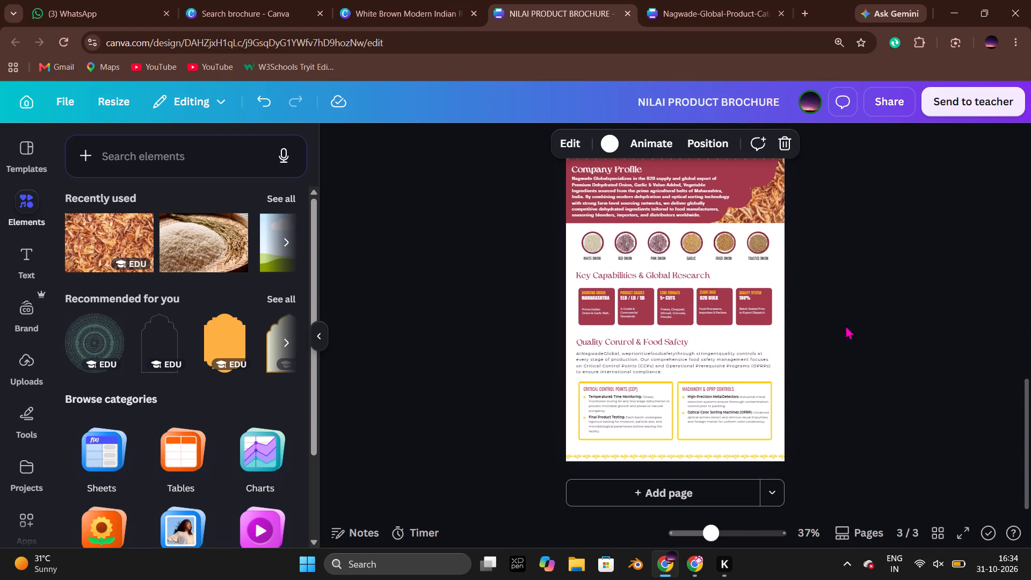
Examine the Quality & Process page of the Nagwade catalog, including its Process Flow Chart, and the start of the Our Products page.
left_click(725, 0)
scroll(780, 273, "down", 3)
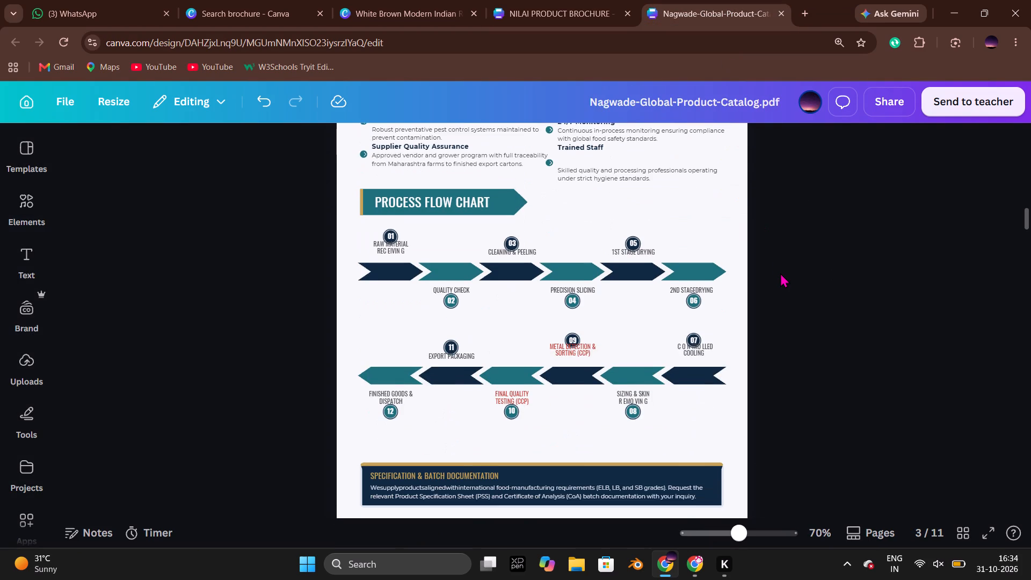
scroll(780, 273, "down", 1)
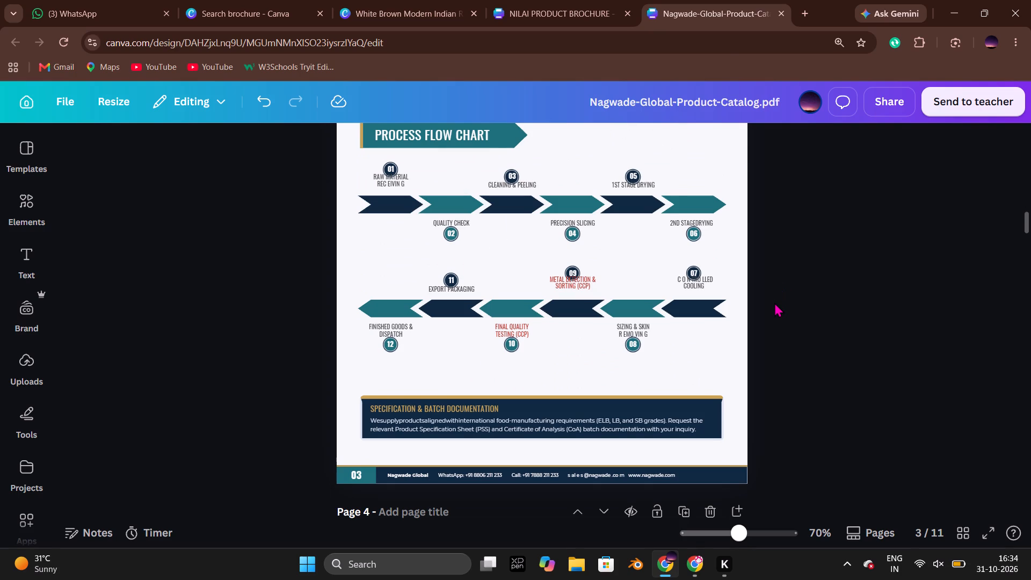
scroll(774, 302, "up", 6)
scroll(774, 302, "down", 4)
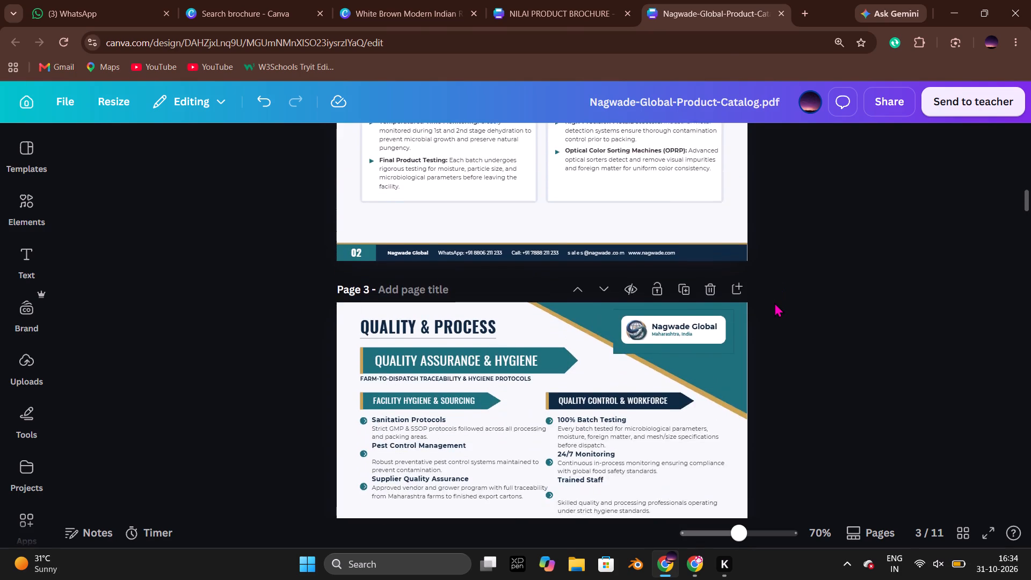
scroll(774, 302, "down", 8)
scroll(774, 302, "up", 3)
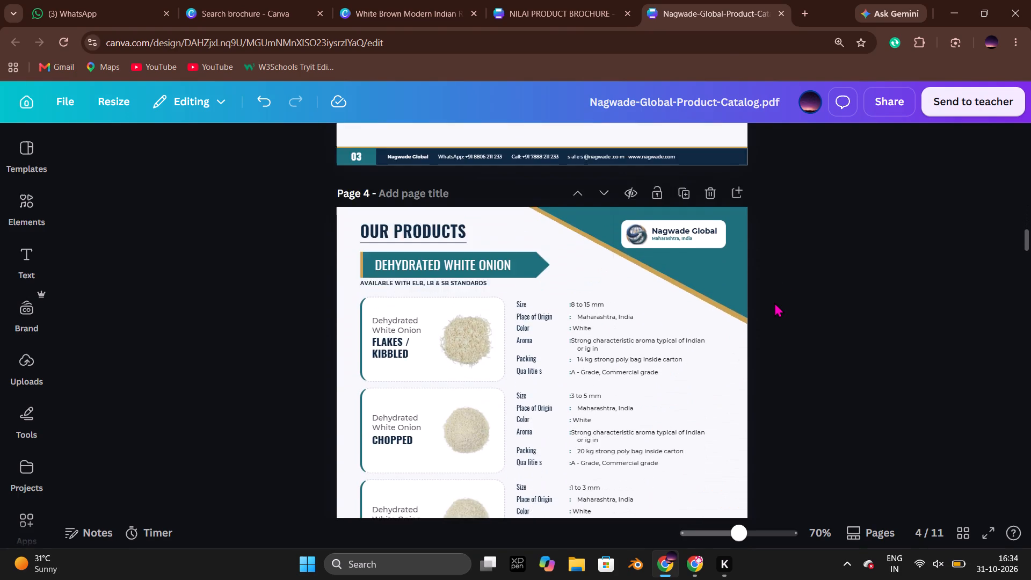
scroll(774, 302, "up", 5)
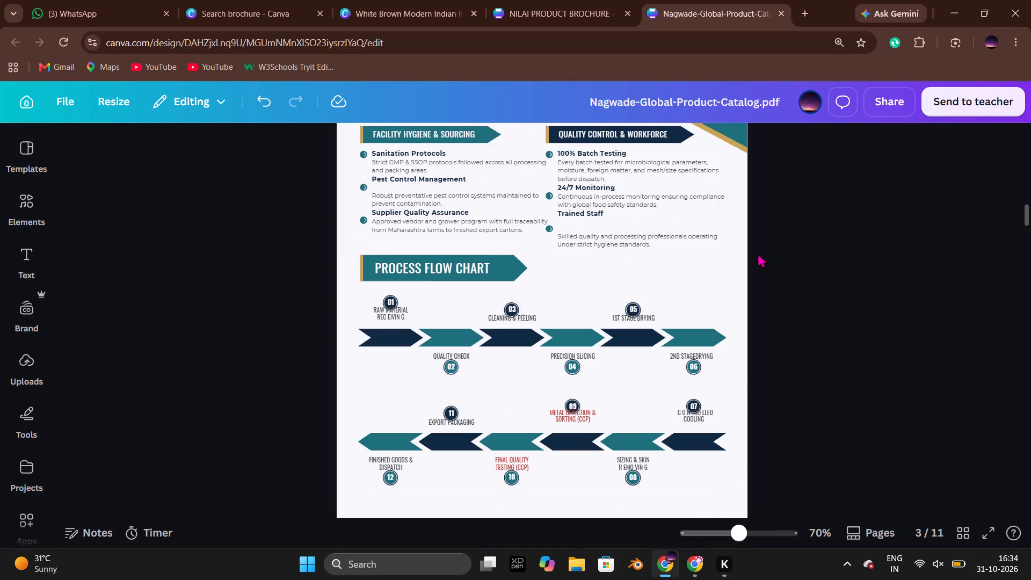
scroll(763, 310, "up", 2)
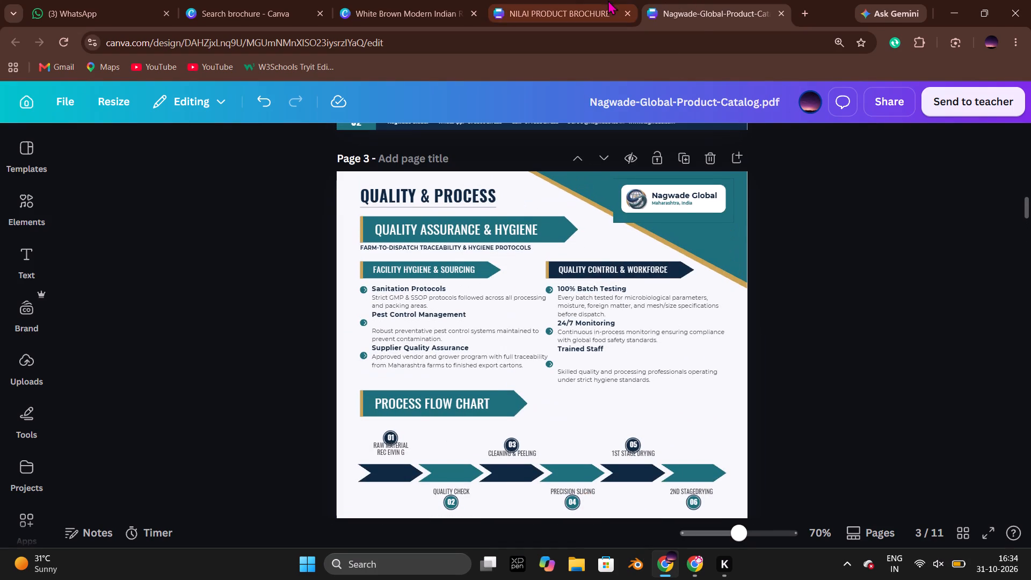
scroll(776, 329, "down", 2)
In the NILAI PRODUCT BROCHURE, move page 3's maroon header shape and fried onion photo together down to the bottom of the page.
left_click(562, 0)
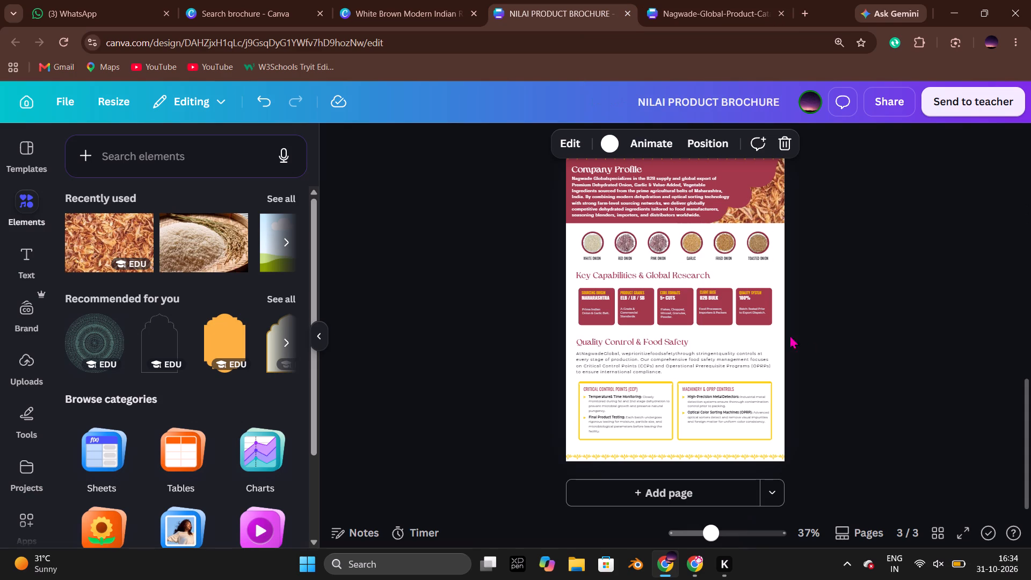
scroll(848, 378, "up", 1)
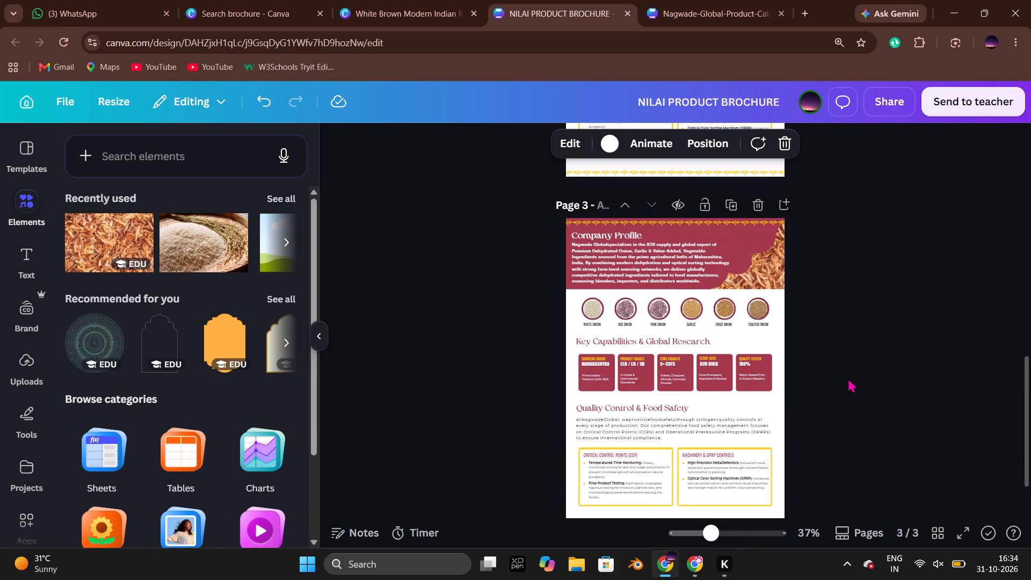
scroll(848, 378, "down", 1)
scroll(847, 372, "left", 1)
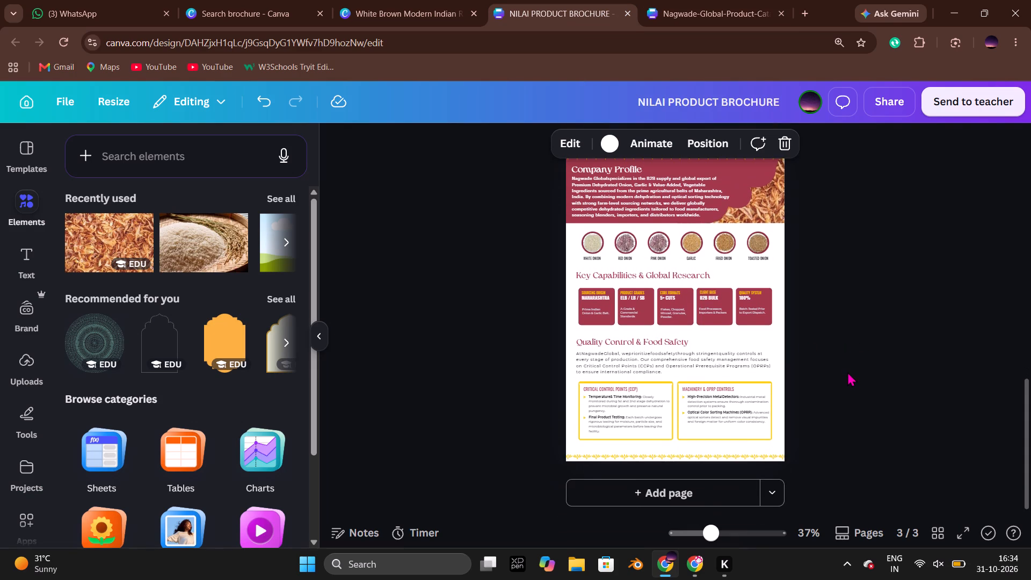
left_click(324, 332)
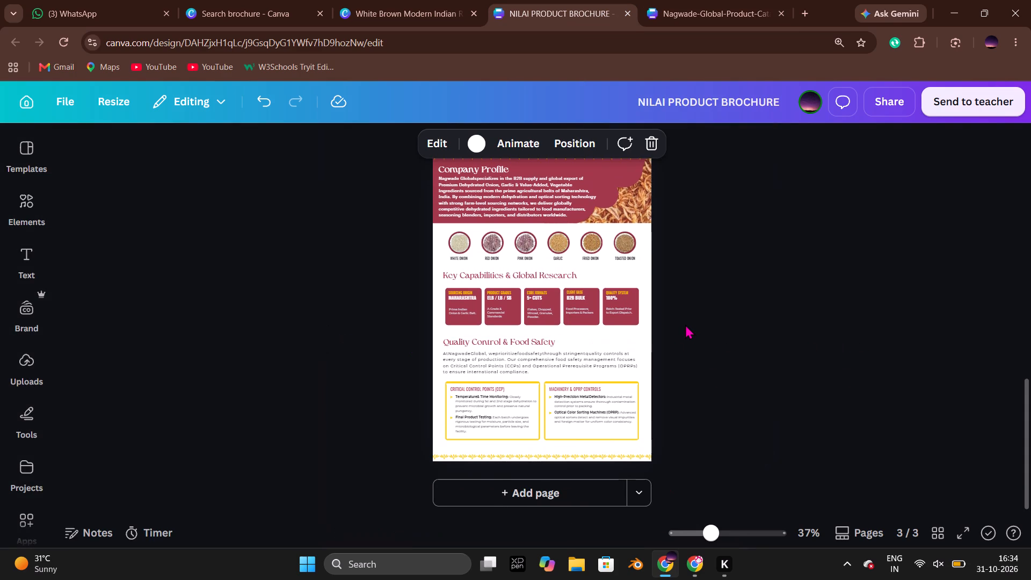
left_click_drag(747, 199, 637, 168)
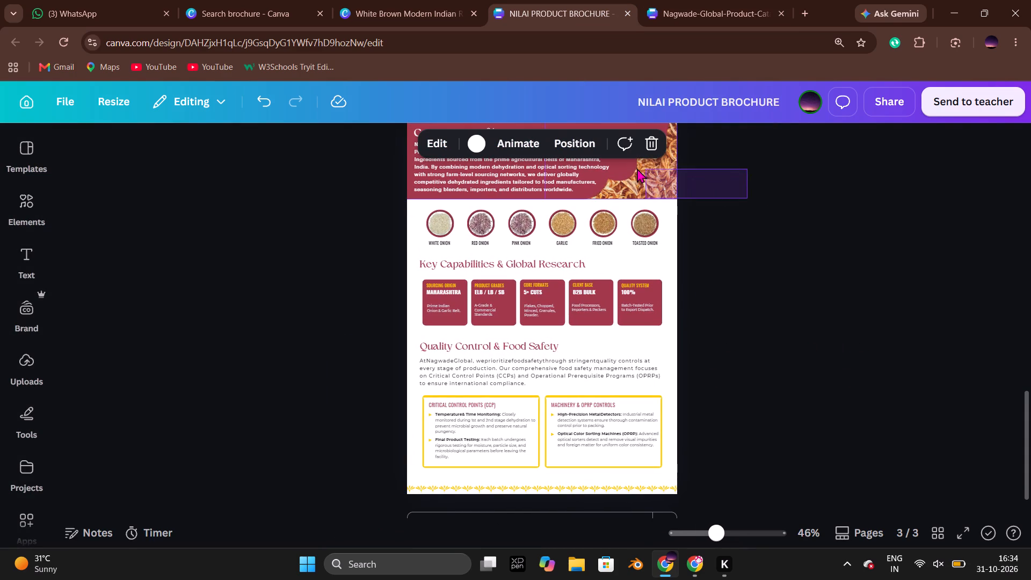
left_click_drag(637, 168, 629, 167)
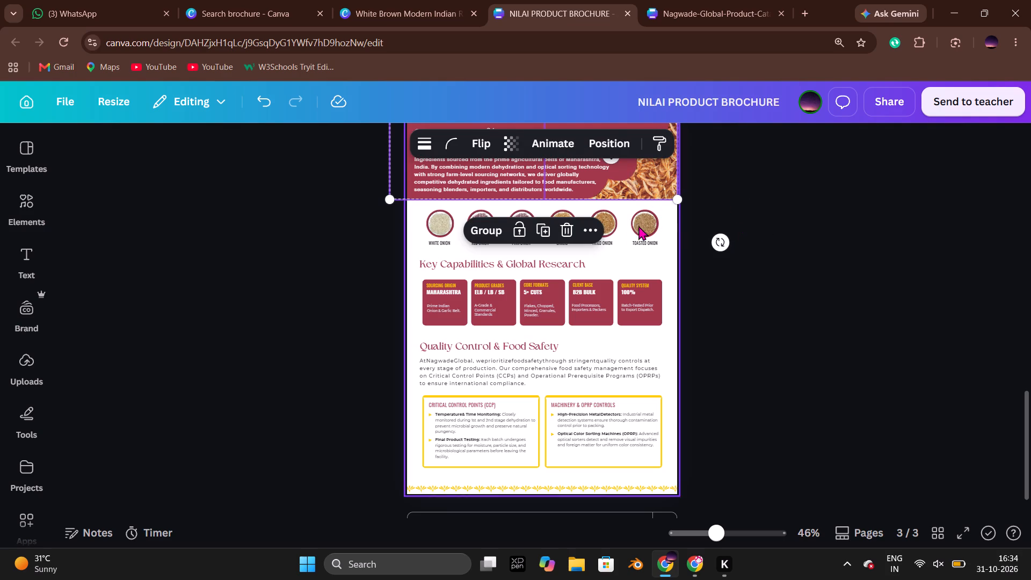
key("Down")
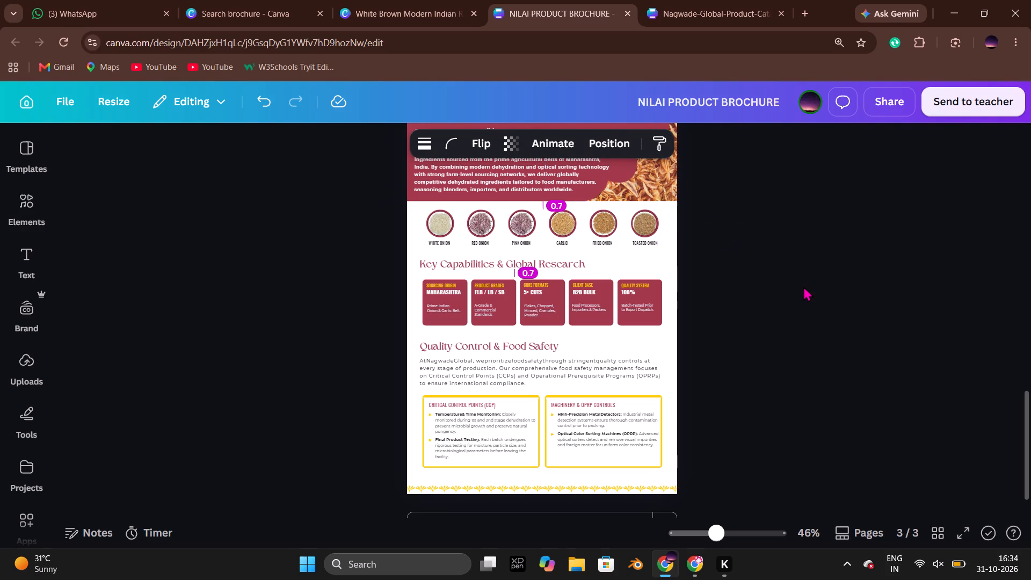
key("Down")
key("Down")
key("Down")
key("Down")
key("Down")
key("Down")
key("Down")
key("Down")
key("Down")
key("Down")
key("Down")
key("Down")
key("Down")
key("Down")
key("Down")
key("Down")
key("Down")
key("Down")
key("Down")
key("Down")
key("Down")
key("Down")
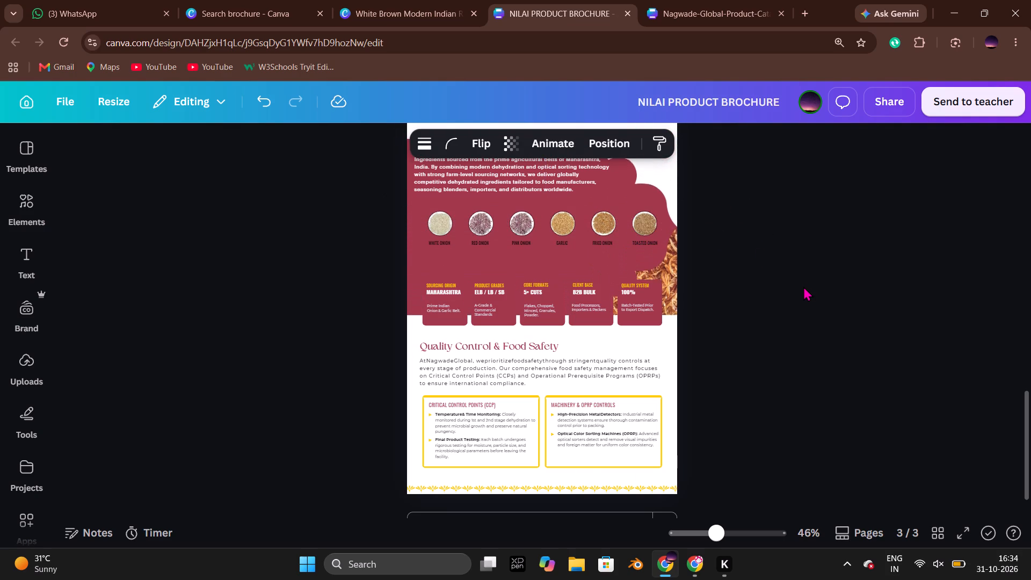
key("Down")
key("Down")
key("Down")
key("Down")
key("Down")
key("Down")
key("Down")
key("Down")
key("Down")
key("Down")
key("Down")
key("Down")
key("Down")
key("Down")
key("Down")
key("Down")
key("Down")
key("Down")
key("Down")
key("Down")
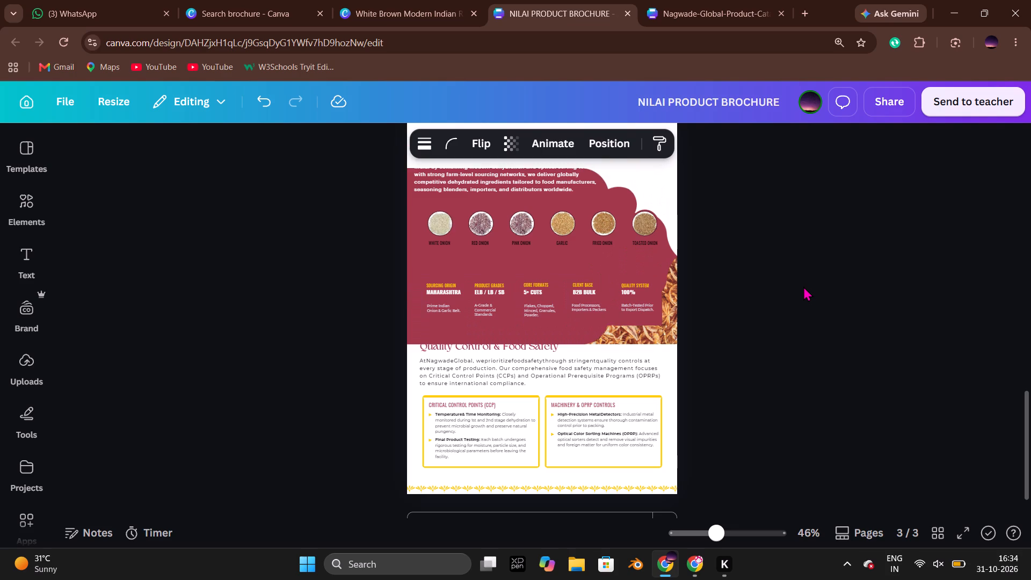
key("Down")
key("Down")
key("Down")
key("Down")
key("Down")
key("Down")
key("Down")
key("Down")
key("Down")
key("Down")
key("Down")
key("Down")
key("Down")
key("Down")
key("Down")
key("Down")
key("Down")
key("Down")
key("Down")
key("Down")
key("Down")
key("Down")
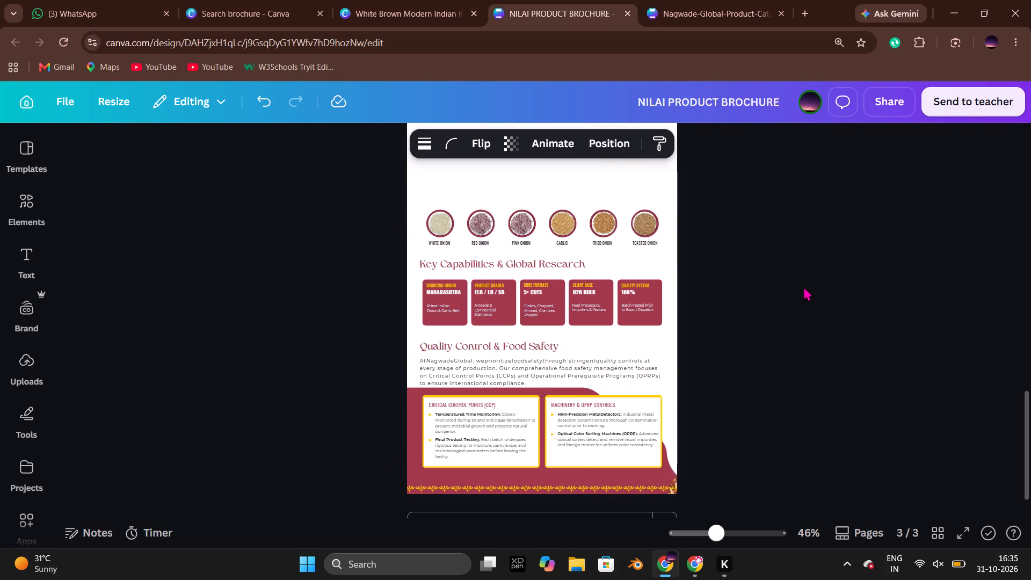
key("Down")
key("Down")
key("Down")
key("Down")
key("Down")
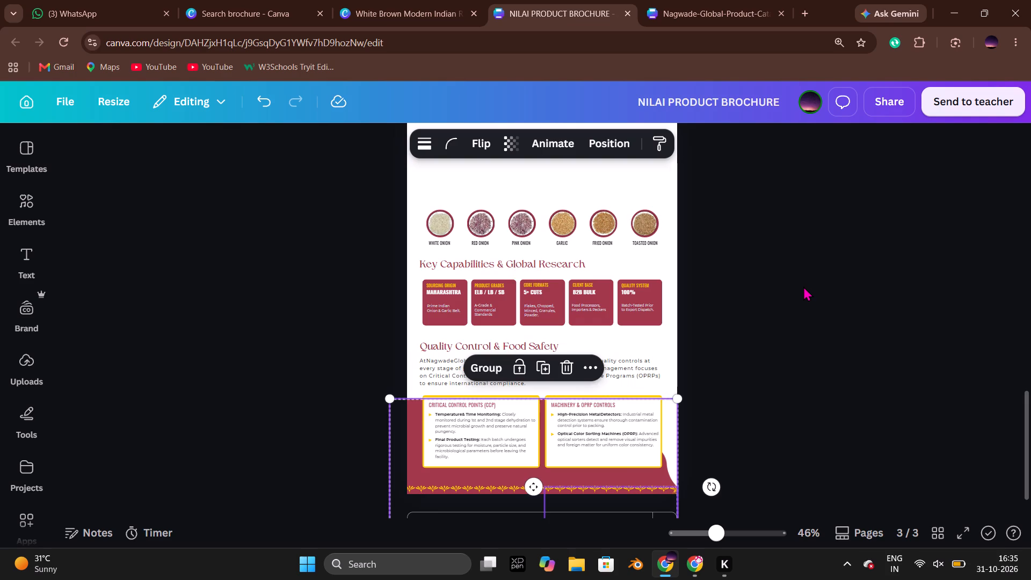
Check page 2's header for reference, and nudge the maroon shape and onion photo slightly down at the bottom of page 3.
scroll(804, 310, "up", 10)
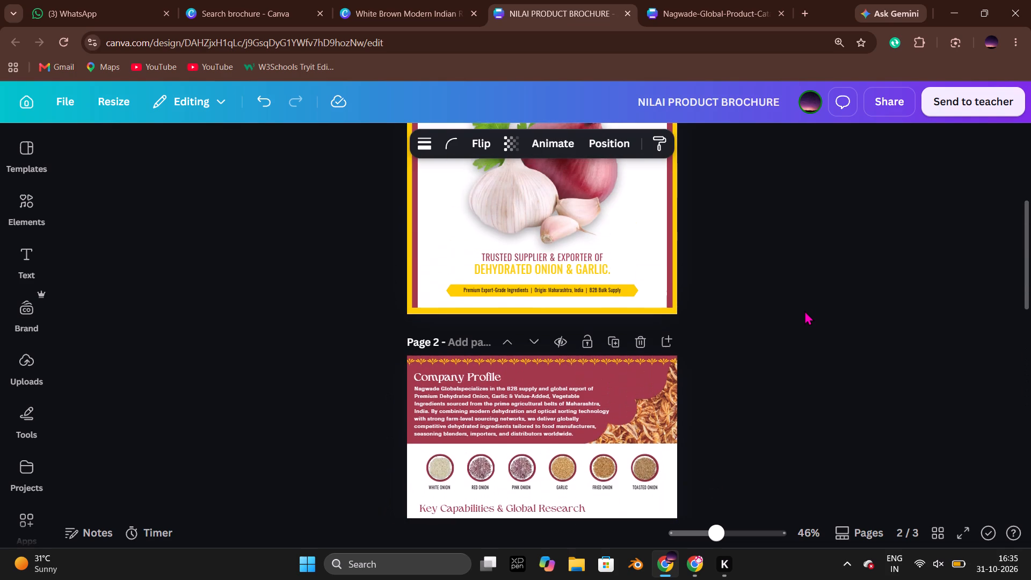
scroll(804, 310, "down", 7)
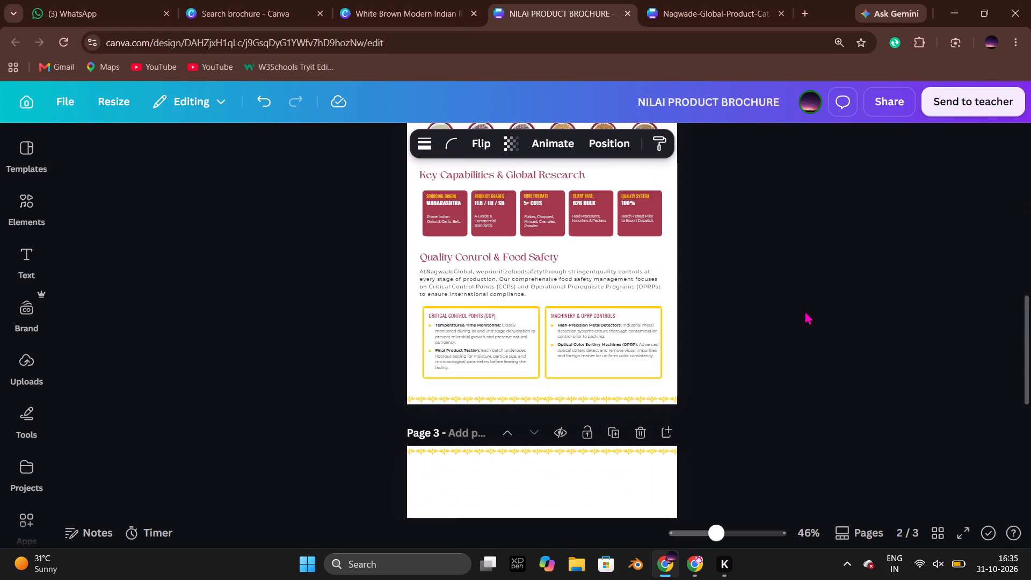
scroll(804, 310, "down", 6)
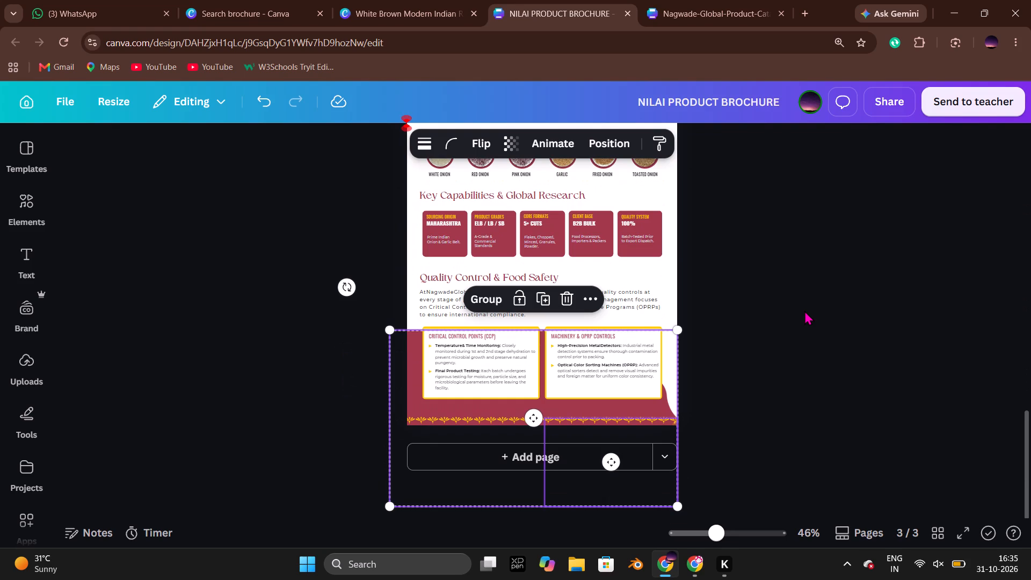
key("Up")
key("Down")
key("Down")
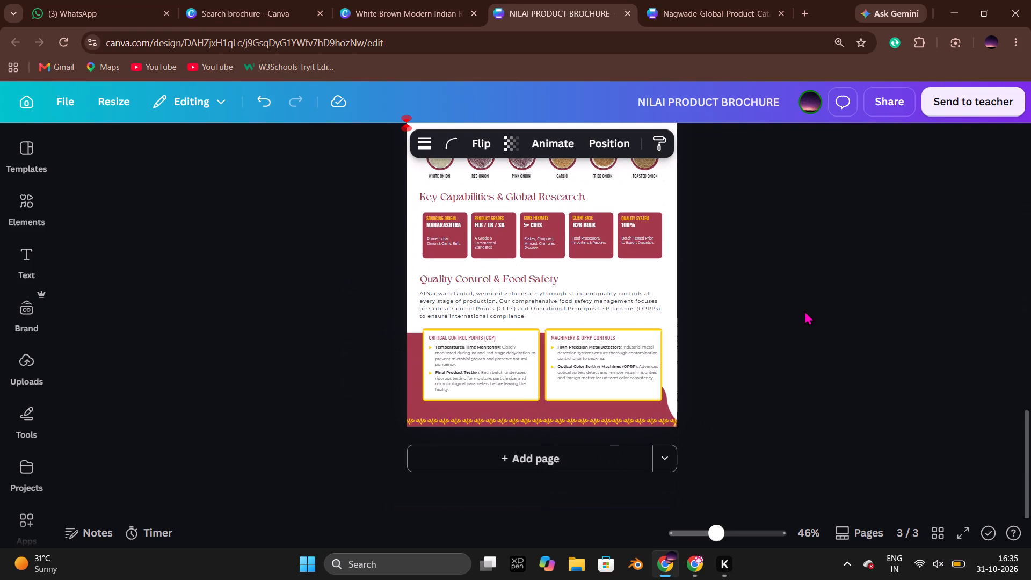
key("Left")
key("Right")
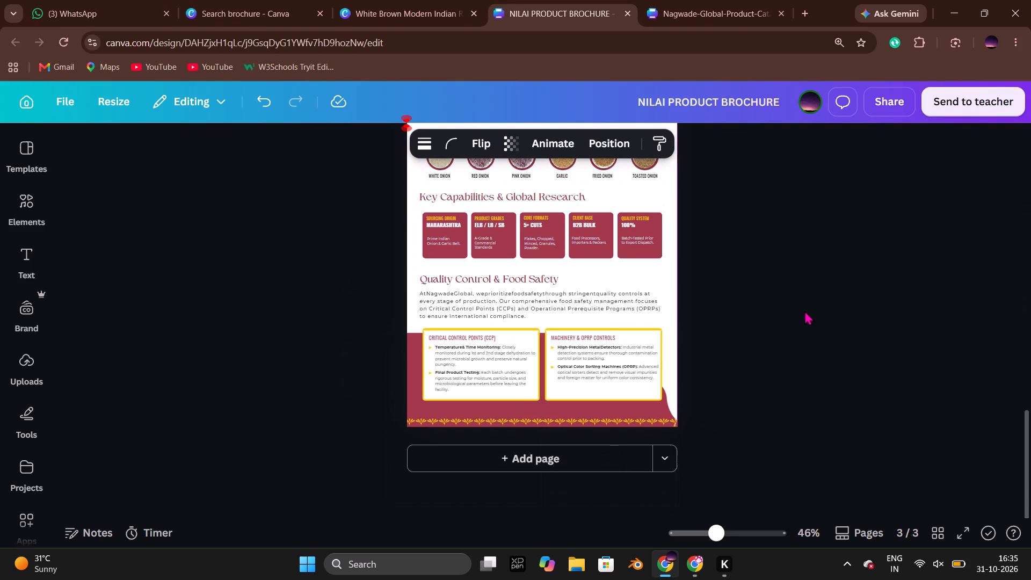
left_click(804, 310)
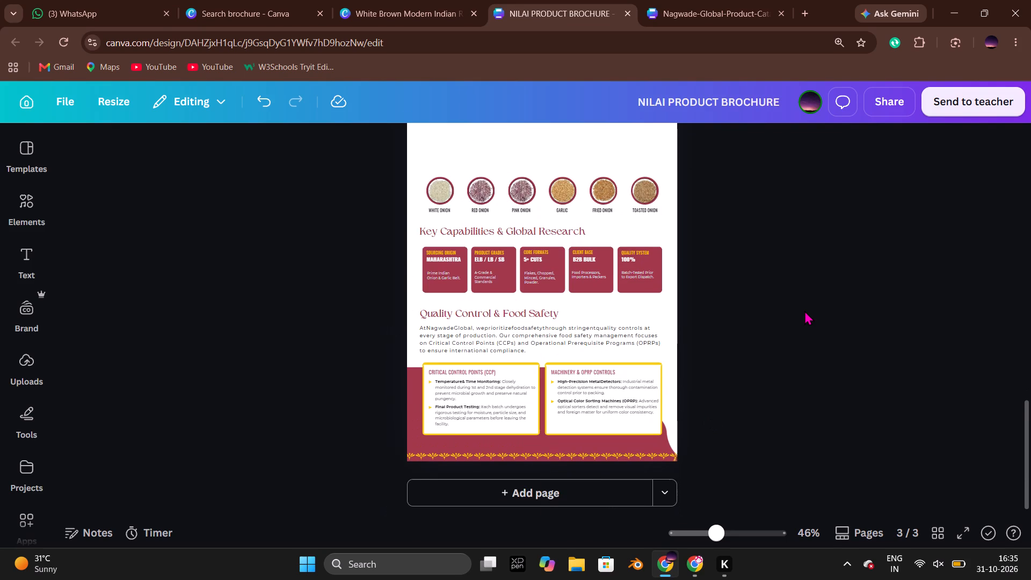
left_click(804, 310)
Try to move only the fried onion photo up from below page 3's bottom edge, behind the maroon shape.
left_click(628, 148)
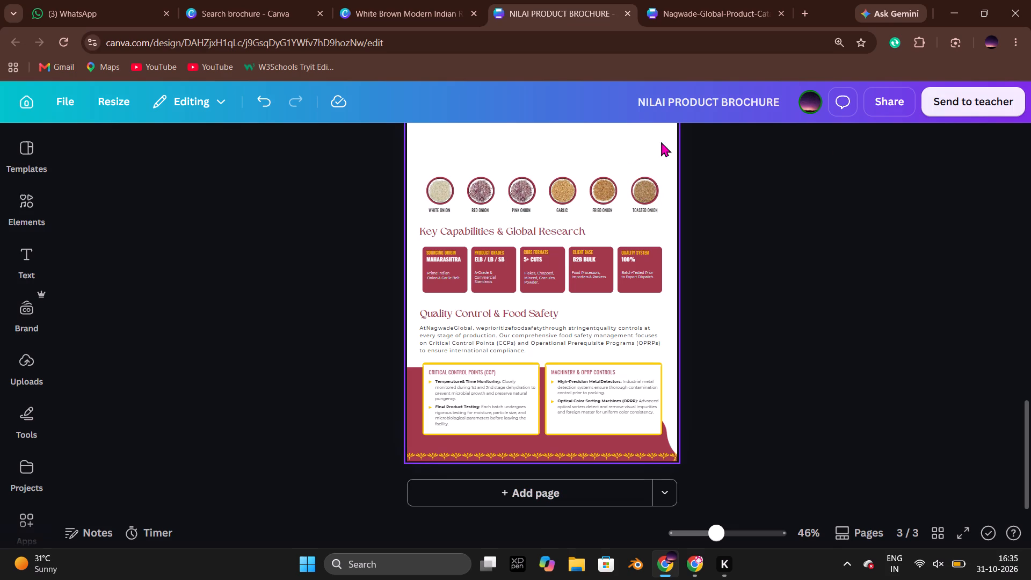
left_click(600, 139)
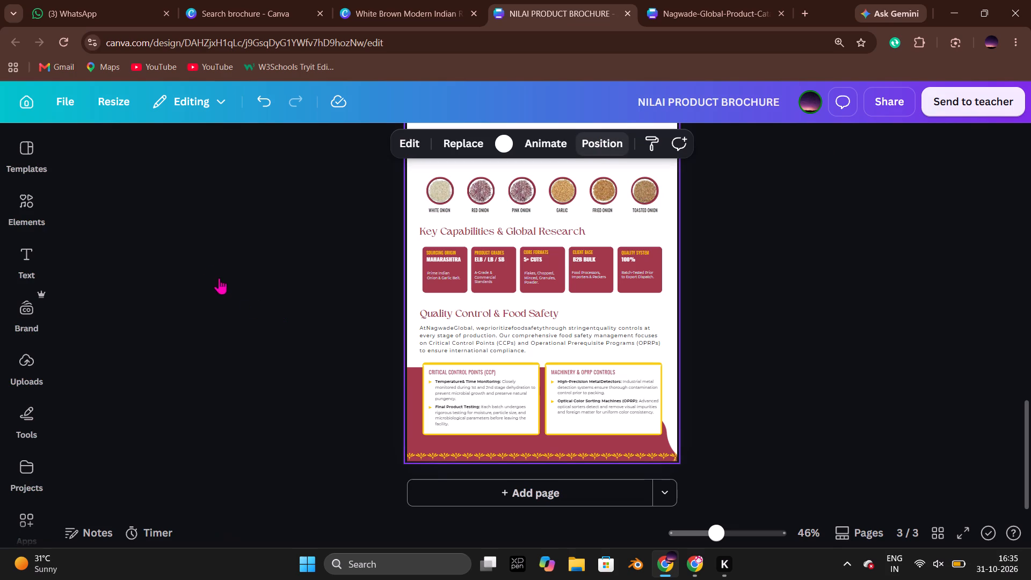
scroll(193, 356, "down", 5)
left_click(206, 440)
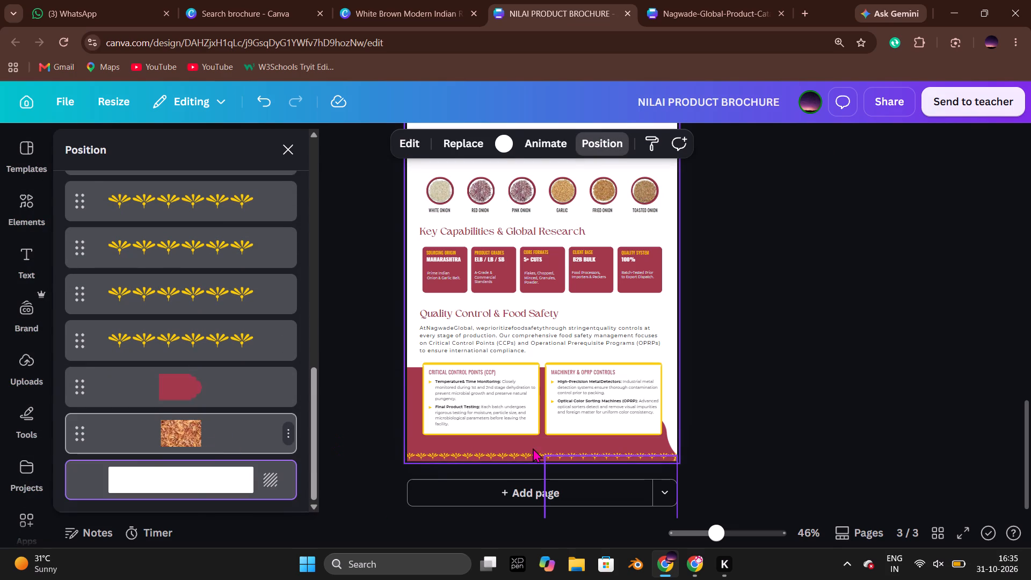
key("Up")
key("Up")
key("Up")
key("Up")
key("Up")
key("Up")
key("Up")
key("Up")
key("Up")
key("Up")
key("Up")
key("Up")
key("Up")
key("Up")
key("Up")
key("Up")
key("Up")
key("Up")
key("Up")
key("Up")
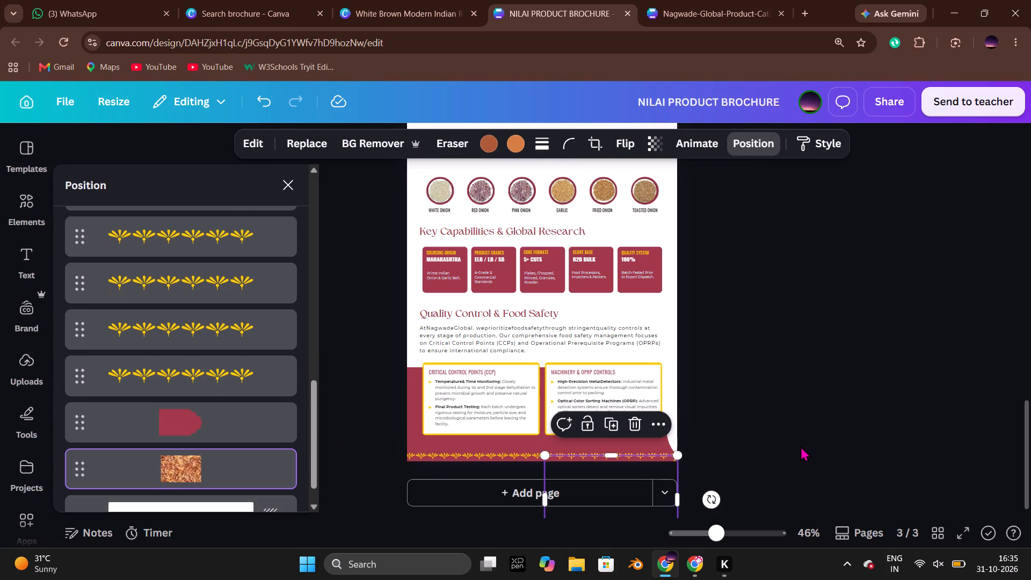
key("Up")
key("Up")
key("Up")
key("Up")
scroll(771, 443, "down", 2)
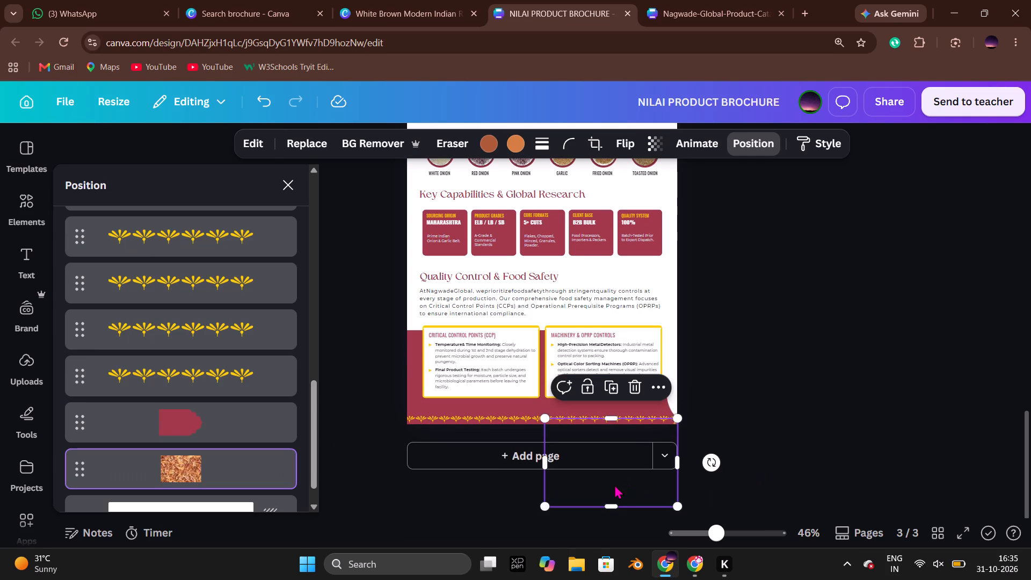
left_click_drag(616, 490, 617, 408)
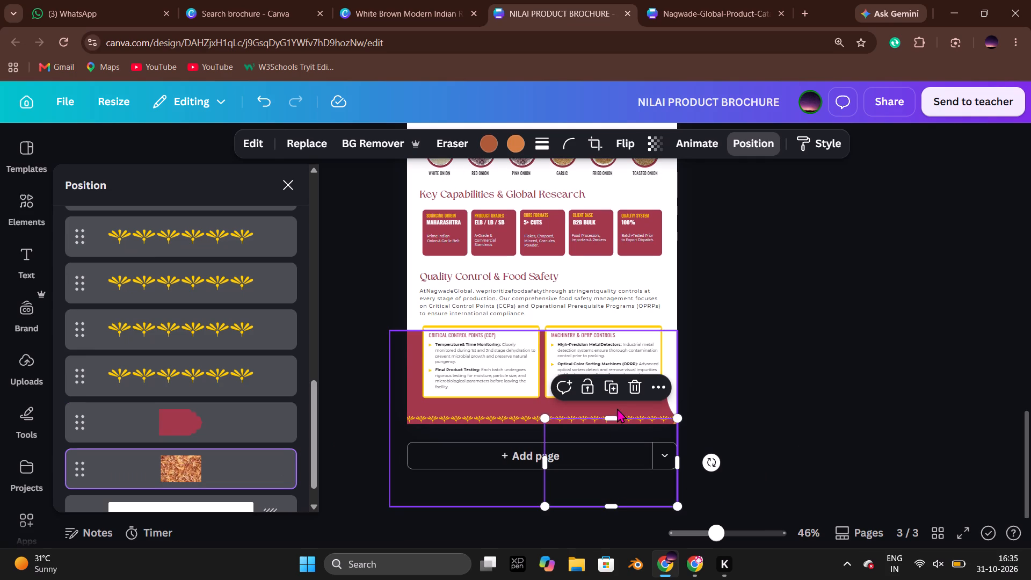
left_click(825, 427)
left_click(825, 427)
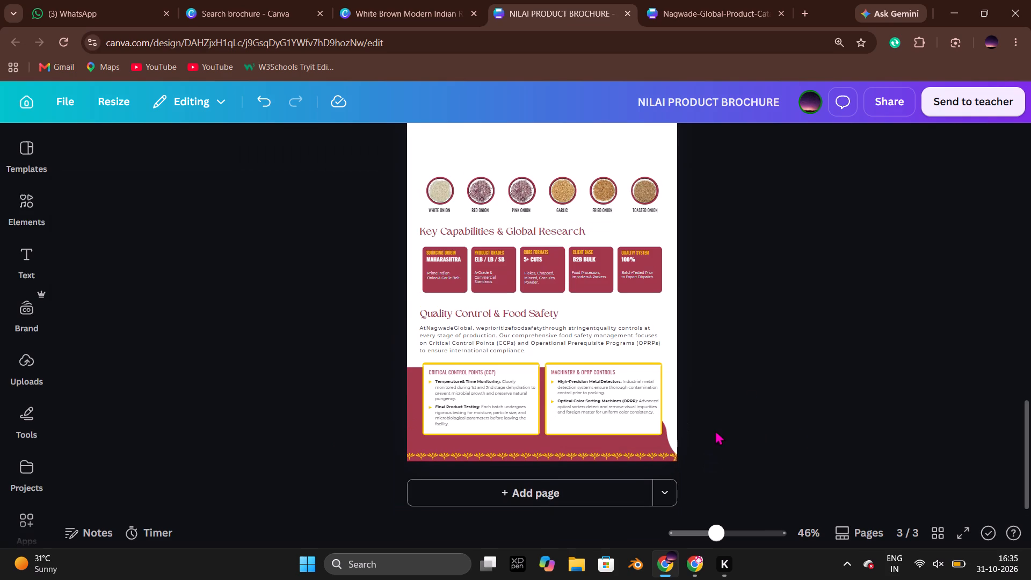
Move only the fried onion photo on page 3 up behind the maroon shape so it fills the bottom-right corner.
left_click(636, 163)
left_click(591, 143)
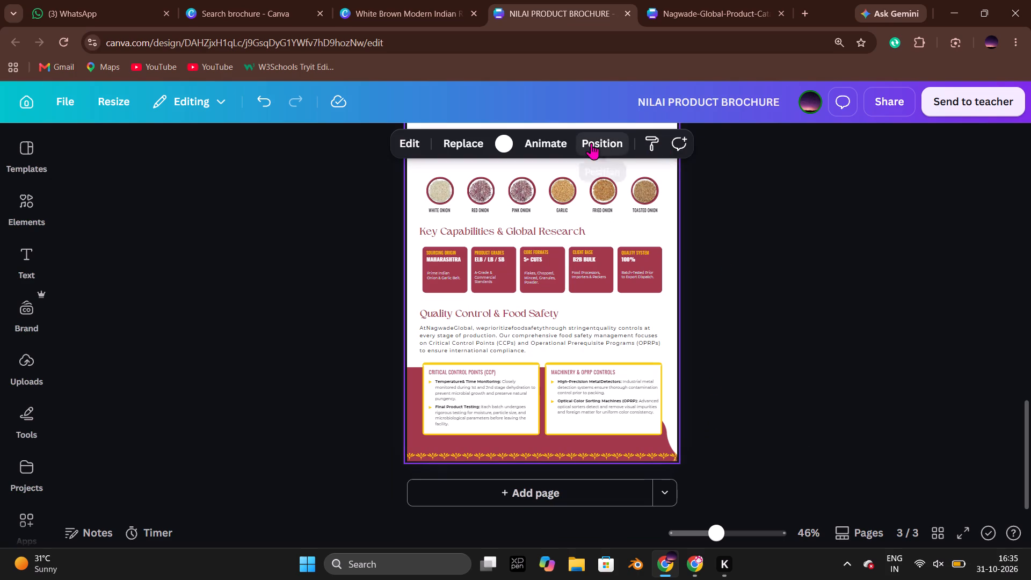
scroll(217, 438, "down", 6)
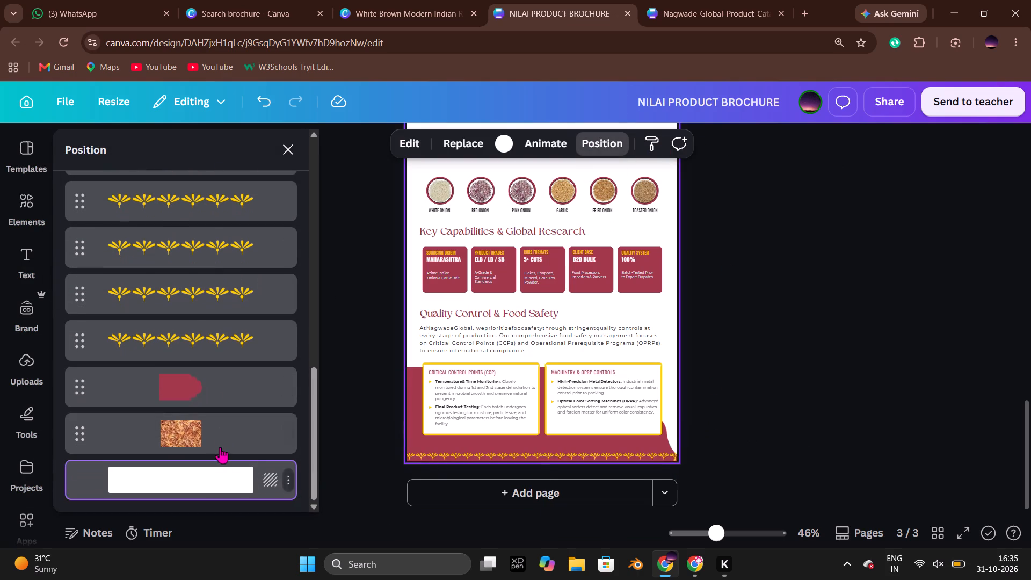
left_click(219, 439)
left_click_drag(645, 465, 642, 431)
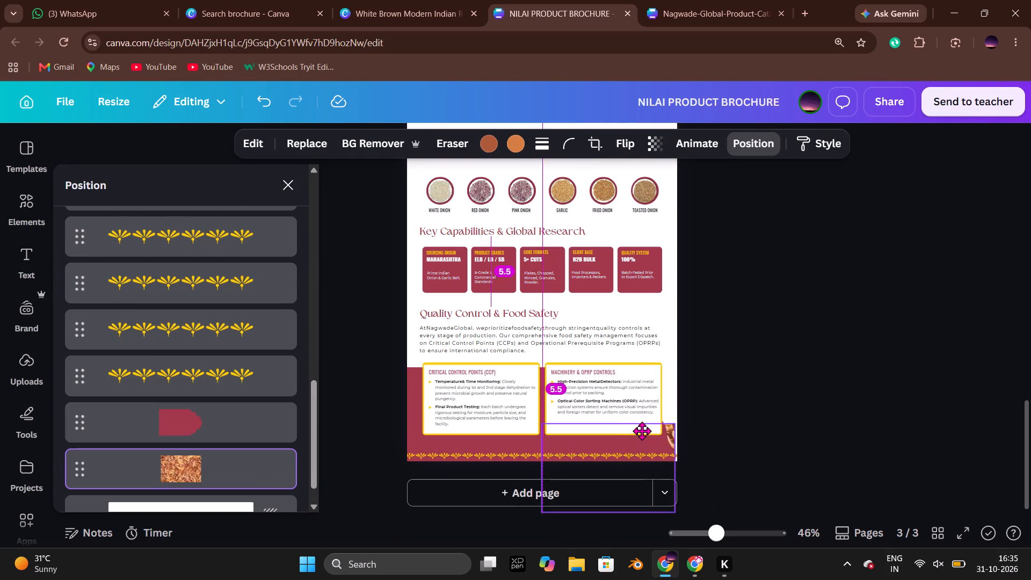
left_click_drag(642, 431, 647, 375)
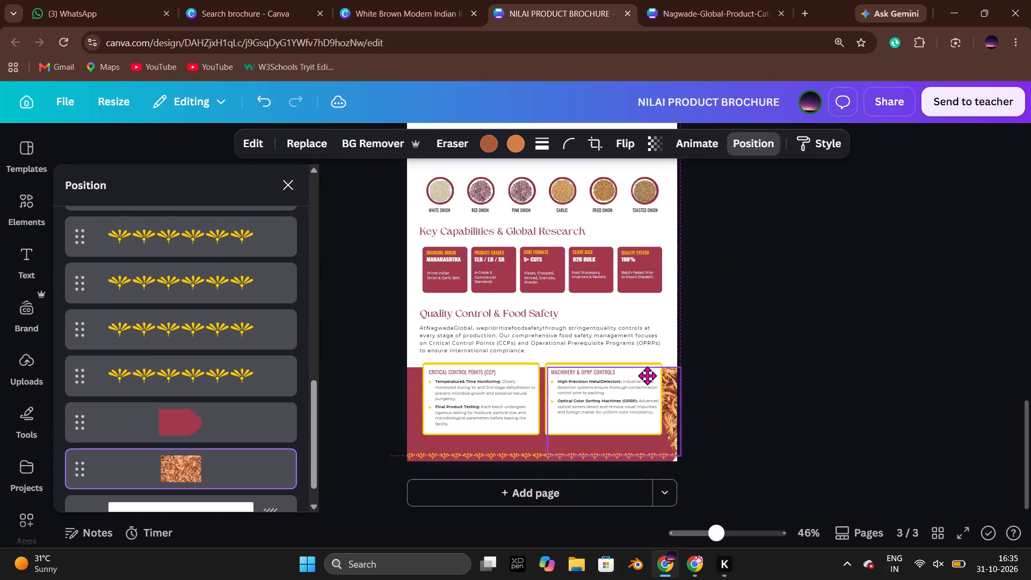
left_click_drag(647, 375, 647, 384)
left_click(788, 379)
Delete the grouped Critical Control Points and Machinery & OPRP Controls boxes from the bottom of page 3.
left_click(432, 397)
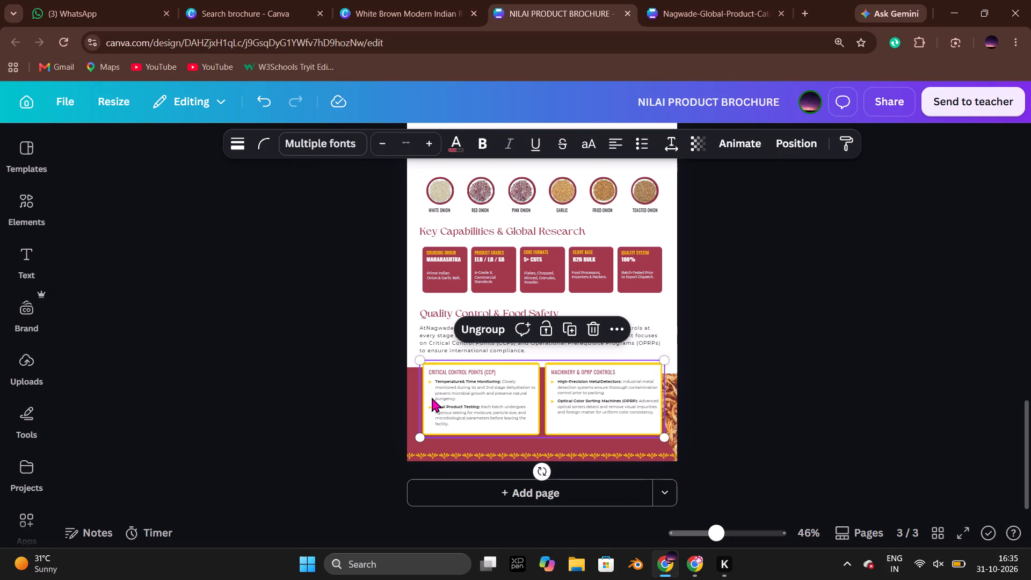
left_click(592, 332)
left_click(794, 405)
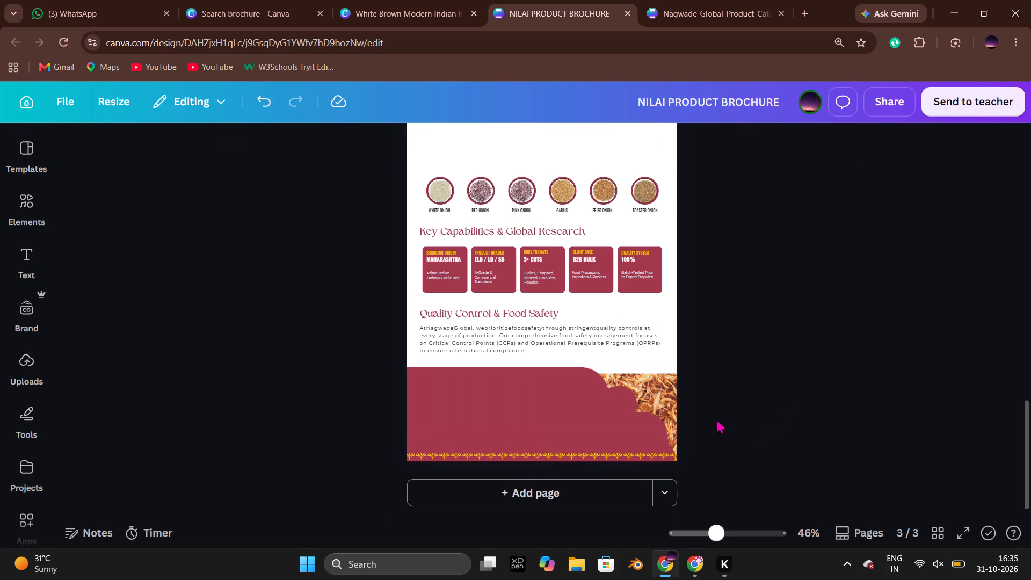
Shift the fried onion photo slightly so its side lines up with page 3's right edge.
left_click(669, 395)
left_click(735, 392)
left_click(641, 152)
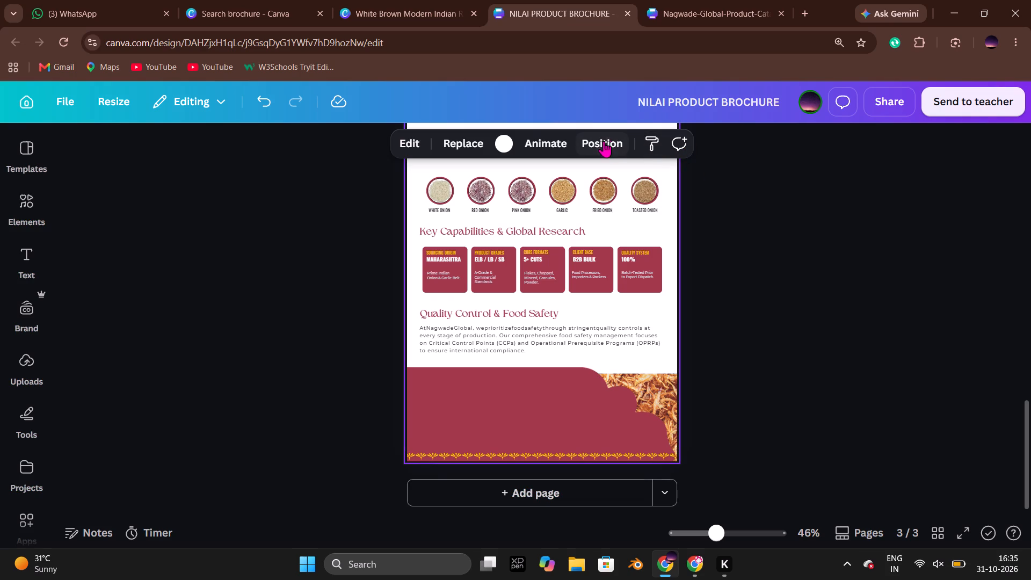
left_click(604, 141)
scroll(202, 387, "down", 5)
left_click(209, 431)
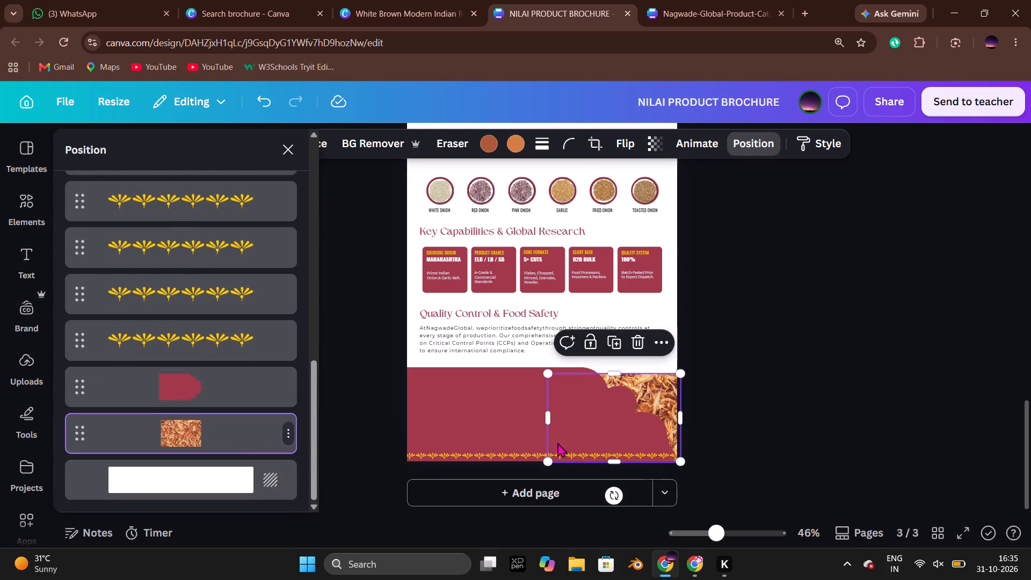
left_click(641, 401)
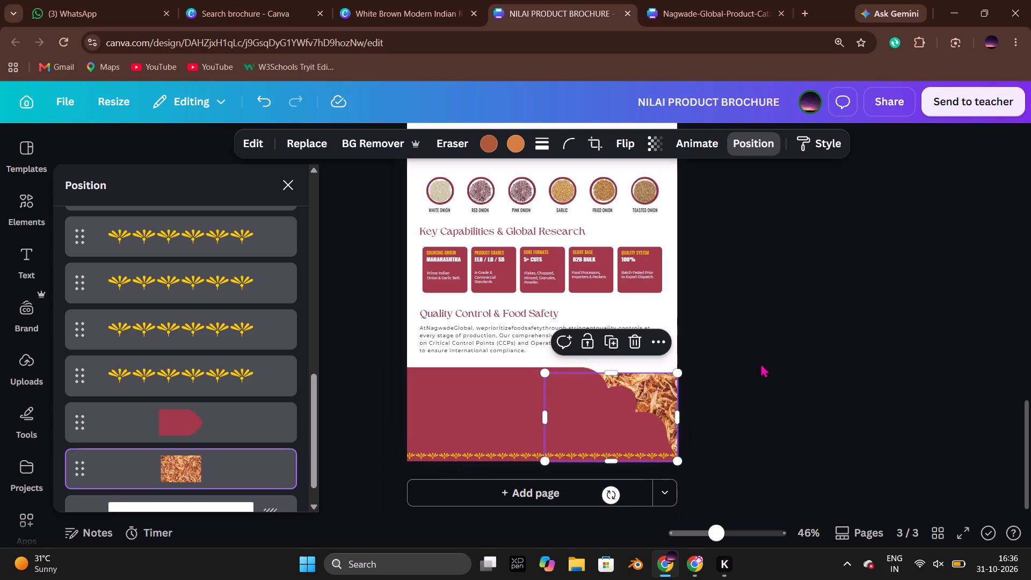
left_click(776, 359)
Nudge the maroon shape down until its top aligns with the fried onion photo, and slightly right.
left_click(513, 393)
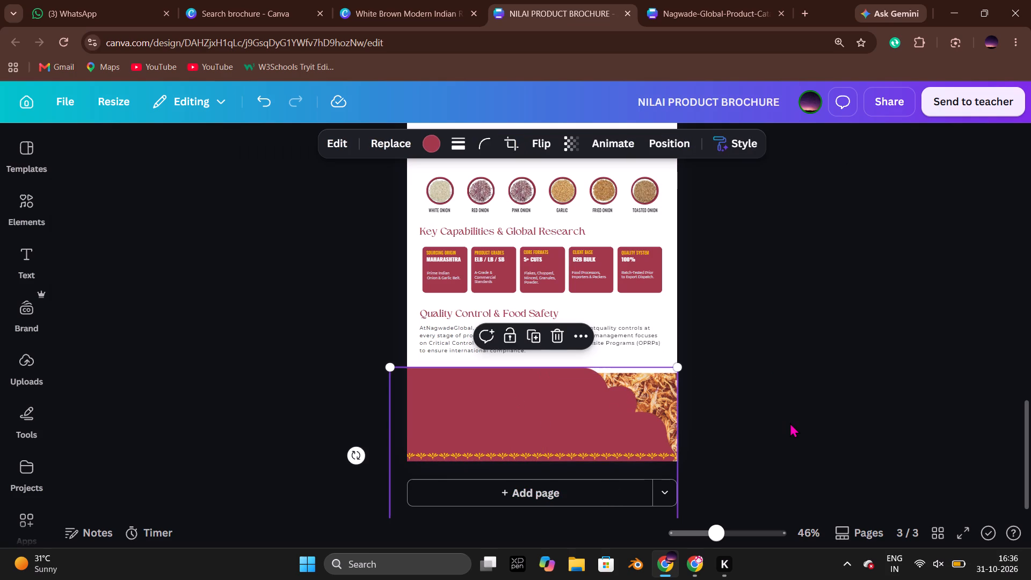
key("Down")
key("Down")
key("Down")
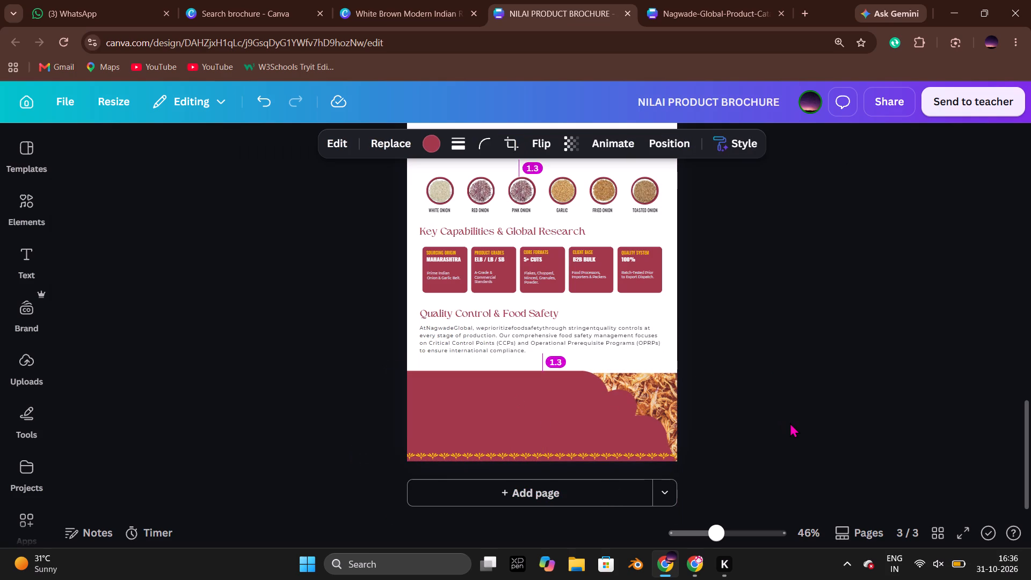
key("Down")
key("Down")
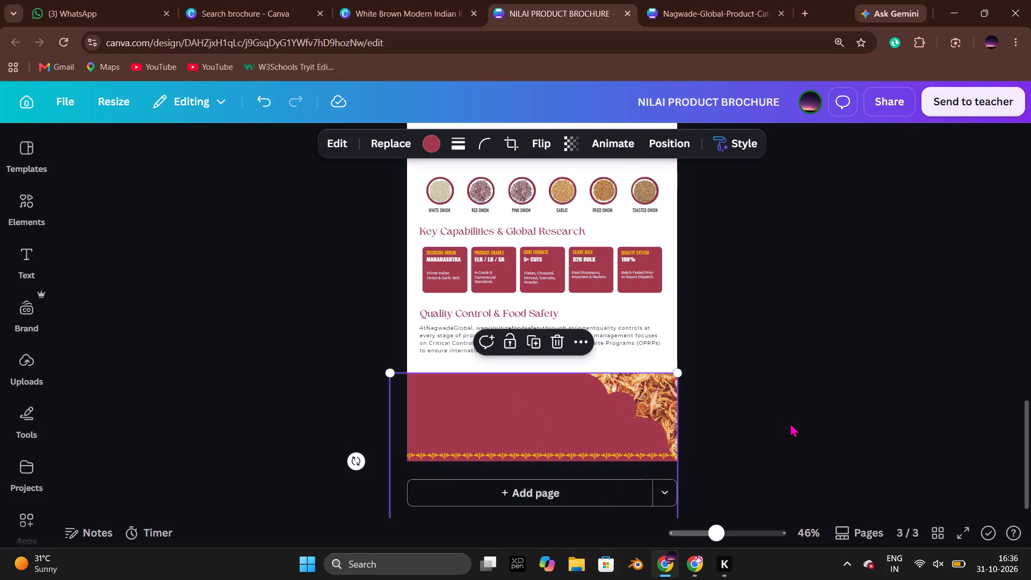
key("Right")
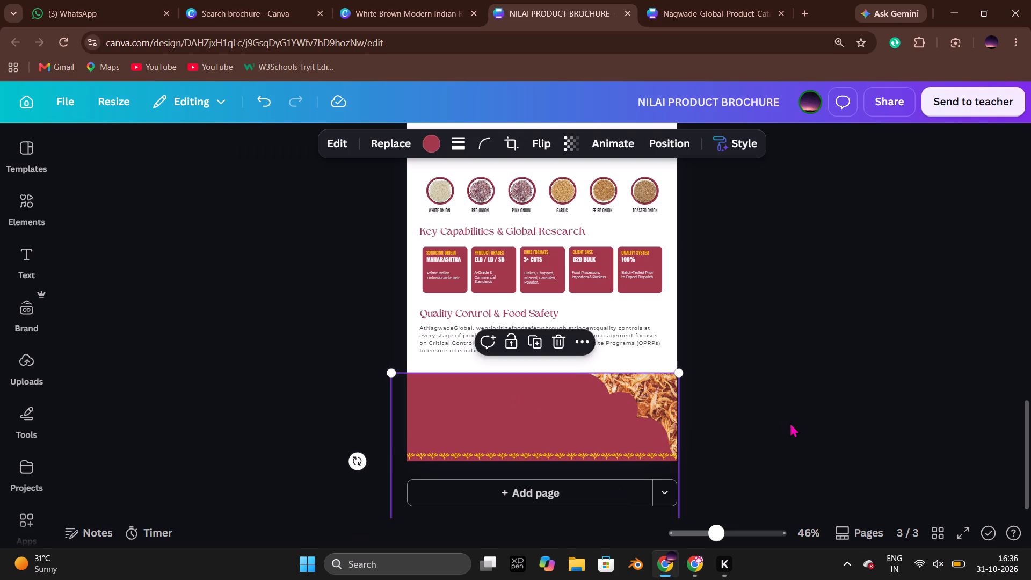
left_click(803, 426)
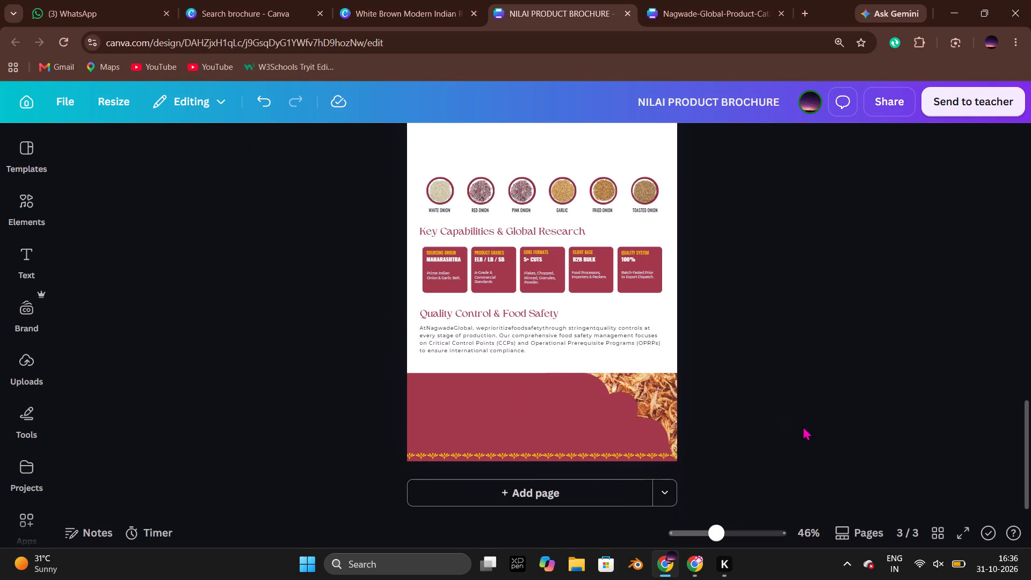
Search the element photos for "fried garlic" and insert the photo of loose fried garlic flakes on white onto page 3.
left_click(32, 205)
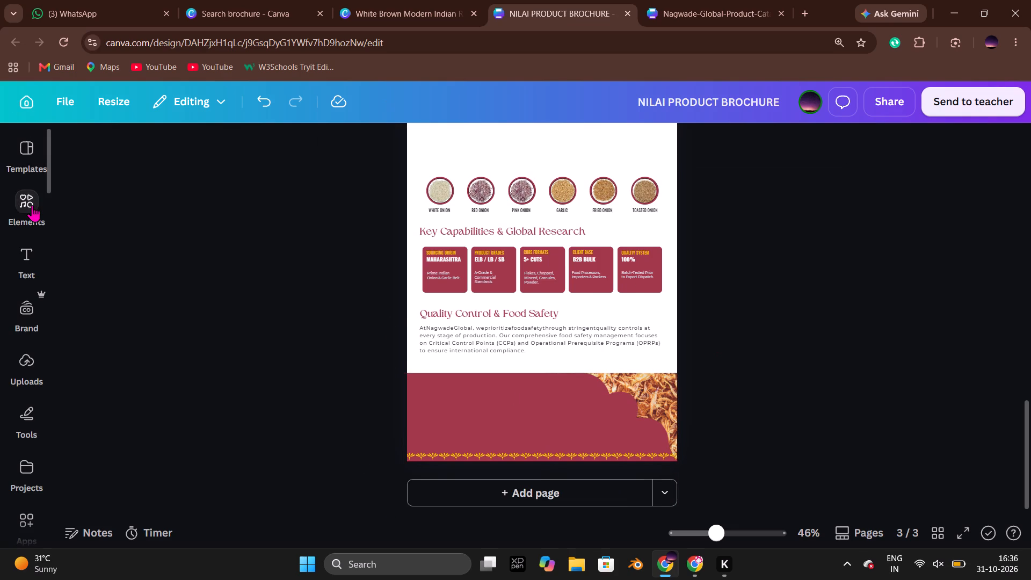
left_click(181, 161)
type("fried ga")
type("rlic")
key("Return")
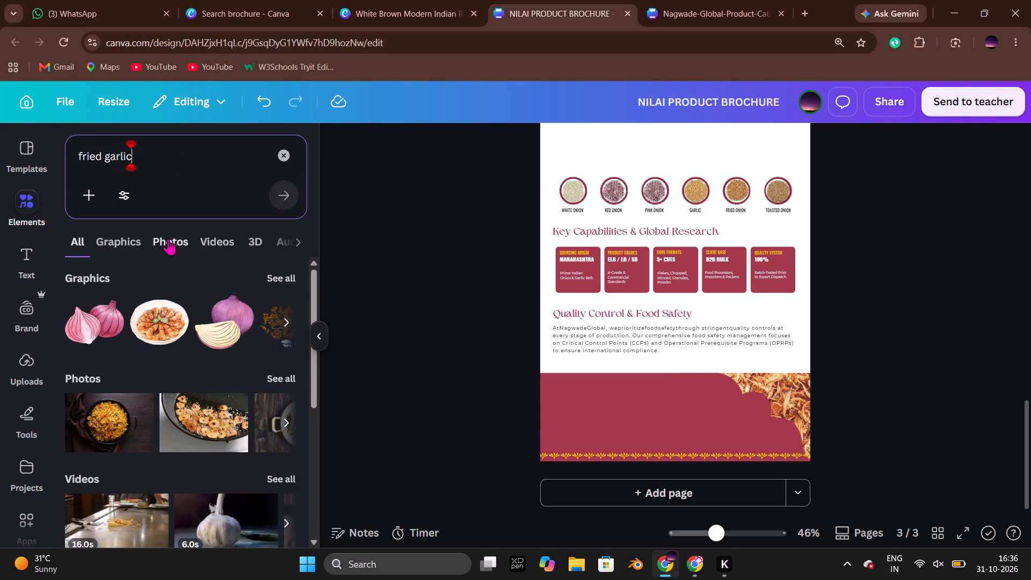
left_click(169, 238)
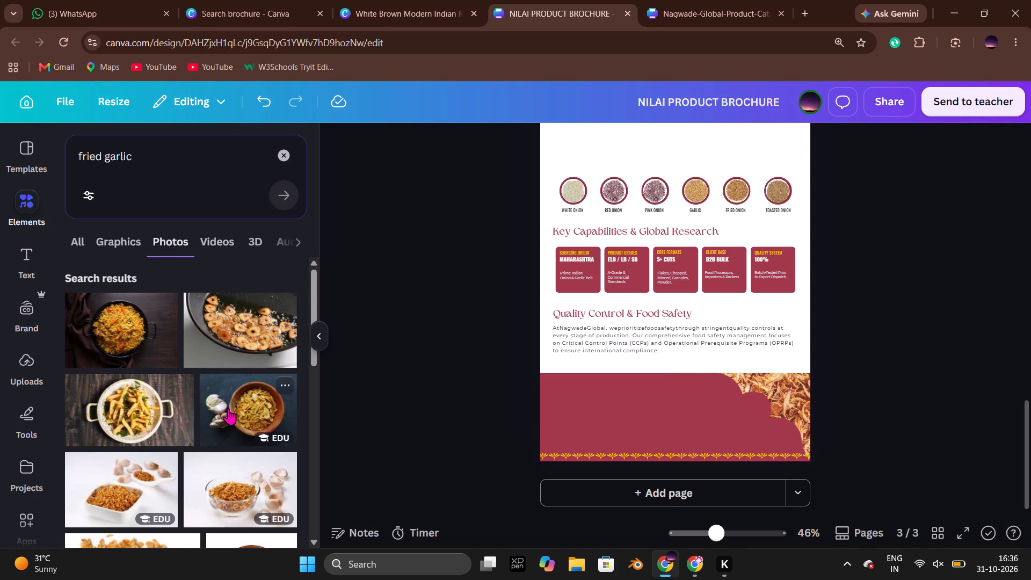
scroll(228, 408, "down", 3)
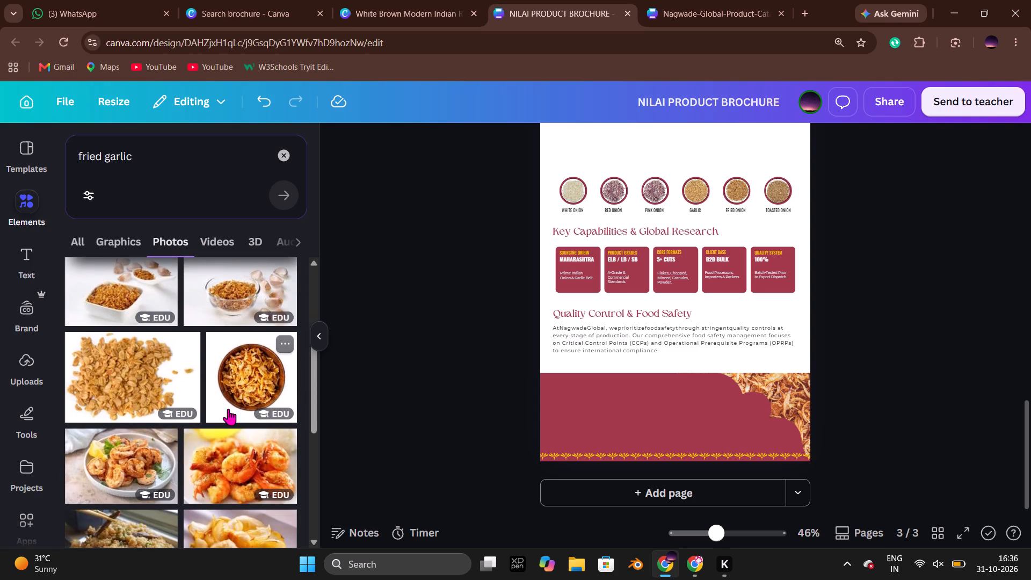
scroll(228, 409, "down", 2)
scroll(228, 409, "up", 1)
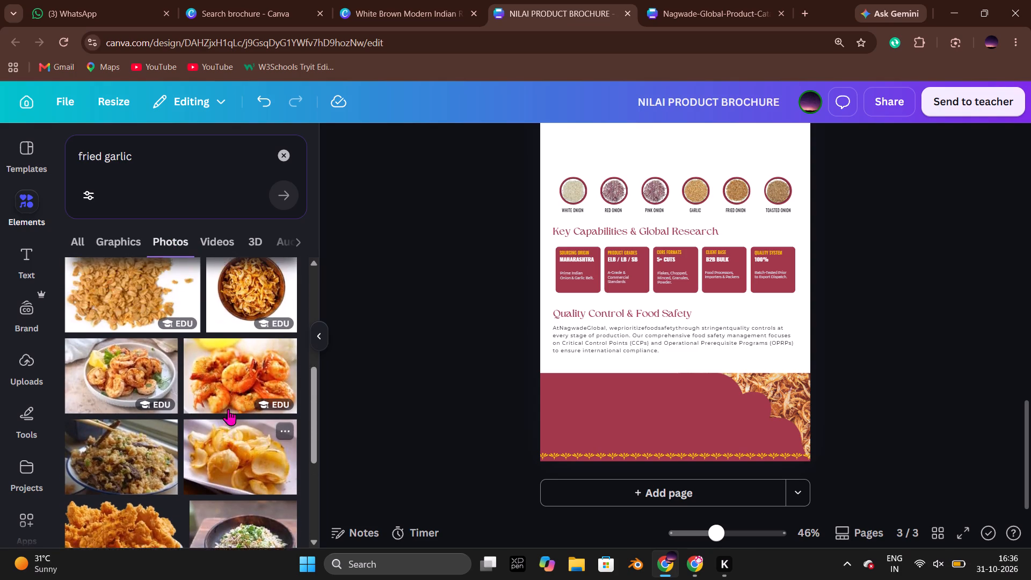
left_click(144, 320)
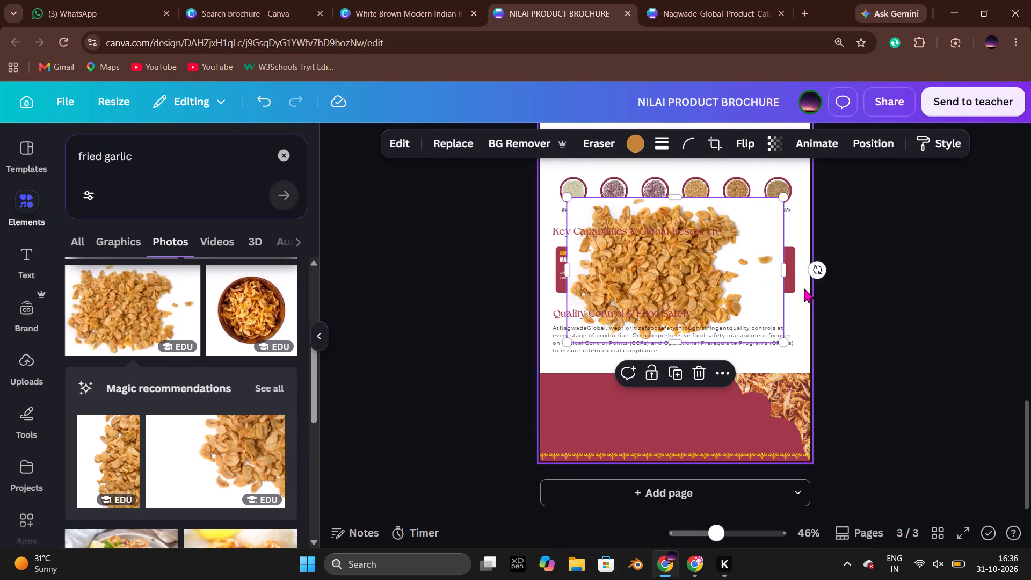
Crop the garlic photo on all four sides to about 8.1 by 5.5, leaving only densely packed flakes.
left_click_drag(782, 271, 713, 277)
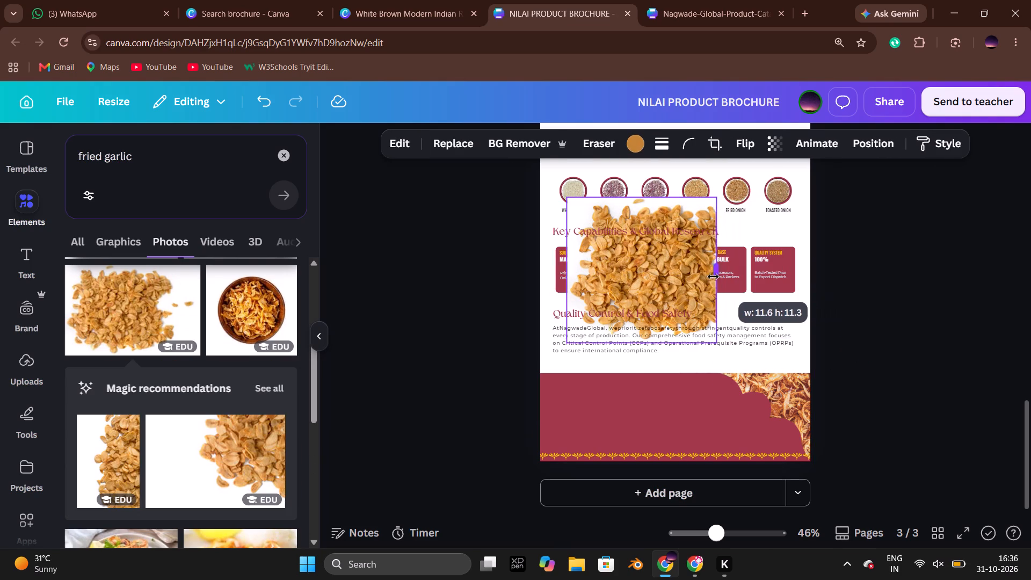
left_click_drag(713, 277, 709, 277)
left_click_drag(641, 199, 645, 230)
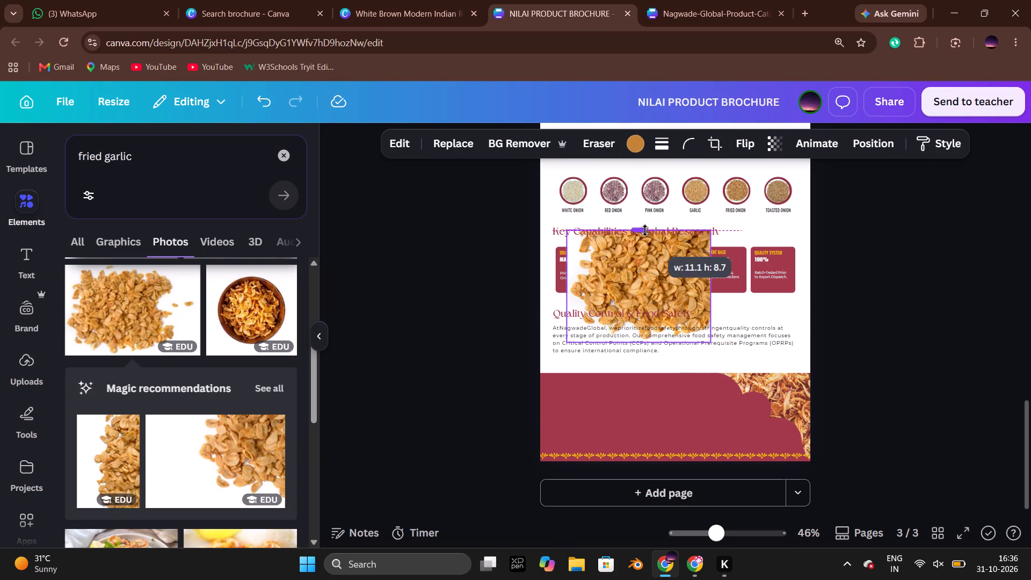
left_click_drag(645, 230, 645, 228)
left_click_drag(568, 285, 598, 281)
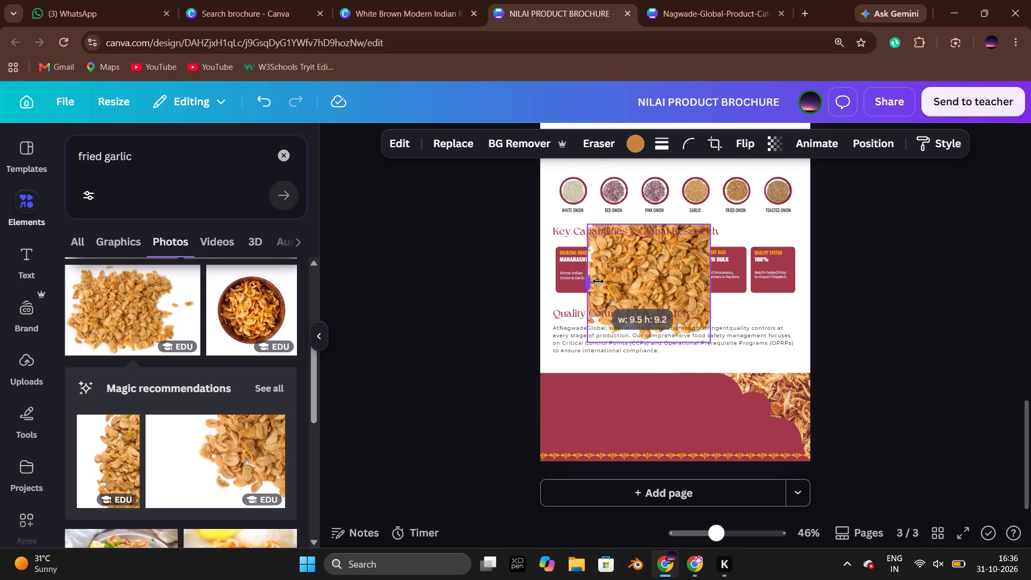
left_click_drag(598, 281, 606, 280)
left_click_drag(655, 344, 656, 299)
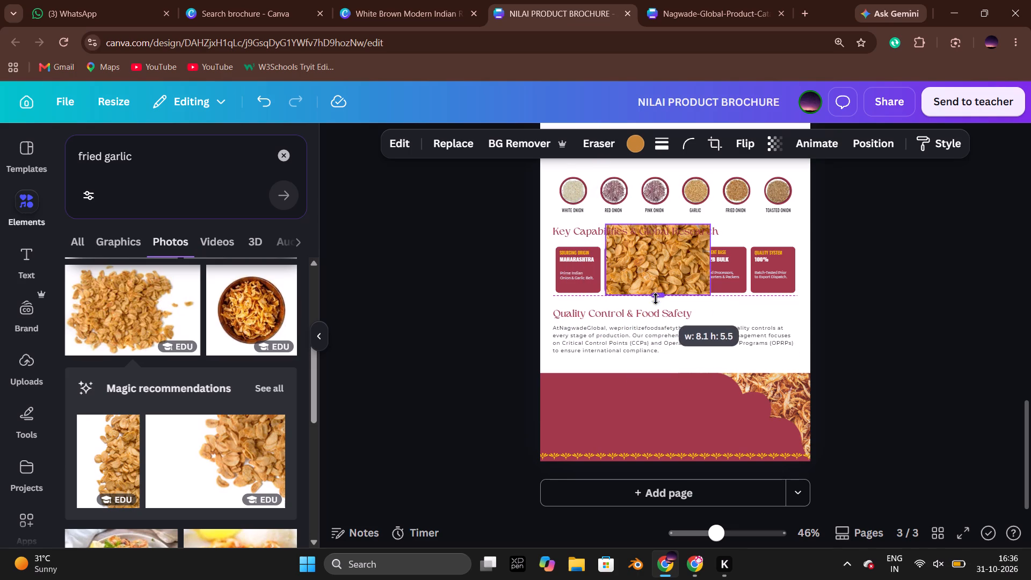
left_click_drag(656, 299, 656, 295)
left_click(956, 332)
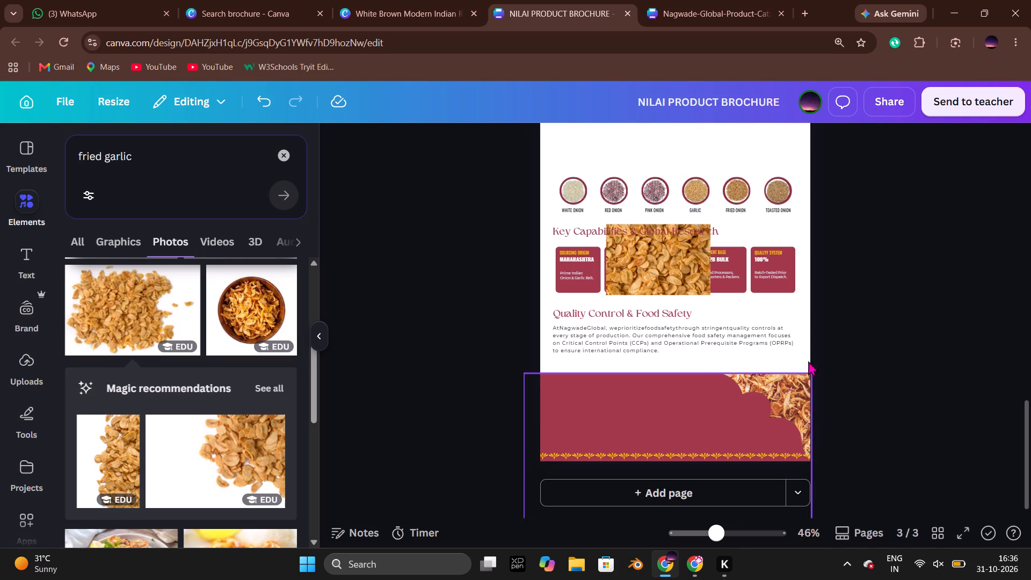
Delete the fried onion photo behind the maroon shape at the bottom of page 3.
left_click(887, 337)
left_click(720, 163)
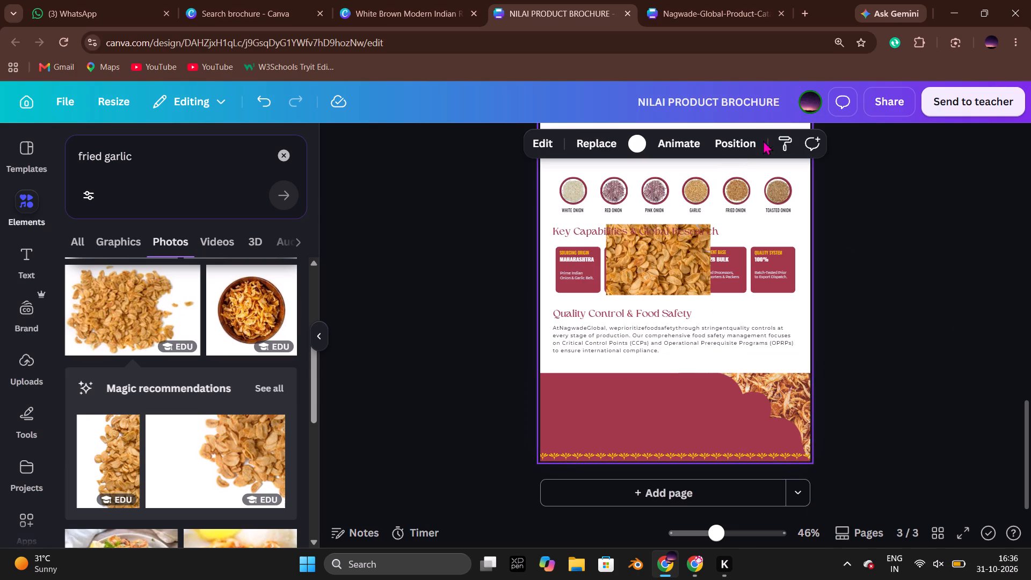
left_click(754, 144)
scroll(220, 406, "down", 4)
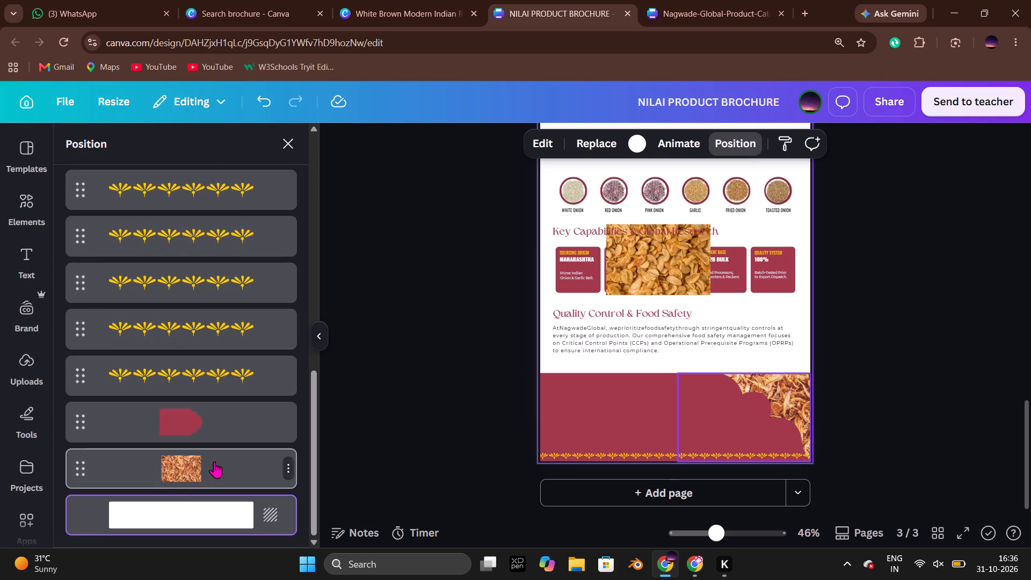
left_click(214, 461)
key("Delete")
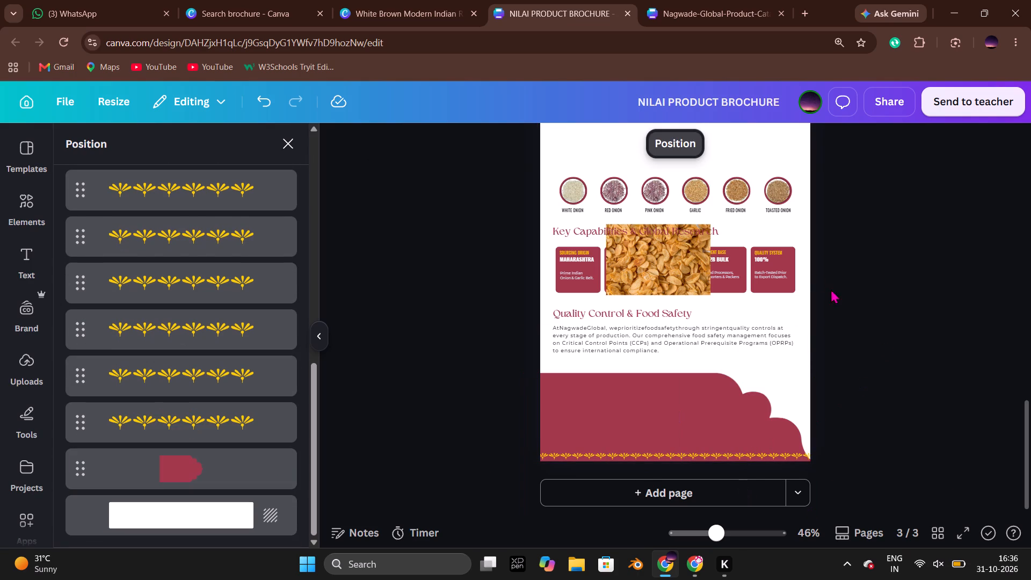
Place the garlic photo, rotated to an upright portrait orientation, flush in page 3's bottom-right corner over the maroon shape.
left_click(656, 272)
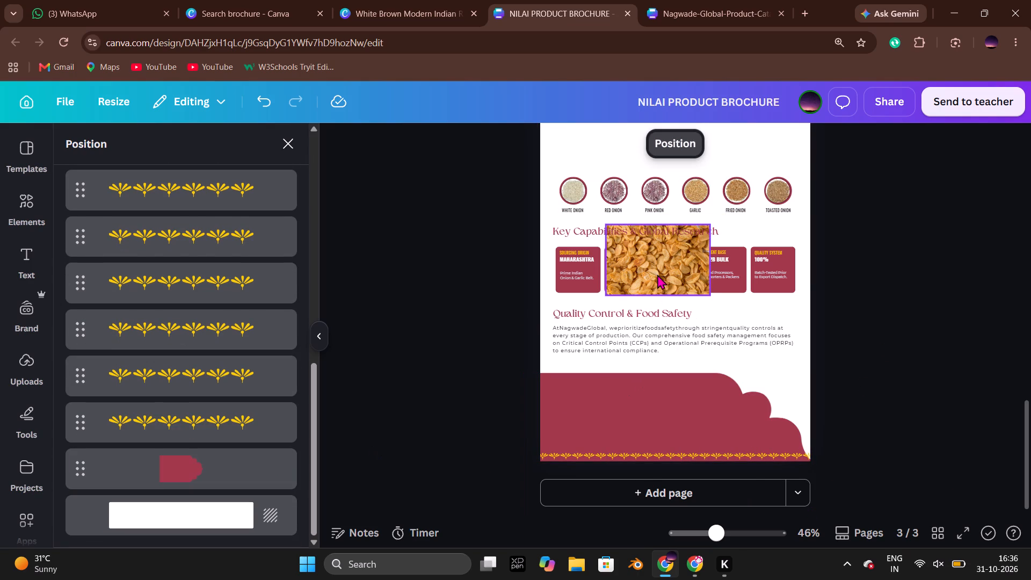
left_click_drag(665, 272, 749, 429)
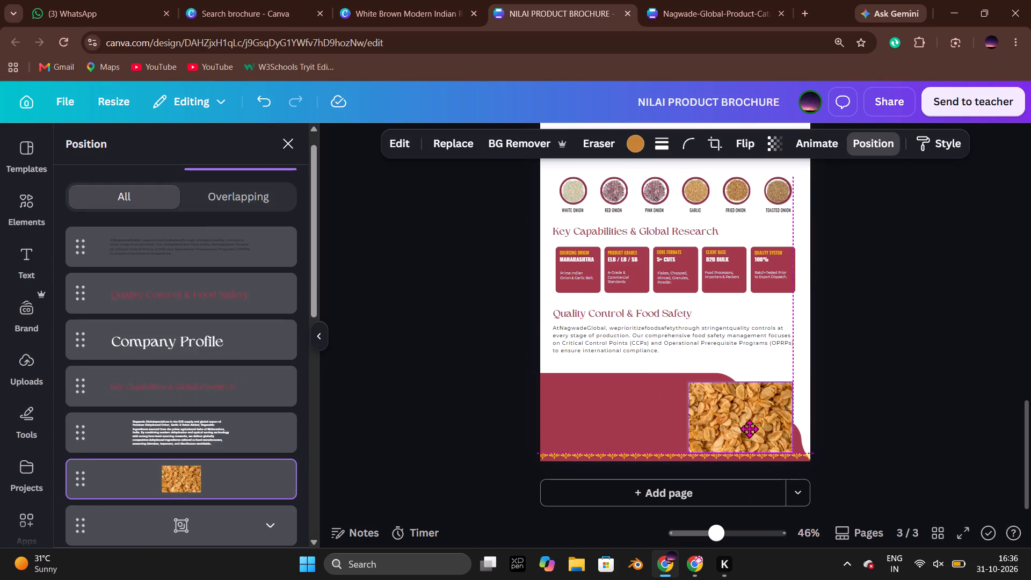
left_click_drag(749, 429, 750, 429)
left_click_drag(746, 488, 786, 463)
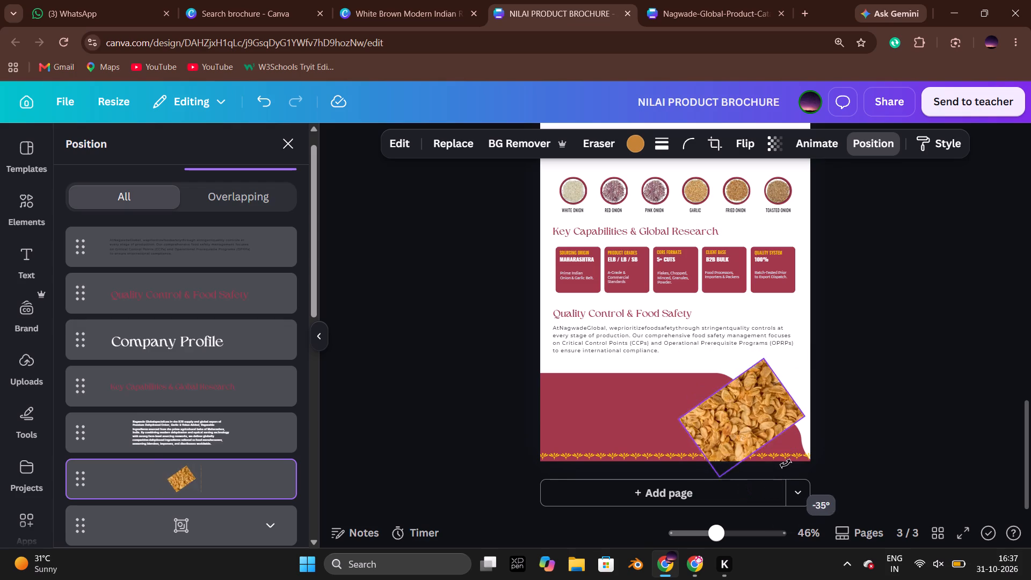
left_click_drag(786, 463, 792, 413)
left_click_drag(750, 432, 781, 418)
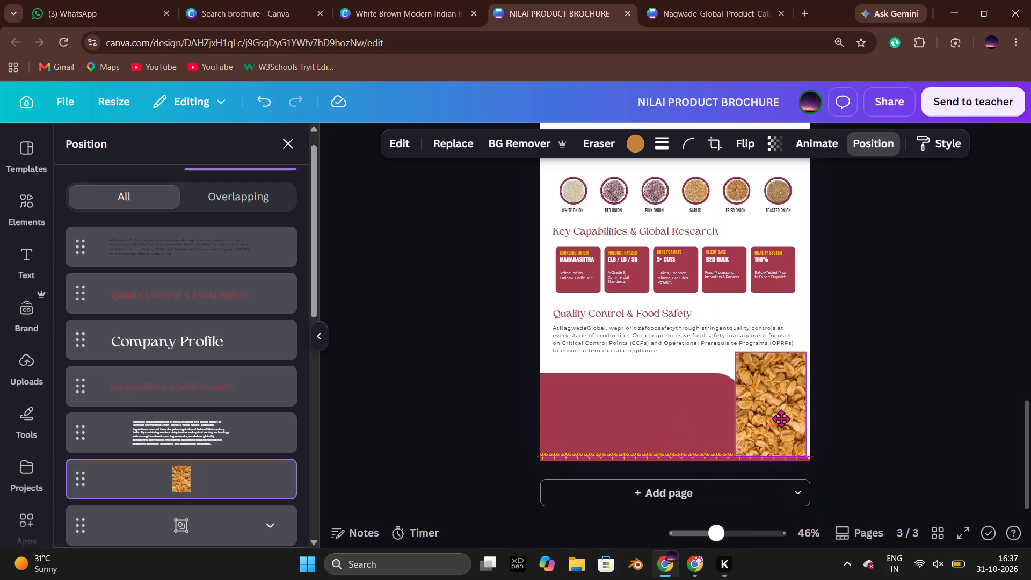
left_click_drag(781, 418, 784, 423)
Crop and widen the garlic photo so it reaches from the maroon shape's top edge to page 3's bottom-right corner.
left_click_drag(780, 356, 780, 367)
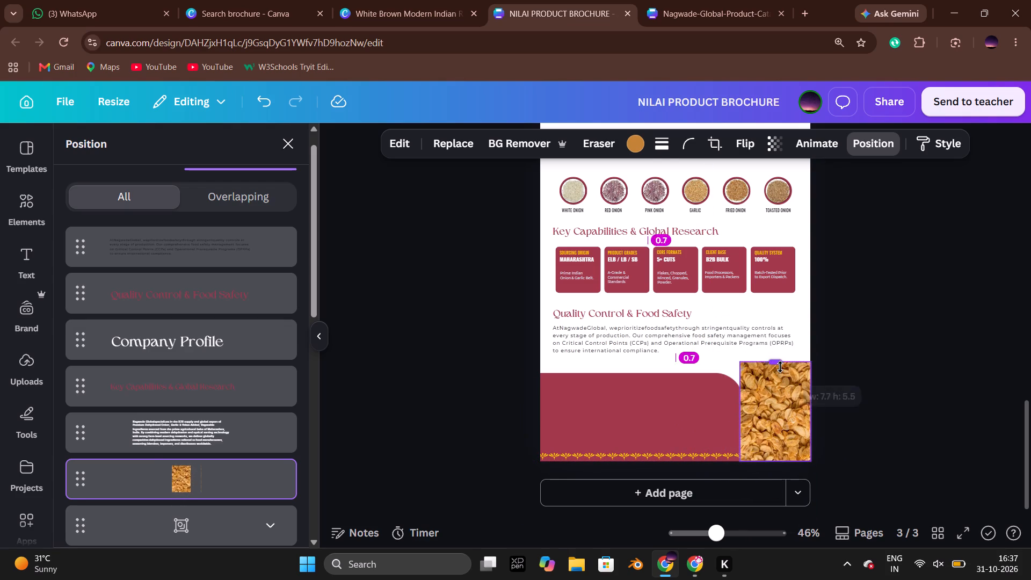
left_click_drag(780, 367, 780, 372)
left_click_drag(740, 412, 718, 416)
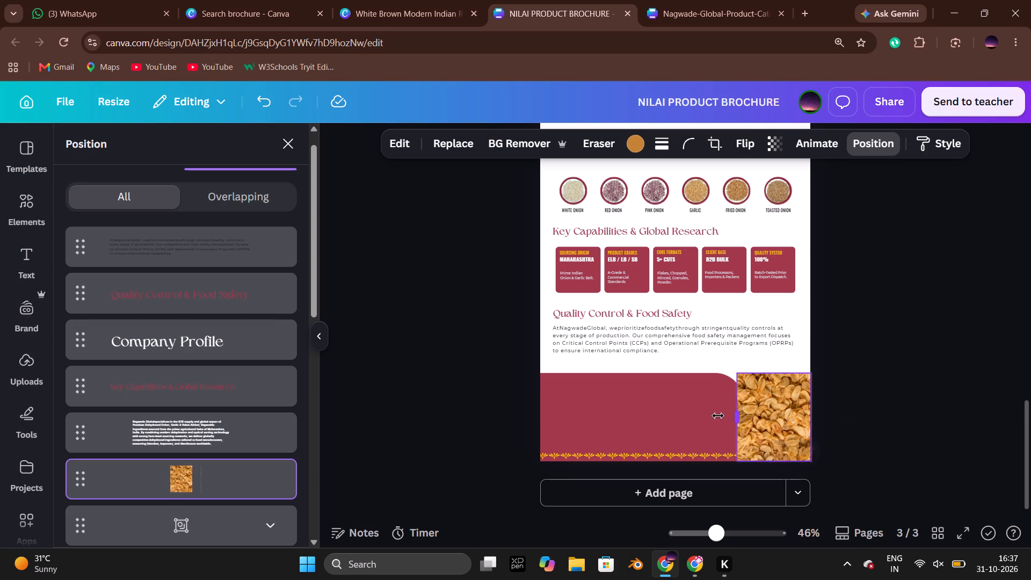
left_click_drag(718, 416, 718, 418)
left_click_drag(758, 417, 753, 418)
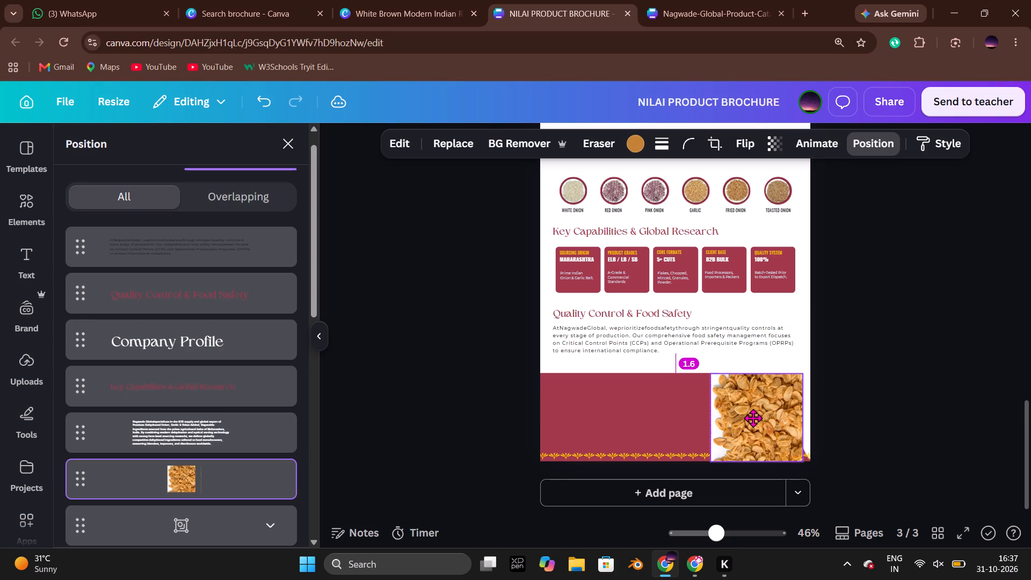
left_click_drag(753, 418, 753, 416)
left_click_drag(802, 415, 803, 415)
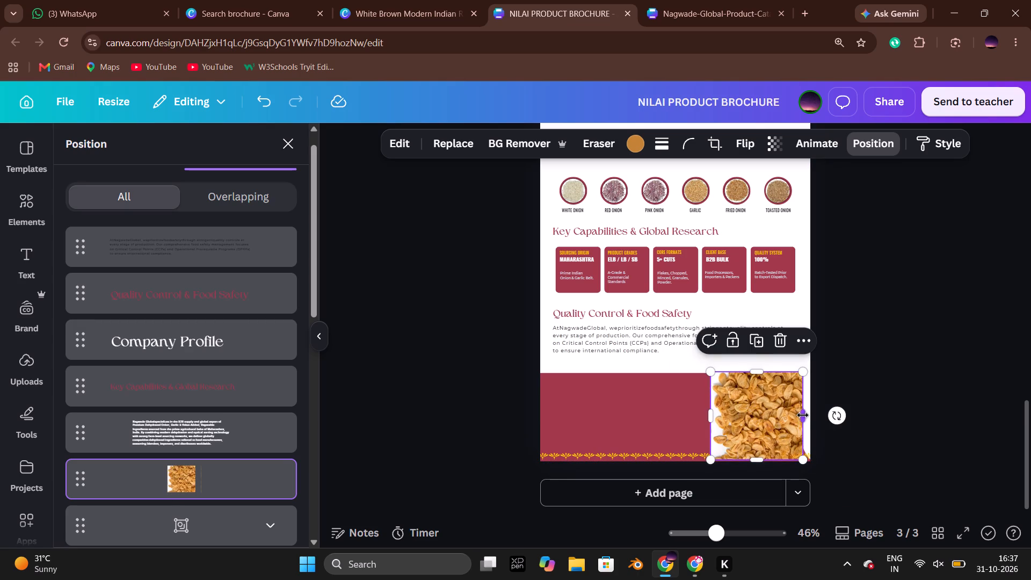
left_click_drag(803, 415, 808, 415)
Send the garlic photo behind the maroon shape and yellow border motifs, directly above the page 3 background.
left_click(873, 338)
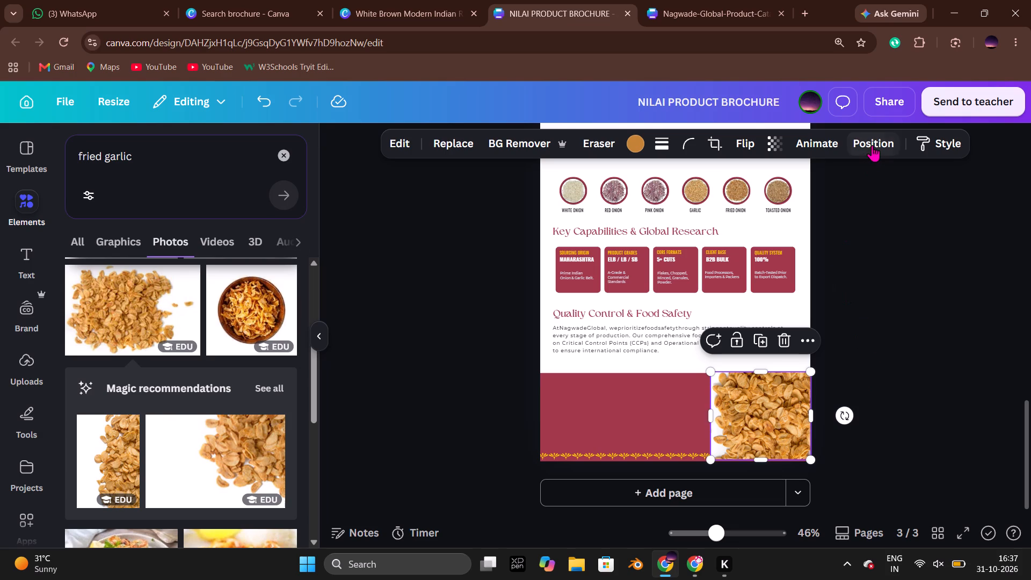
left_click(872, 145)
scroll(189, 368, "down", 4)
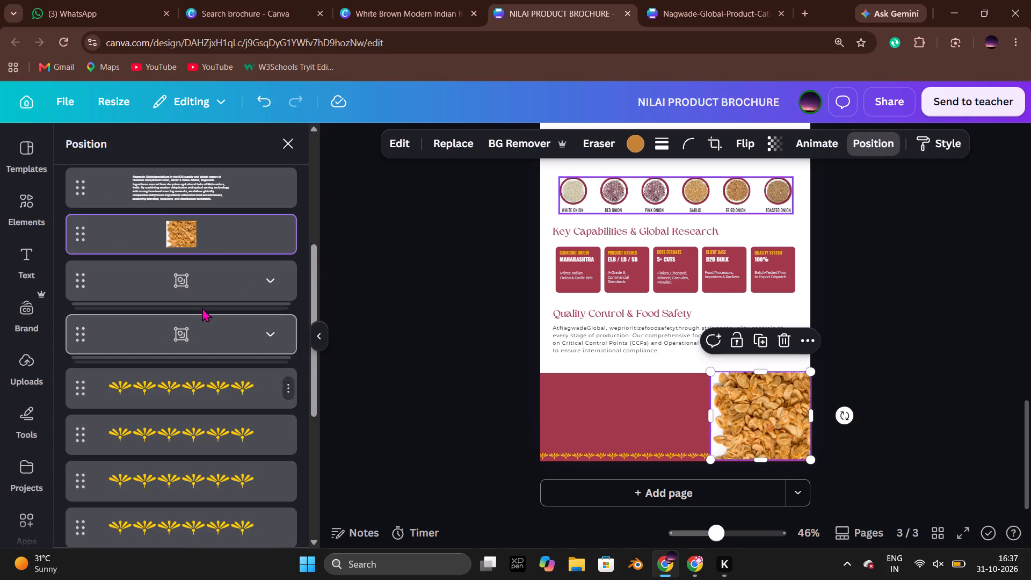
left_click_drag(194, 228, 194, 463)
scroll(216, 400, "down", 5)
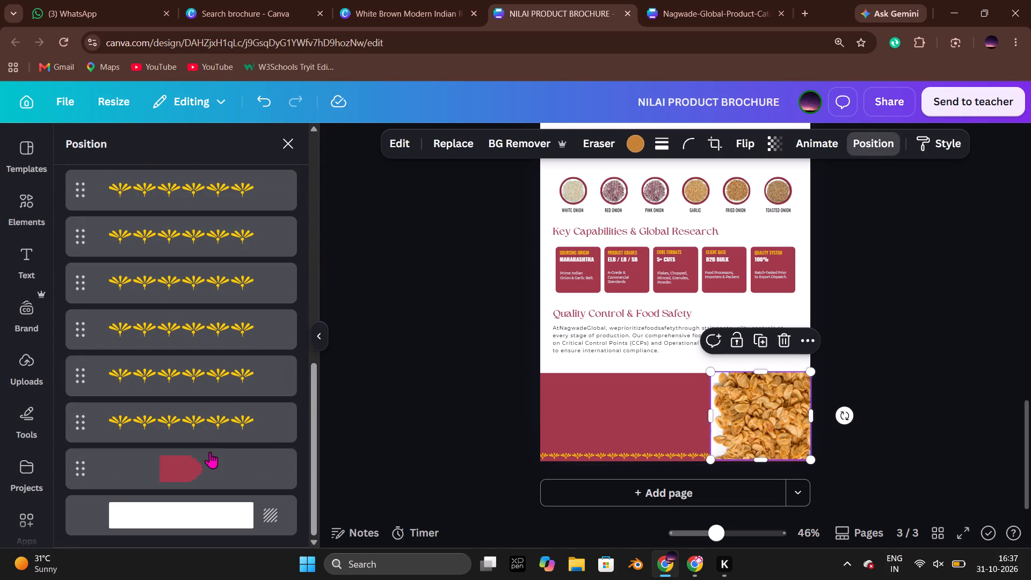
scroll(207, 323, "up", 4)
left_click_drag(205, 412, 216, 519)
scroll(230, 405, "down", 3)
left_click_drag(195, 279, 197, 374)
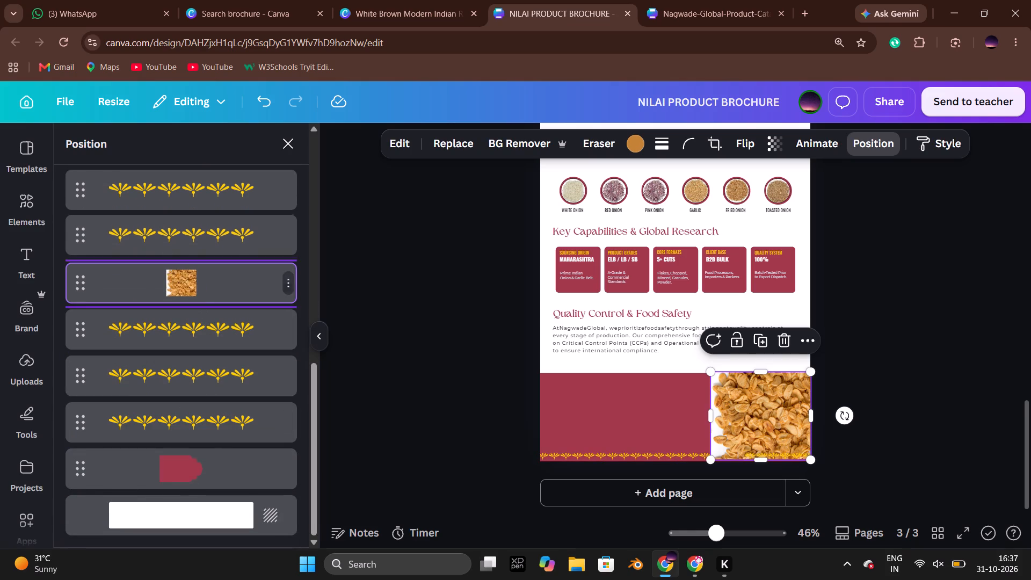
left_click_drag(197, 374, 200, 475)
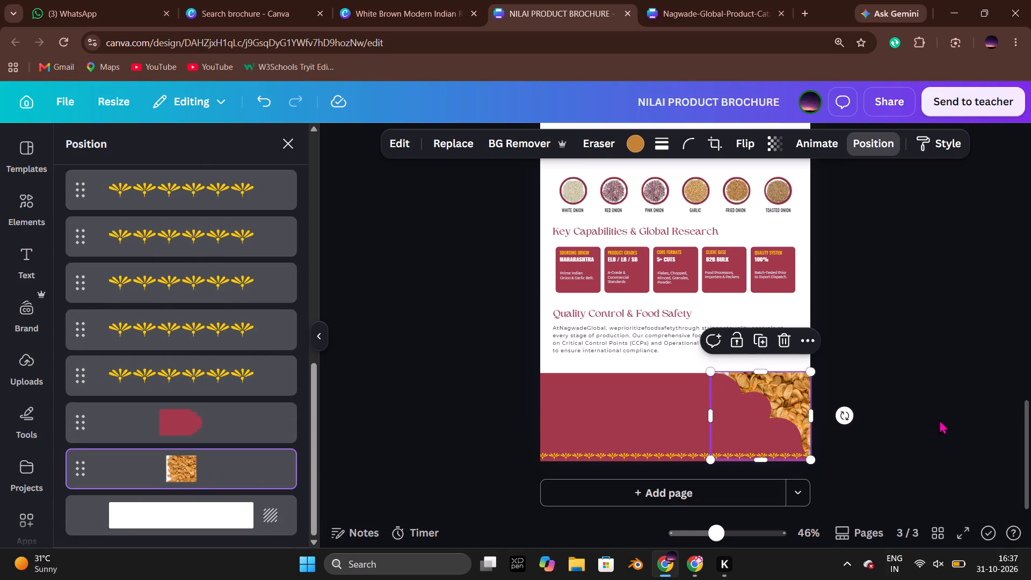
Nudge and widen the layered garlic photo so it lines up with the maroon shape's top edge and page 3's right and bottom edges.
key("Down")
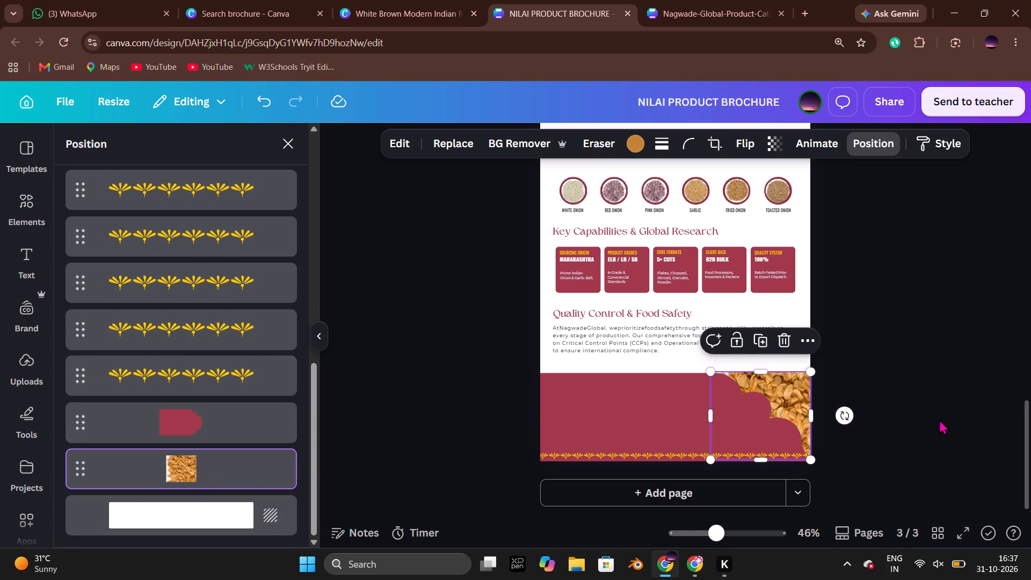
left_click(942, 418)
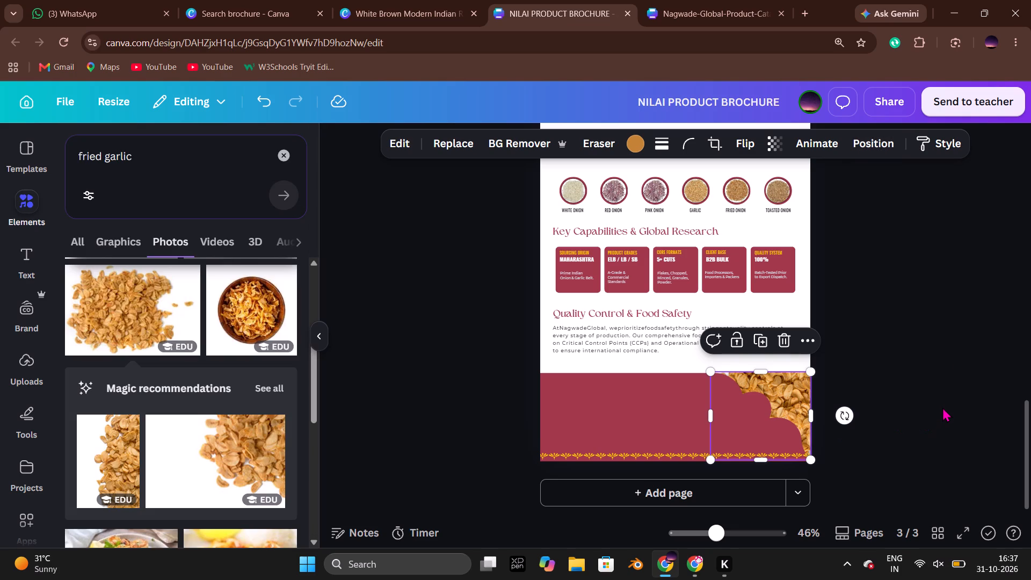
left_click(859, 140)
scroll(210, 481, "down", 11)
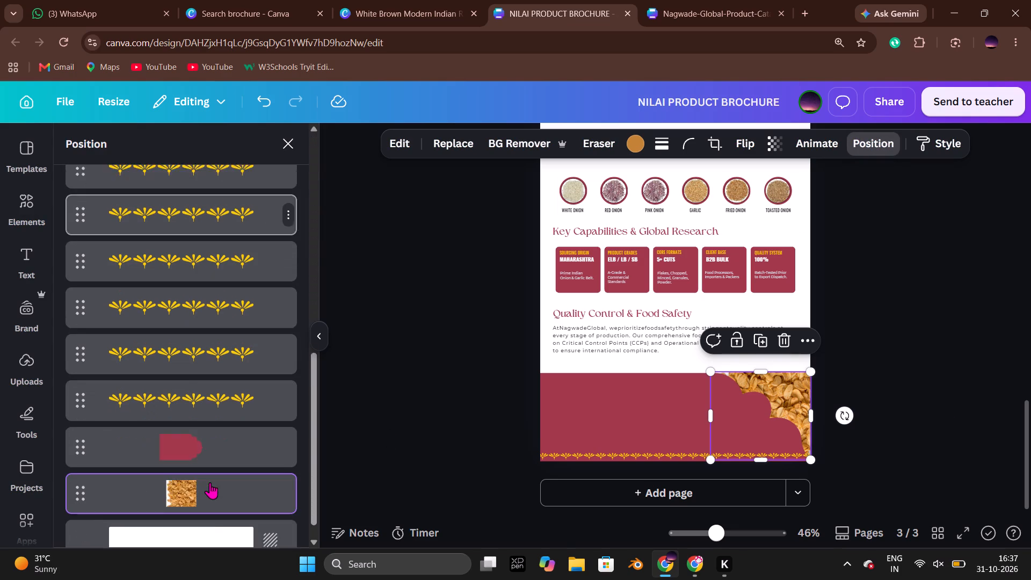
scroll(210, 482, "down", 6)
left_click(207, 468)
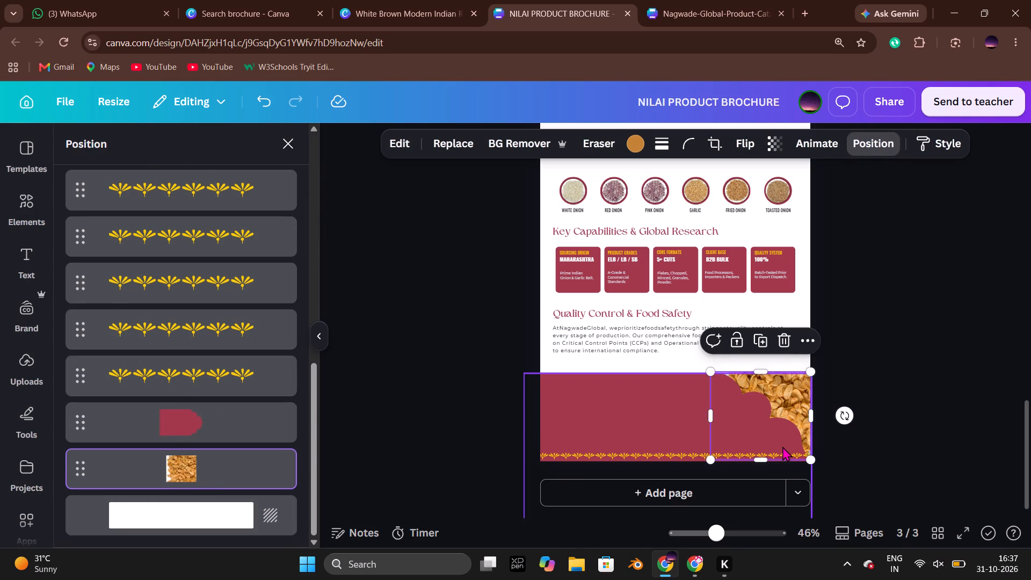
key("Down")
key("Down")
key("Down")
key("Down")
key("Down")
key("Down")
left_click_drag(772, 423, 768, 429)
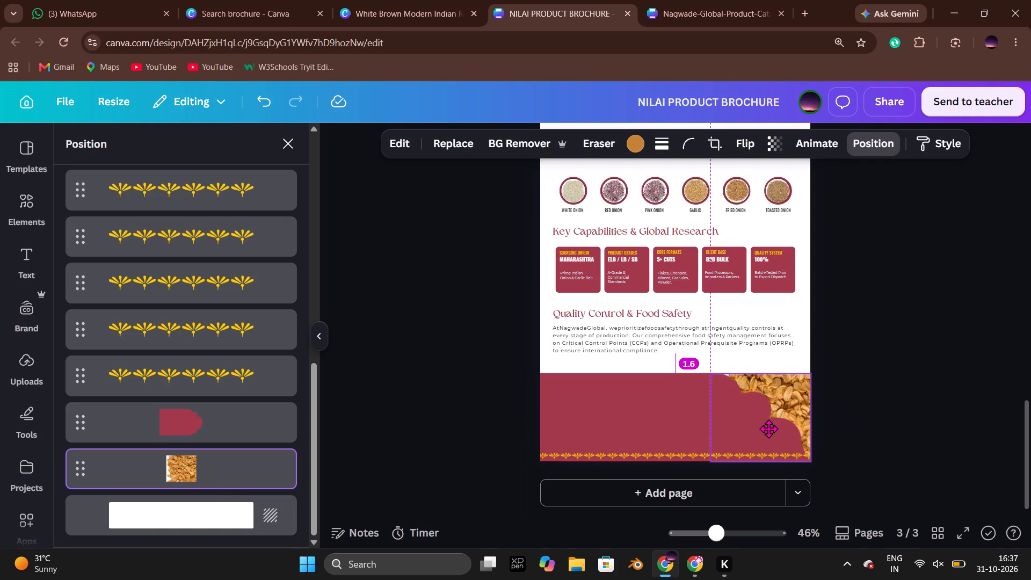
left_click_drag(768, 429, 766, 427)
left_click(803, 418)
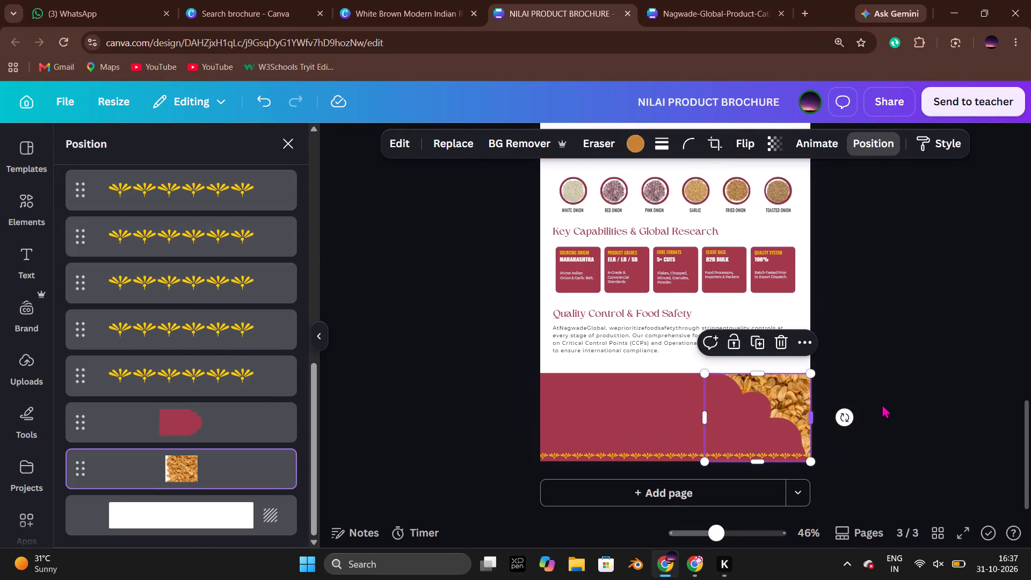
left_click(883, 403)
left_click(886, 412)
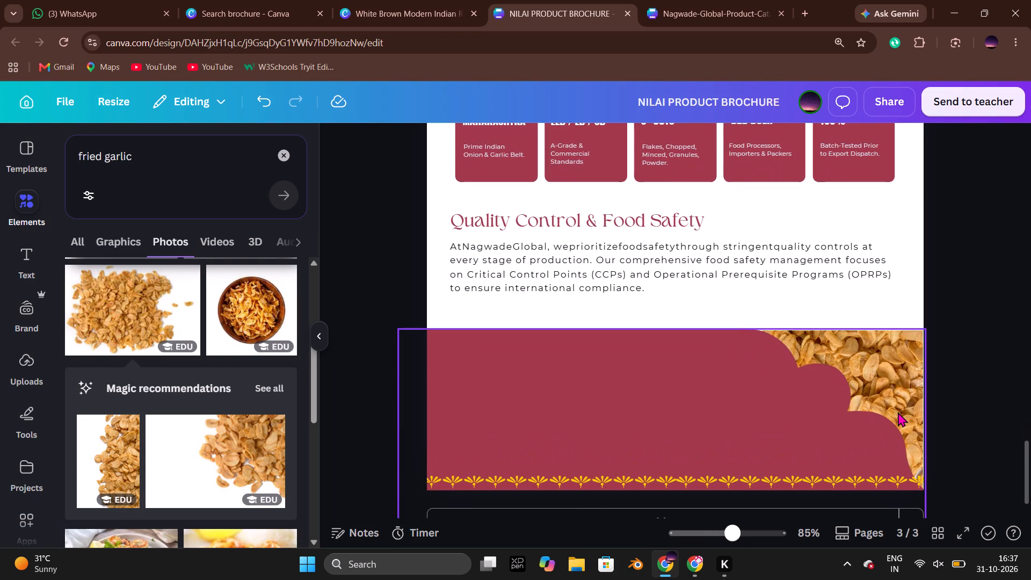
Reselect the garlic photo behind the maroon shape and fine-tune its alignment with the footer's top and bottom edges.
left_click(970, 326)
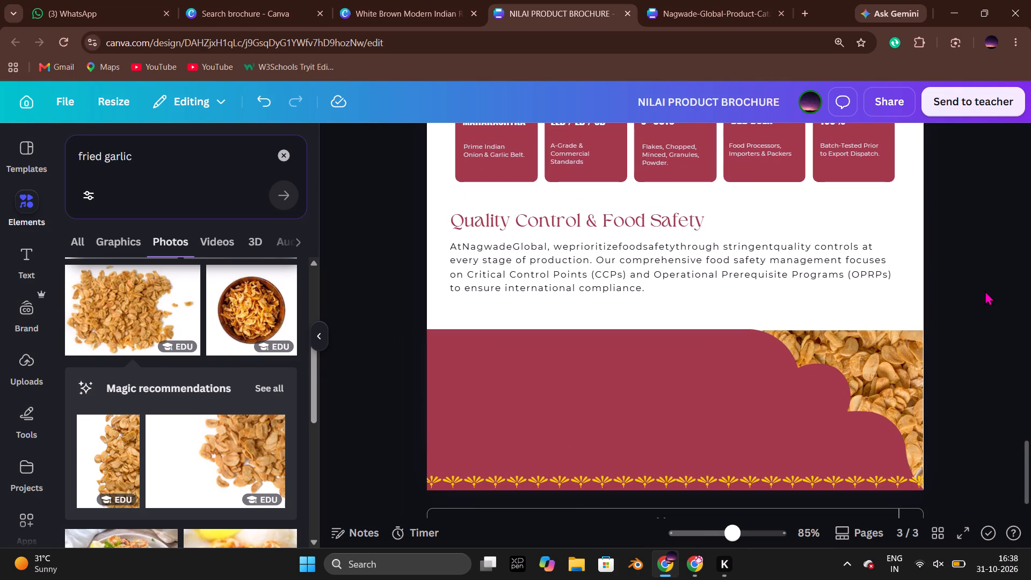
left_click(984, 291)
left_click(882, 213)
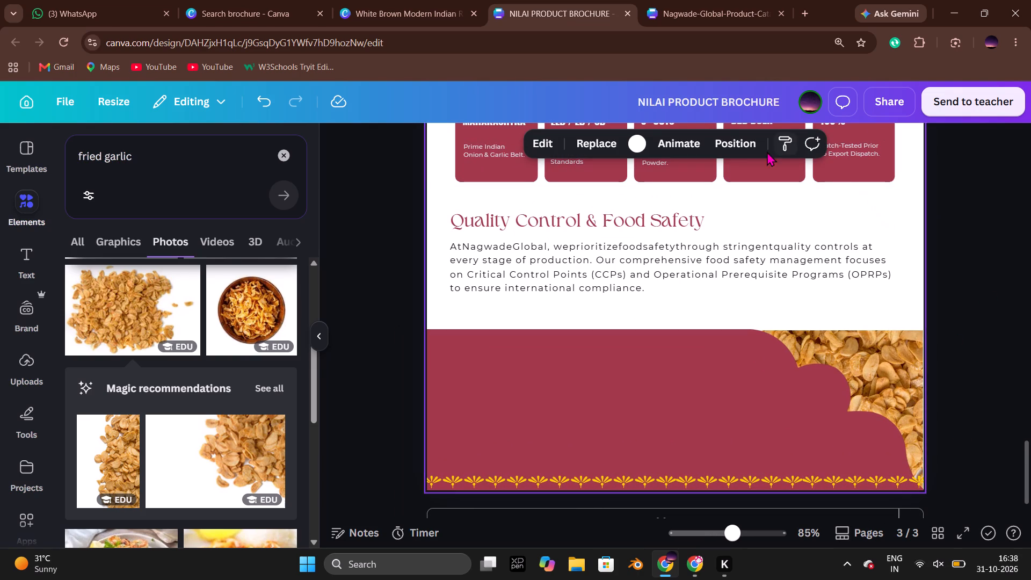
left_click(738, 149)
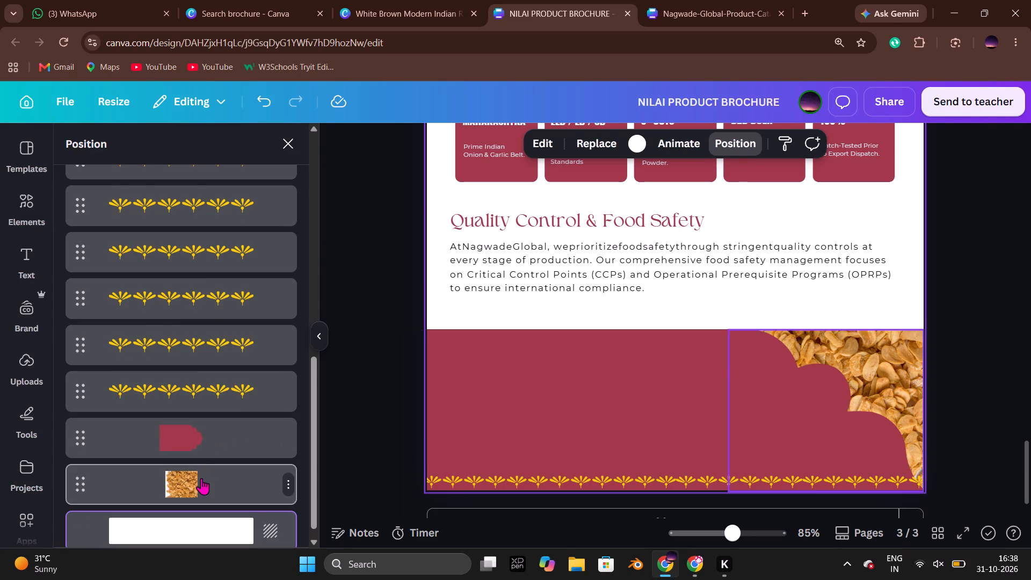
left_click(201, 478)
left_click(825, 436)
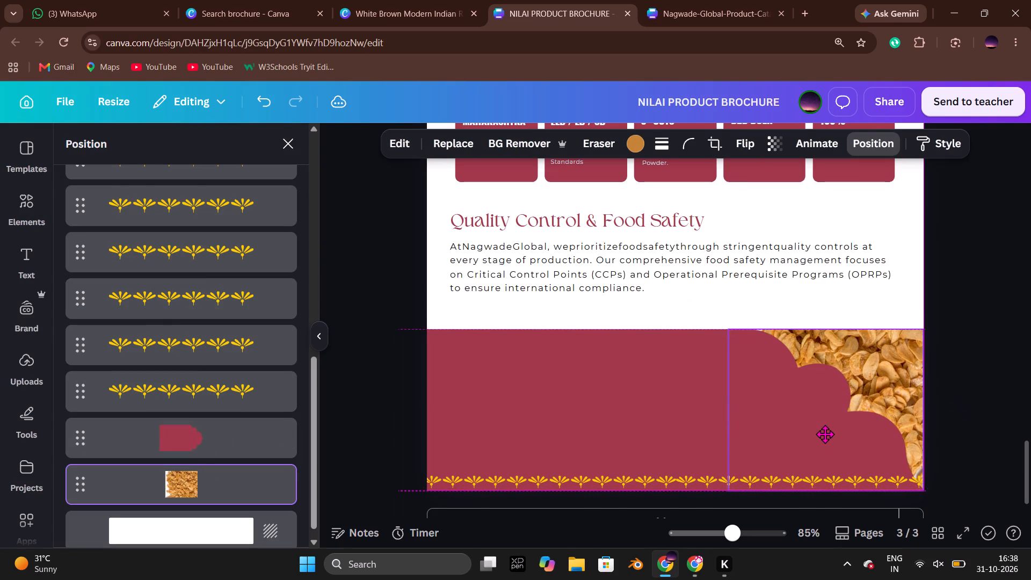
left_click(921, 329)
left_click(948, 329)
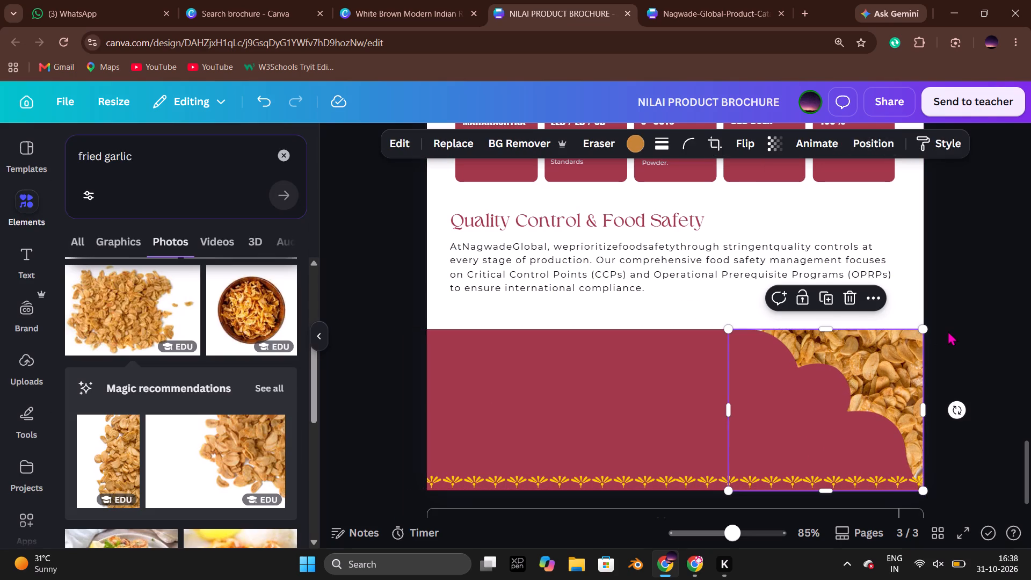
left_click(948, 331)
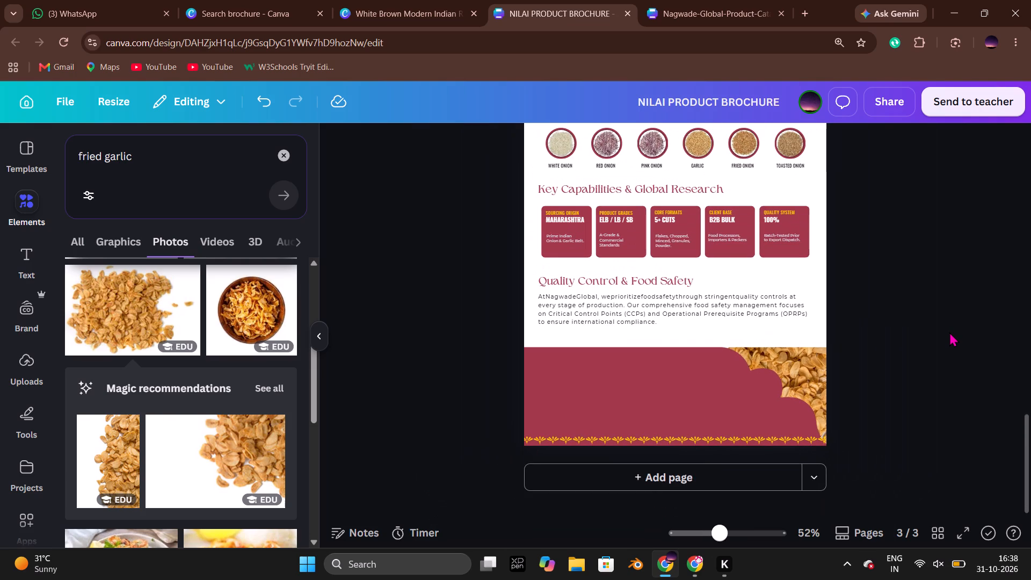
Recolour the white Company Profile heading and paragraph at the top of page 3 to the design's maroon.
scroll(949, 332, "up", 3)
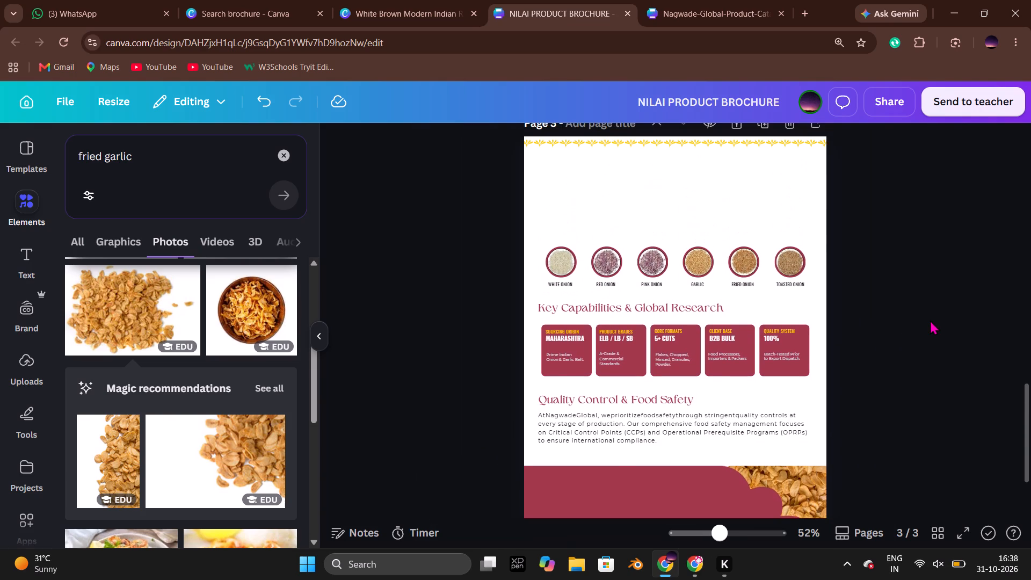
left_click_drag(476, 164, 612, 217)
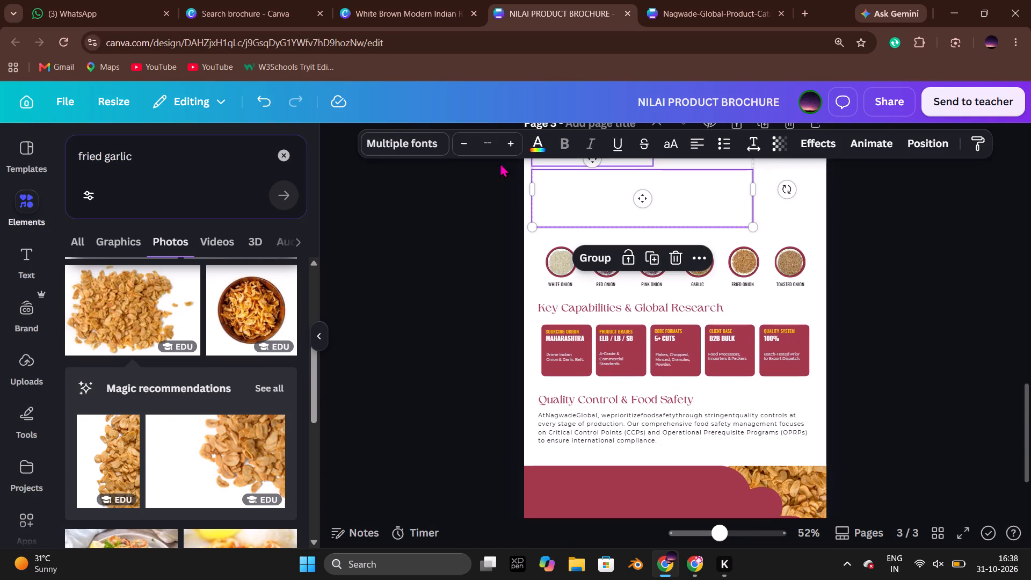
left_click(539, 142)
left_click(172, 247)
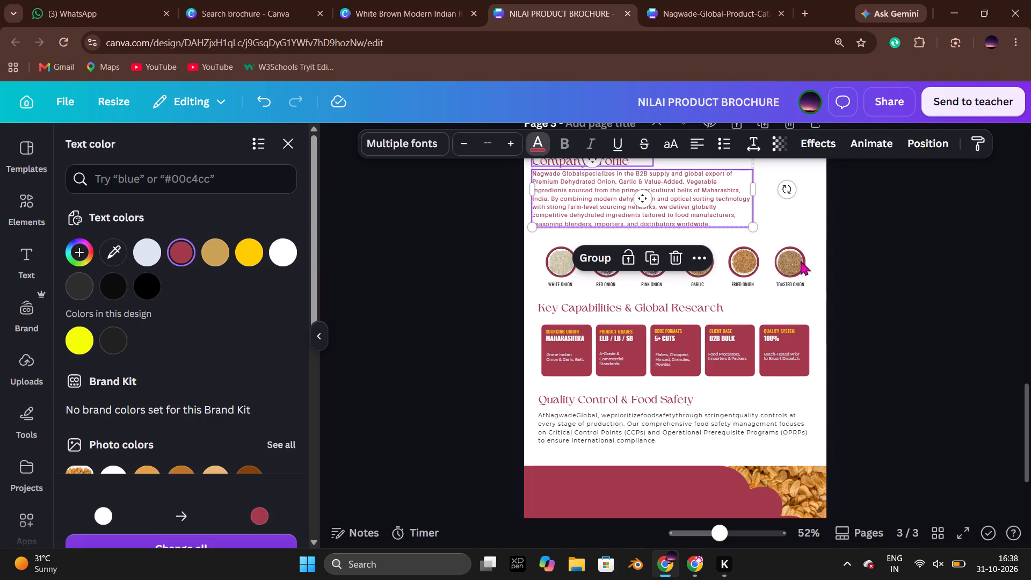
double_click(940, 250)
Shift page 3's Company Profile heading and paragraph together to align with the left edge of the headings below.
scroll(940, 249, "up", 1)
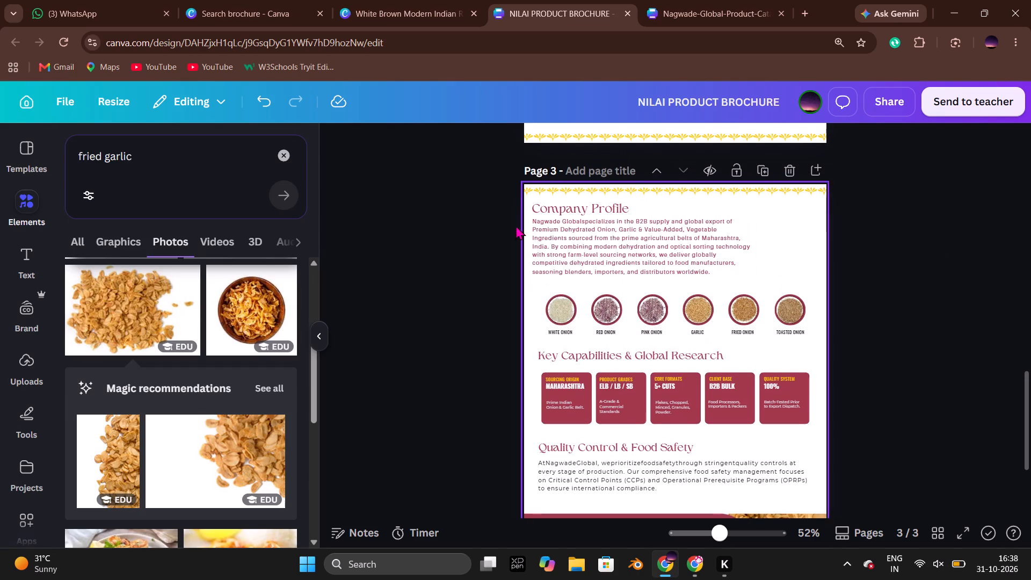
left_click_drag(495, 207, 547, 243)
left_click_drag(567, 238, 572, 238)
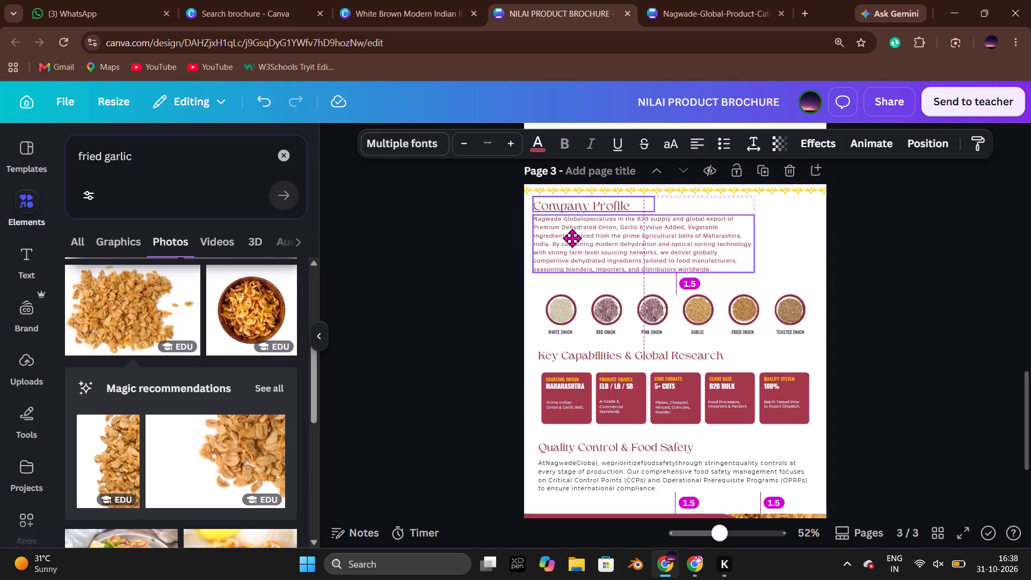
left_click_drag(572, 238, 572, 241)
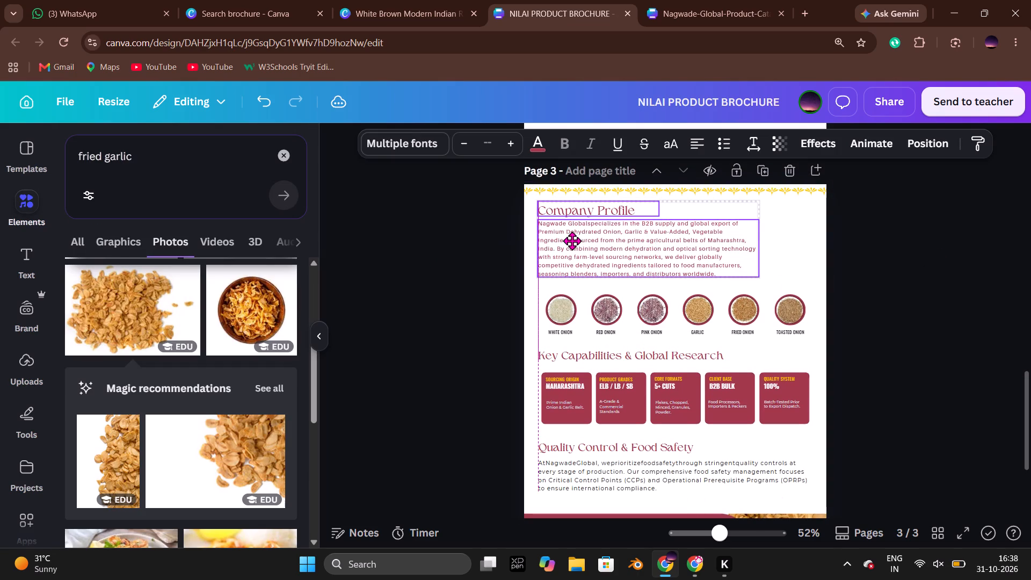
left_click(444, 227)
Shift page 2's Company Profile heading and paragraph together to align with the left edge of the Key Capabilities heading.
scroll(467, 238, "up", 7)
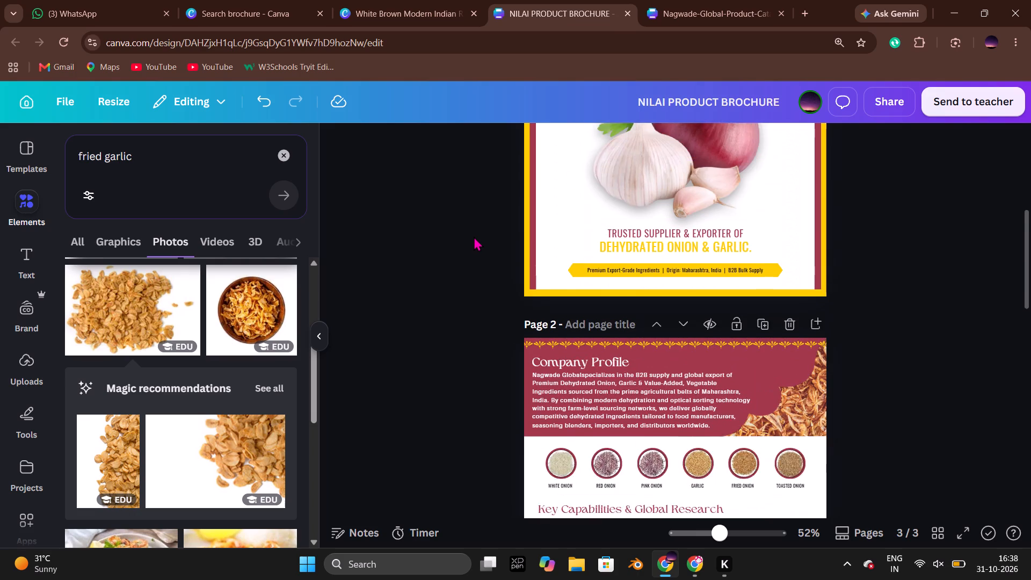
scroll(489, 281, "down", 2)
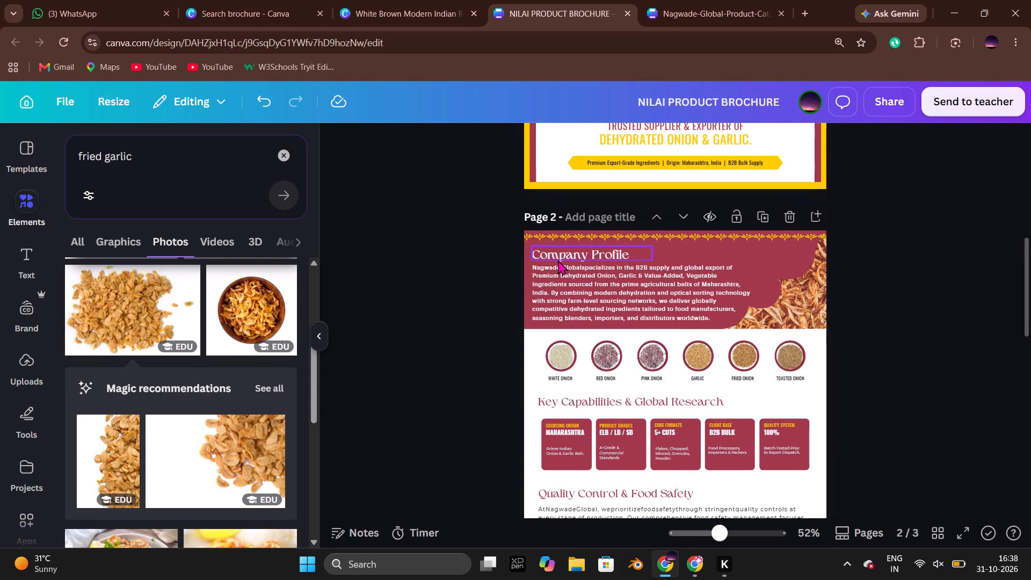
left_click(558, 260)
left_click(554, 294, "shift")
left_click(554, 294)
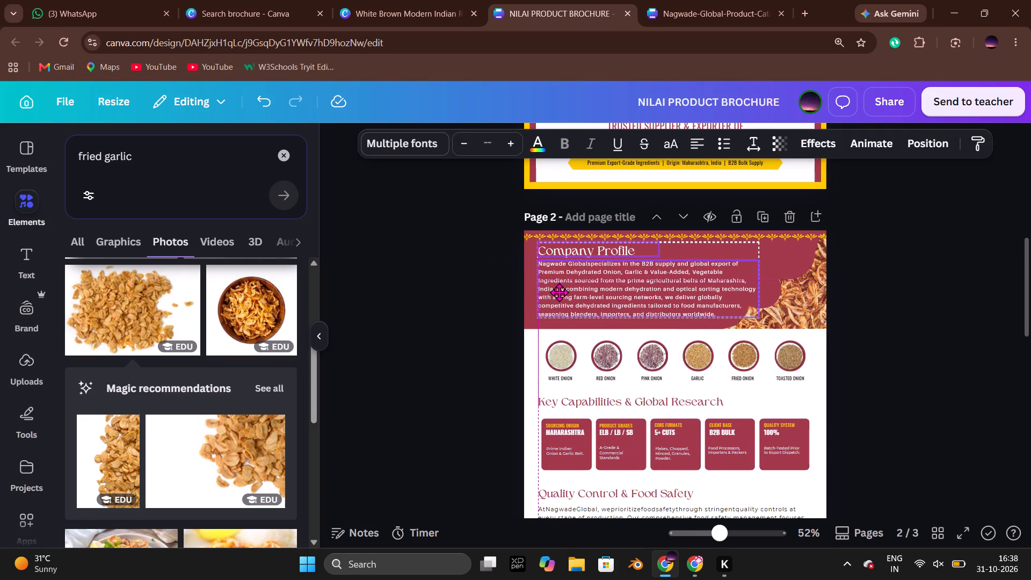
left_click(433, 265)
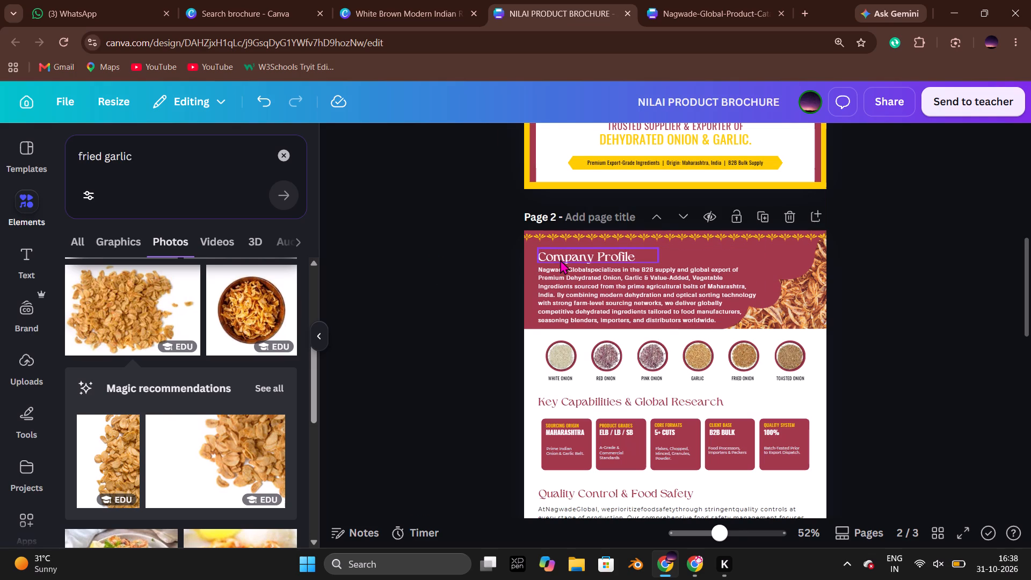
Fine-tune the placement of the Company Profile heading and paragraph within page 2's maroon banner.
left_click(557, 257)
left_click(561, 299)
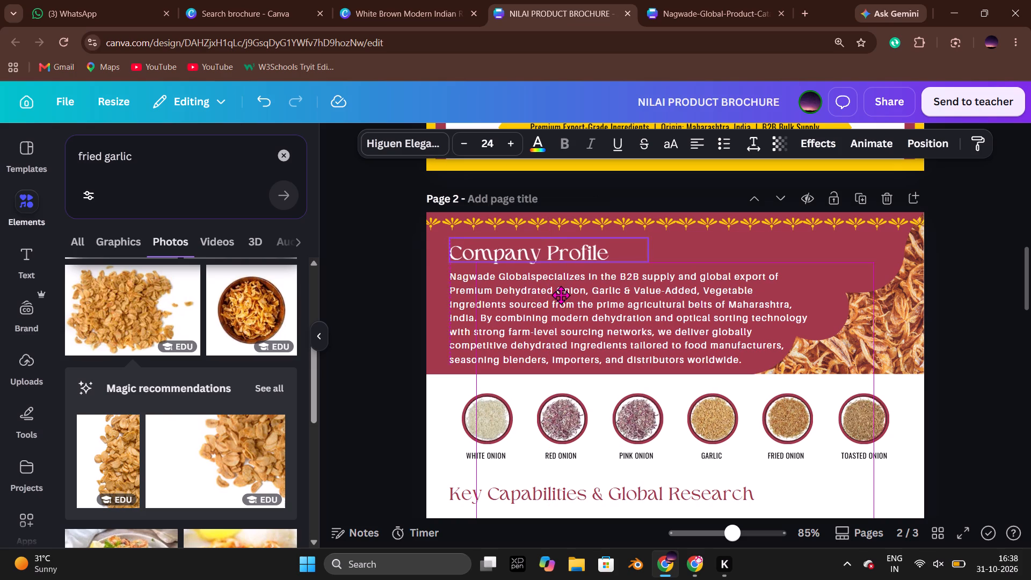
left_click(413, 266)
scroll(738, 336, "down", 3)
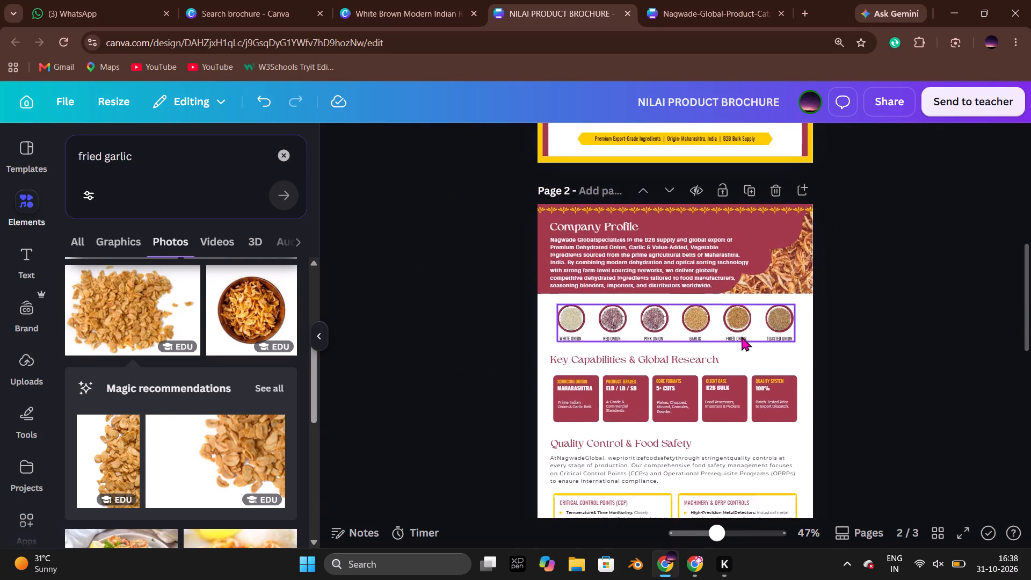
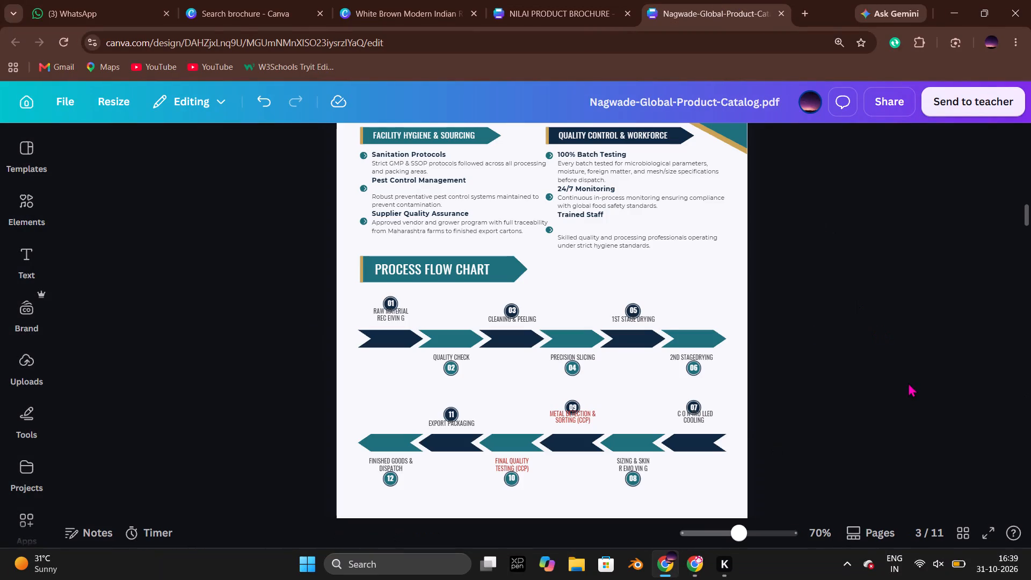
Copy the QUALITY ASSURANCE & HYGIENE heading text from page 3 of the Nagwade catalog.
scroll(885, 367, "up", 1)
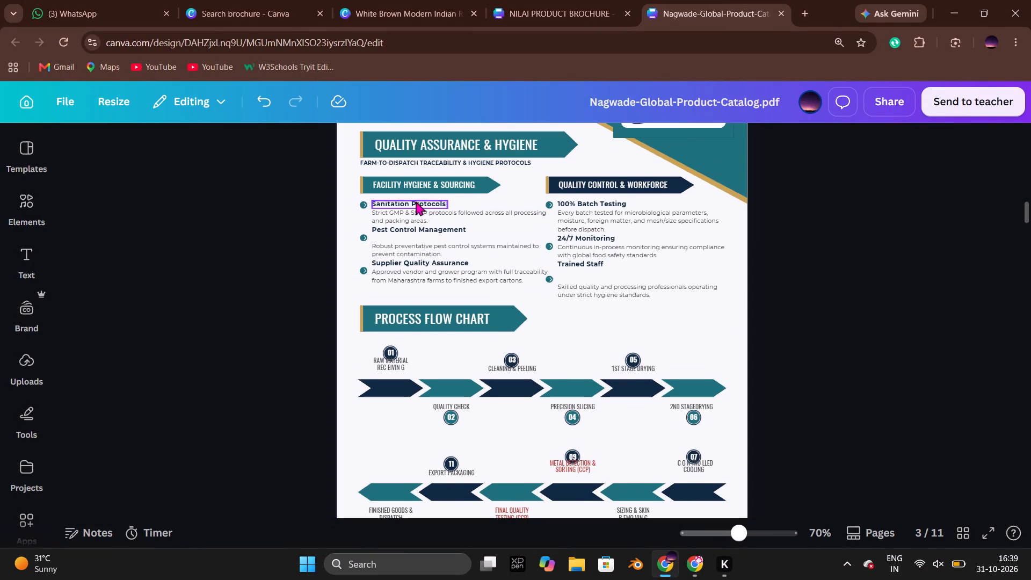
scroll(280, 206, "up", 1)
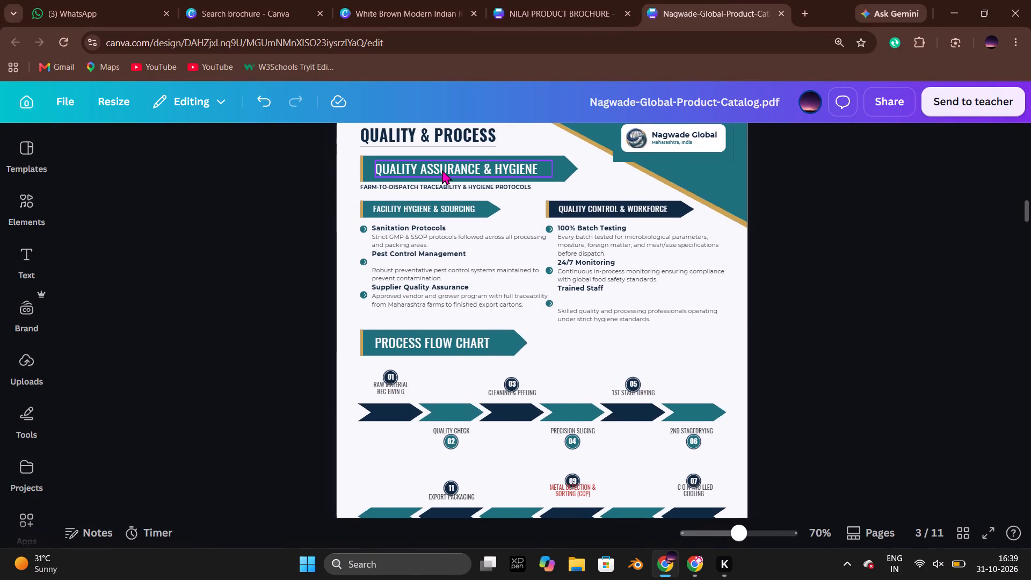
double_click(442, 170)
double_click(451, 171)
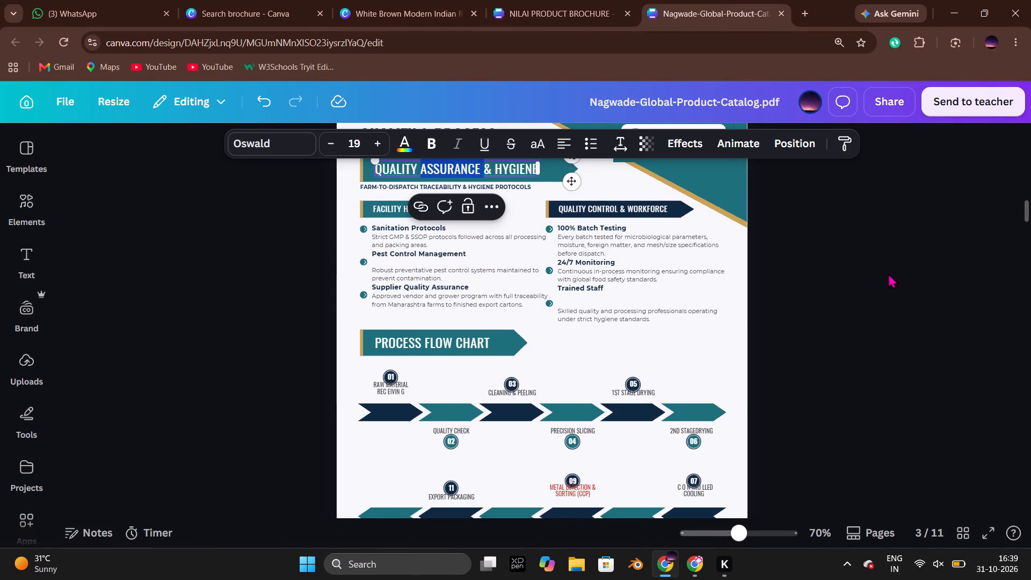
left_click(888, 273)
left_click(515, 173)
left_click(543, 144)
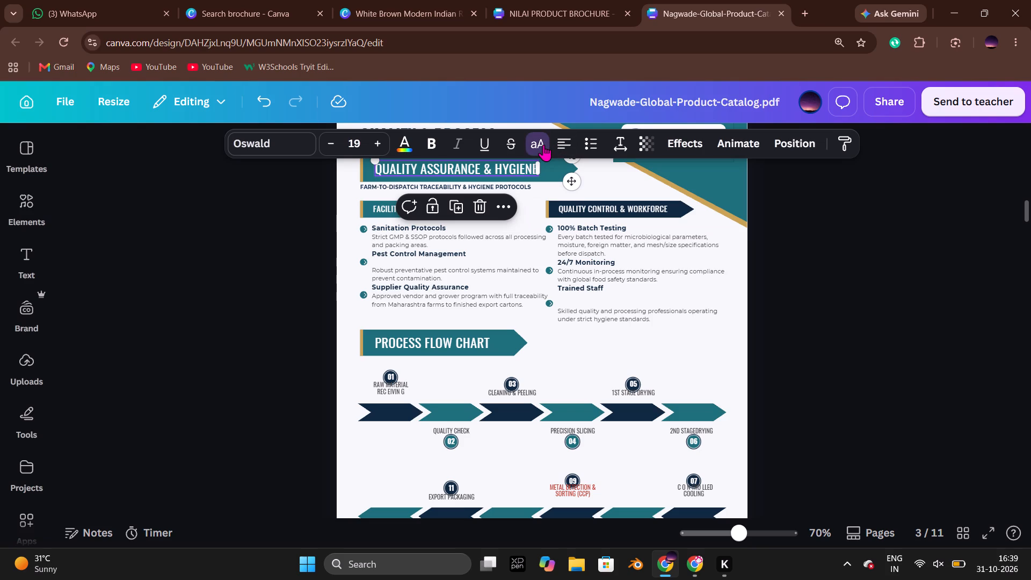
left_click(543, 144)
left_click(543, 144)
left_click(831, 269)
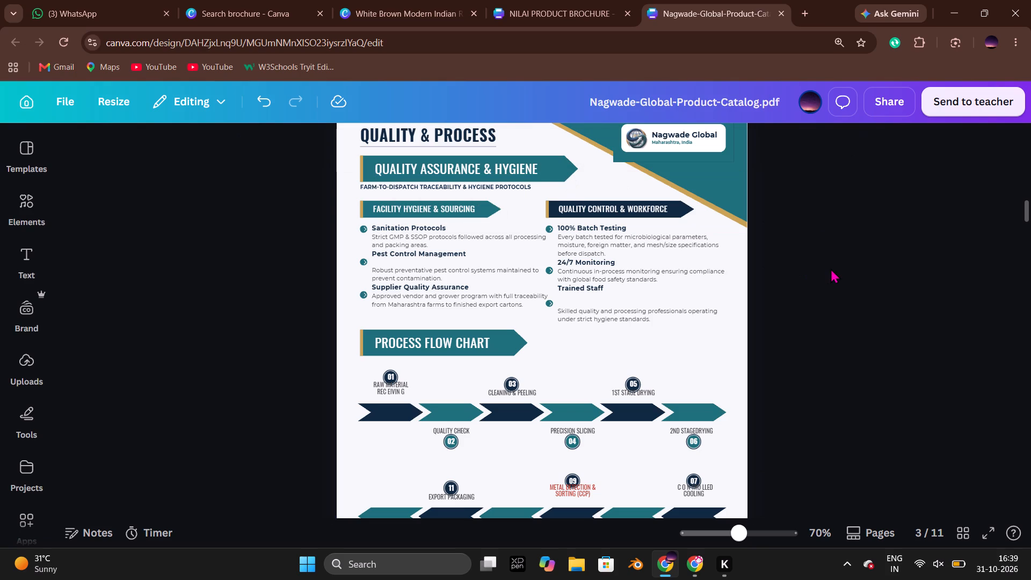
double_click(472, 171)
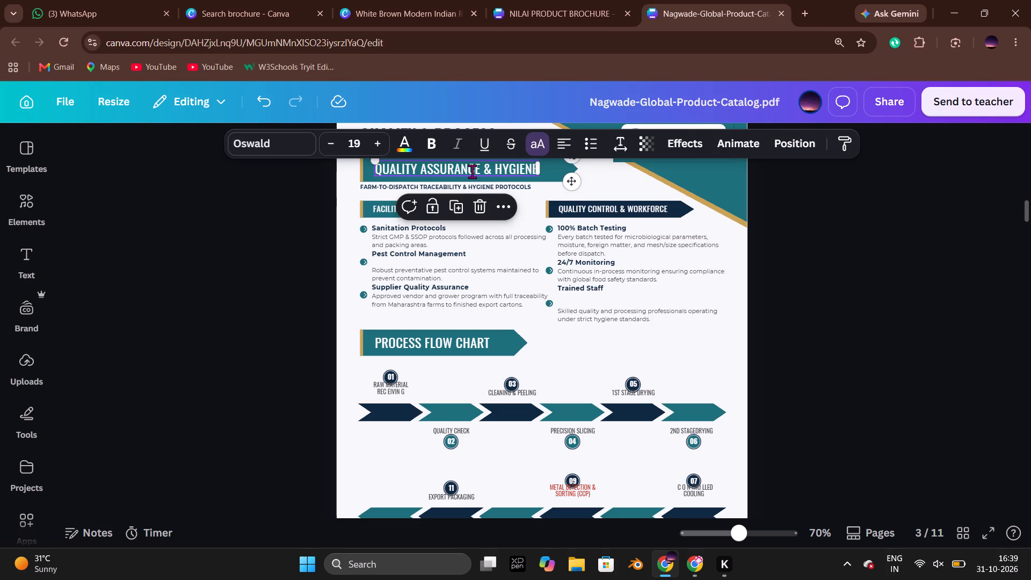
key("ctrl+c")
In the NILAI brochure, replace page 3's Company Profile heading text with the copied QUALITY ASSURANCE & HYGIENE.
left_click(542, 0)
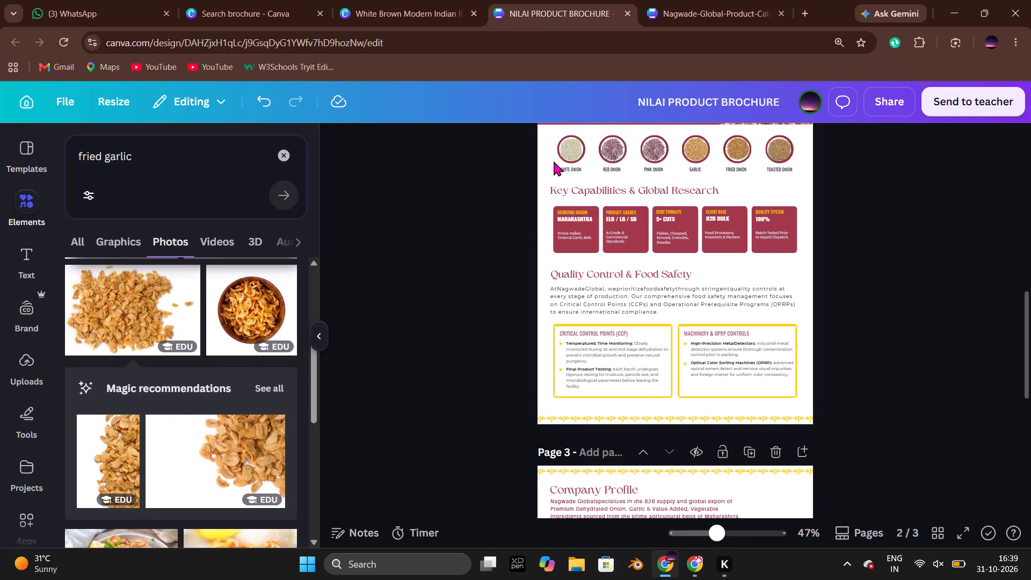
scroll(674, 292, "down", 3)
left_click(943, 282)
double_click(584, 158)
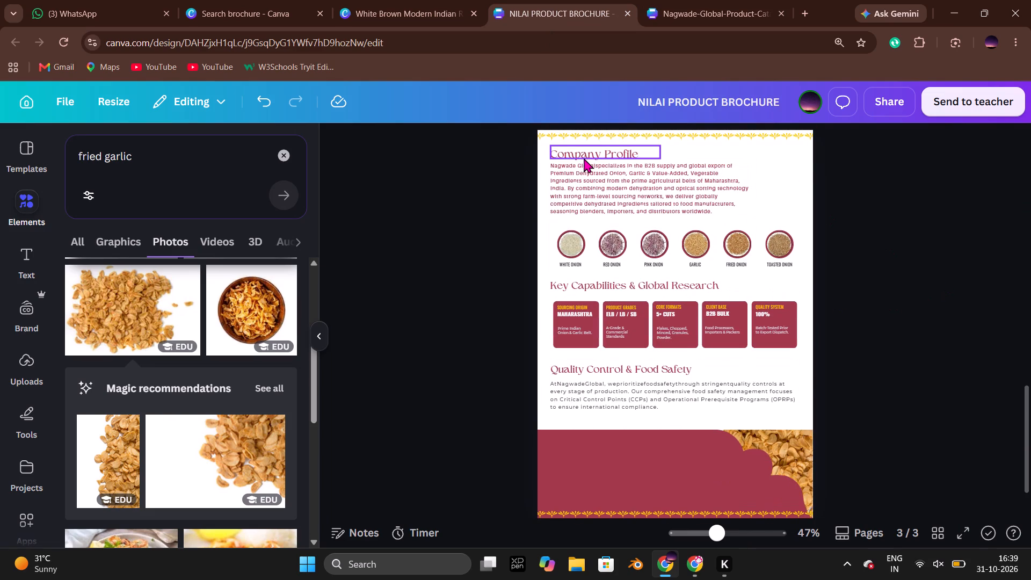
left_click(904, 236)
double_click(629, 153)
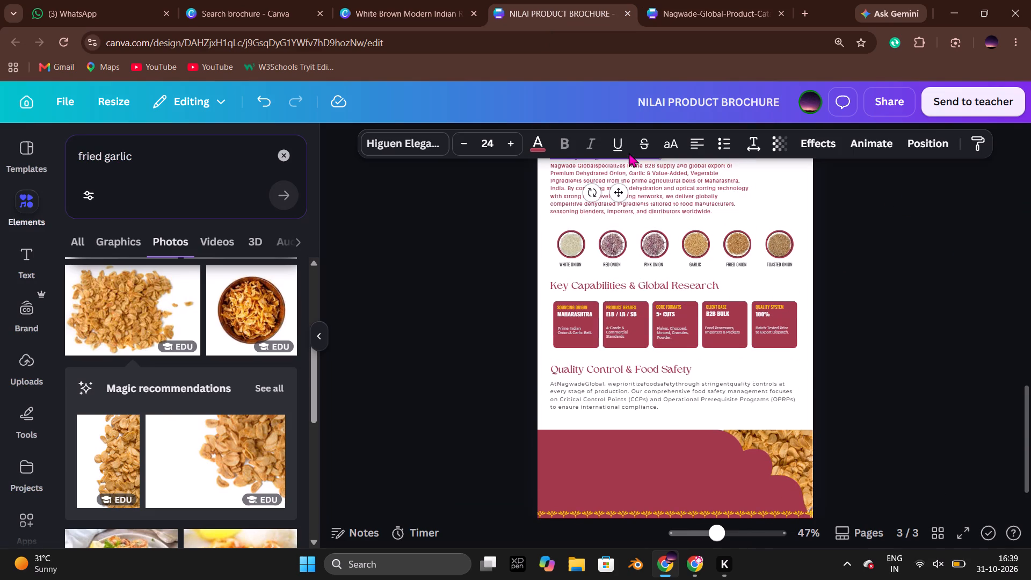
scroll(758, 225, "up", 1)
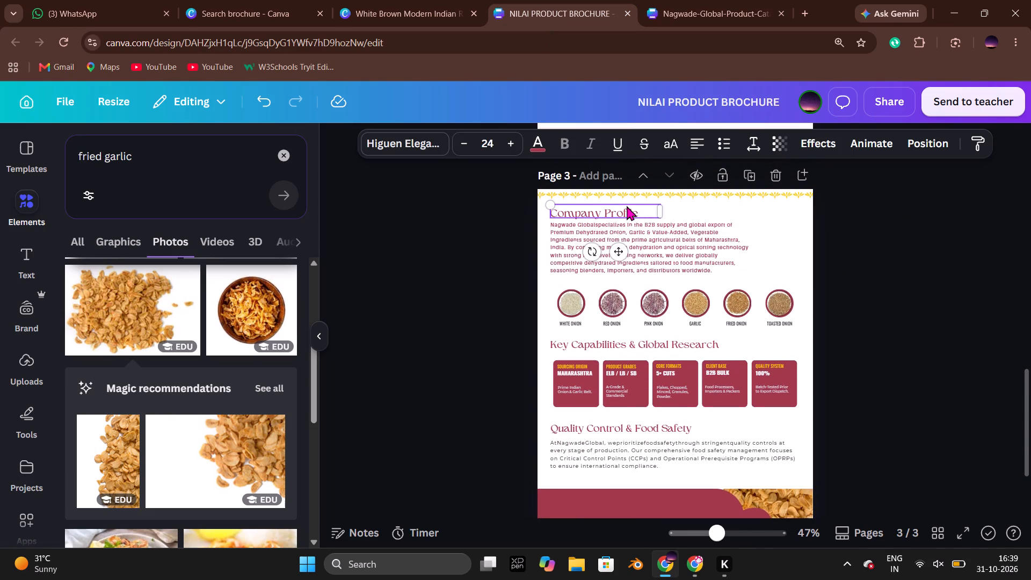
double_click(627, 210)
key("ctrl+v")
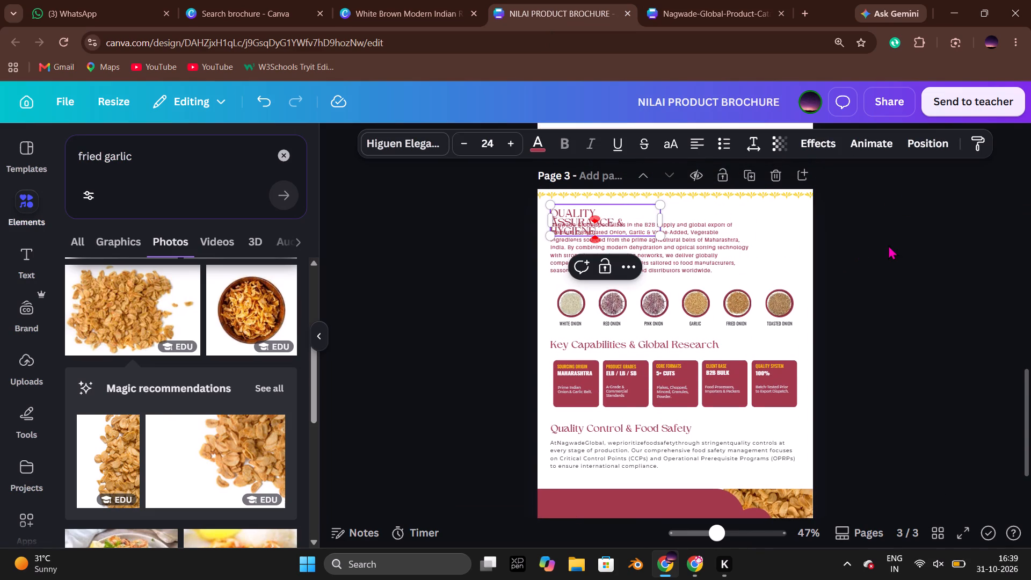
Widen page 3's QUALITY ASSURANCE & HYGIENE text box to about 13.5 so the heading fits on one line.
left_click(888, 245)
left_click(578, 211)
left_click_drag(660, 223, 666, 223)
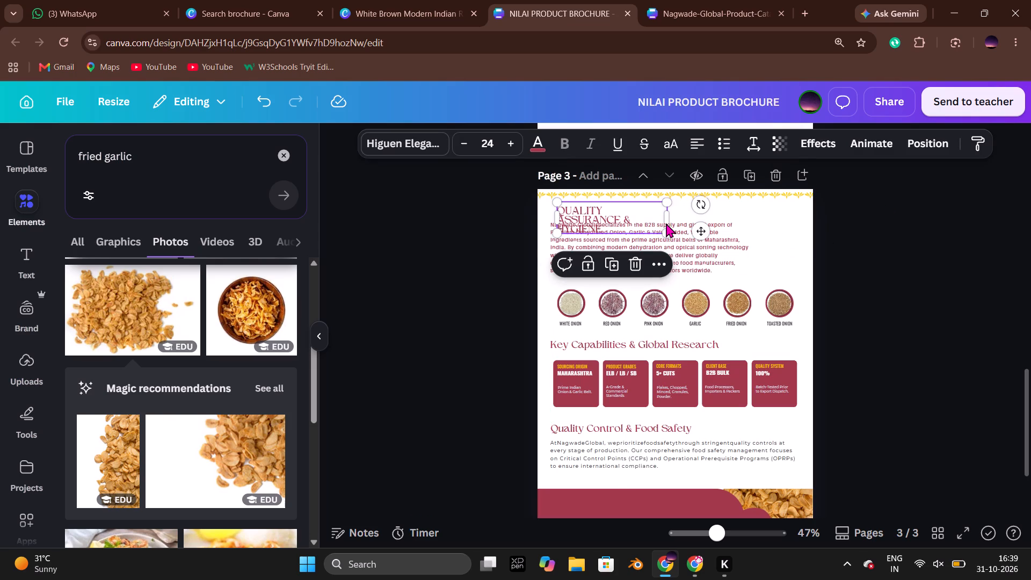
key("ctrl+z")
left_click_drag(663, 223, 729, 222)
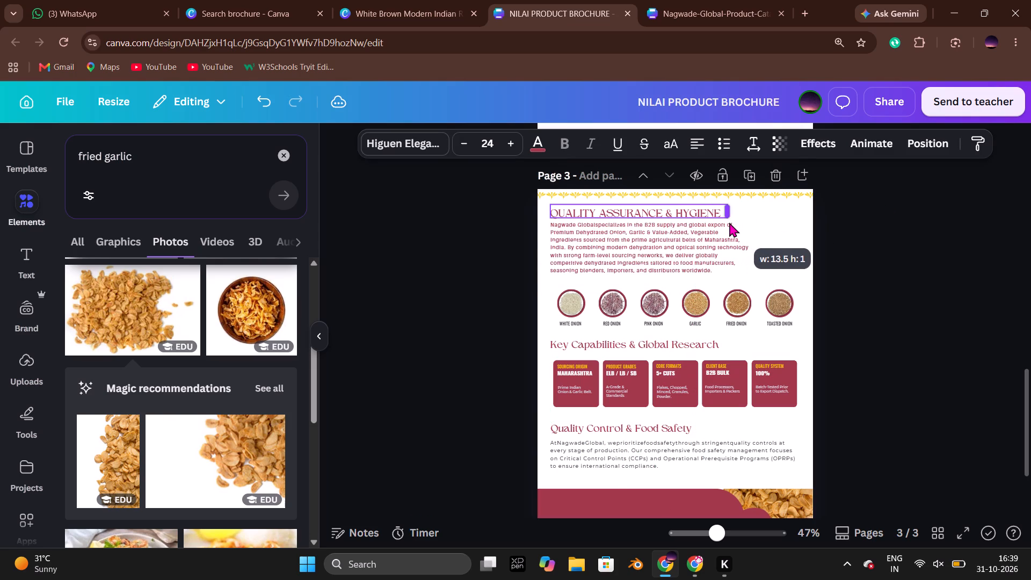
left_click_drag(729, 222, 728, 222)
left_click(853, 227)
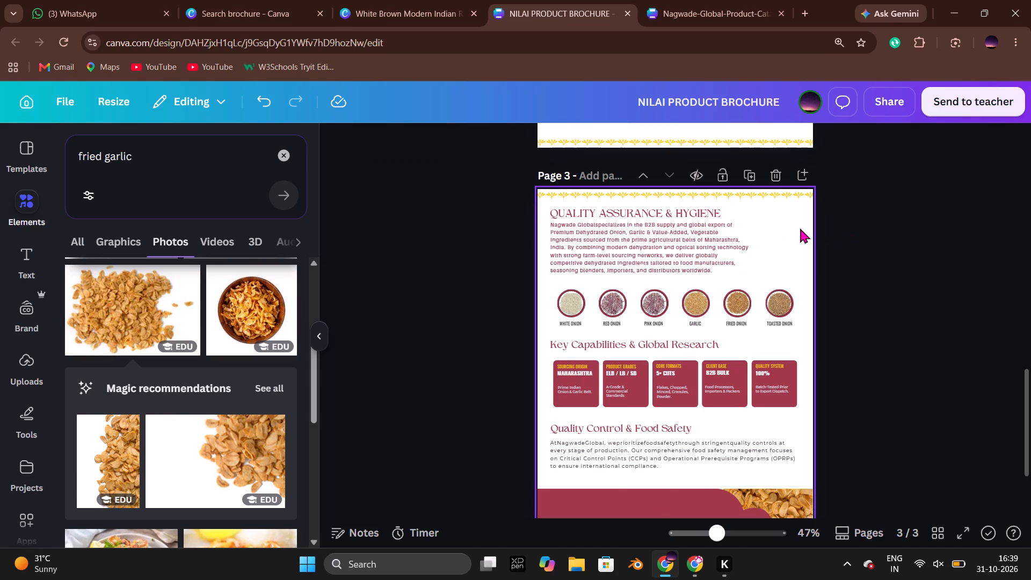
Close the empty browser window and move the Nagwade catalog into its own maximised window, separate from the NILAI brochure.
key("alt+Tab")
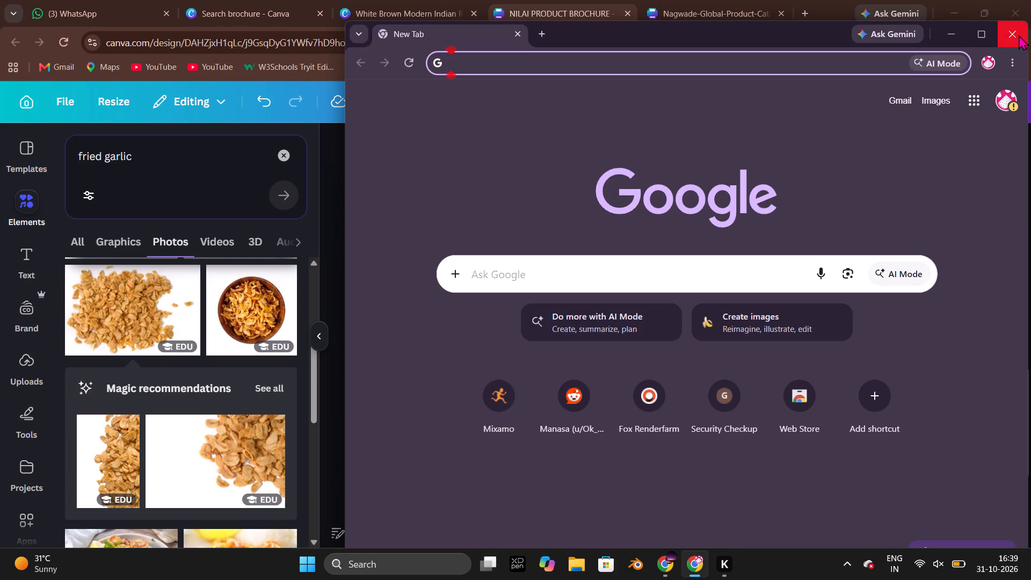
left_click(1019, 35)
left_click(687, 9)
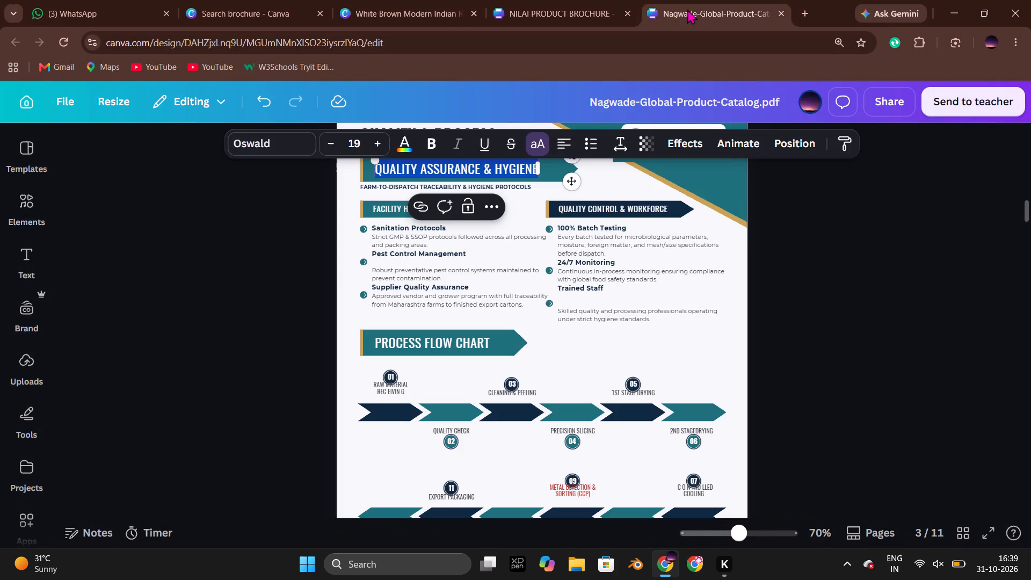
left_click_drag(687, 9, 737, 64)
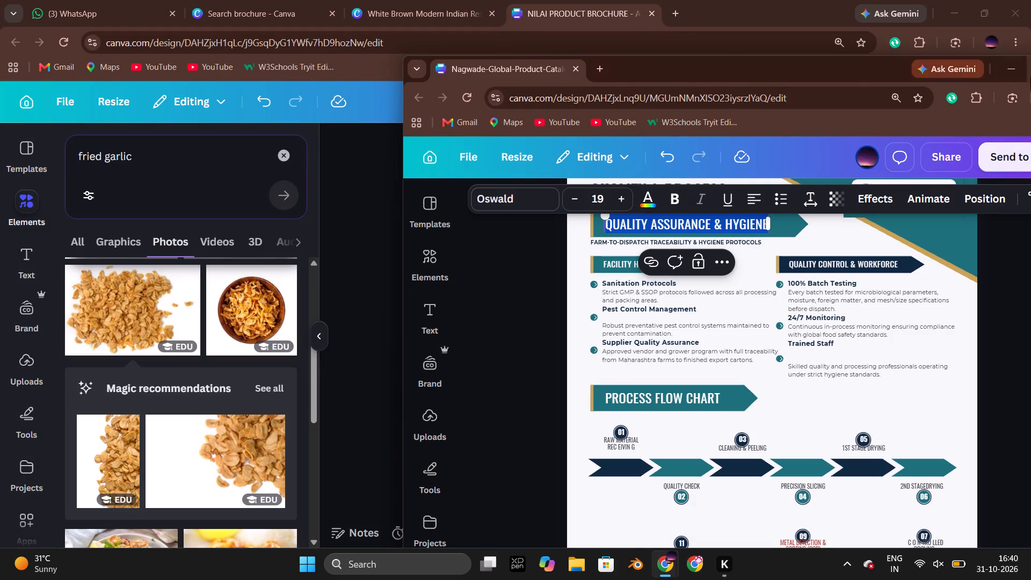
left_click_drag(849, 69, 768, 73)
left_click(963, 72)
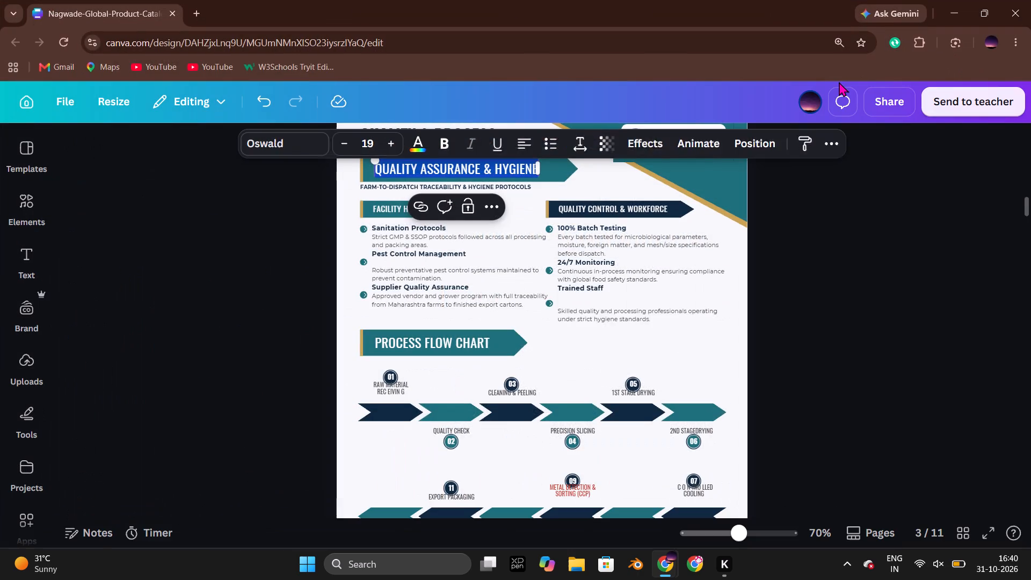
key("alt+Tab")
left_click(915, 260)
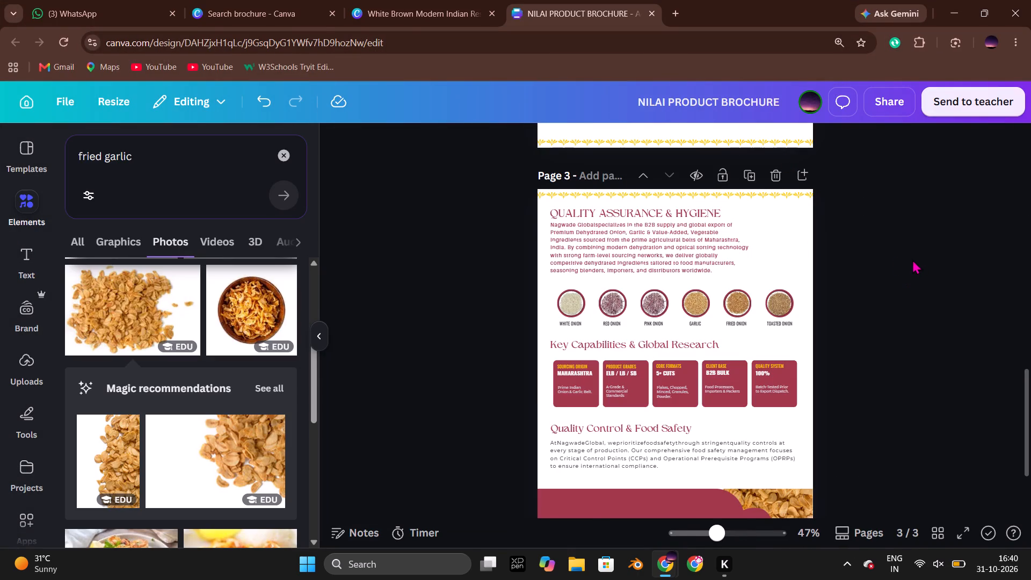
Compare the Nagwade catalog's Quality & Process page with the pages of the NILAI brochure.
key("alt+Tab")
scroll(605, 245, "up", 1)
left_click(893, 256)
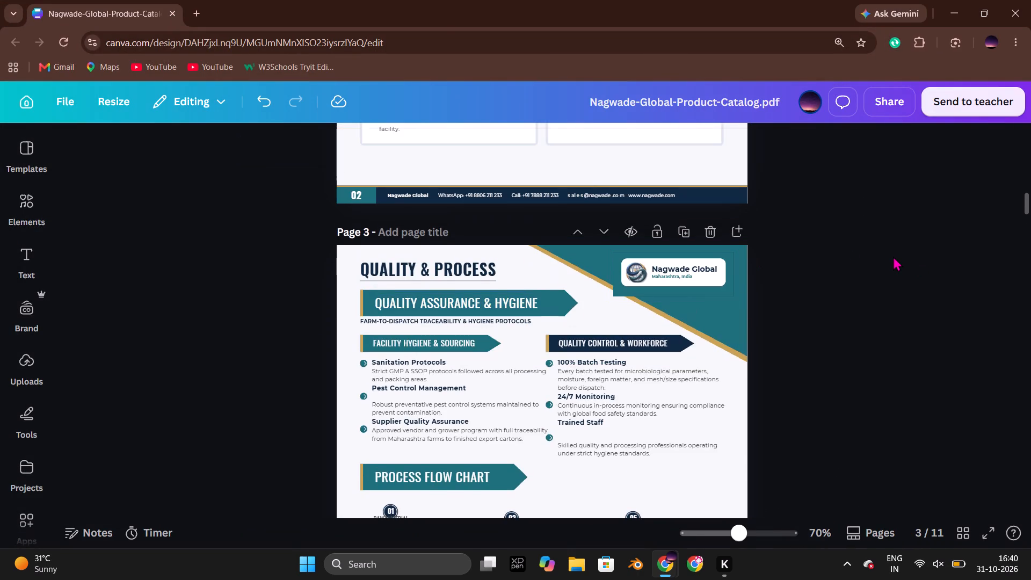
key("alt+Tab")
scroll(822, 262, "up", 8)
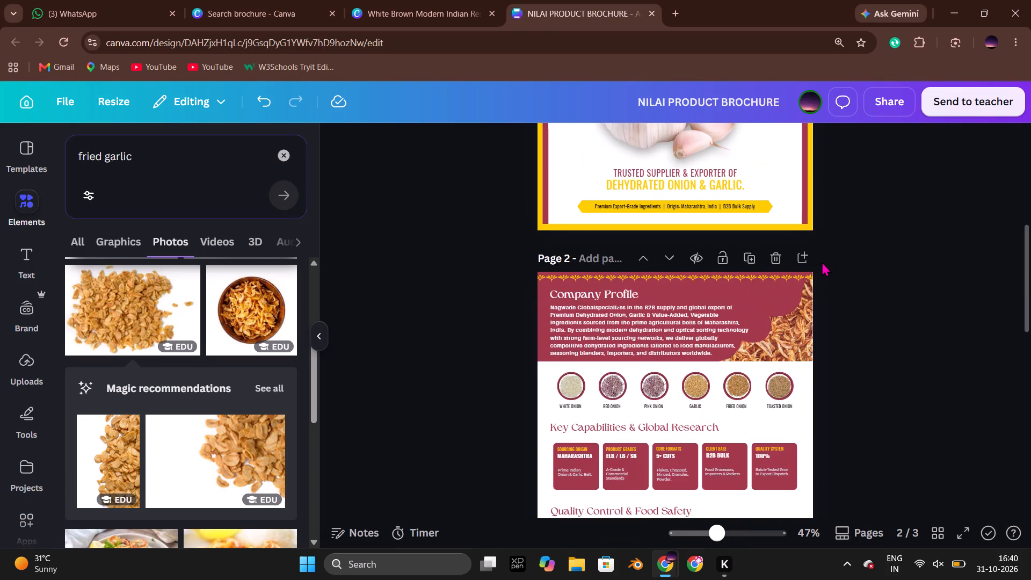
scroll(822, 262, "up", 4)
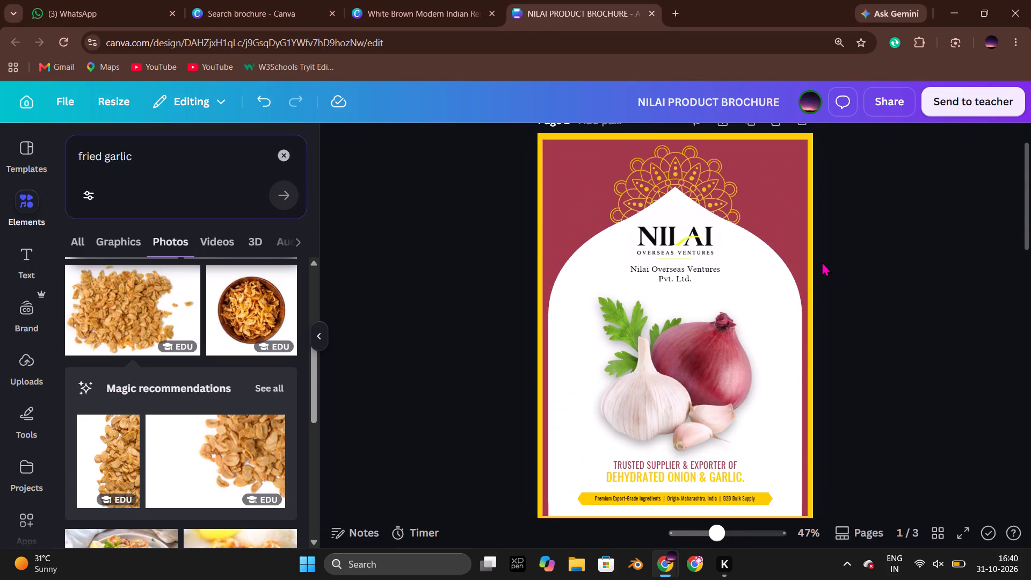
scroll(822, 262, "down", 9)
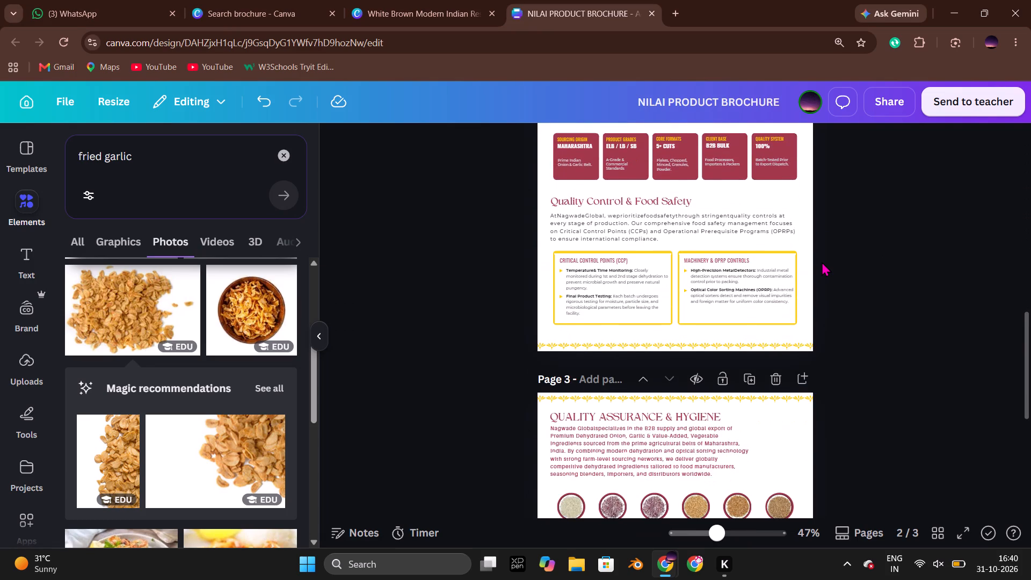
Tighten the letter spacing of the paragraph under Quality Control & Food Safety on page 2 of the brochure.
scroll(822, 262, "up", 1)
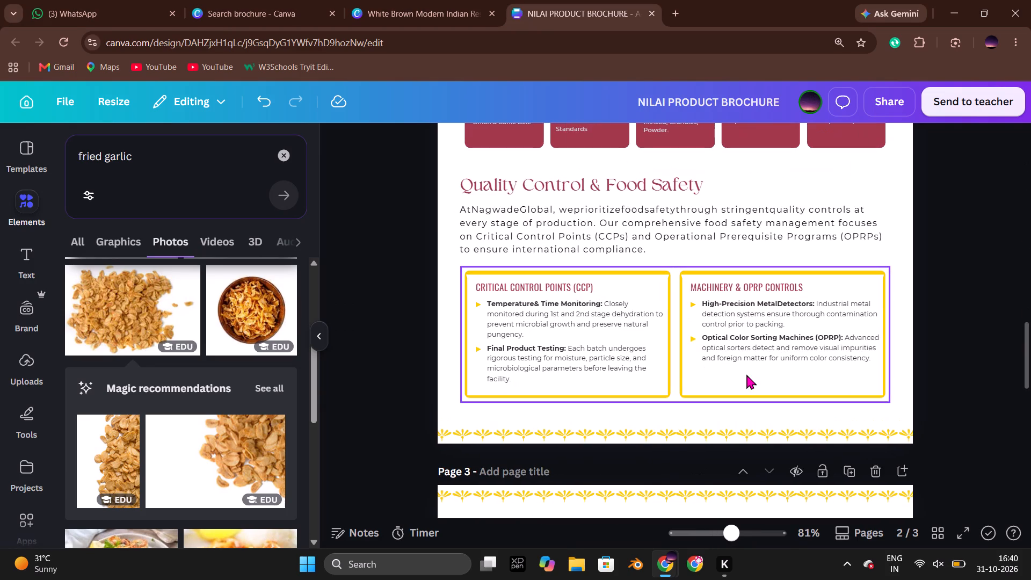
double_click(507, 316)
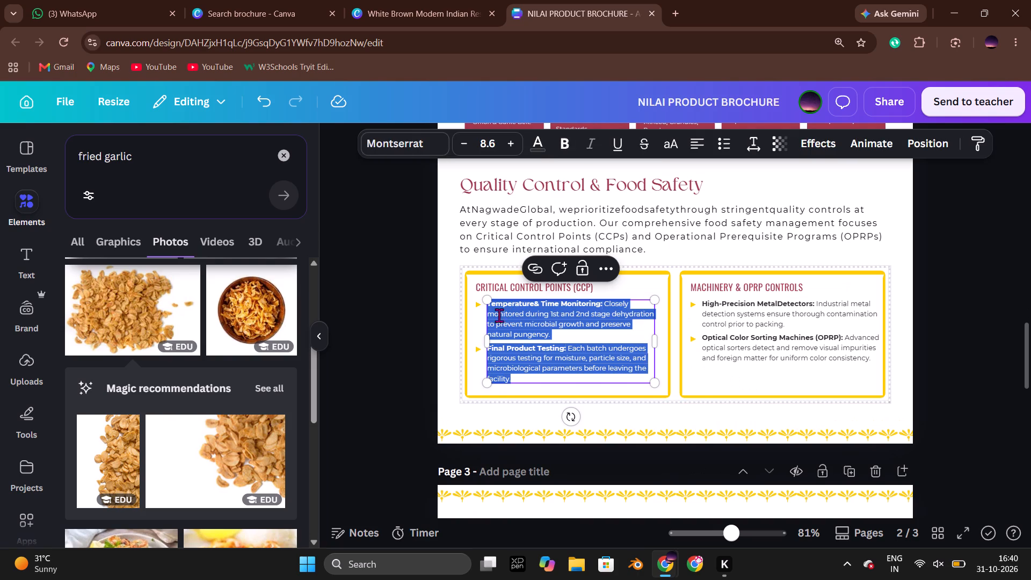
left_click(388, 277)
left_click(528, 221)
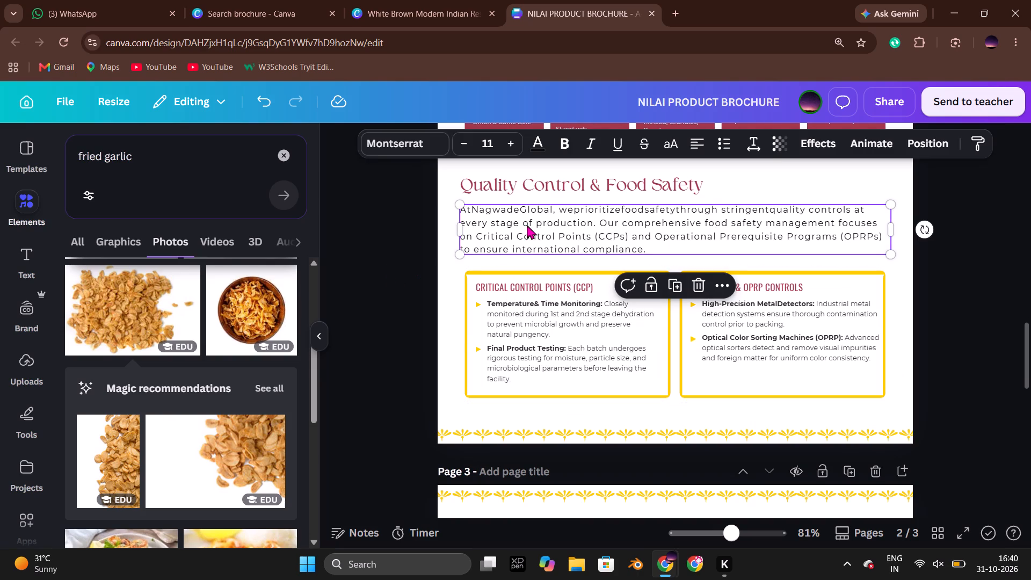
left_click(749, 143)
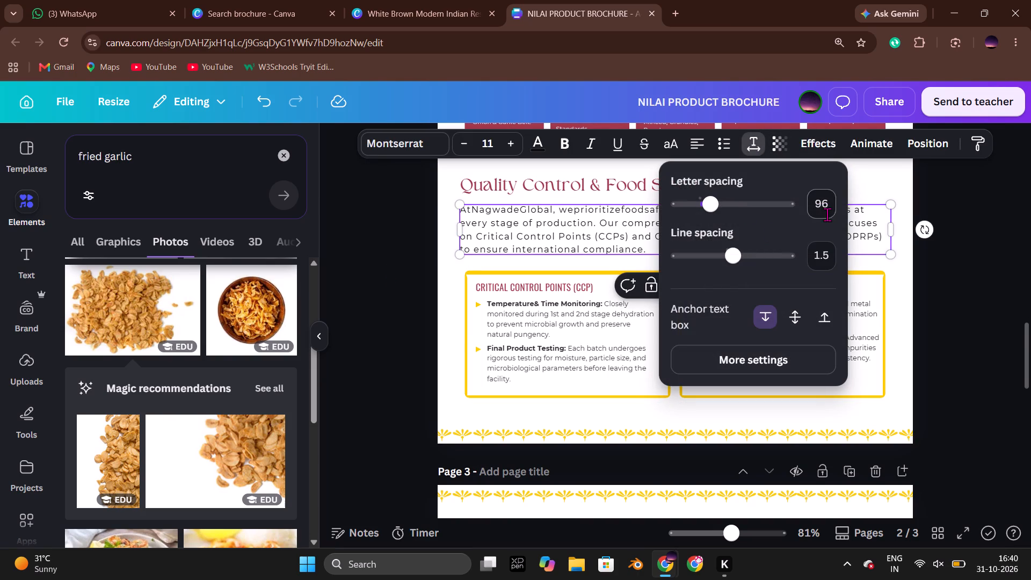
left_click_drag(710, 208, 708, 208)
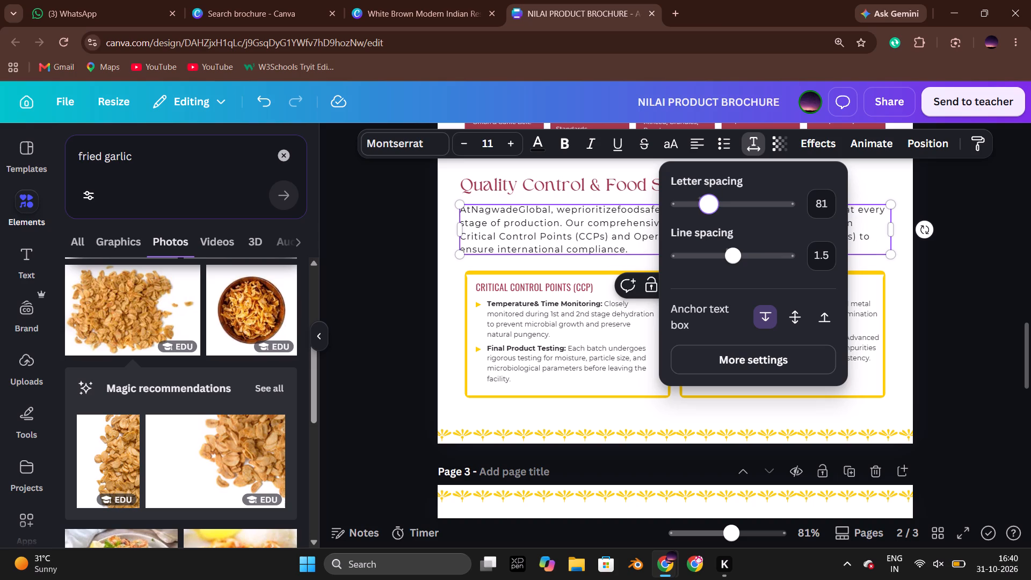
left_click_drag(708, 208, 703, 210)
left_click(962, 213)
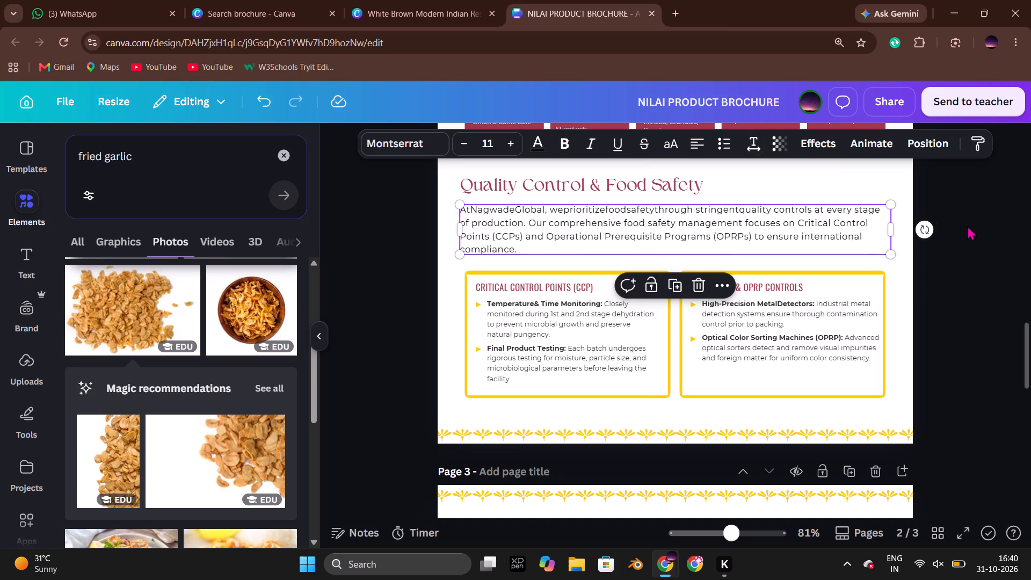
left_click(967, 226)
left_click(796, 224)
left_click(734, 222)
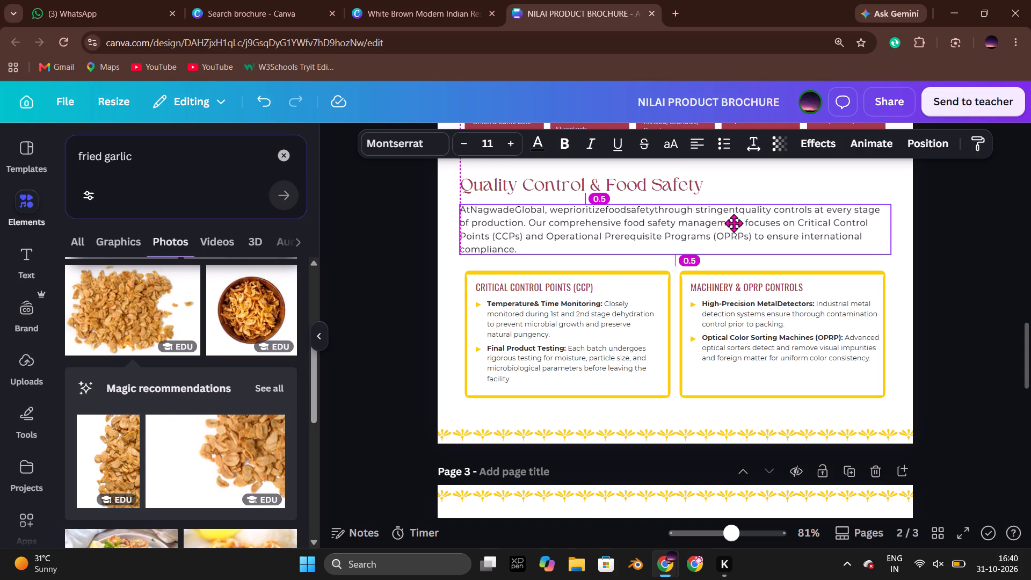
left_click(955, 220)
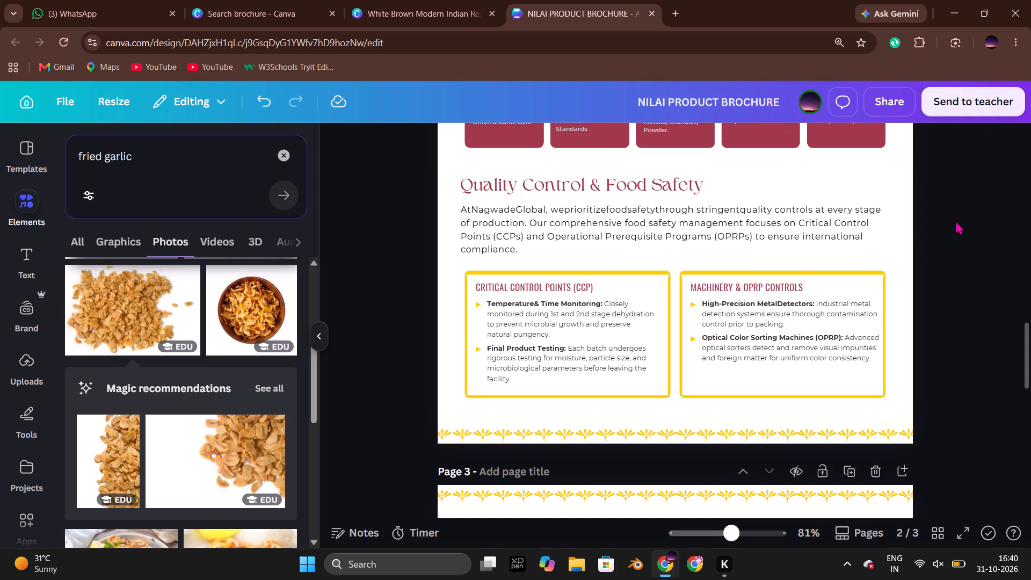
Review the brochure's pages, examining the layout and text of pages 2 and 3.
scroll(955, 220, "down", 3)
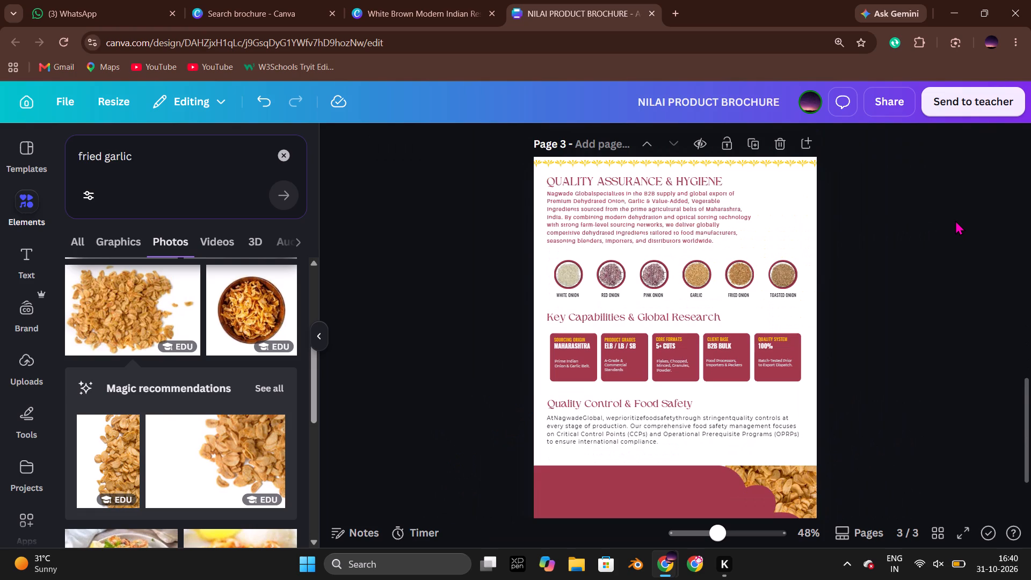
scroll(955, 220, "down", 1)
scroll(955, 220, "up", 4)
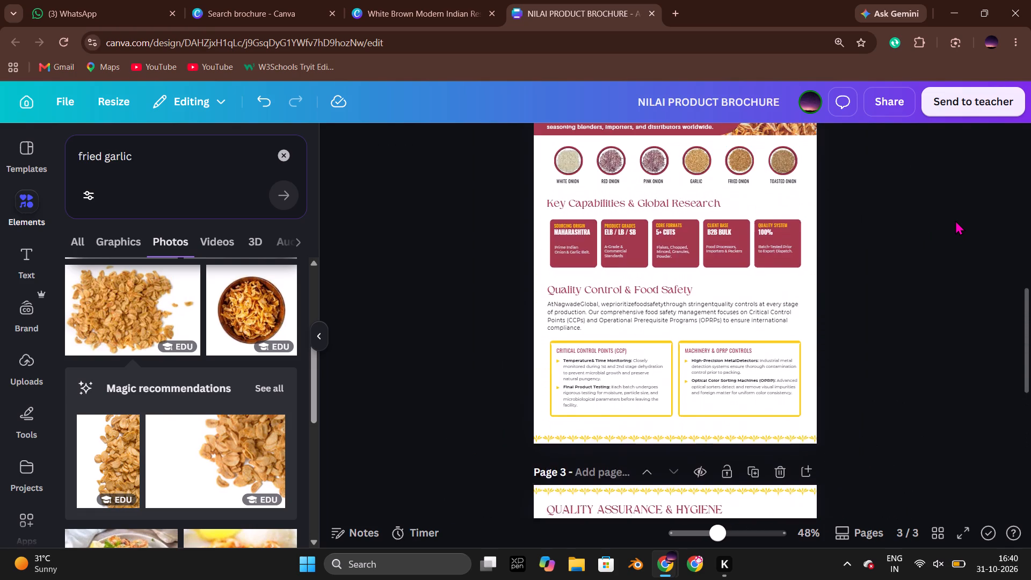
scroll(955, 220, "up", 2)
scroll(955, 220, "down", 3)
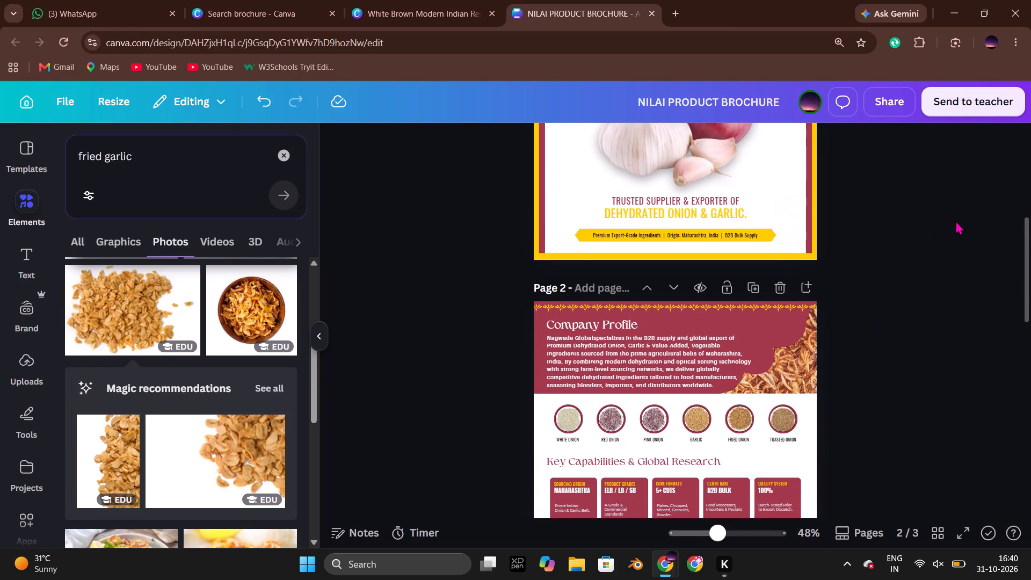
scroll(955, 220, "down", 8)
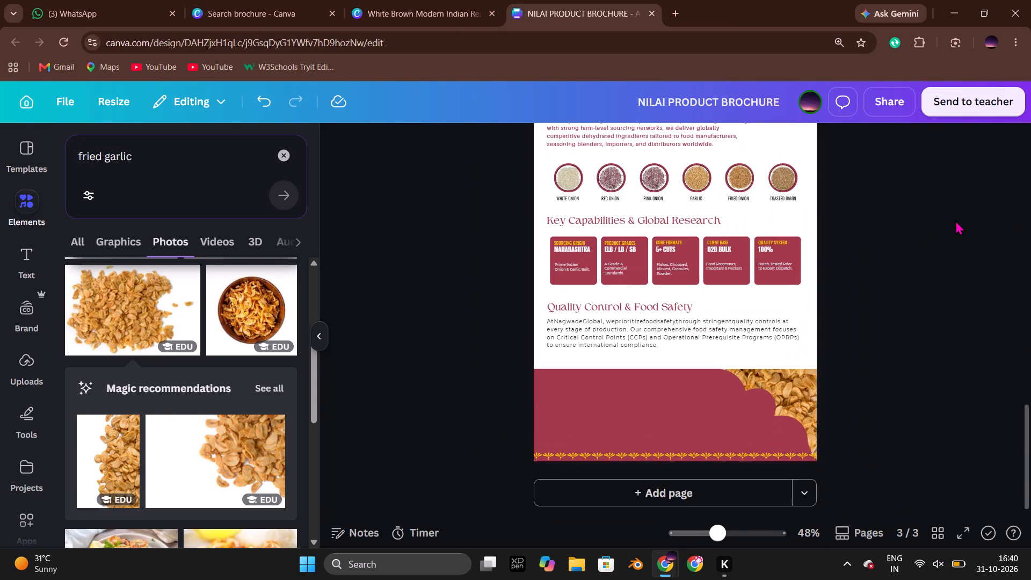
Review all three brochure pages and glance at the Indian restaurant Z-fold template for layout and styling reference.
scroll(955, 220, "up", 4)
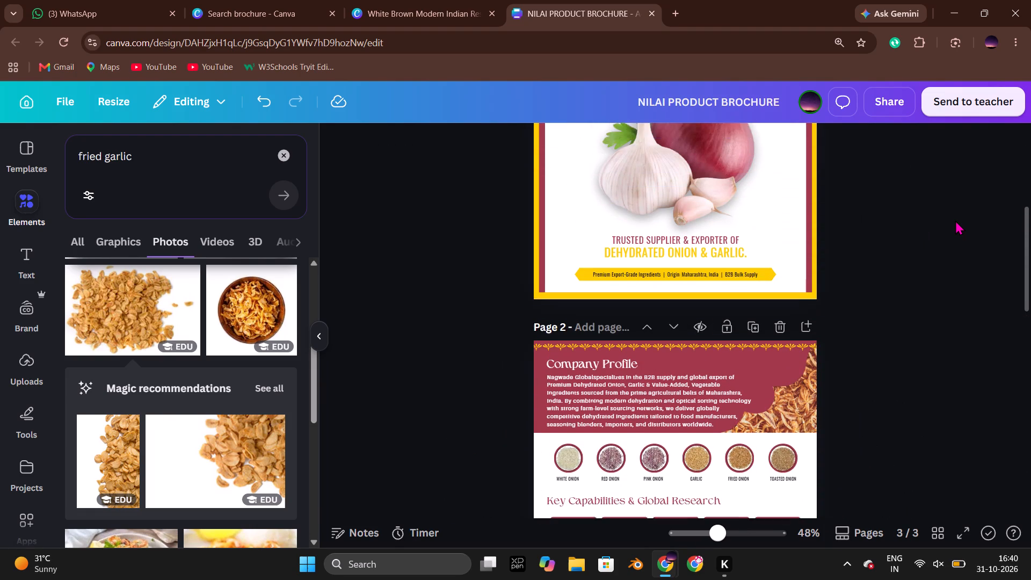
scroll(955, 220, "up", 3)
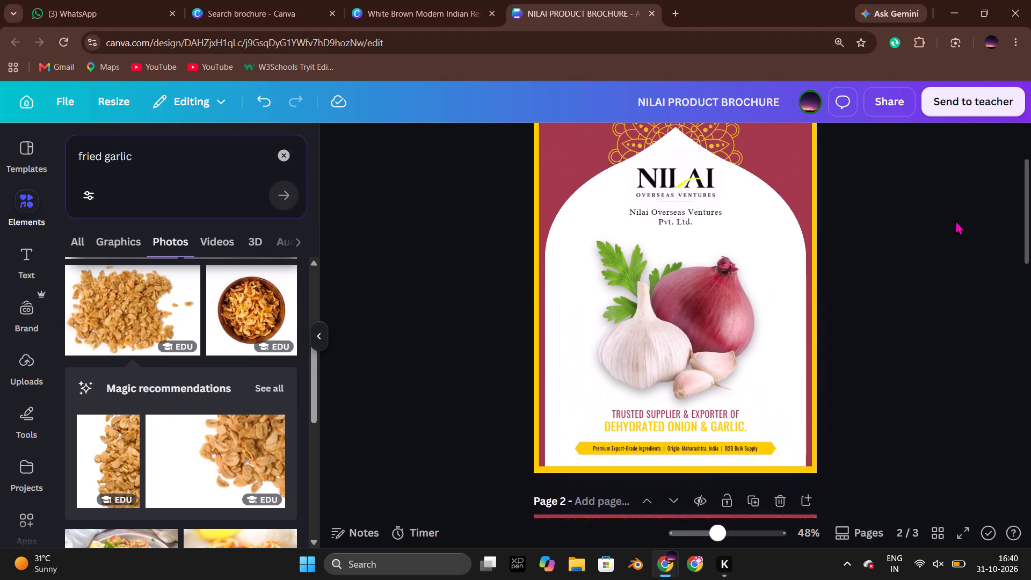
scroll(955, 220, "up", 2)
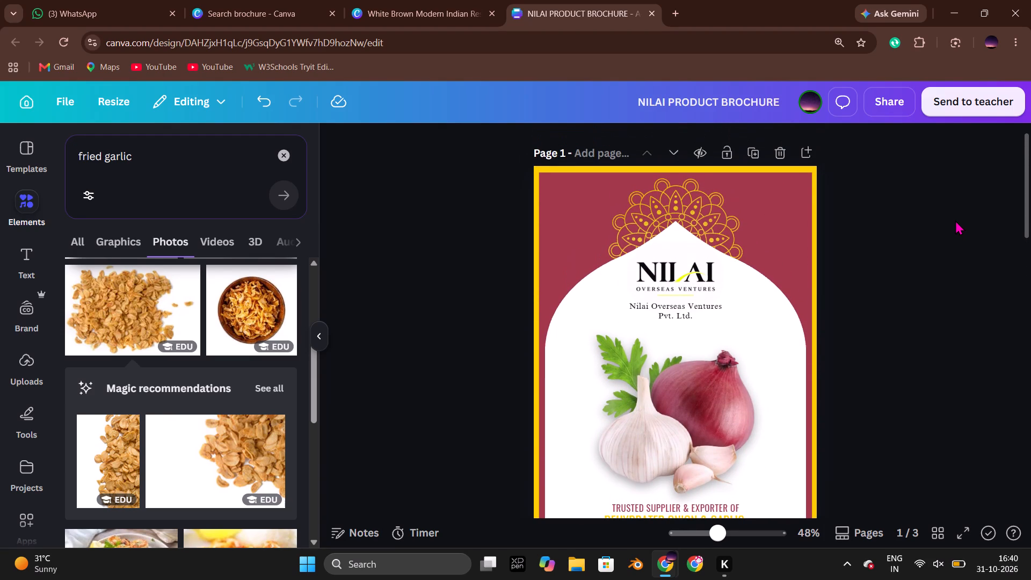
scroll(955, 220, "down", 1)
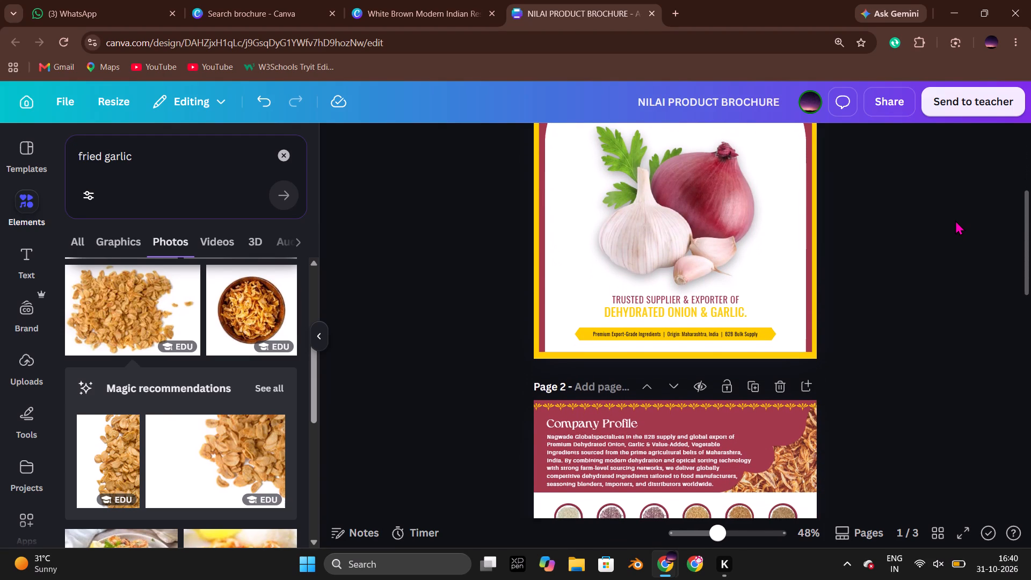
scroll(955, 220, "down", 4)
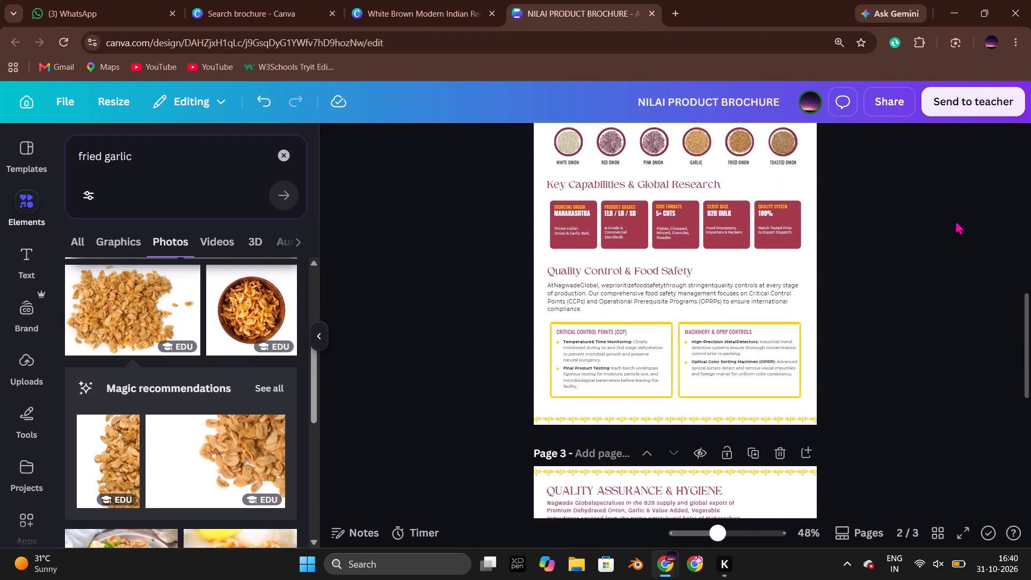
scroll(955, 220, "down", 2)
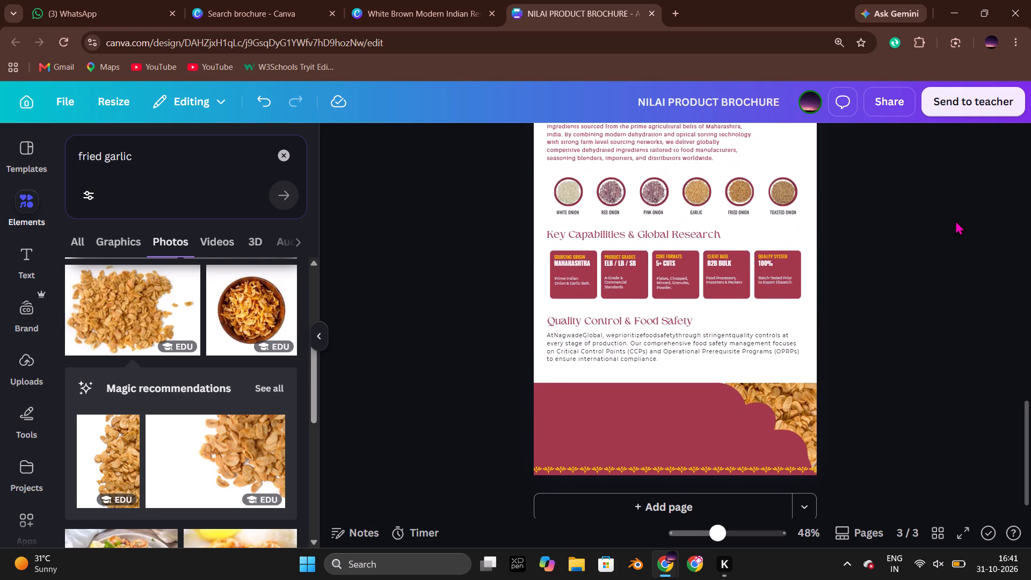
scroll(930, 235, "up", 1)
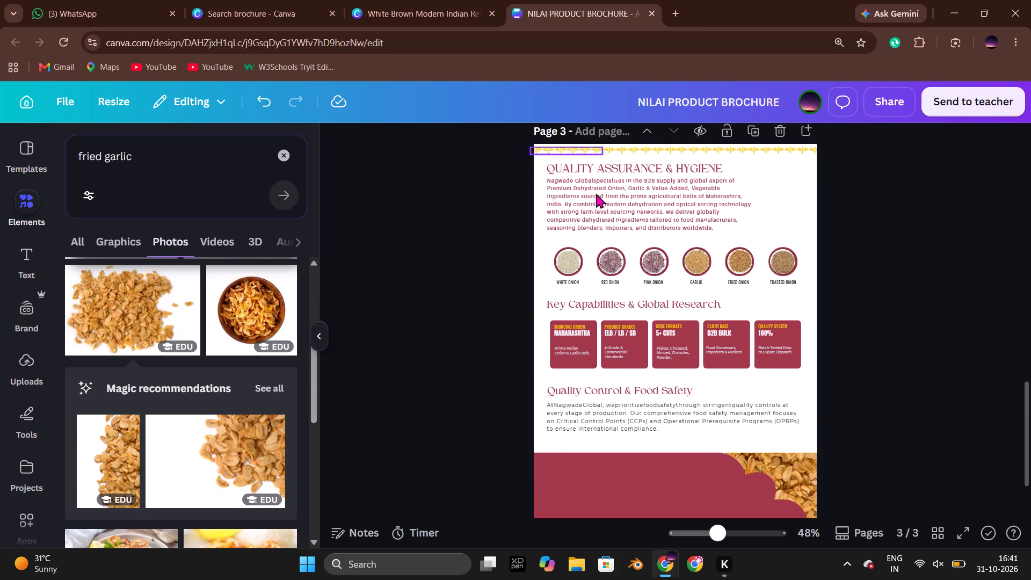
left_click(452, 0)
left_click(261, 0)
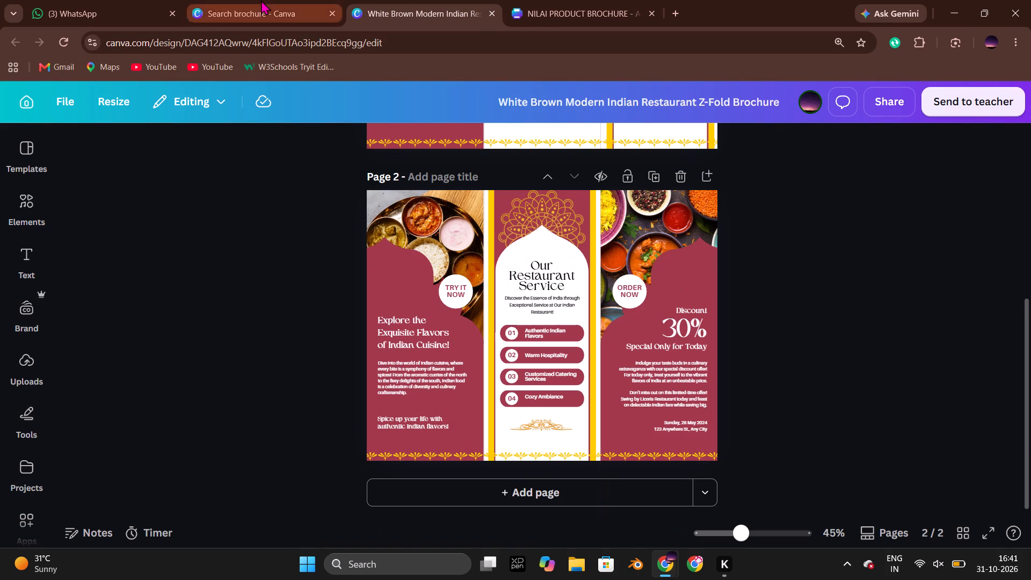
left_click(592, 0)
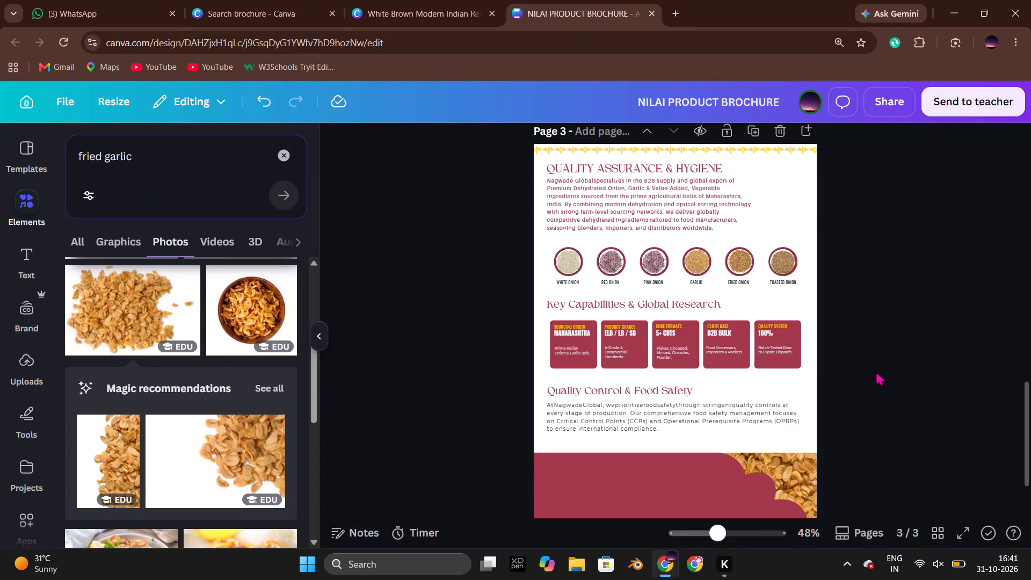
Replace the paragraph under Quality Assurance & Hygiene on page 3 with the catalog's line "FARM-TO-DISPATCH TRACEABILITY & HYGIENE PROTOCOLS".
key("alt+Tab")
double_click(397, 321)
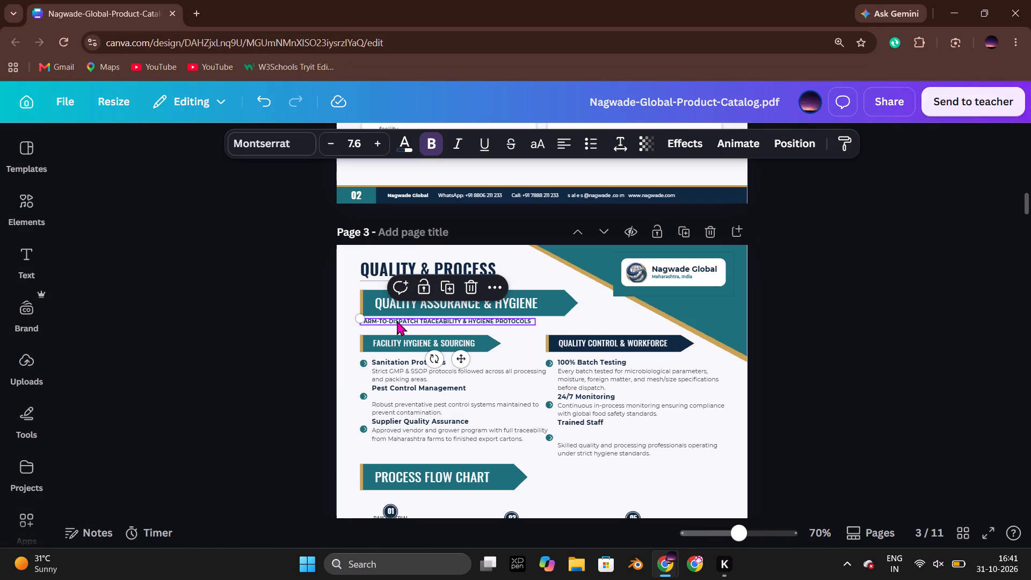
key("ctrl+c")
left_click(840, 305)
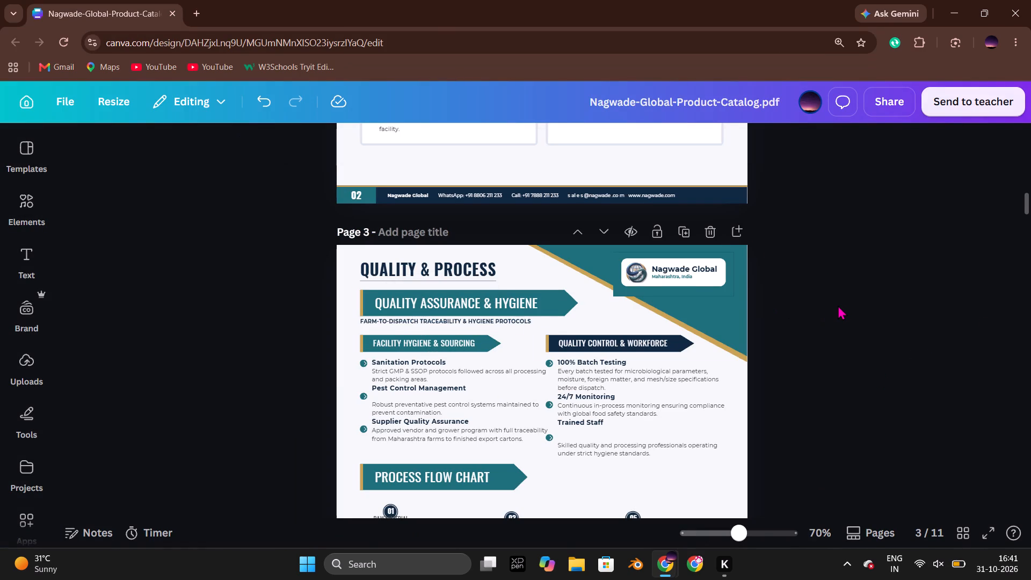
key("alt+Tab")
triple_click(627, 206)
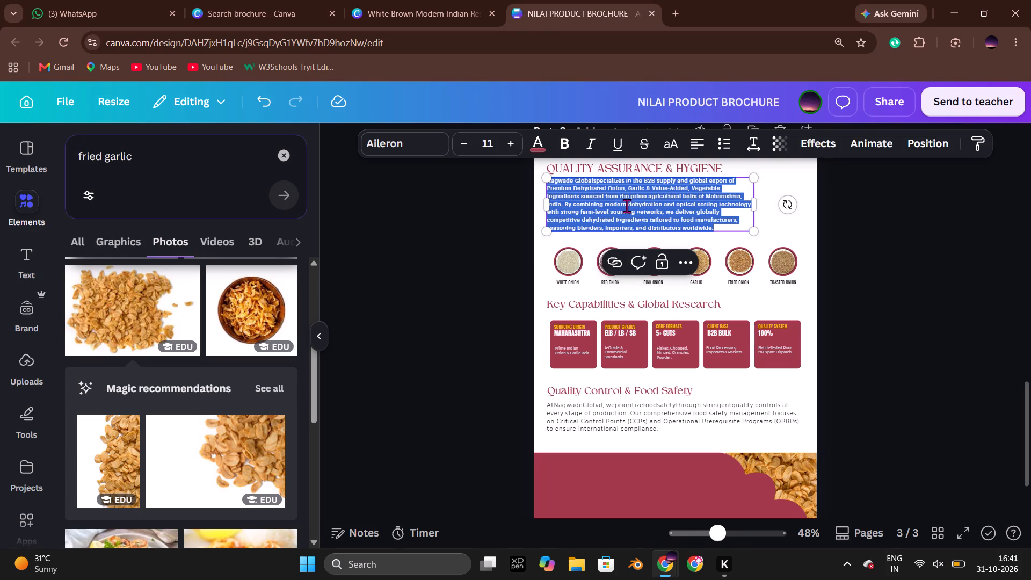
key("ctrl+v")
left_click_drag(627, 206, 637, 206, "ctrl")
left_click(898, 213)
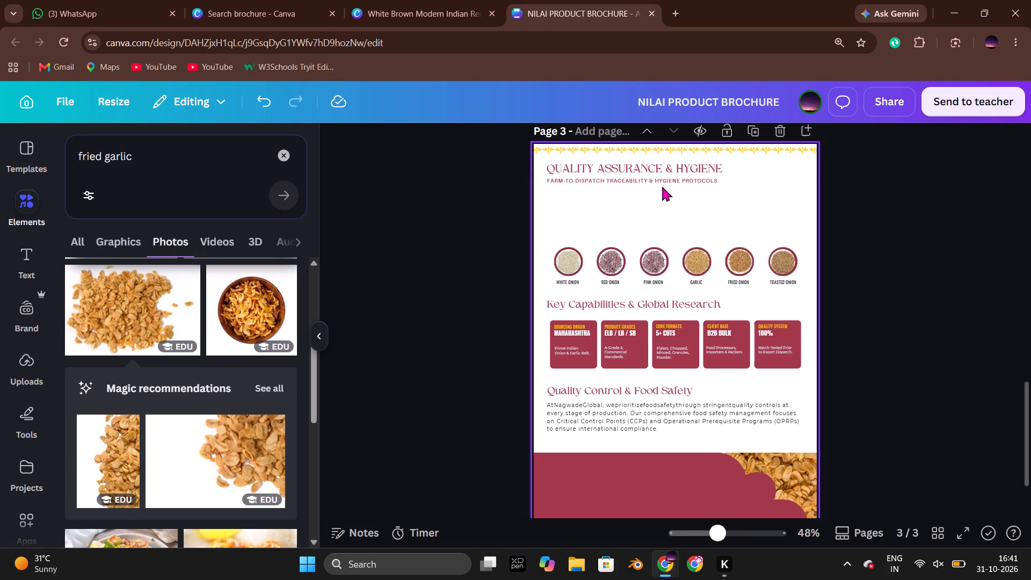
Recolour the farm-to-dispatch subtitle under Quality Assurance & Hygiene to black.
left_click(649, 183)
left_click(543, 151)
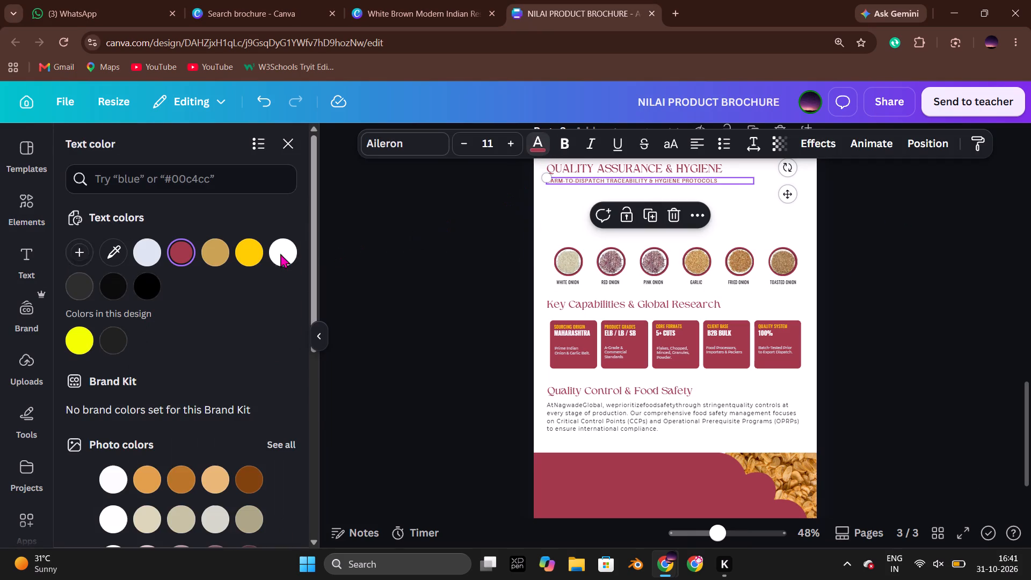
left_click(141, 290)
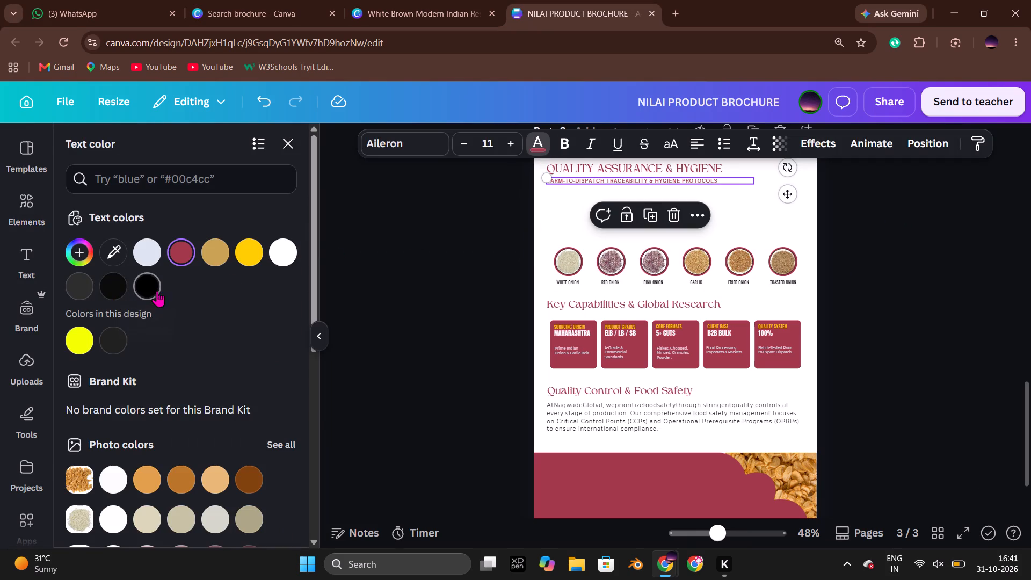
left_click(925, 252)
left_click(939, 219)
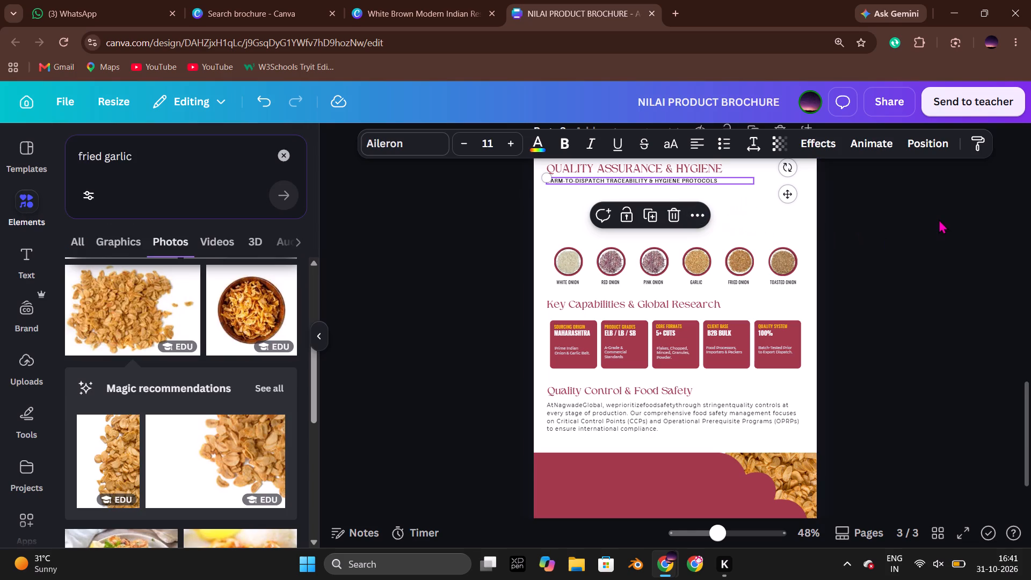
Narrow the farm-to-dispatch subtitle's box to fit its text, about 12.9 wide, and move it up closer beneath the heading.
left_click(711, 178)
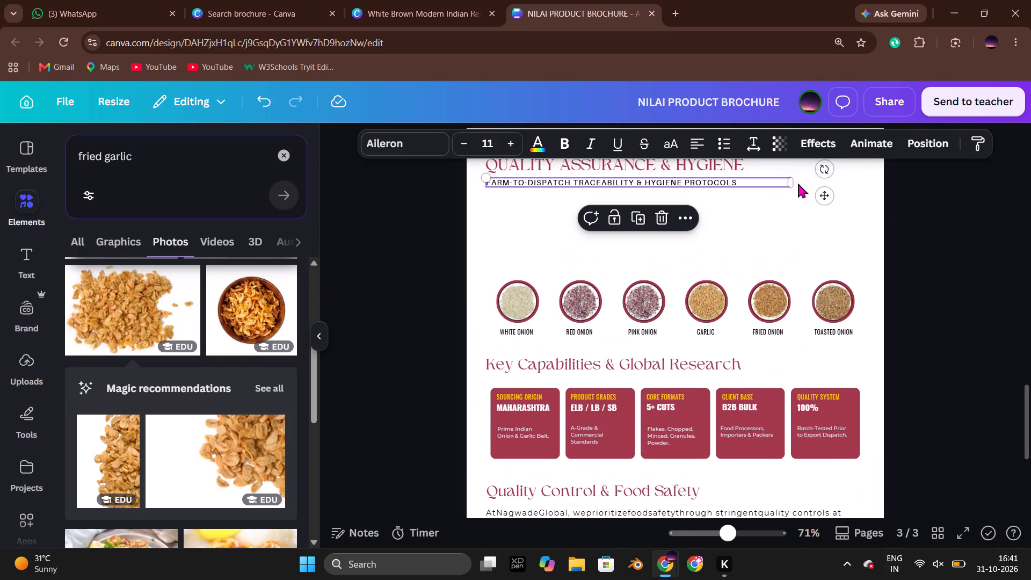
left_click_drag(792, 182, 742, 189)
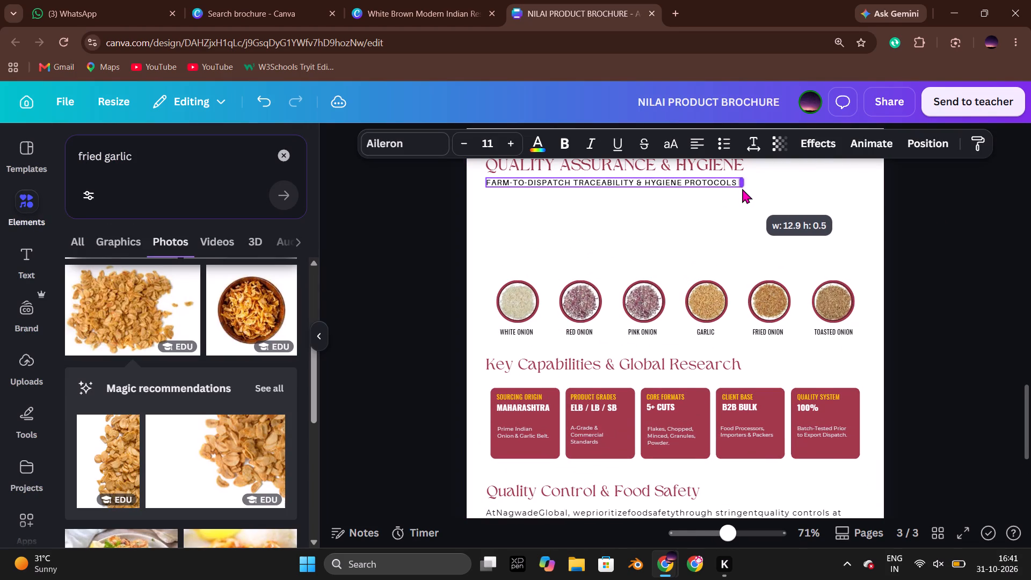
left_click_drag(742, 189, 741, 189)
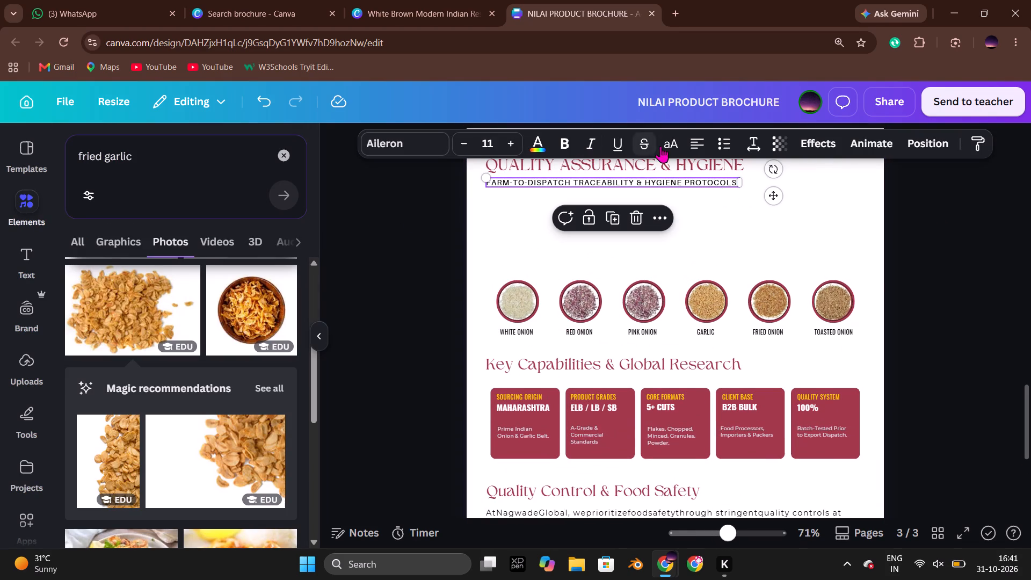
left_click(673, 145)
left_click(673, 145)
left_click(424, 198)
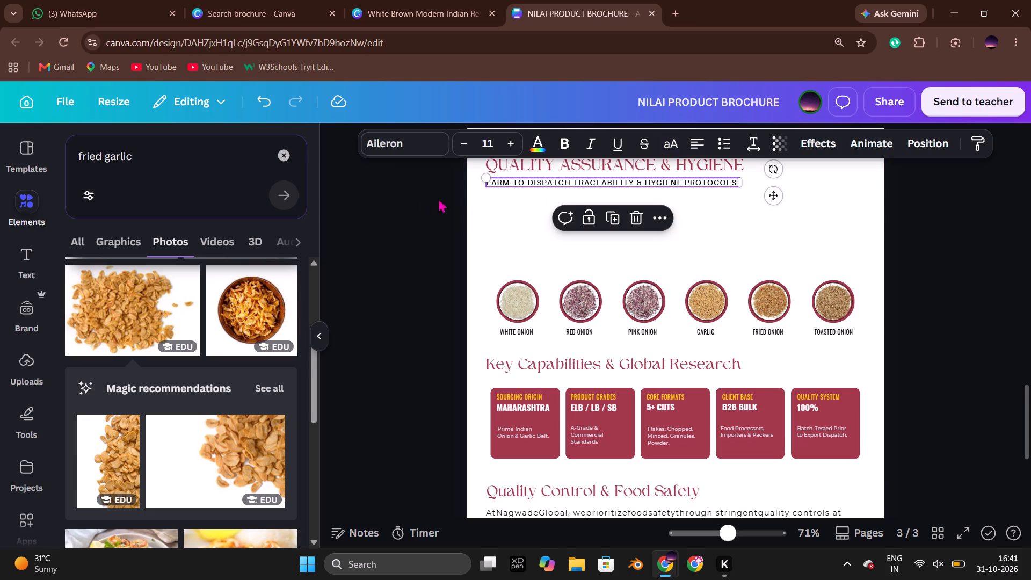
left_click(528, 181)
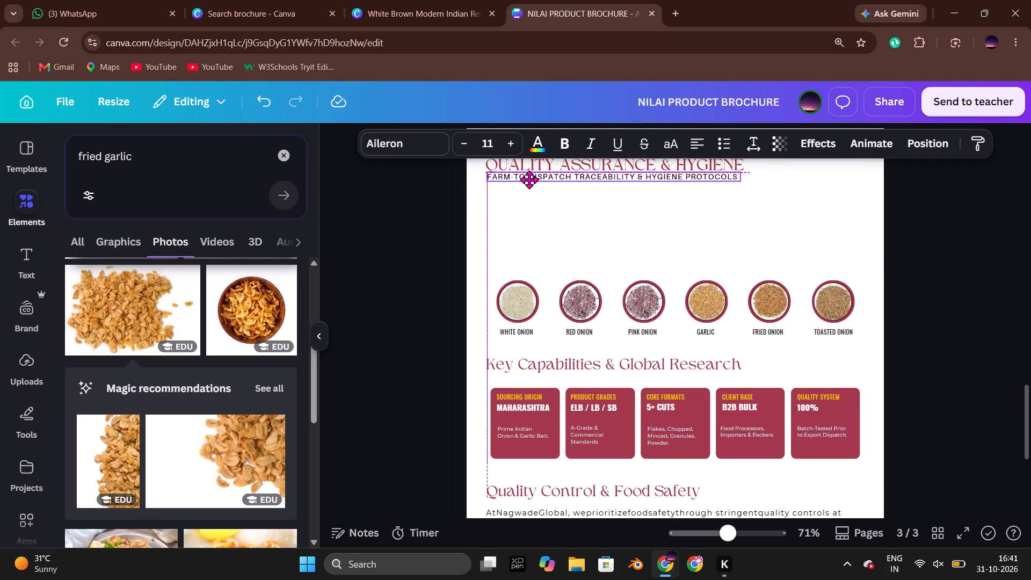
left_click(432, 211)
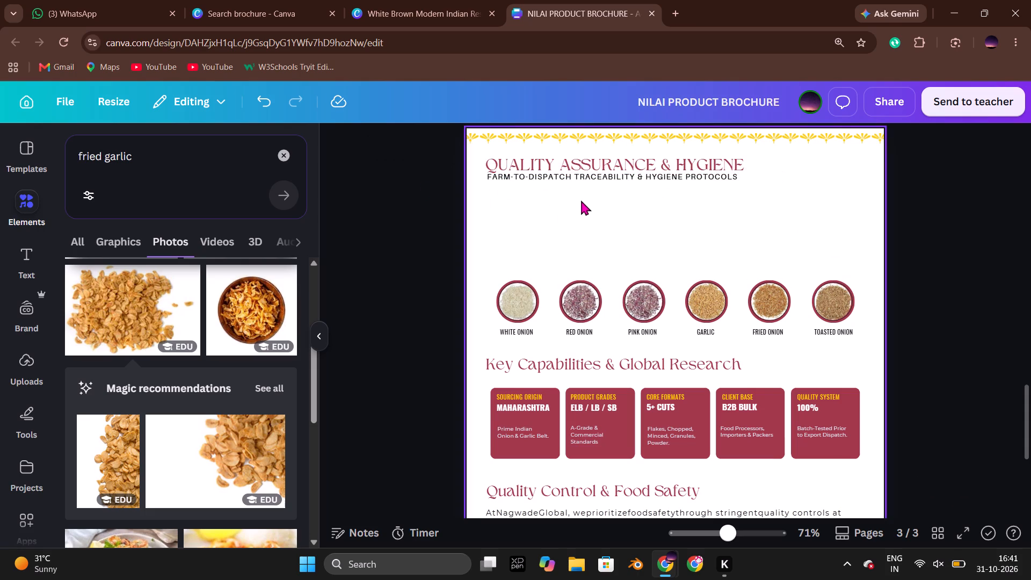
Try yellow on the farm-to-dispatch subtitle and settle on the same maroon as the heading.
left_click(582, 180)
left_click(542, 149)
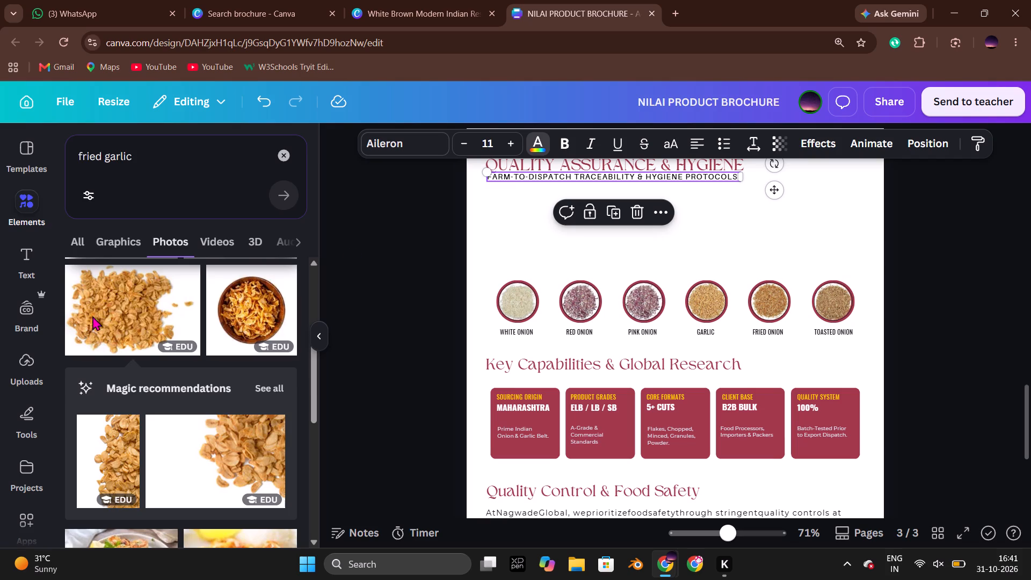
left_click(254, 254)
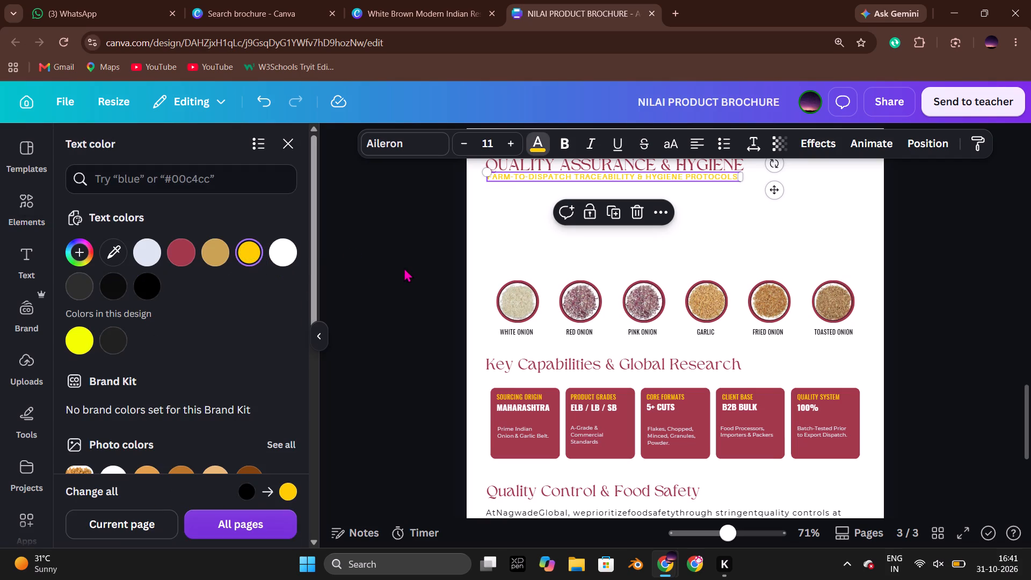
left_click(180, 259)
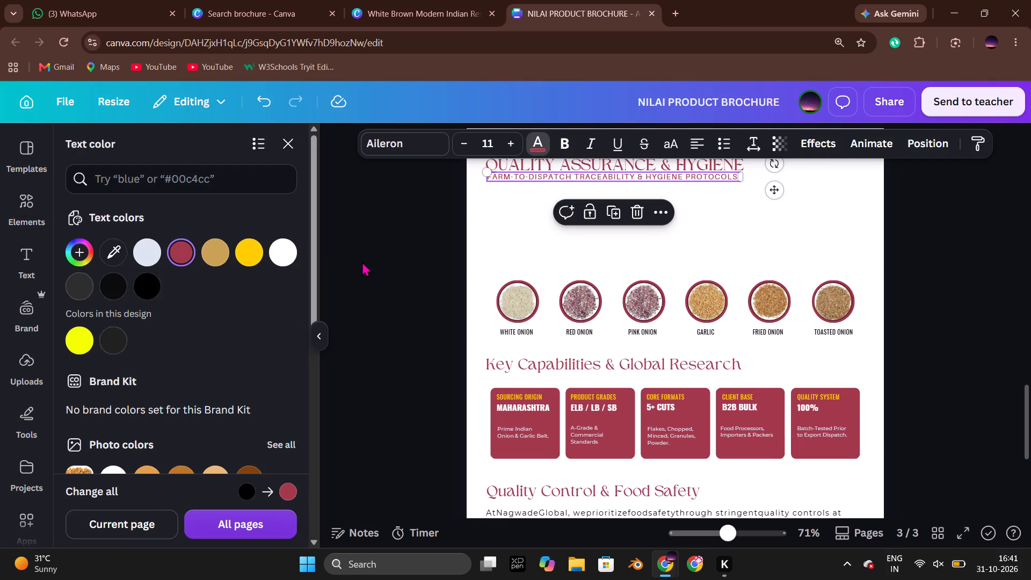
double_click(362, 262)
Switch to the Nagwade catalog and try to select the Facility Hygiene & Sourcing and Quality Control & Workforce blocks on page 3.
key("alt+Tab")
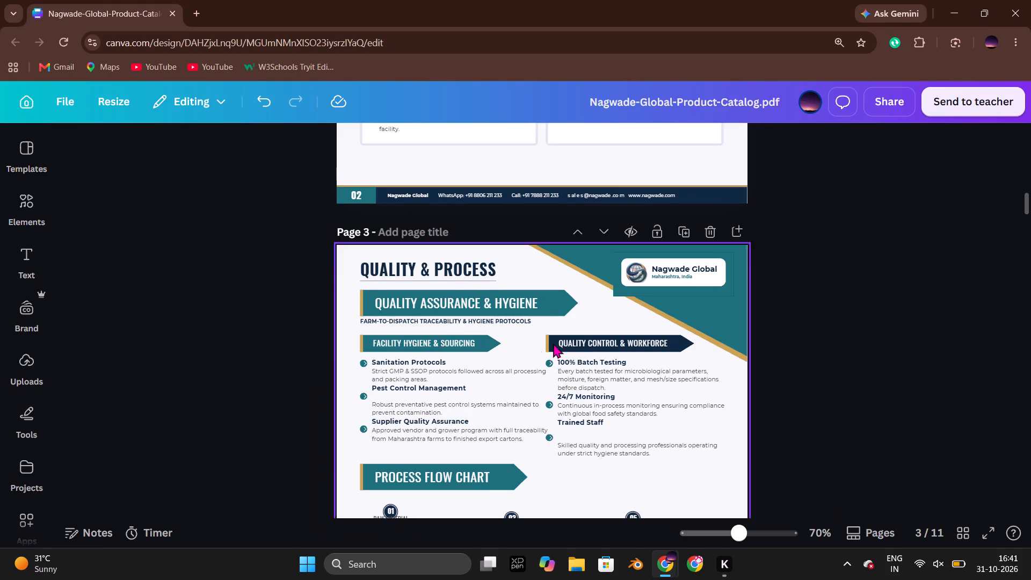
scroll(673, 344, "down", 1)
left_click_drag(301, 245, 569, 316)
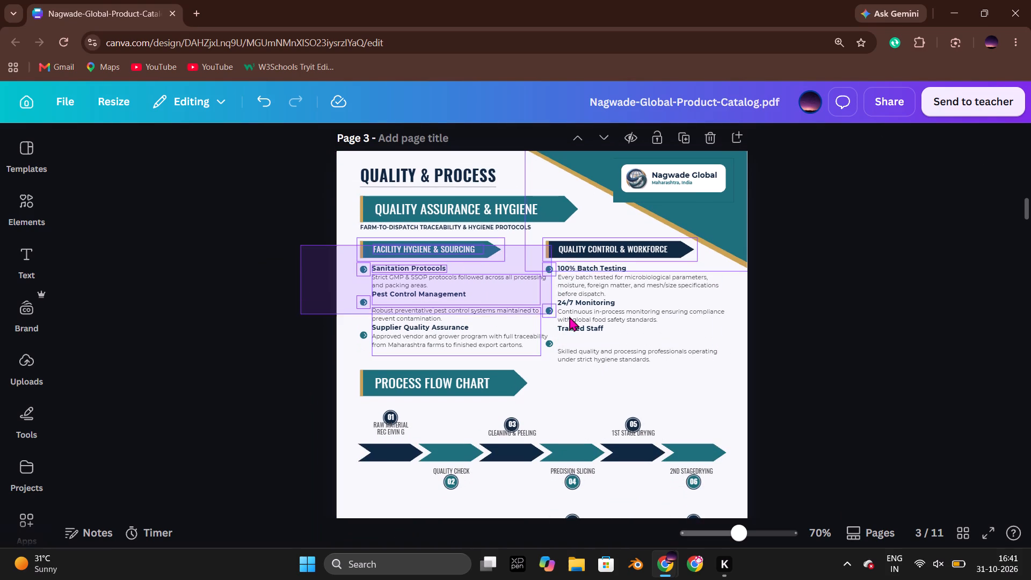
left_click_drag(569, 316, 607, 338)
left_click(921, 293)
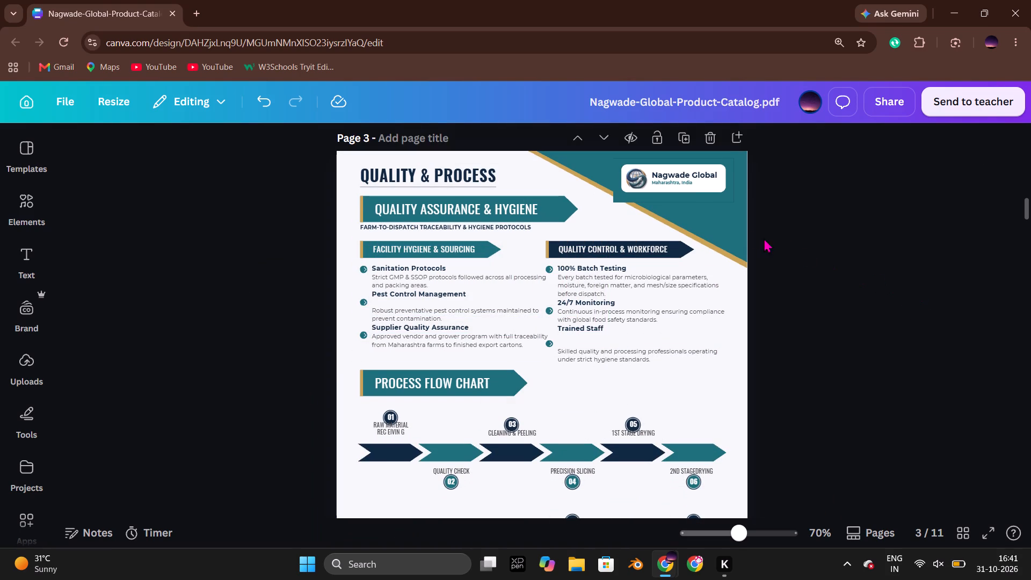
Shift the decorative corner triangle on the catalog's page 3 outward past the page edge and remove its teal fill.
left_click(717, 229)
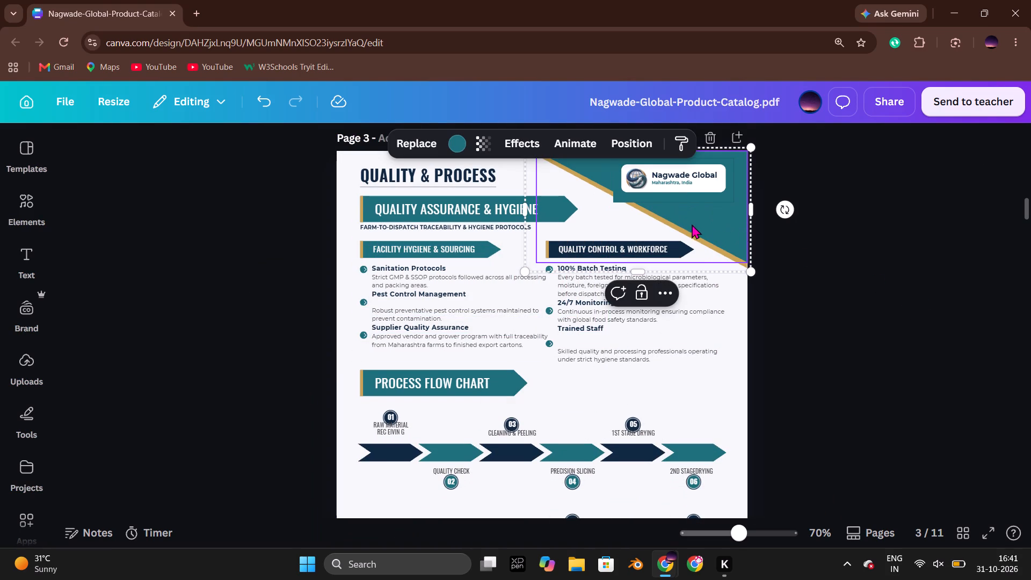
left_click_drag(692, 223, 754, 248)
key("Delete")
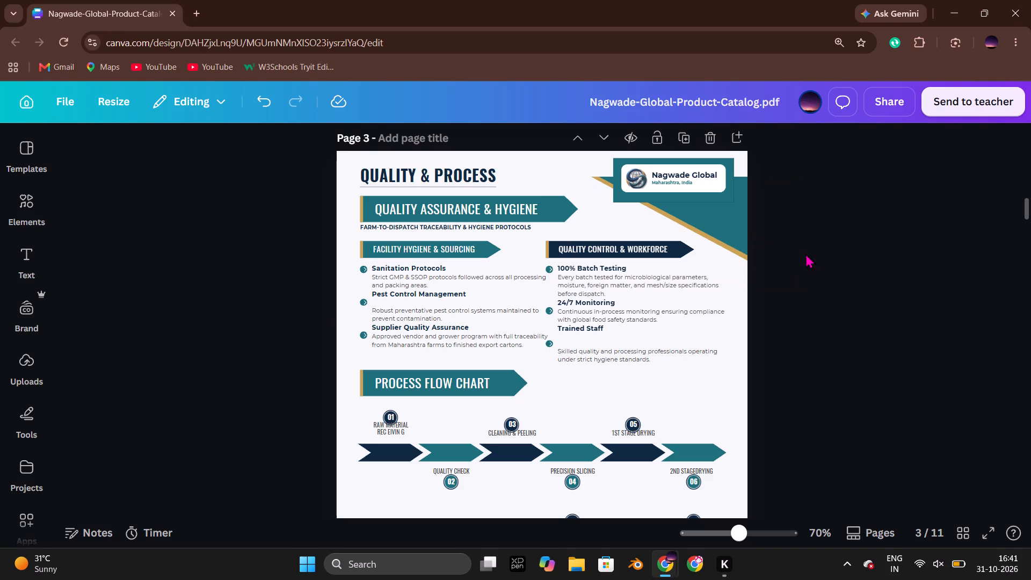
left_click(728, 231)
key("Delete")
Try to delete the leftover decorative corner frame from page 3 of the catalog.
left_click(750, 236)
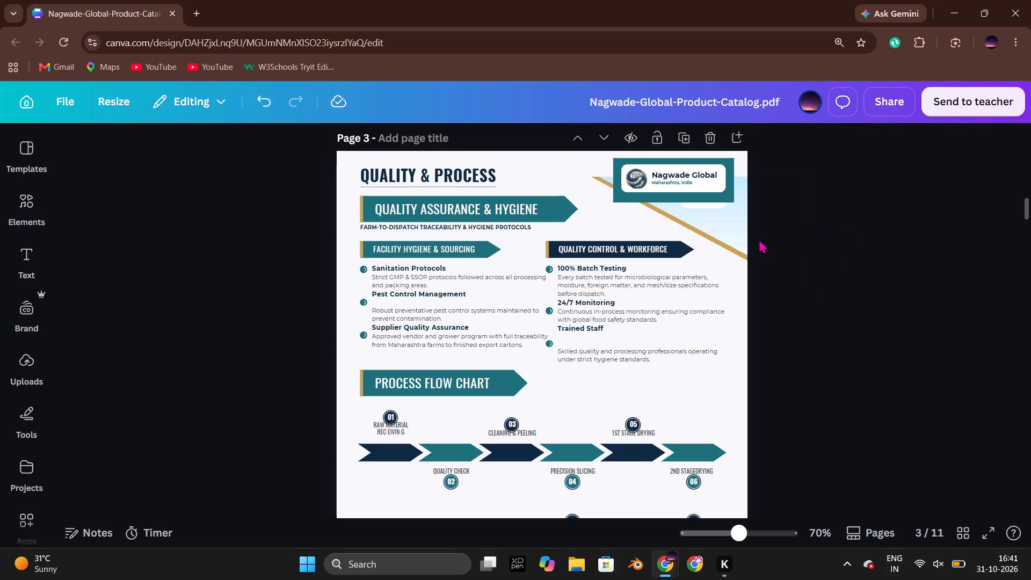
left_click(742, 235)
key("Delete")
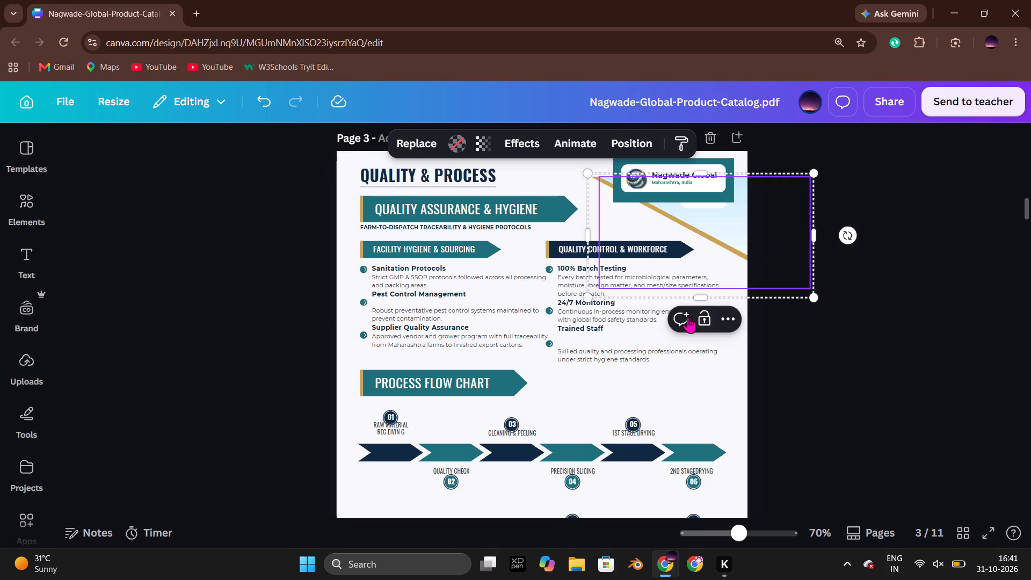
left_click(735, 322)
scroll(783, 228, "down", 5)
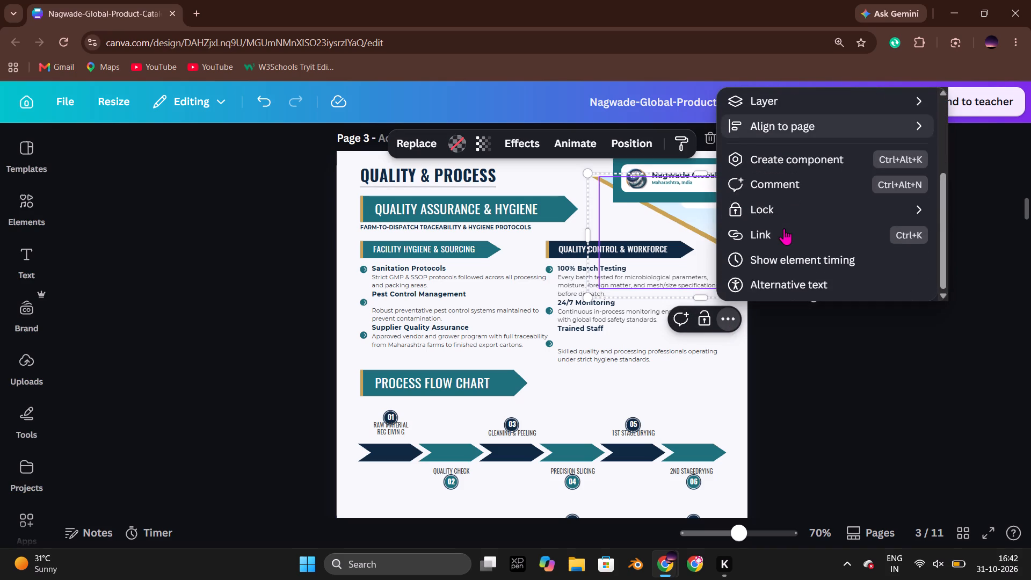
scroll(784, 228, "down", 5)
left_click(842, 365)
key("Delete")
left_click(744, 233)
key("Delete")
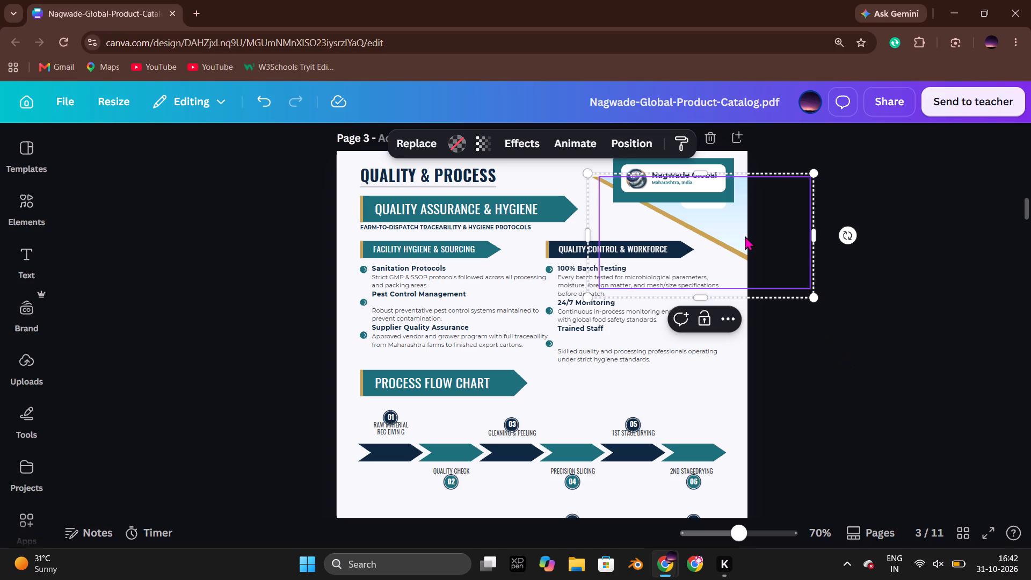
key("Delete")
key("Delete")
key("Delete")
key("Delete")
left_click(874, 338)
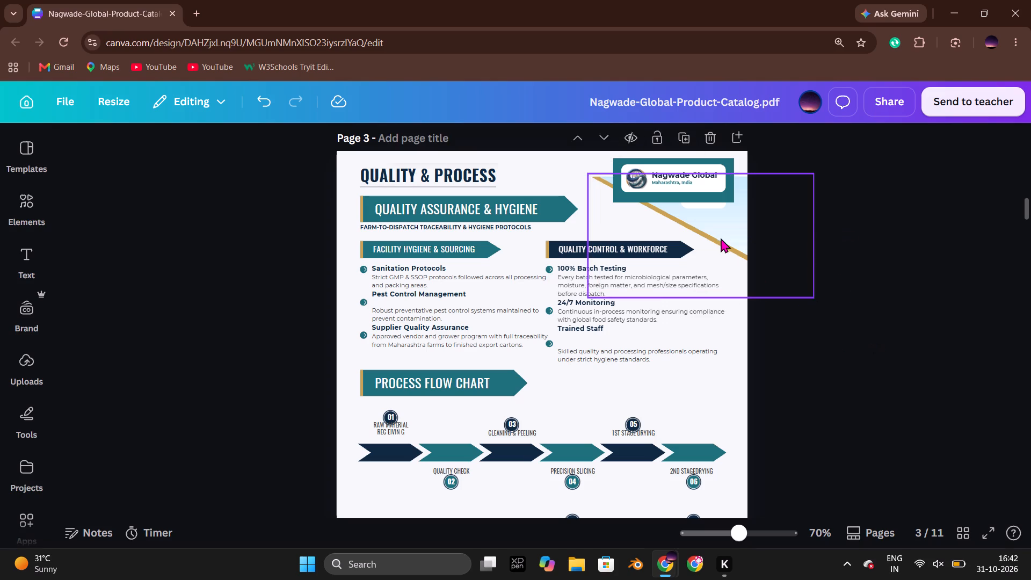
Move the leftover corner frame, with its gold diagonal edge, completely off the catalog's page 3.
left_click_drag(713, 228, 879, 218)
left_click(863, 360)
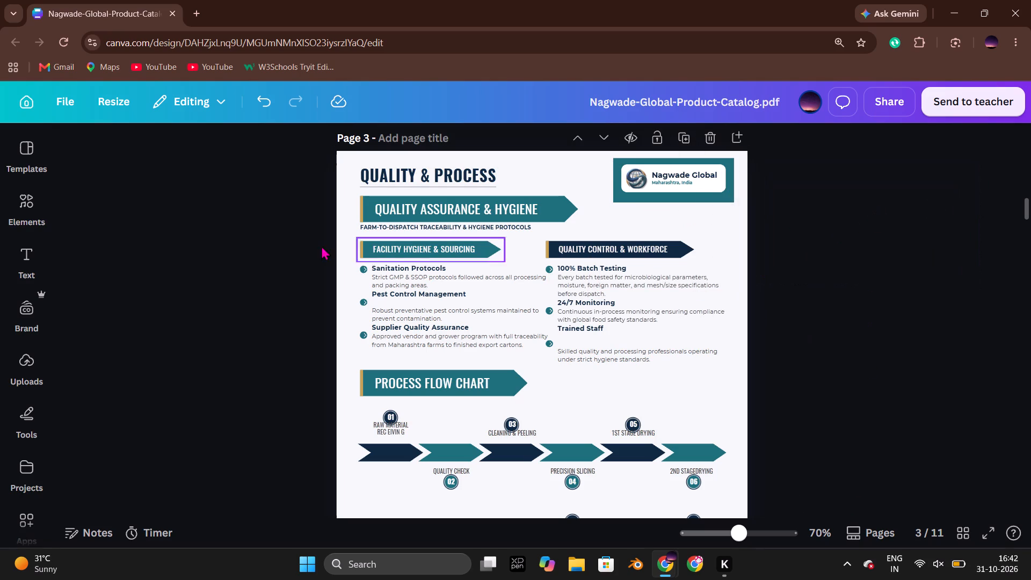
Copy the Facility Hygiene & Sourcing and Quality Control & Workforce blocks from the catalog and switch to the NILAI brochure.
left_click_drag(308, 247, 656, 358)
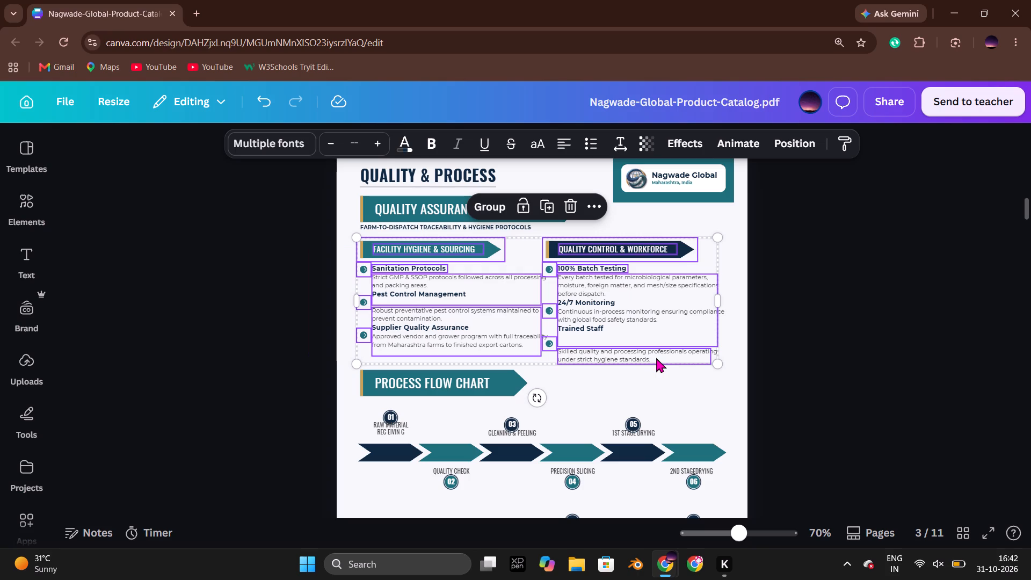
key("ctrl+c")
key("alt+Tab")
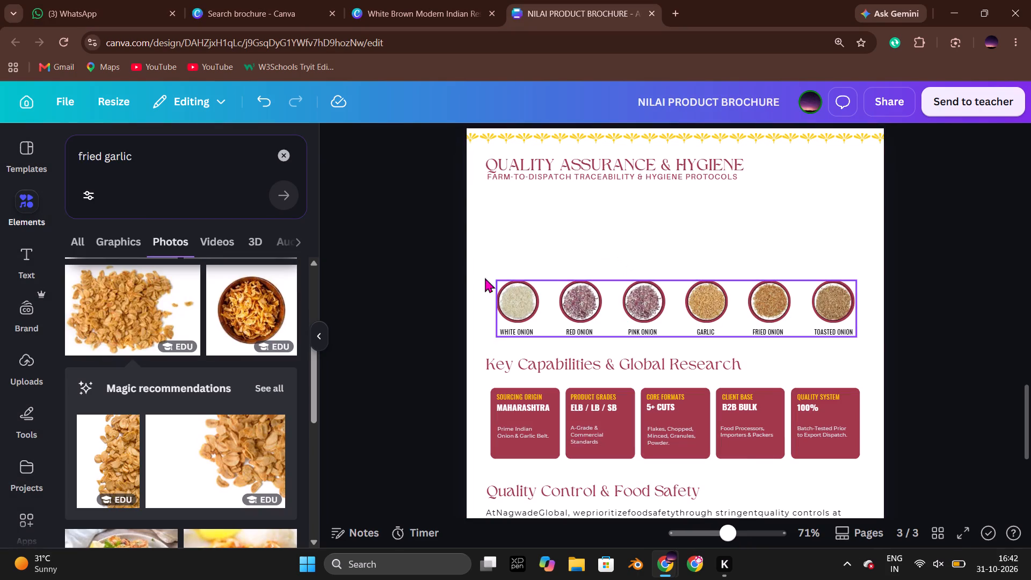
Delete the labelled row of six circular onion and garlic photos on page 3 of the brochure.
left_click_drag(427, 260, 869, 346)
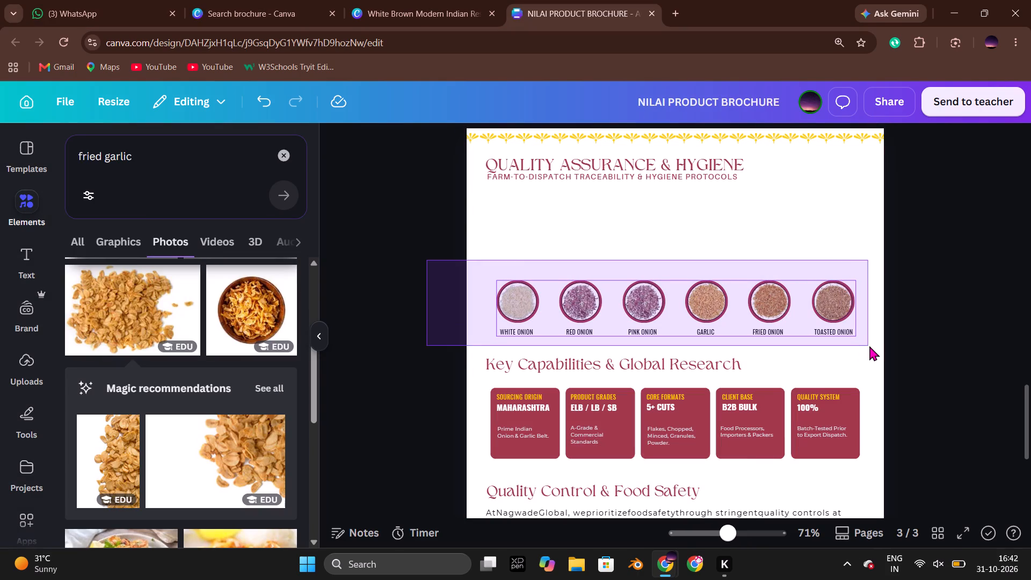
key("Delete")
Paste the copied two-column hygiene and quality blocks above Key Capabilities & Global Research and nudge them up slightly.
scroll(870, 330, "down", 5)
scroll(870, 334, "up", 4)
scroll(870, 334, "down", 1)
left_click(793, 263)
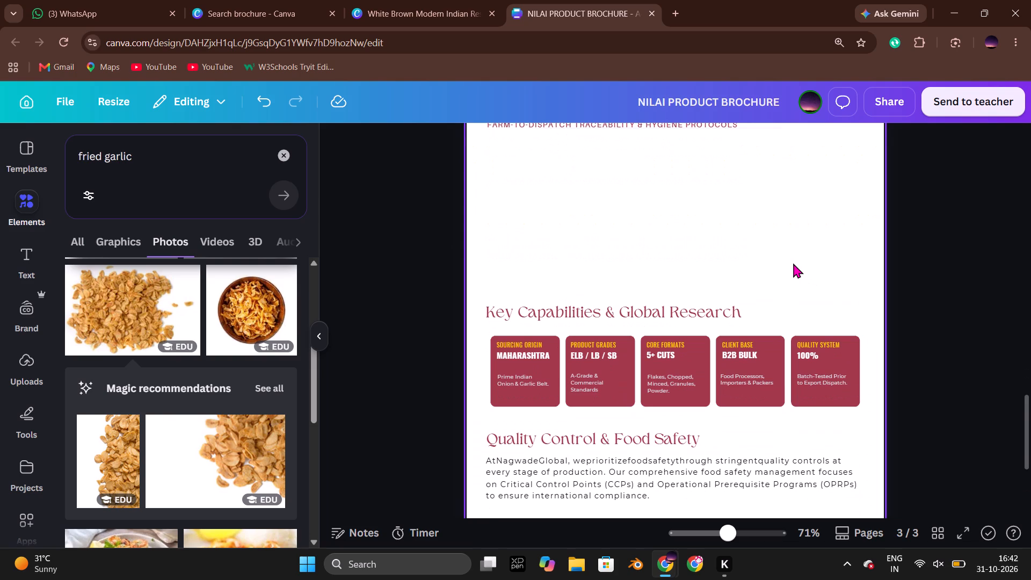
key("ctrl+v")
scroll(952, 302, "up", 1)
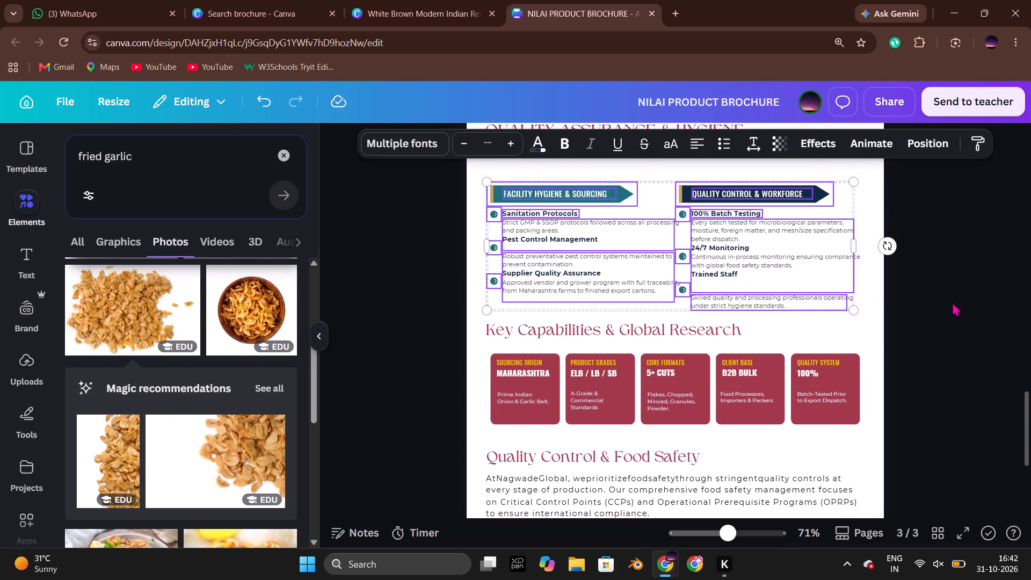
scroll(952, 302, "up", 2)
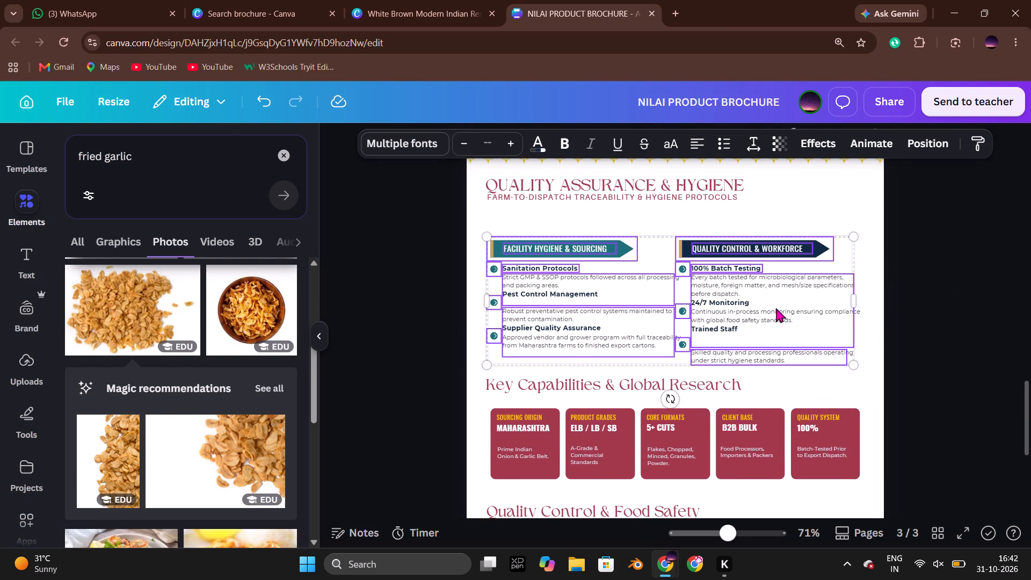
left_click_drag(754, 316, 754, 309)
left_click(945, 296)
Open the body text beneath 100% Batch Testing for editing.
left_click(716, 290)
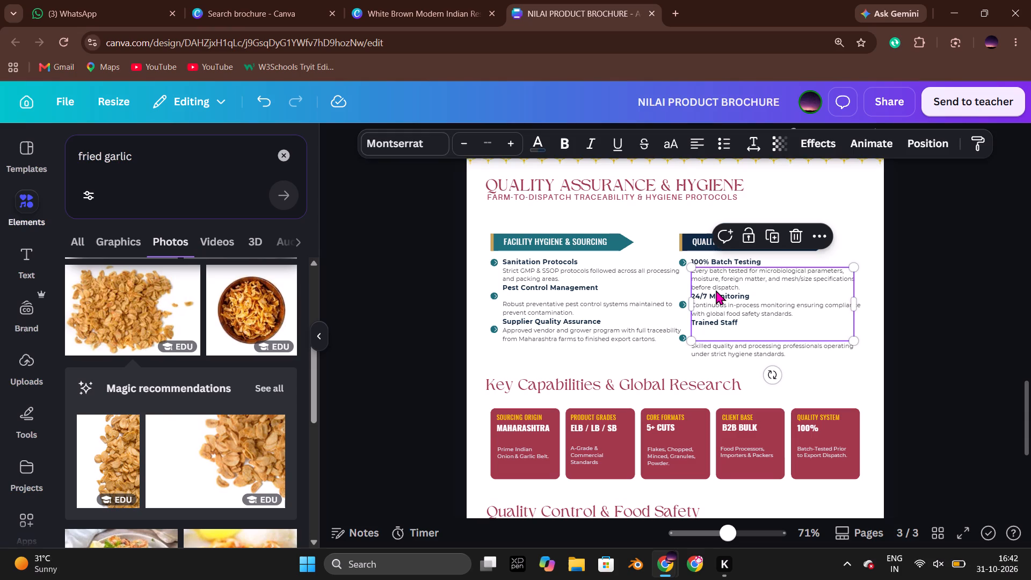
left_click(720, 281)
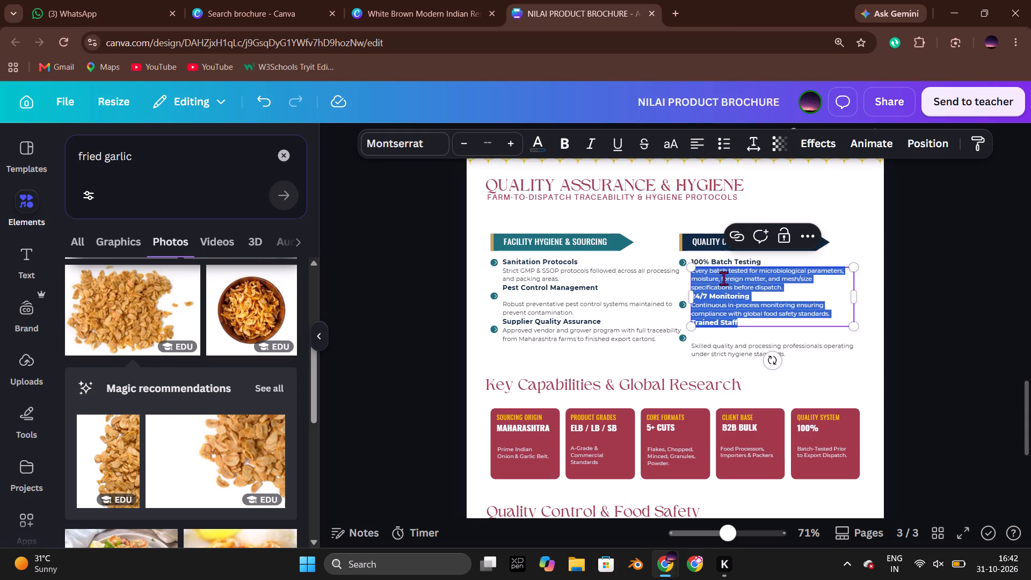
left_click(723, 278)
left_click(963, 312)
left_click(948, 309)
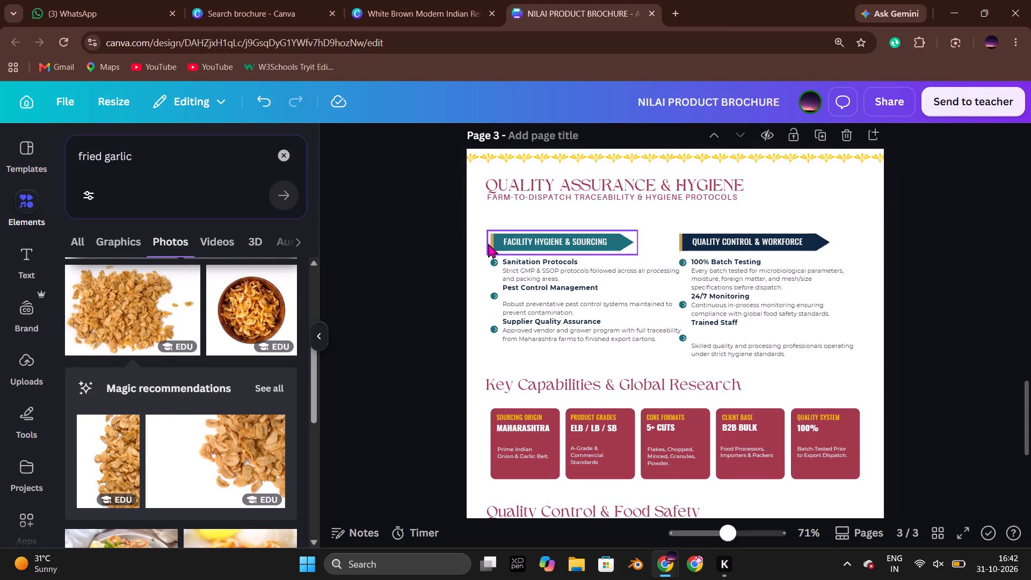
Set the Facility Hygiene & Sourcing heading in Higuen Elegant Serif and colour it the same maroon as the page heading.
left_click(518, 244)
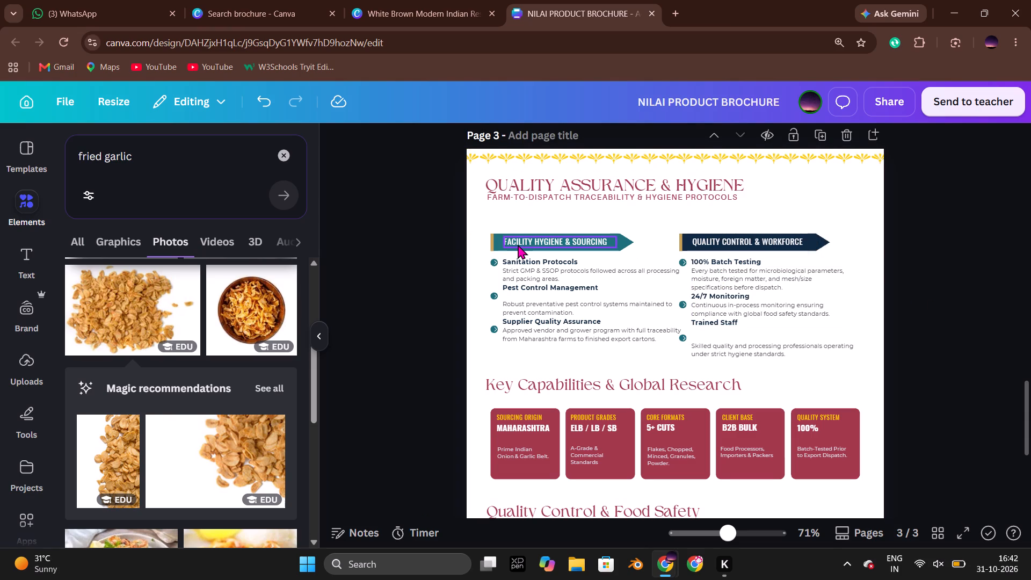
left_click(430, 229)
left_click(503, 187)
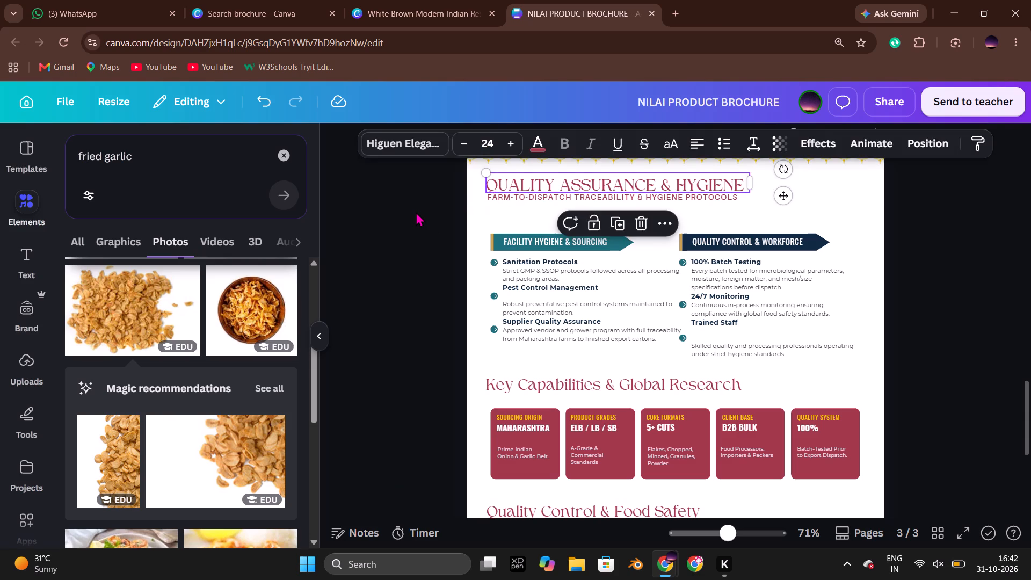
left_click(416, 212)
left_click(522, 243)
left_click(434, 148)
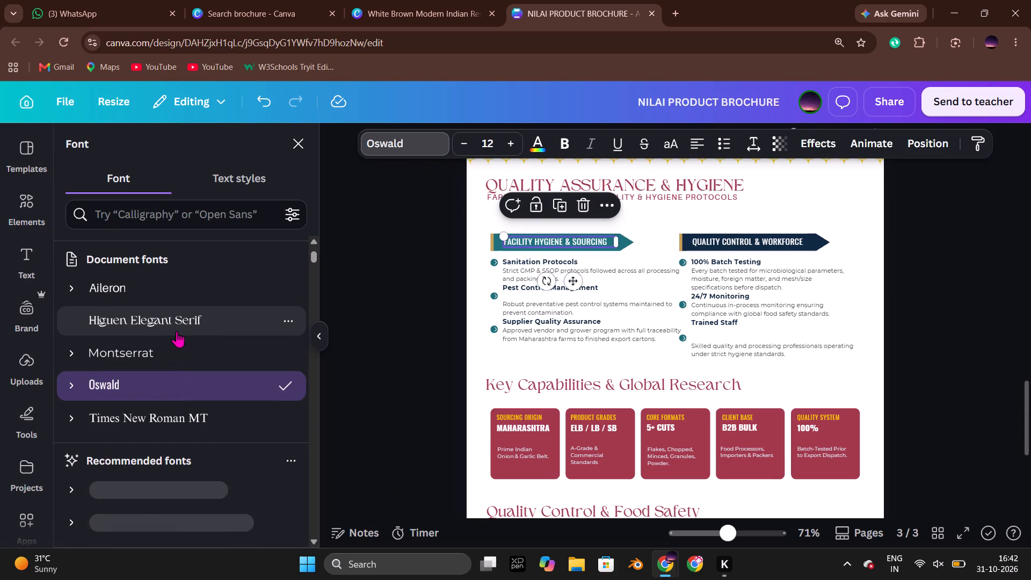
left_click(177, 331)
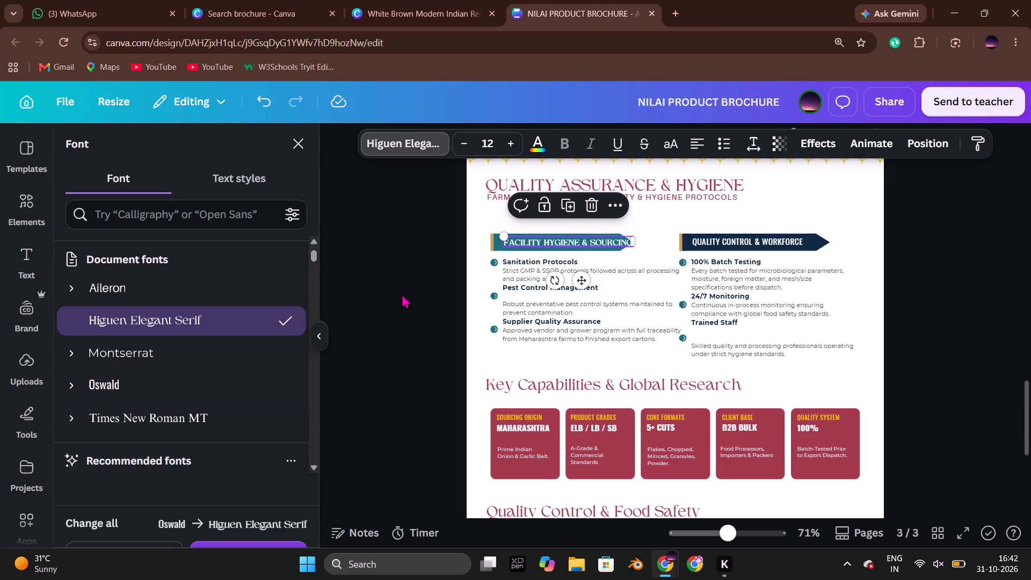
left_click(536, 147)
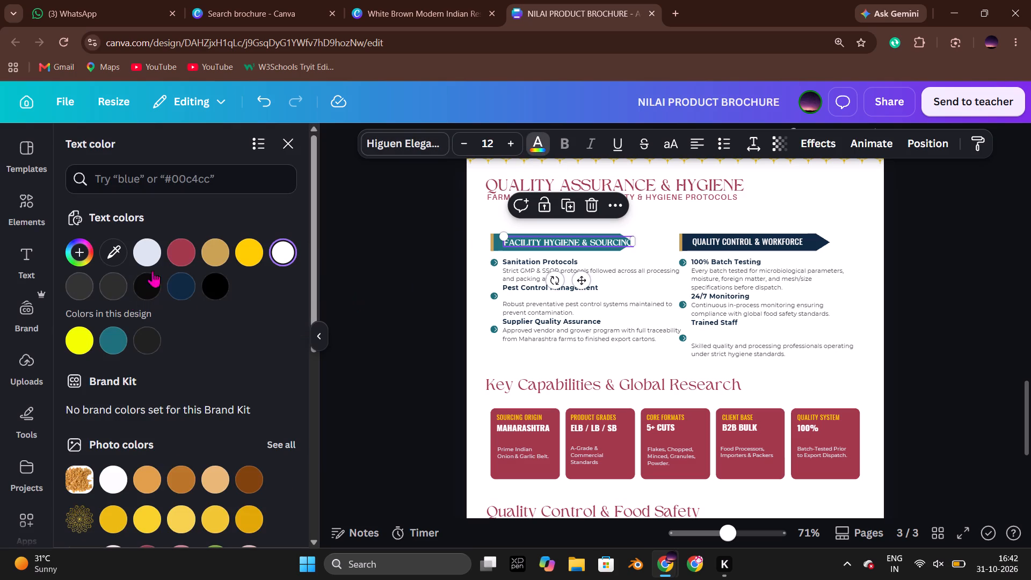
left_click(177, 256)
left_click(380, 249)
Set the Quality Control & Workforce heading in Higuen Elegant Serif and colour it the same maroon.
left_click(744, 241)
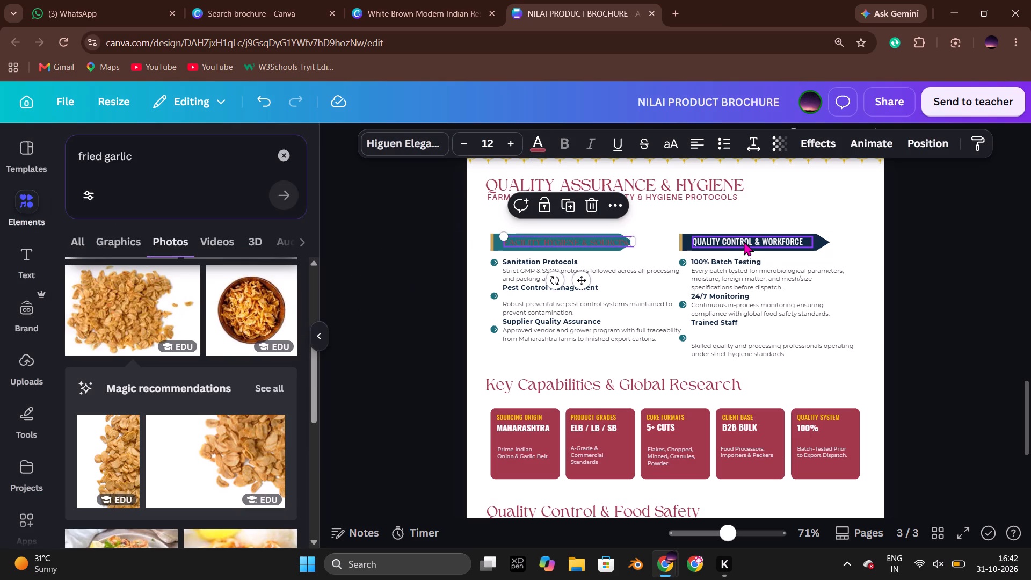
left_click(412, 150)
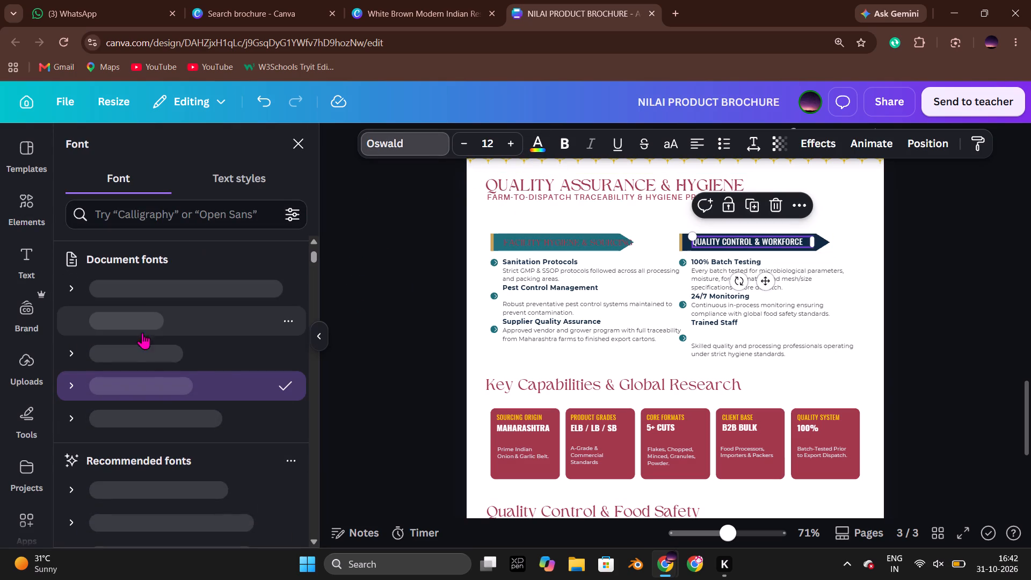
left_click(153, 325)
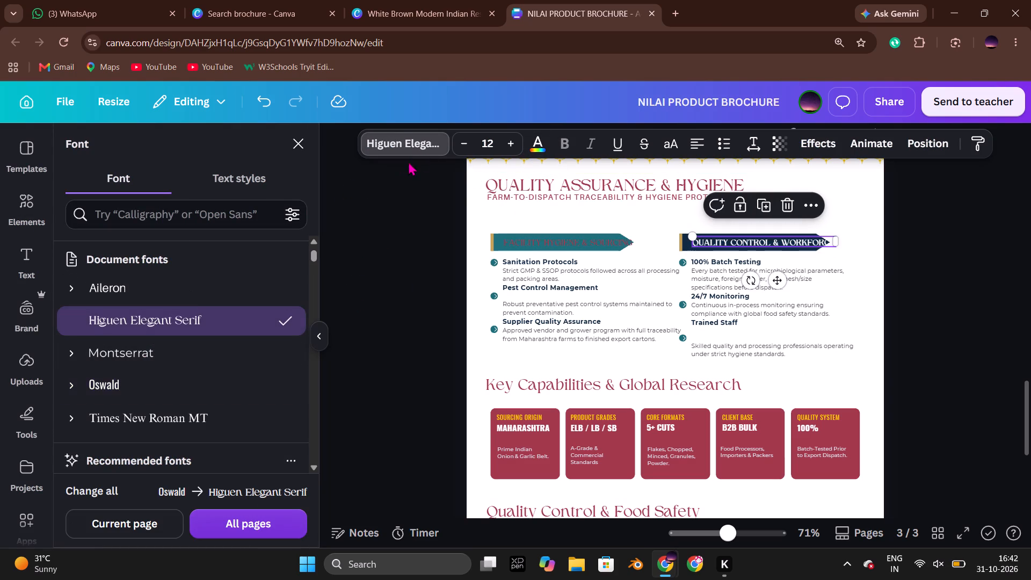
left_click(538, 154)
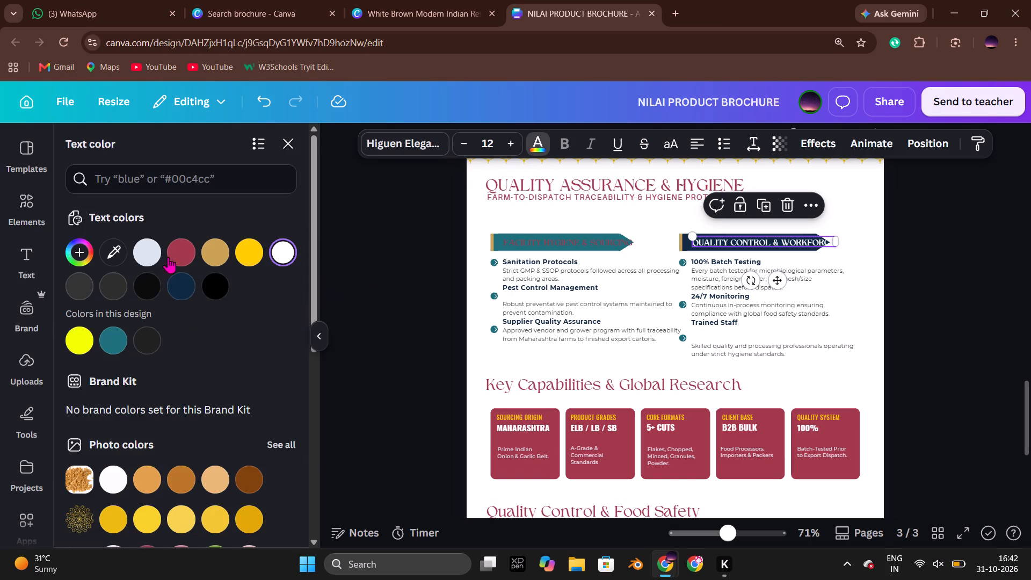
left_click(177, 250)
left_click(410, 244)
Delete the navy and teal arrow banners behind the Quality Control & Workforce and Facility Hygiene & Sourcing headings.
left_click_drag(666, 225, 681, 244)
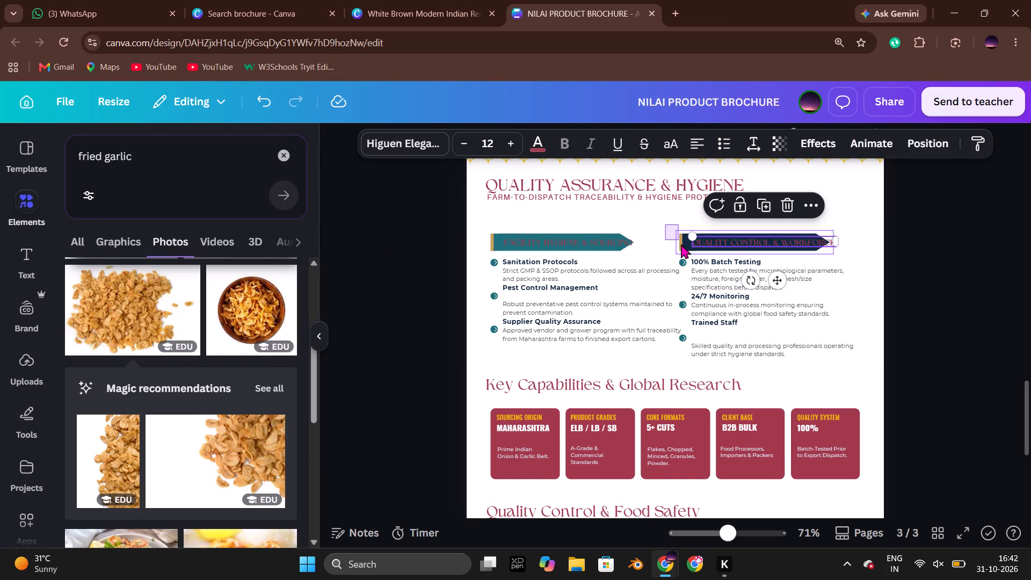
left_click_drag(681, 244, 682, 245)
key("Delete")
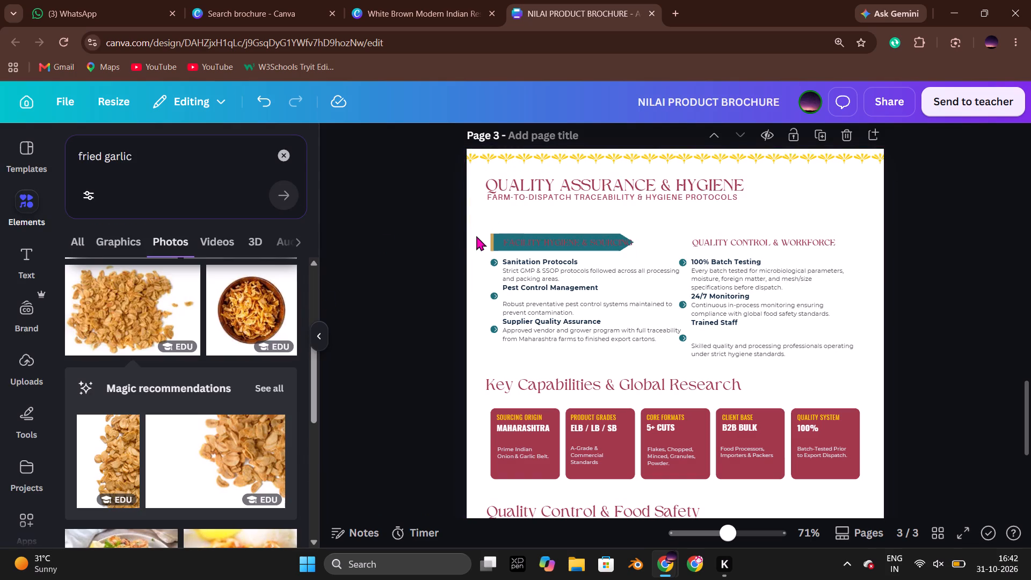
left_click_drag(477, 237, 492, 252)
key("Delete")
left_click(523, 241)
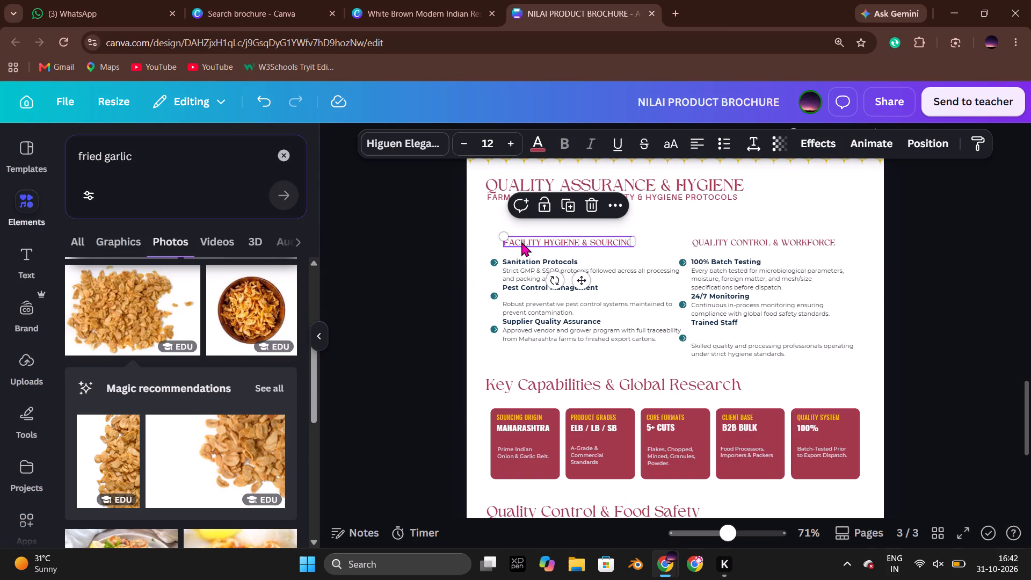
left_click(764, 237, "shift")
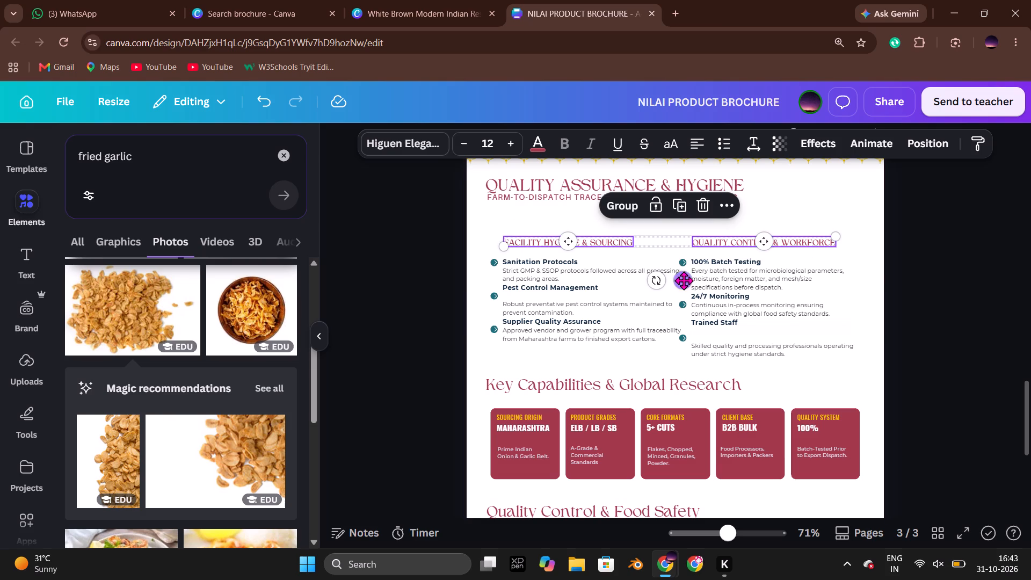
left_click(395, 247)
Move both headings and their bulleted text blocks together slightly up, closer to the farm-to-dispatch subtitle.
left_click_drag(411, 223, 797, 344)
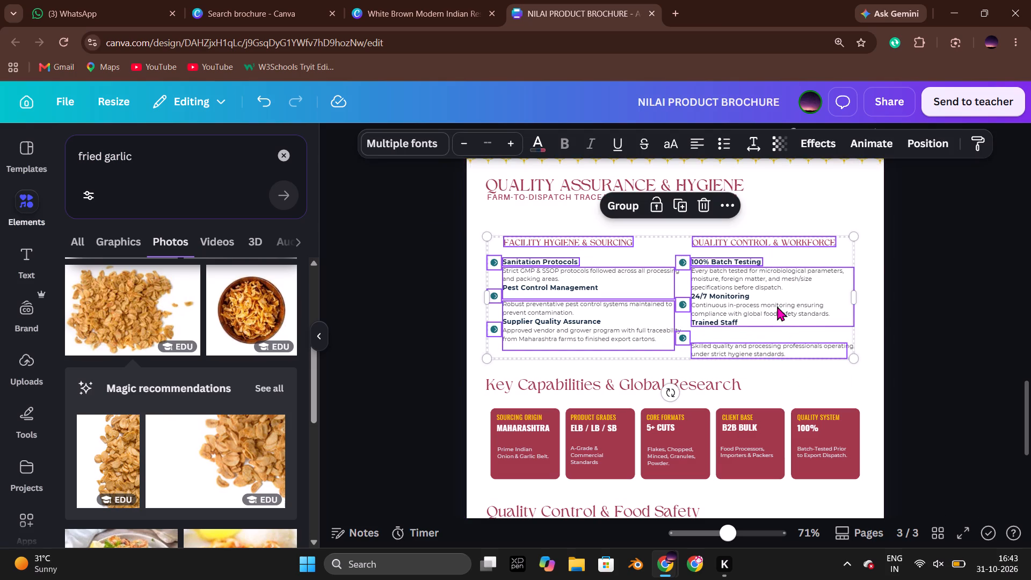
left_click_drag(776, 306, 778, 293)
left_click(951, 300)
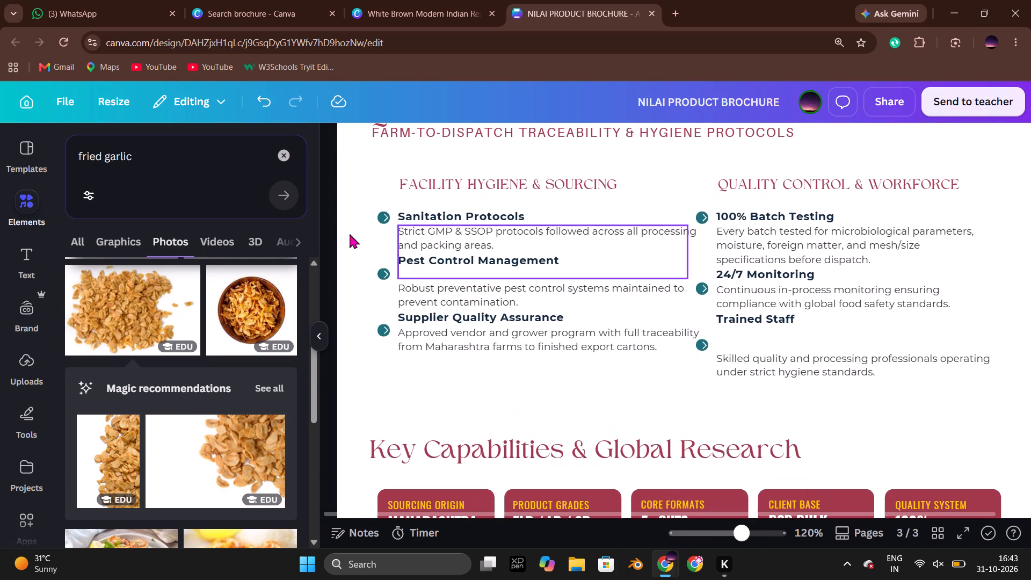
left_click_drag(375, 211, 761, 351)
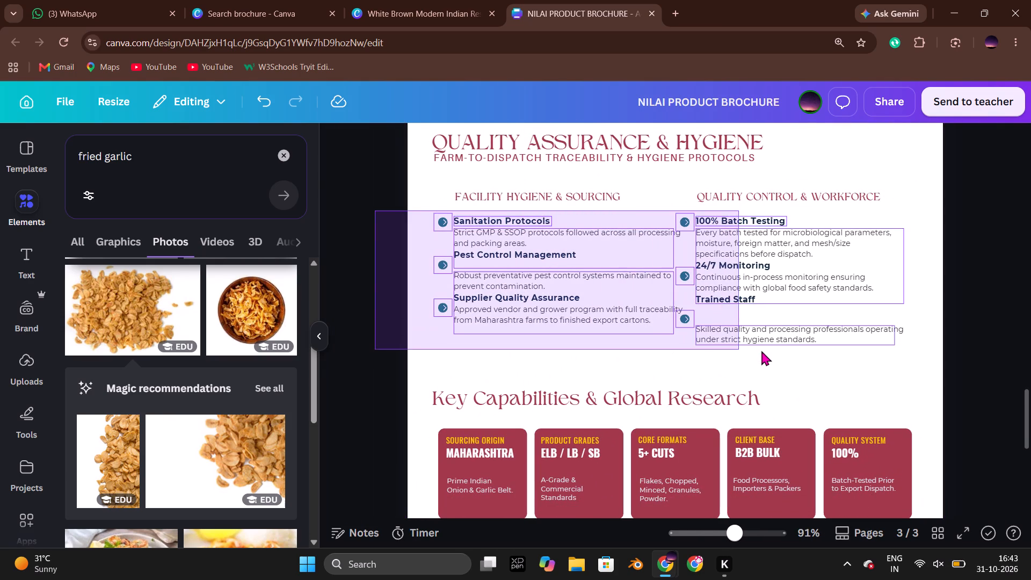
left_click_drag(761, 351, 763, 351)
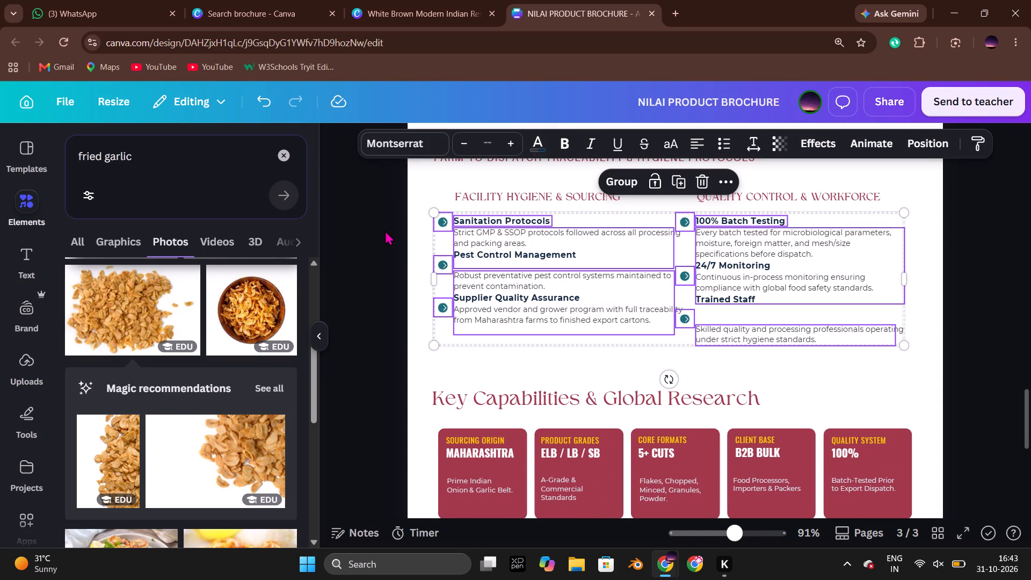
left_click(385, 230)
Recolour the Sanitation Protocols and Pest Control Management bullet icons with the design's maroon.
left_click(442, 227)
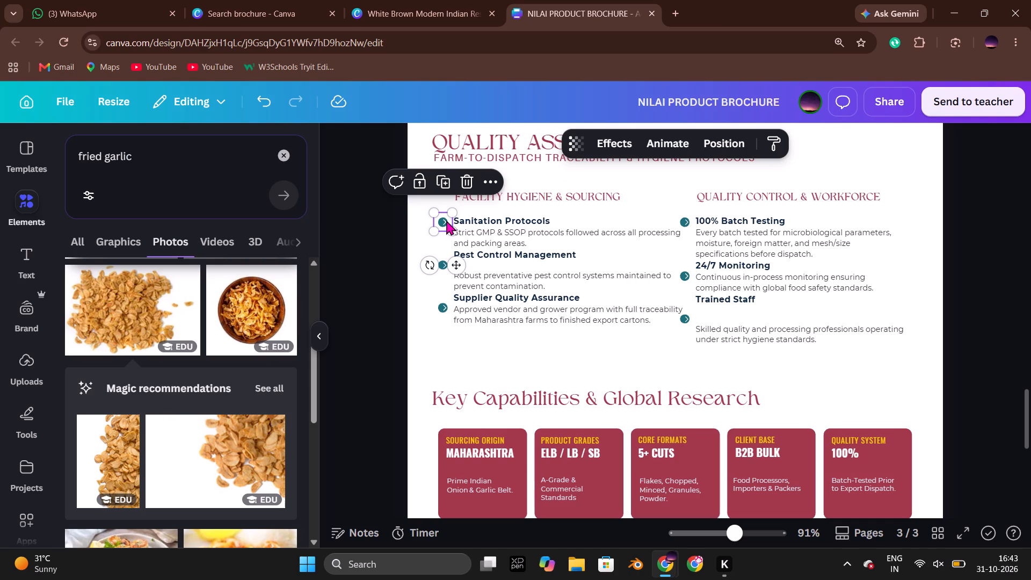
left_click(444, 220)
double_click(444, 222)
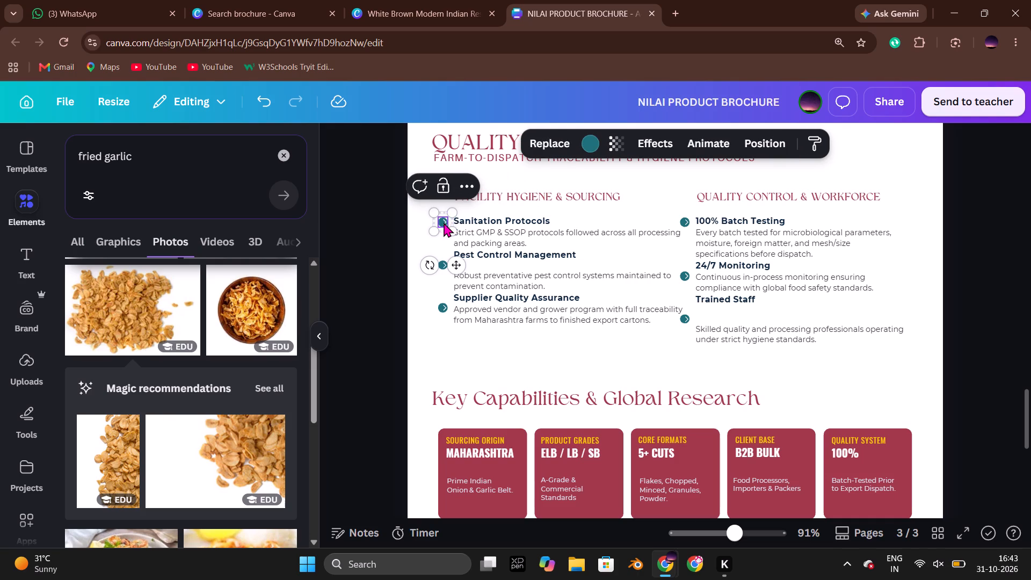
left_click(595, 144)
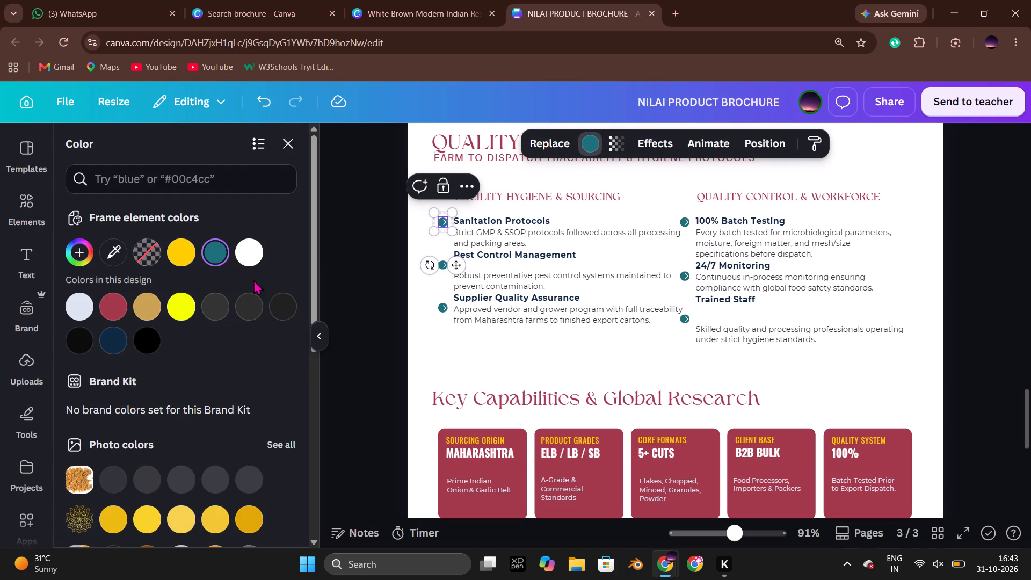
left_click(184, 256)
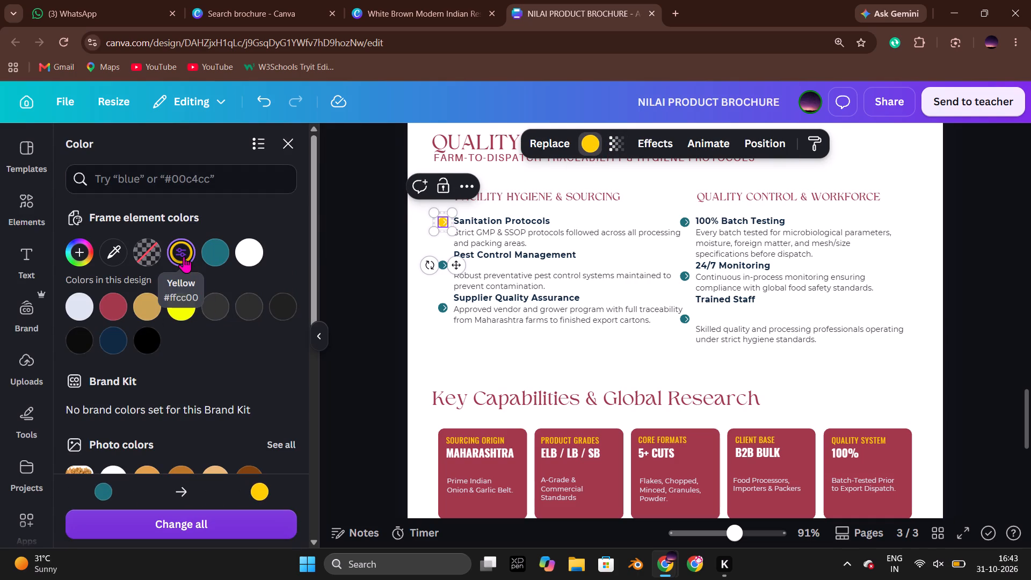
left_click(119, 310)
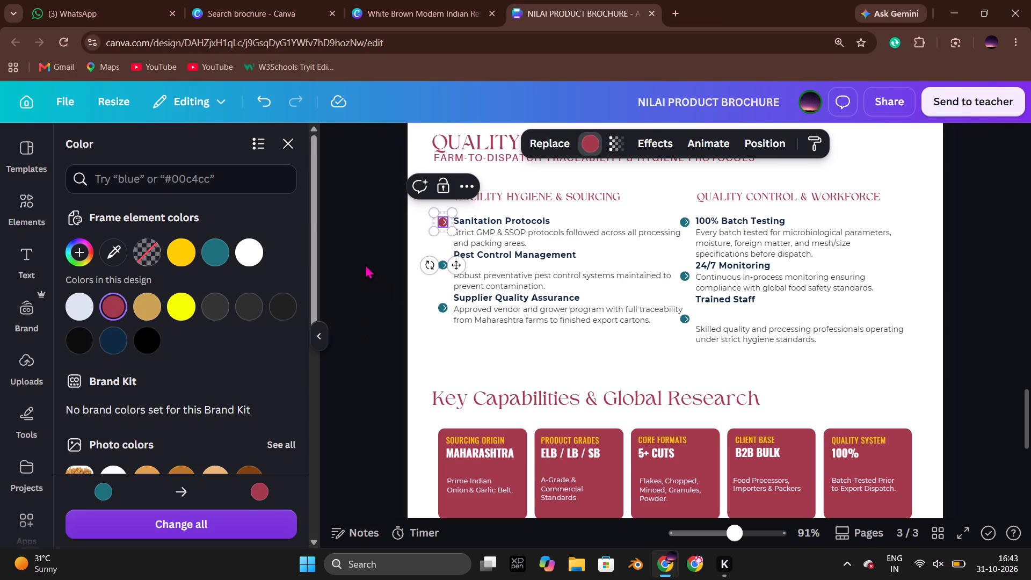
left_click(365, 264)
left_click(365, 264)
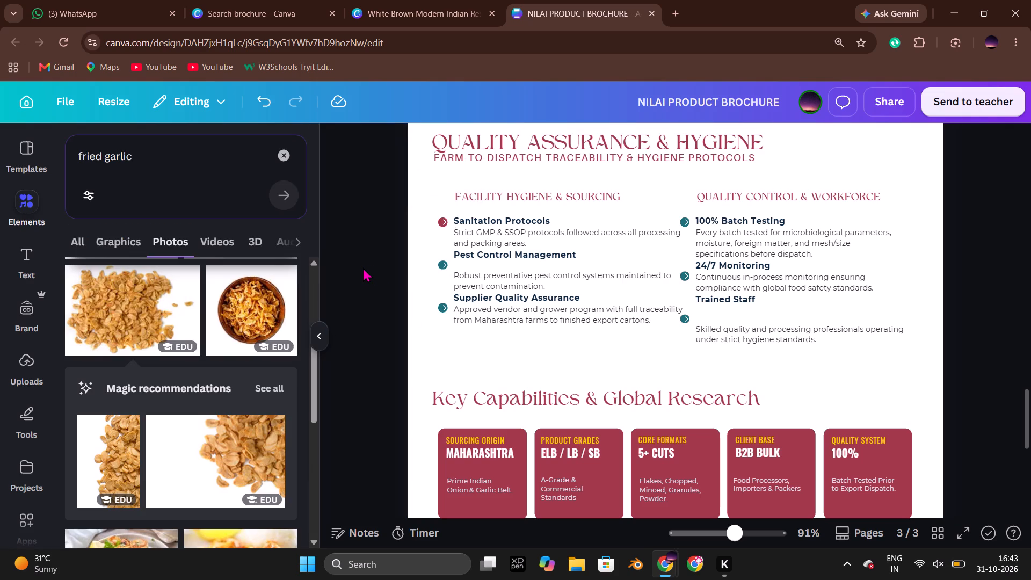
double_click(440, 264)
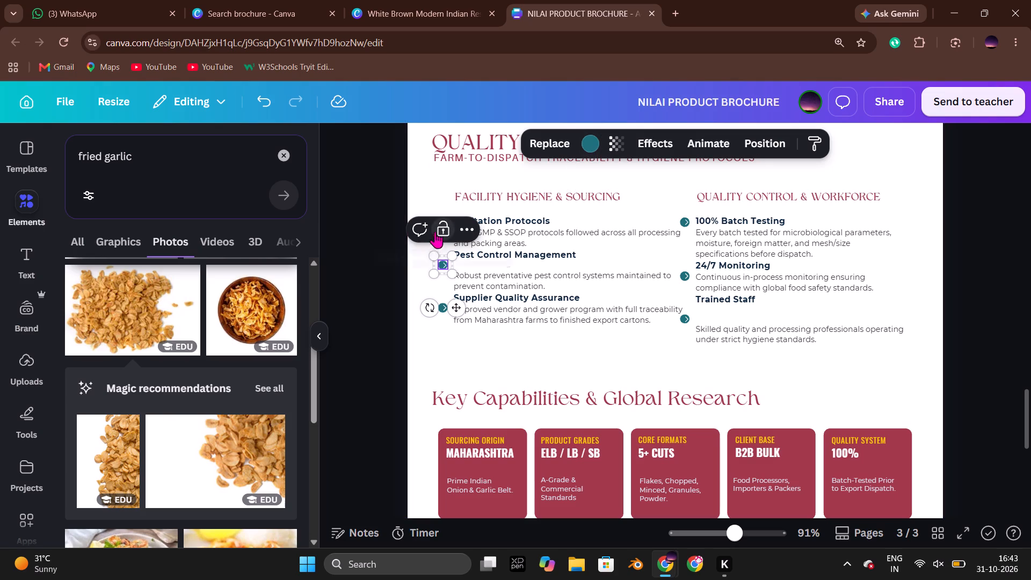
left_click(590, 148)
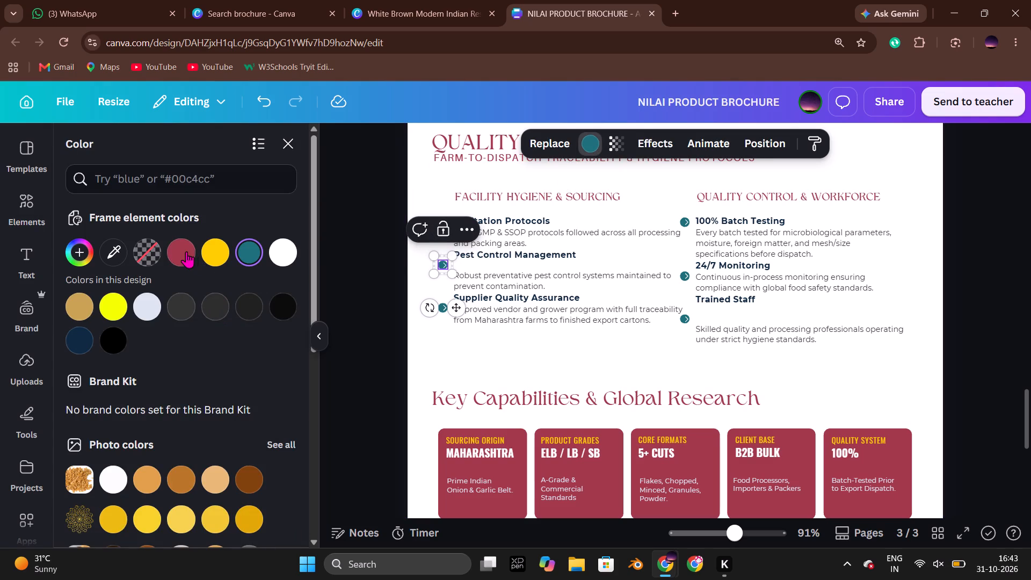
left_click(184, 251)
double_click(387, 238)
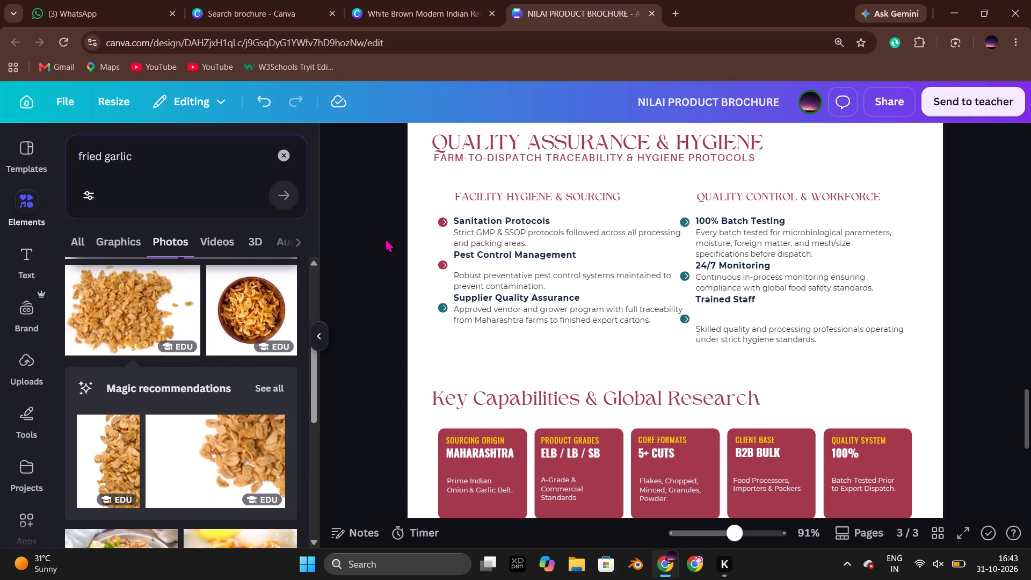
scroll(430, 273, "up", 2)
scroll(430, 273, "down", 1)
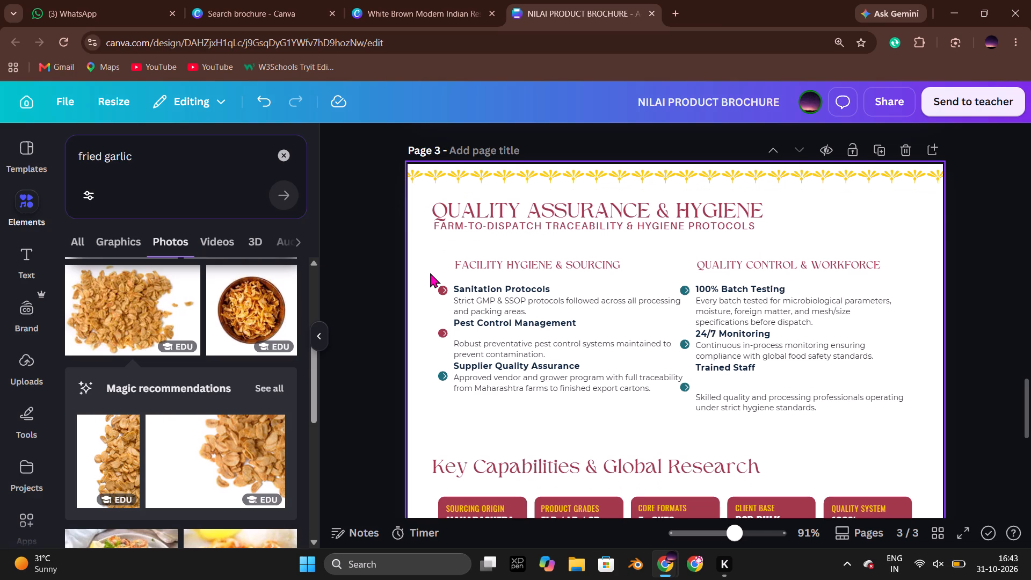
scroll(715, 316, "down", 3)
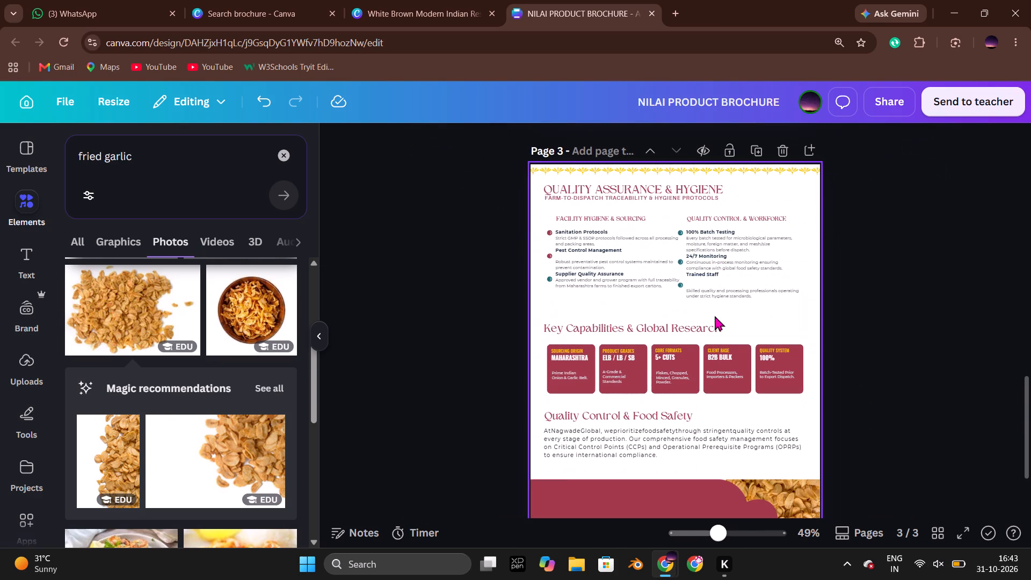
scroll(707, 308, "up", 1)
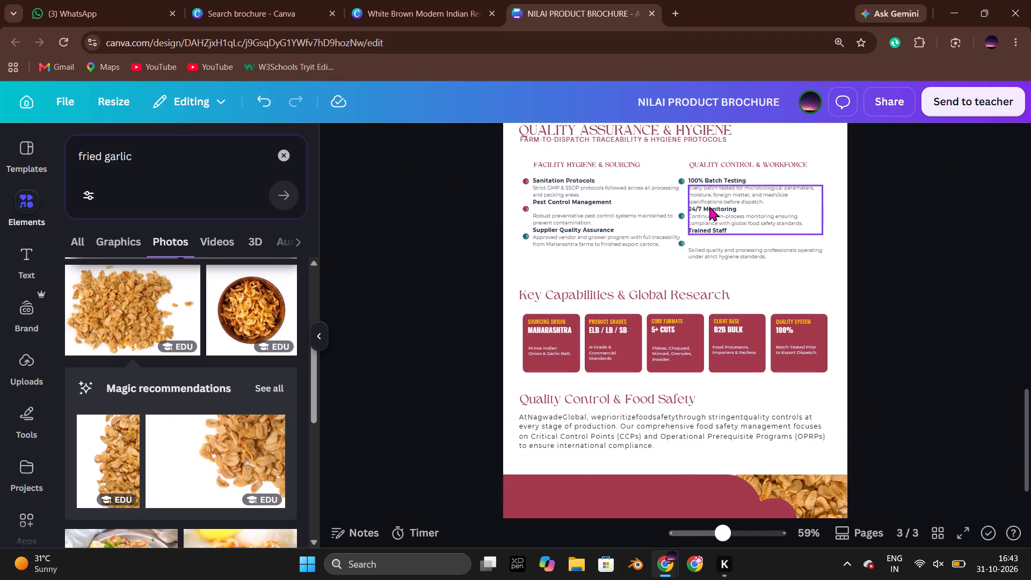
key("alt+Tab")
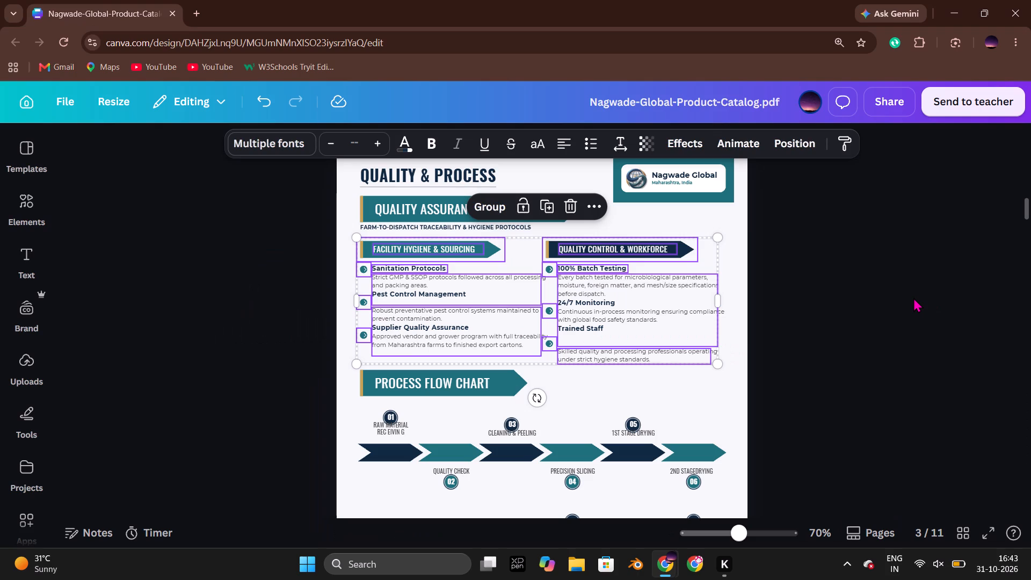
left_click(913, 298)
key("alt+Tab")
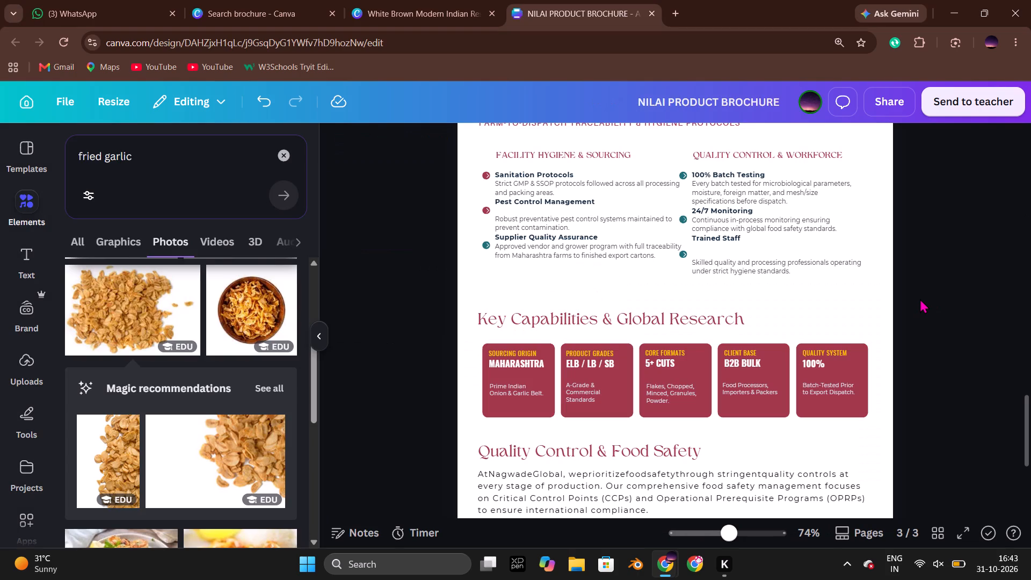
Move the whole Quality Control & Workforce column slightly right, away from the Facility Hygiene & Sourcing text.
left_click_drag(898, 299, 793, 172)
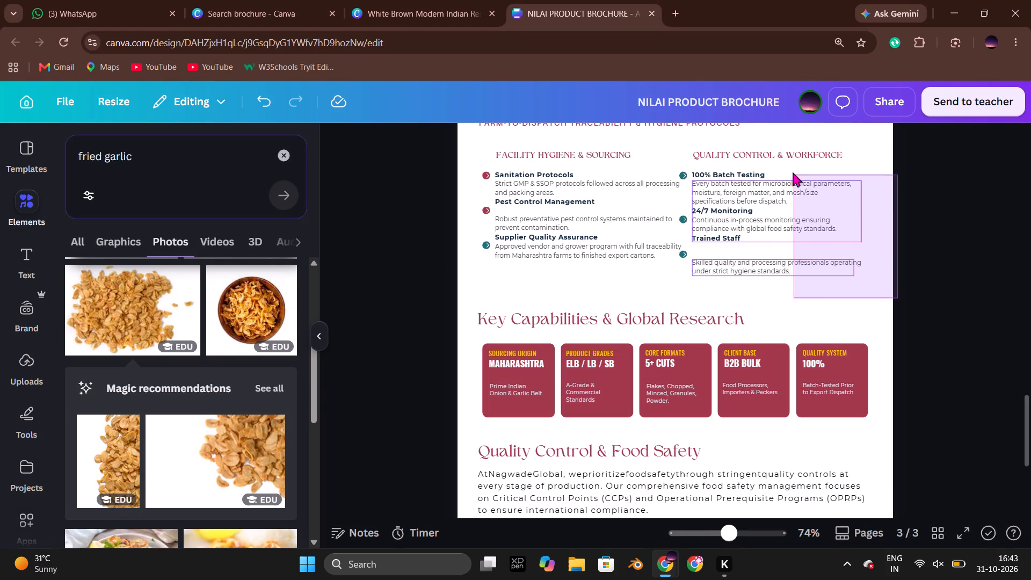
left_click_drag(793, 172, 783, 146)
left_click(983, 282)
left_click_drag(947, 296, 737, 167)
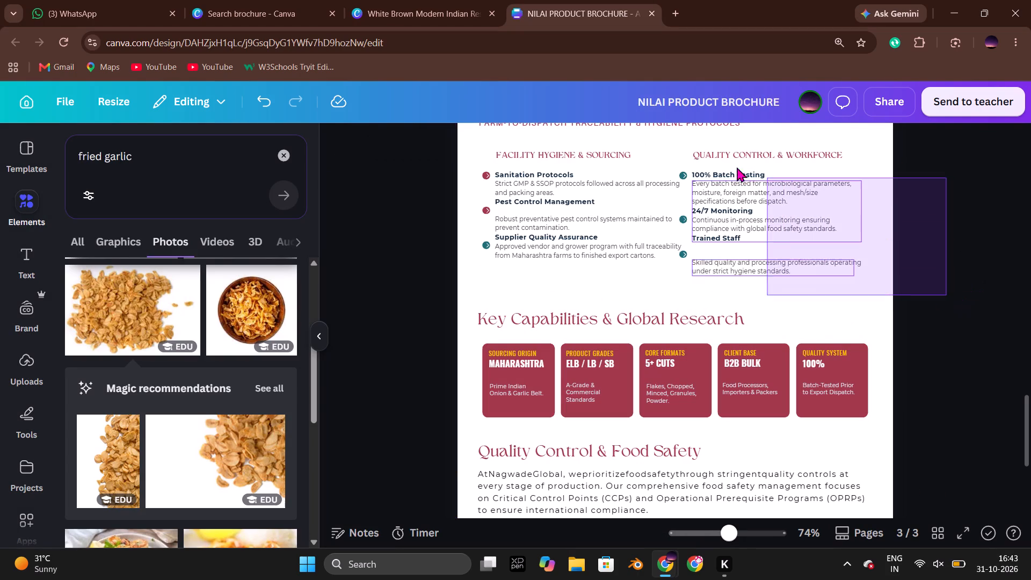
left_click_drag(737, 167, 684, 143)
left_click_drag(728, 191, 732, 190)
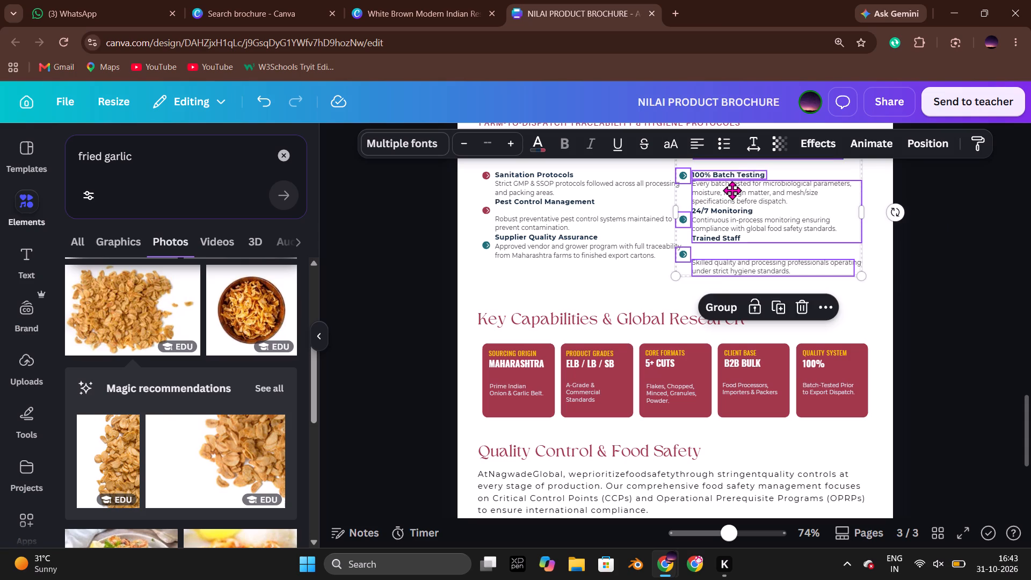
left_click_drag(732, 190, 736, 190)
left_click(979, 237)
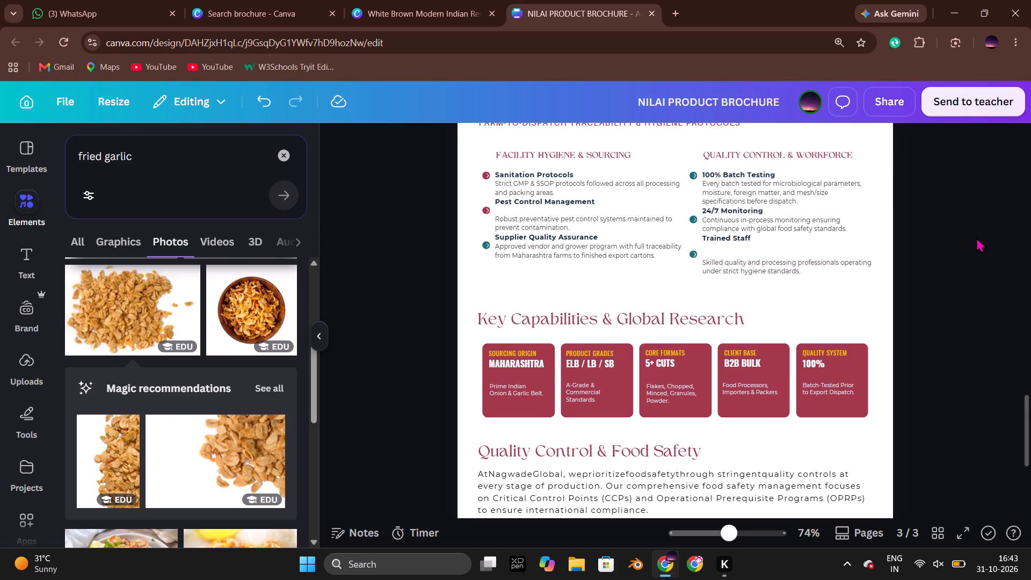
Check the font size of the company introduction paragraph in the maroon banner on page 2.
scroll(976, 237, "up", 1)
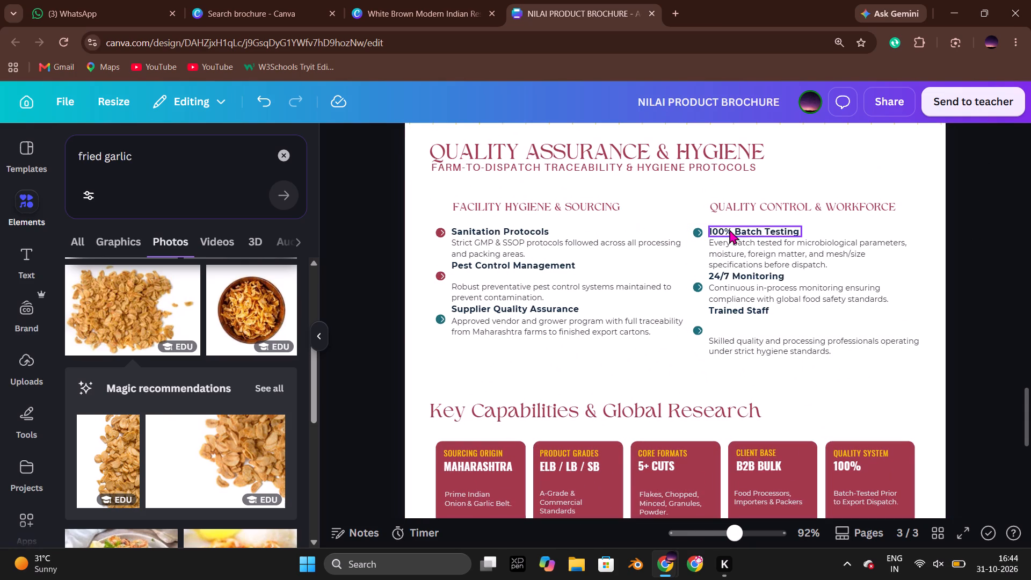
left_click(789, 255)
left_click(975, 270)
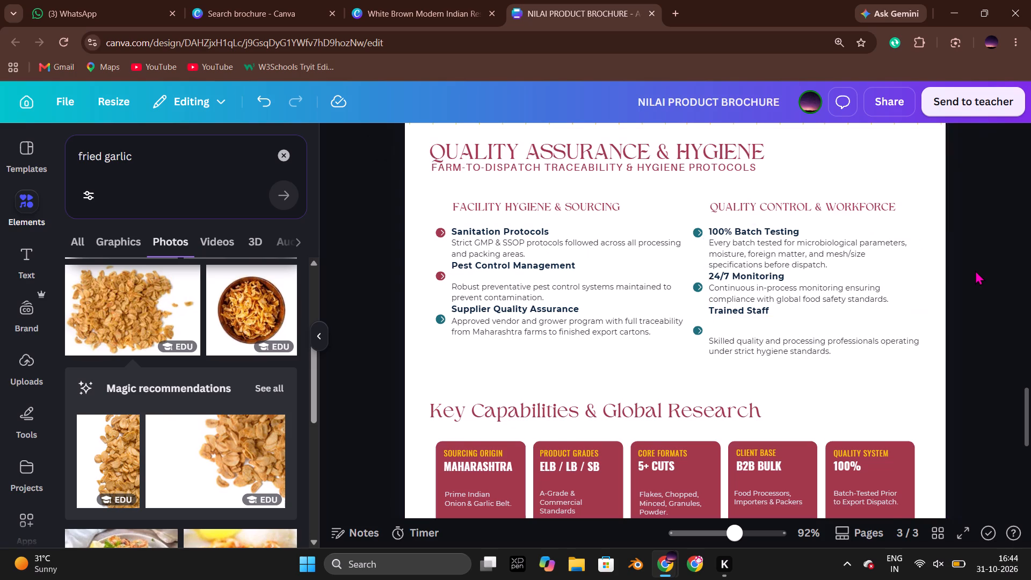
scroll(975, 270, "up", 6)
scroll(974, 270, "down", 2)
scroll(970, 270, "up", 1)
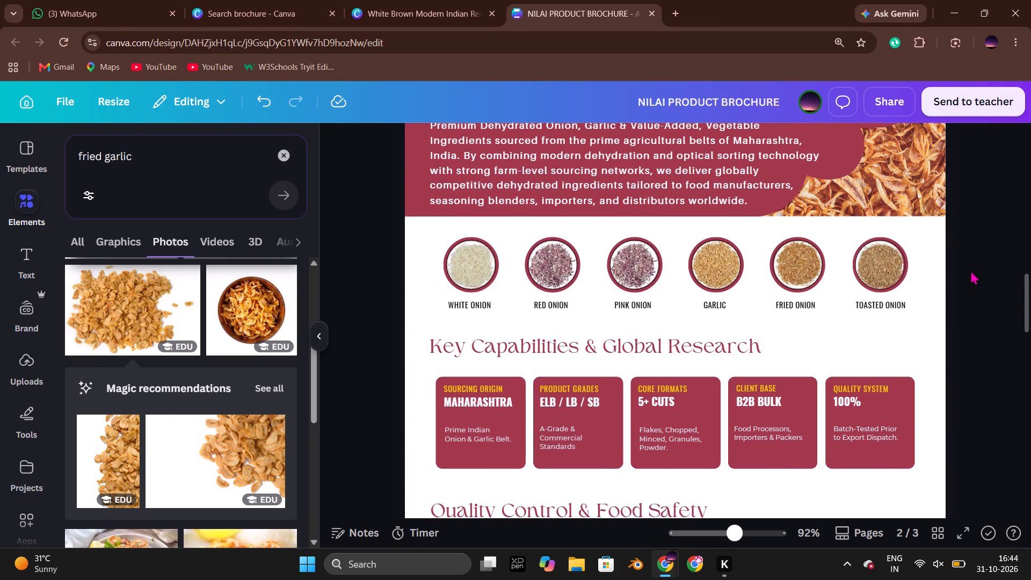
scroll(970, 270, "up", 1)
double_click(642, 175)
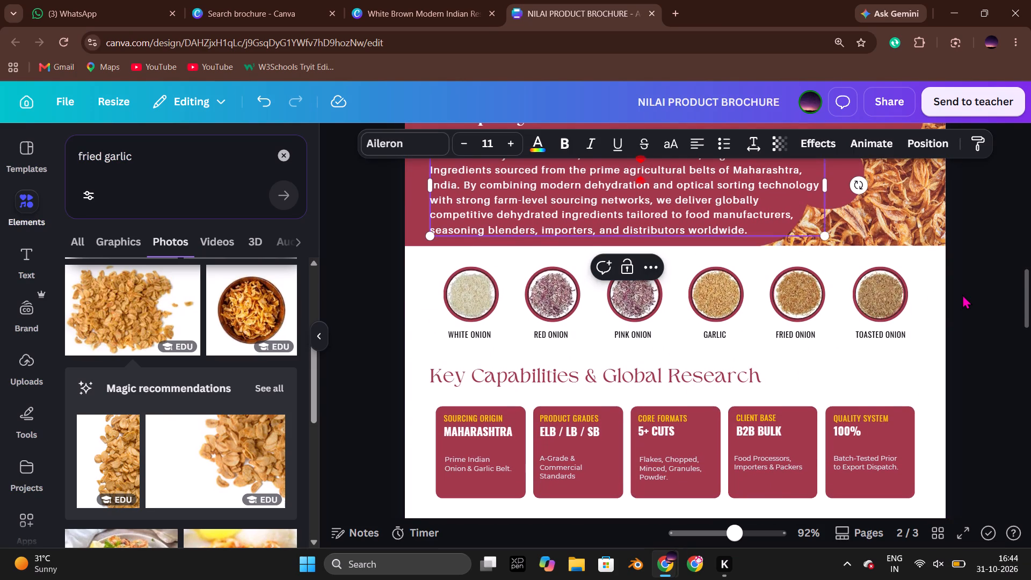
left_click(962, 294)
Set the page 2 text block containing Optical Color Sorting Machines (OPRP) to font size 11.
scroll(962, 294, "down", 5)
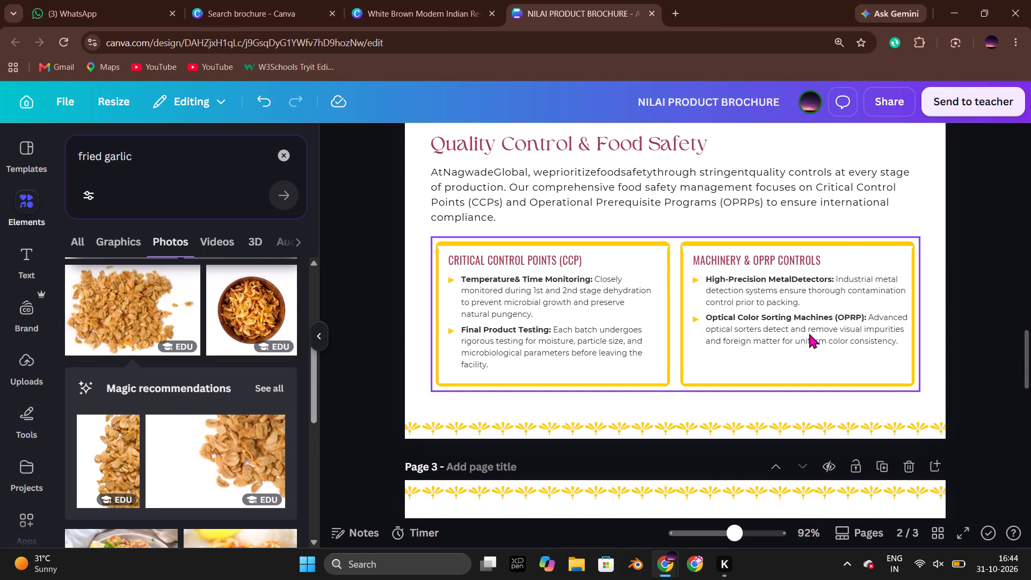
double_click(809, 333)
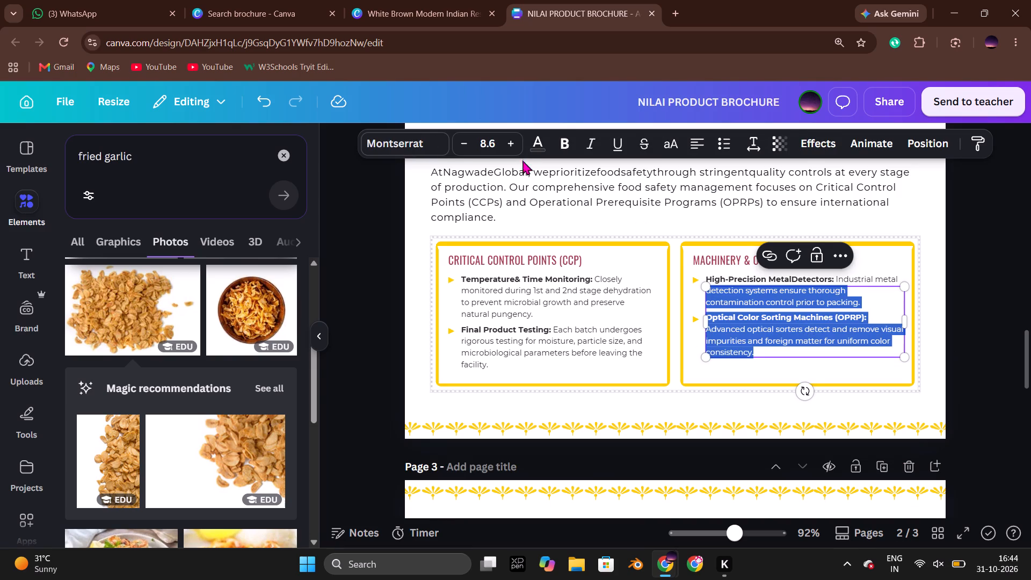
left_click(484, 144)
type("11")
key("Return")
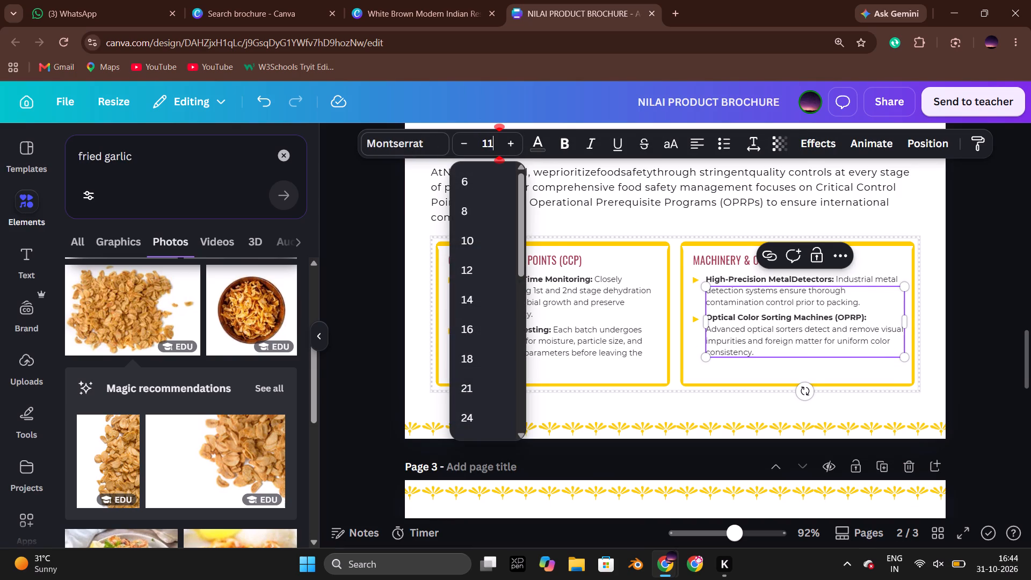
left_click(957, 312)
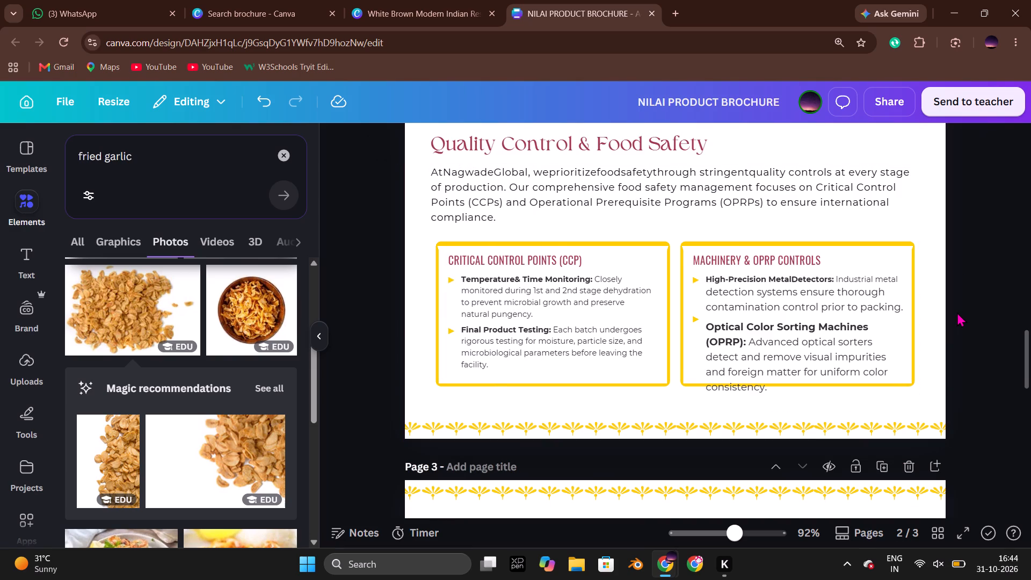
Tighten the letter spacing of the Optical Color Sorting Machines (OPRP) text block to -28.
double_click(781, 364)
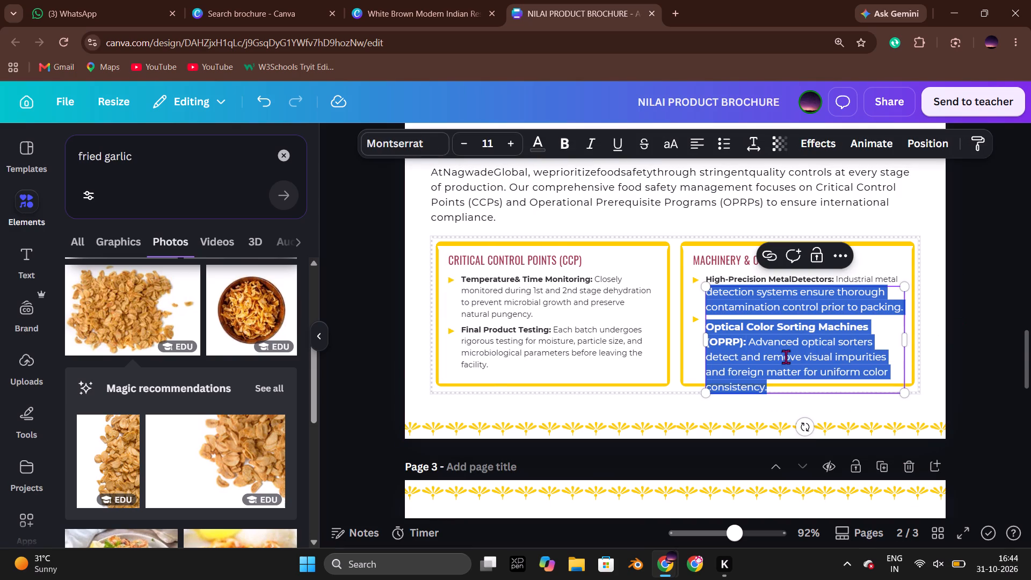
left_click(756, 151)
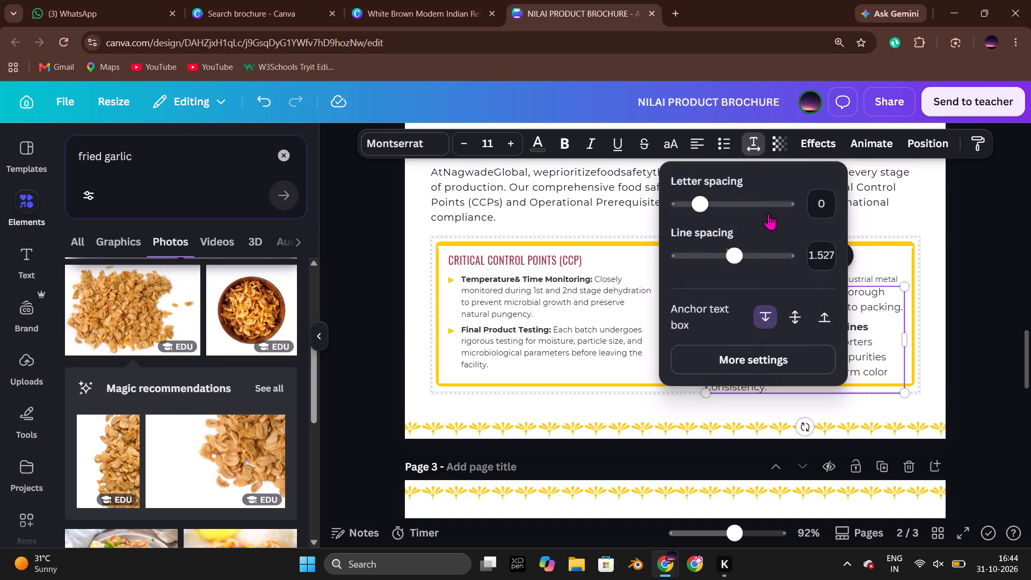
left_click(698, 205)
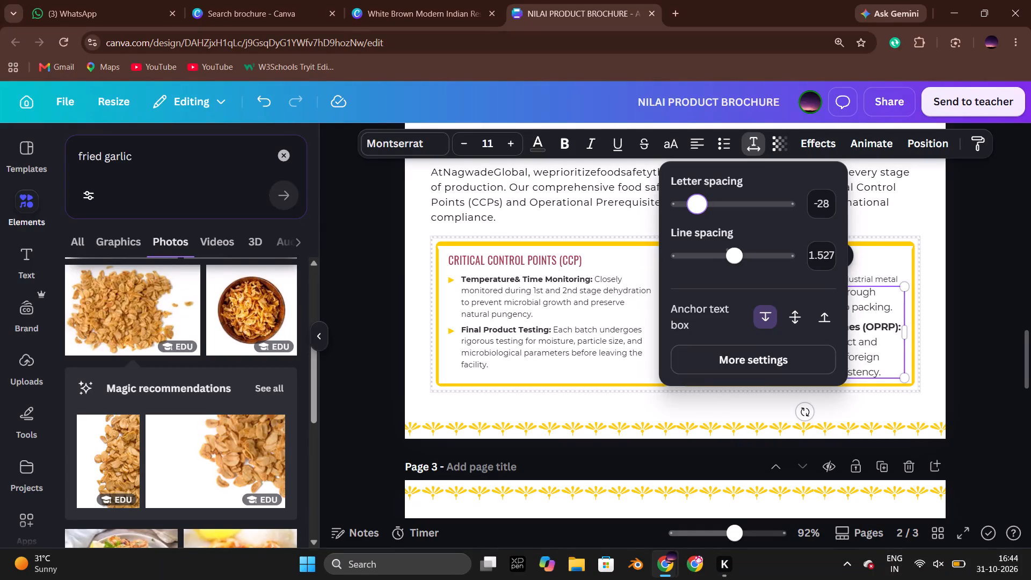
left_click(1000, 312)
left_click(996, 311)
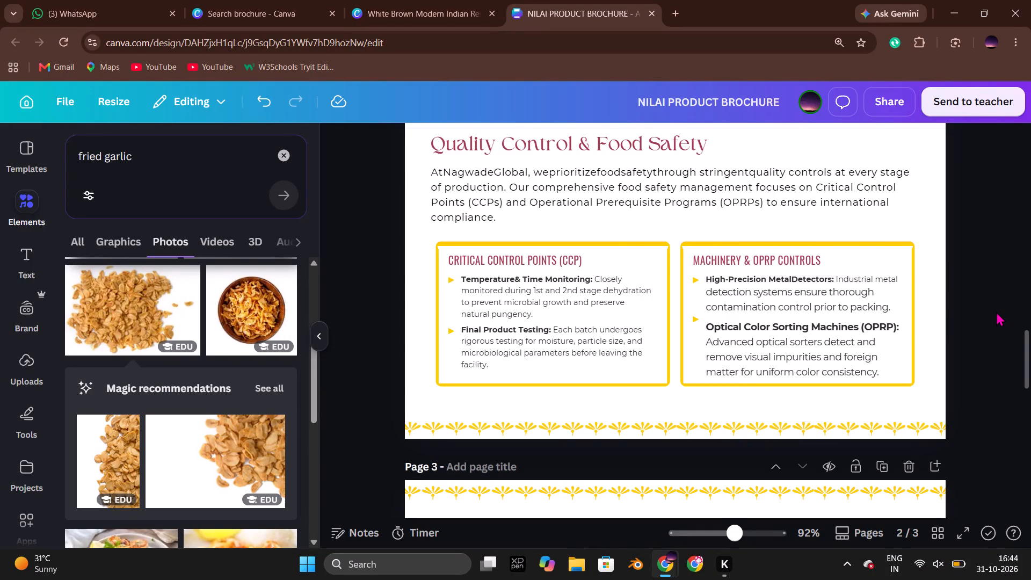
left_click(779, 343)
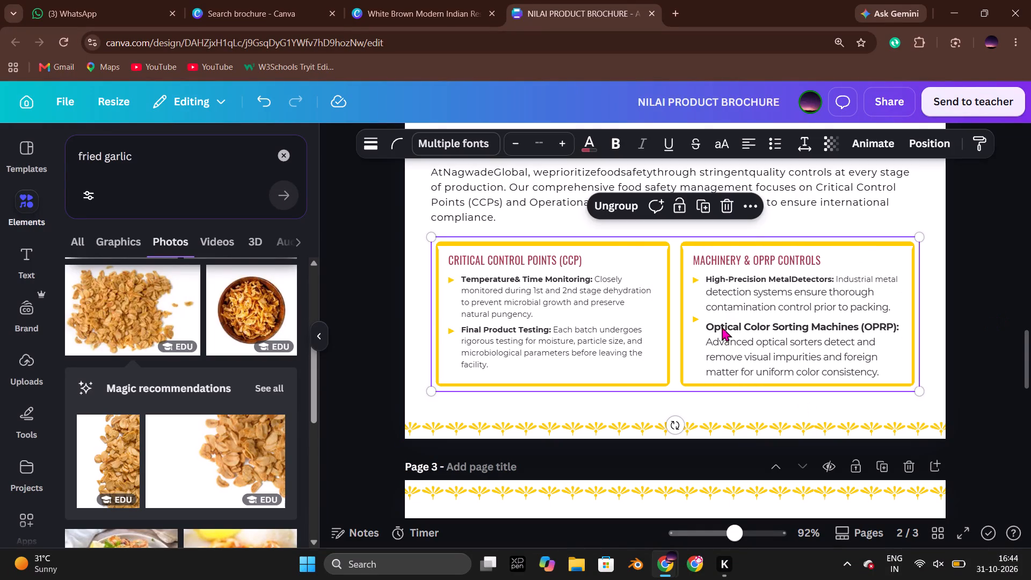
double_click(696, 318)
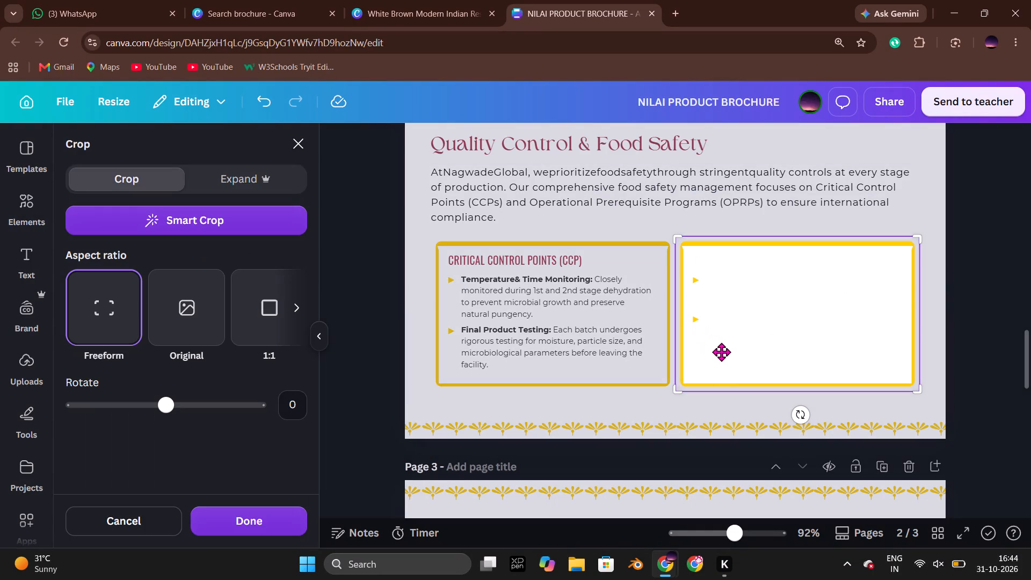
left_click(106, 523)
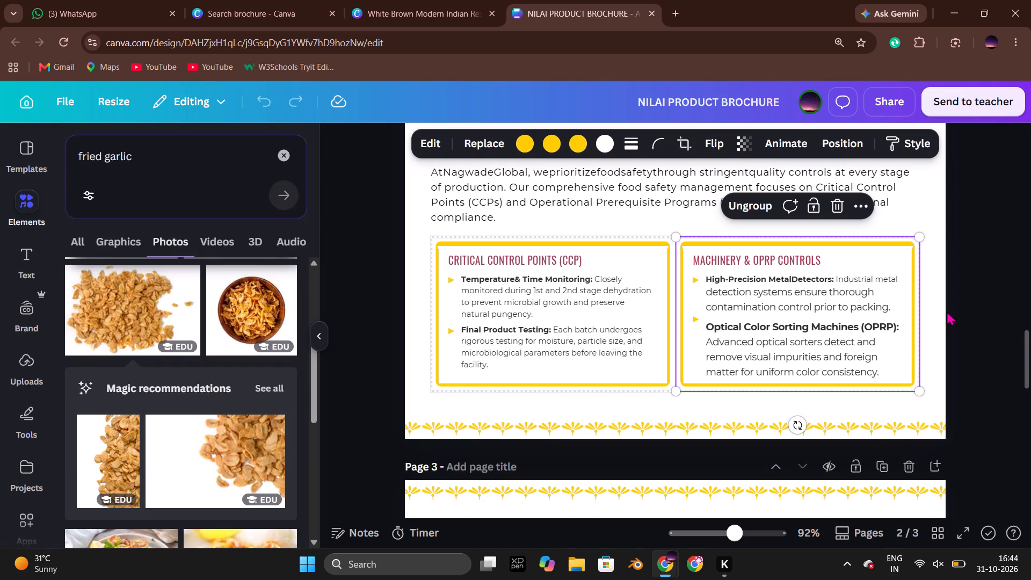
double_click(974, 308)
Ungroup the Critical Control Points (CCP) box from the Machinery & OPRP Controls box on page 2.
left_click(838, 306)
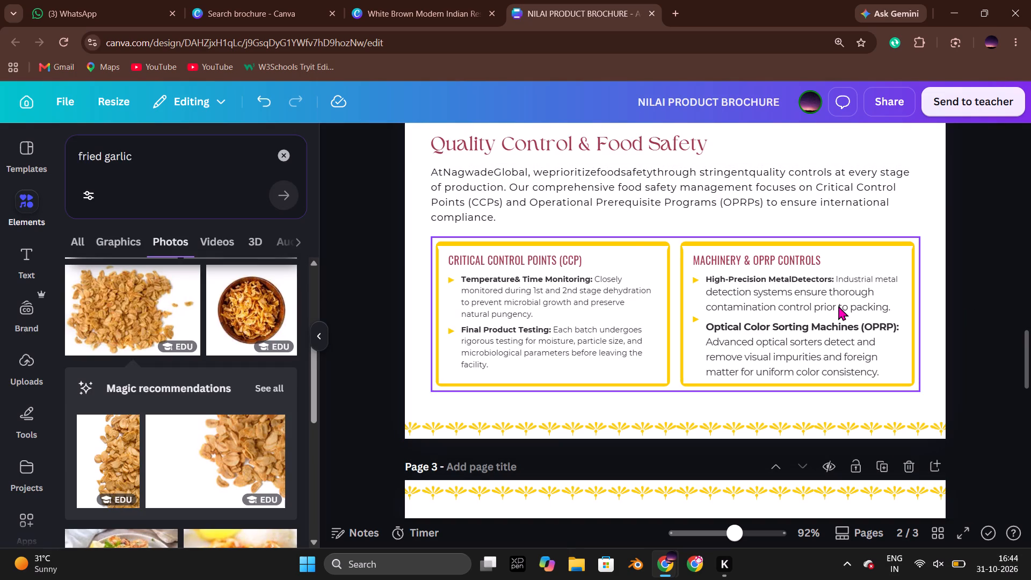
left_click(619, 208)
left_click(983, 346)
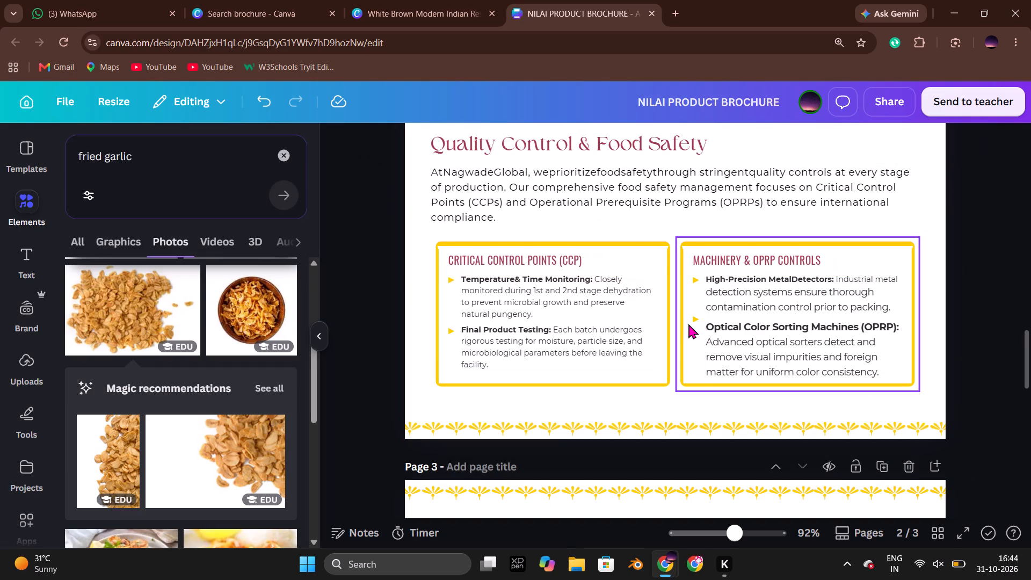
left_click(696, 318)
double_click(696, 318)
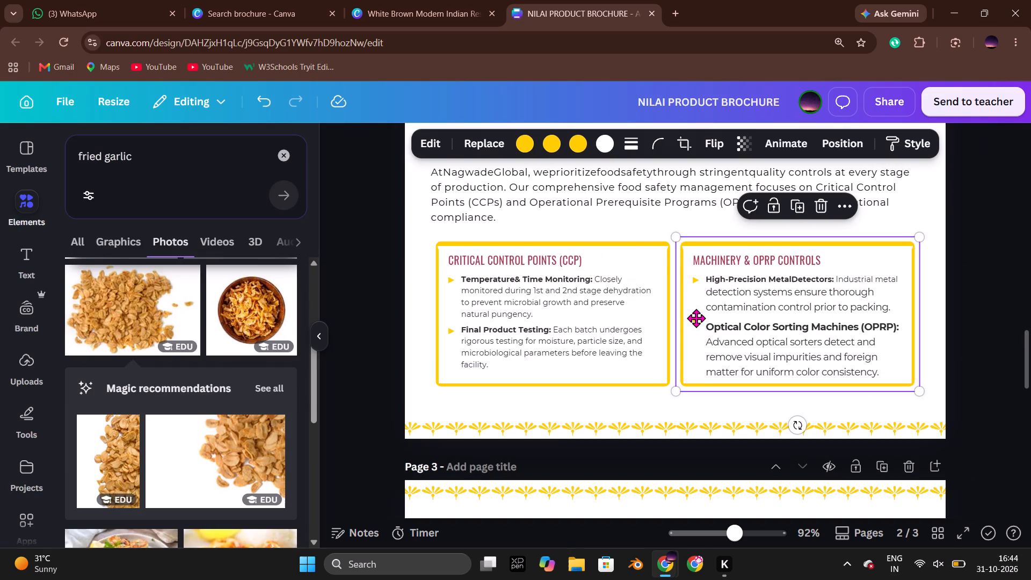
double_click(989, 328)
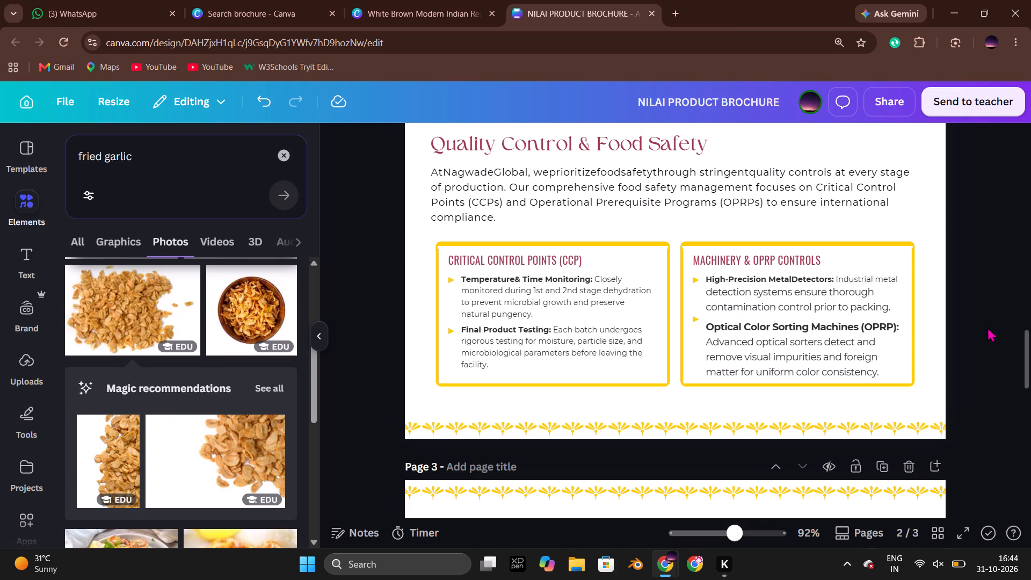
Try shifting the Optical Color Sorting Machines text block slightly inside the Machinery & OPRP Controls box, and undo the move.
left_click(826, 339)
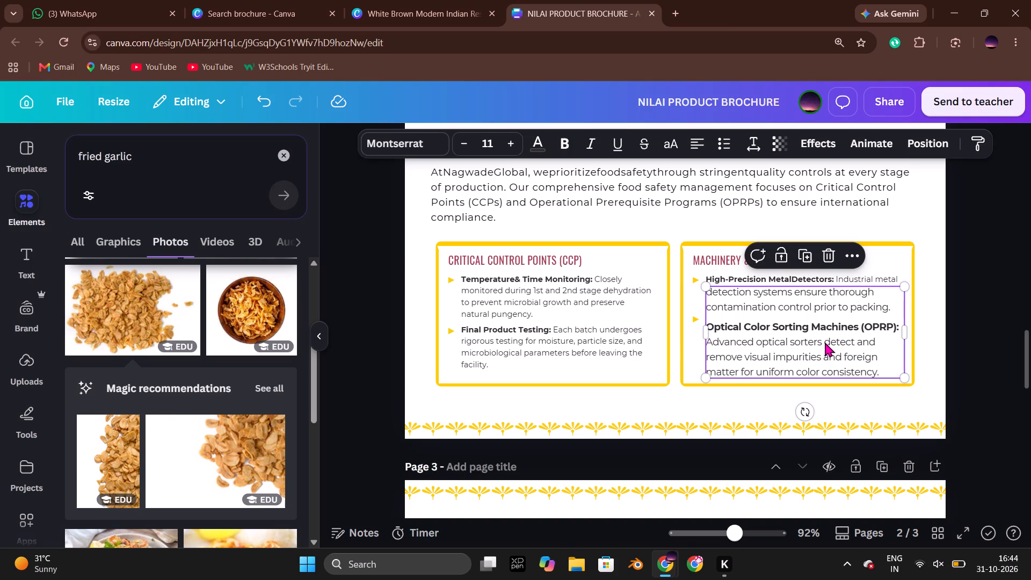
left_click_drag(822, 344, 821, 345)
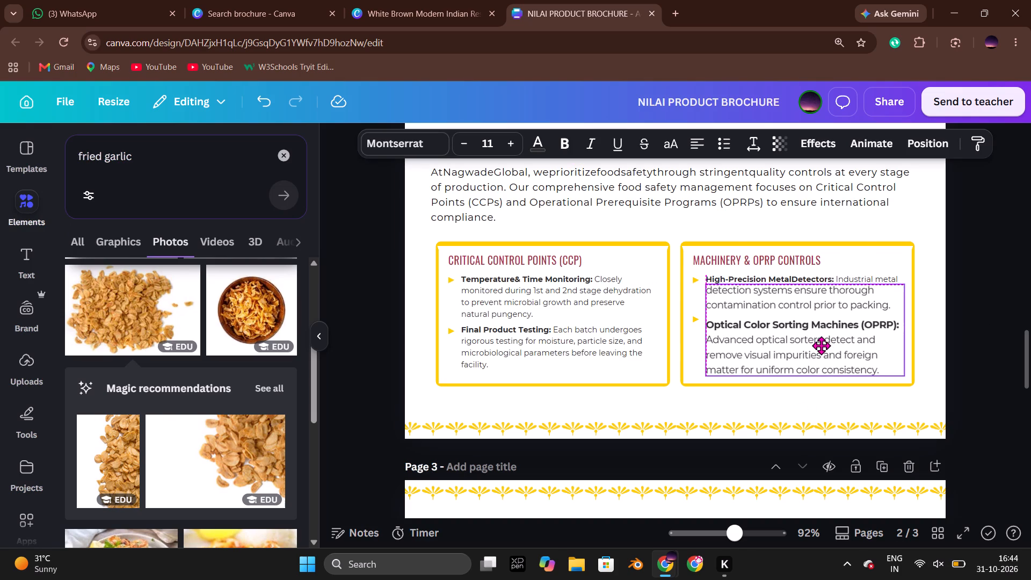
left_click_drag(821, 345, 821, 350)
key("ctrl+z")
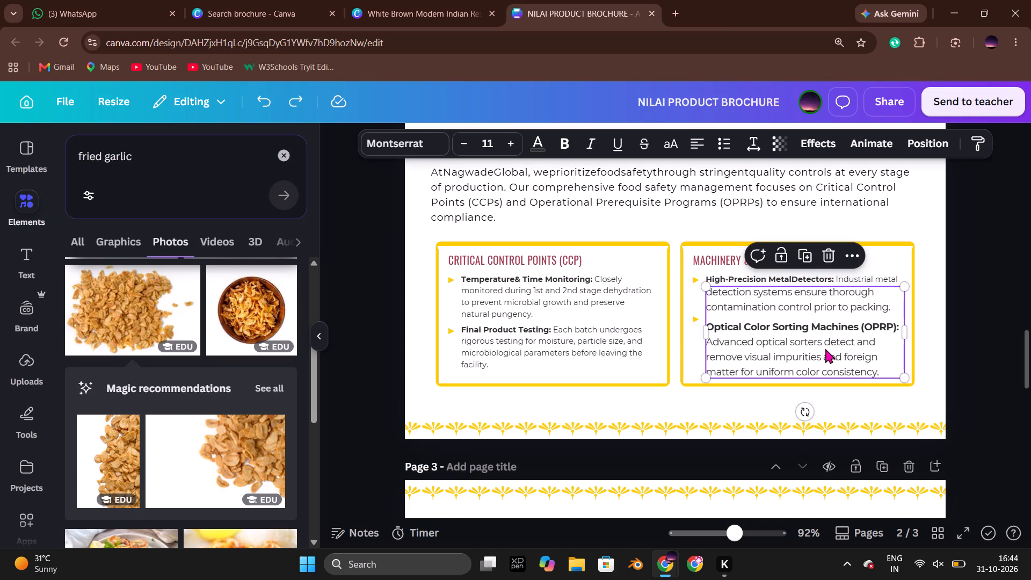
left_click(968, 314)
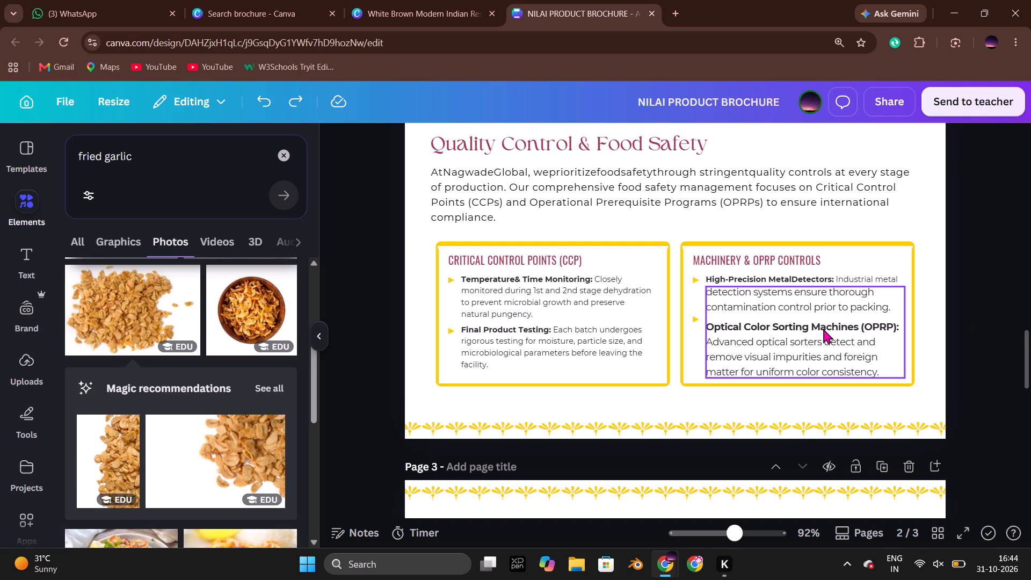
Copy the separate "High-Precision MetalDetectors: Industrial metal" line into the start of the detection systems text block, followed by a space.
triple_click(833, 279)
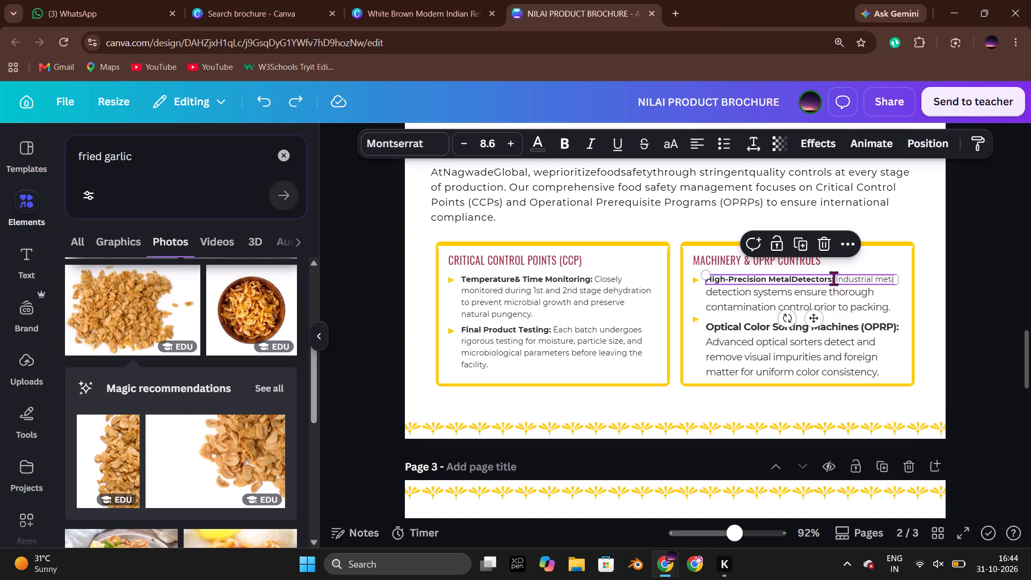
key("ctrl+c")
left_click(936, 301)
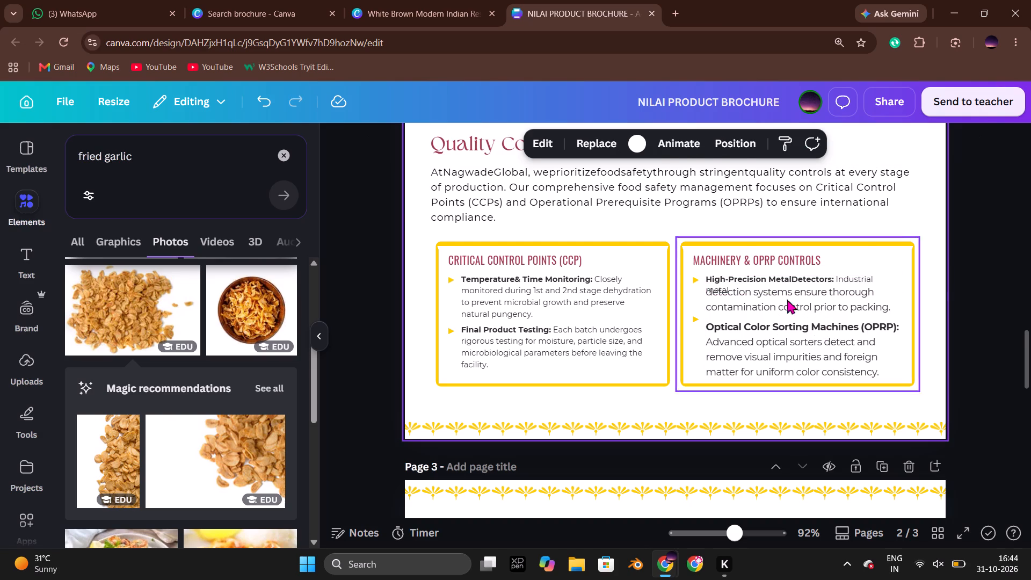
double_click(766, 306)
left_click(724, 297)
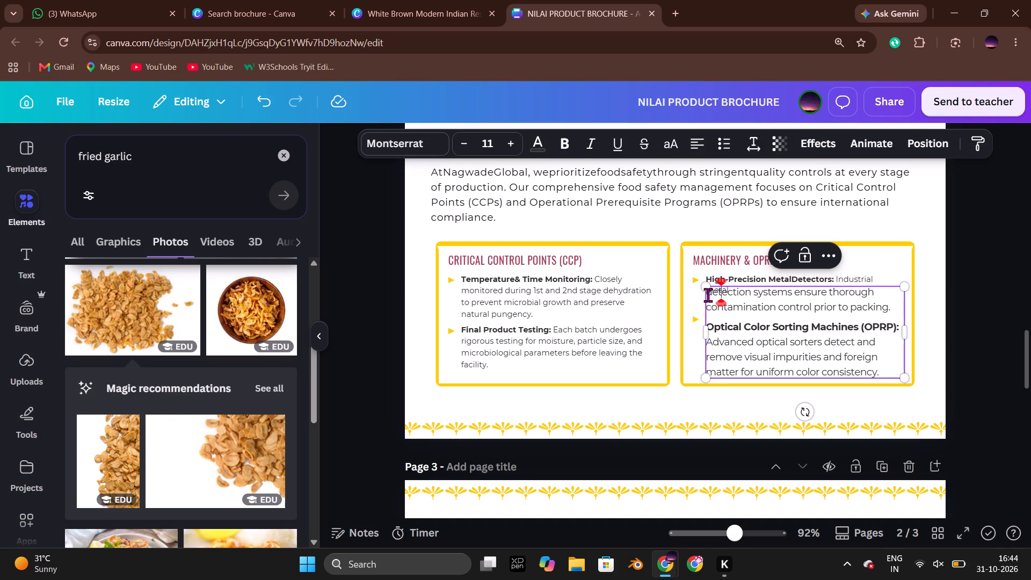
left_click(708, 295)
key("ctrl+v")
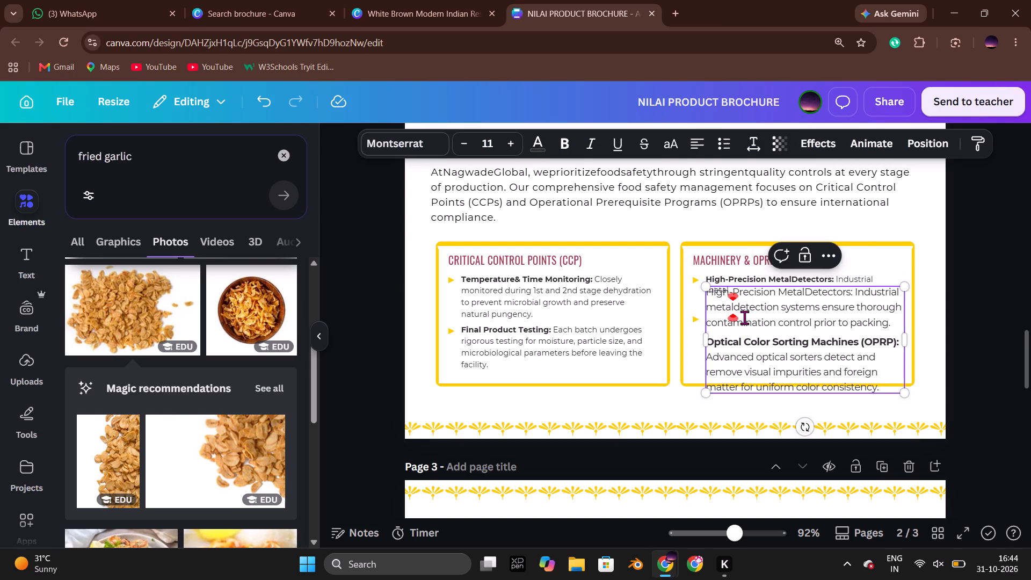
key("space")
left_click(950, 317)
Delete the separate High-Precision MetalDetectors line from the Machinery & OPRP Controls box.
left_click(847, 277)
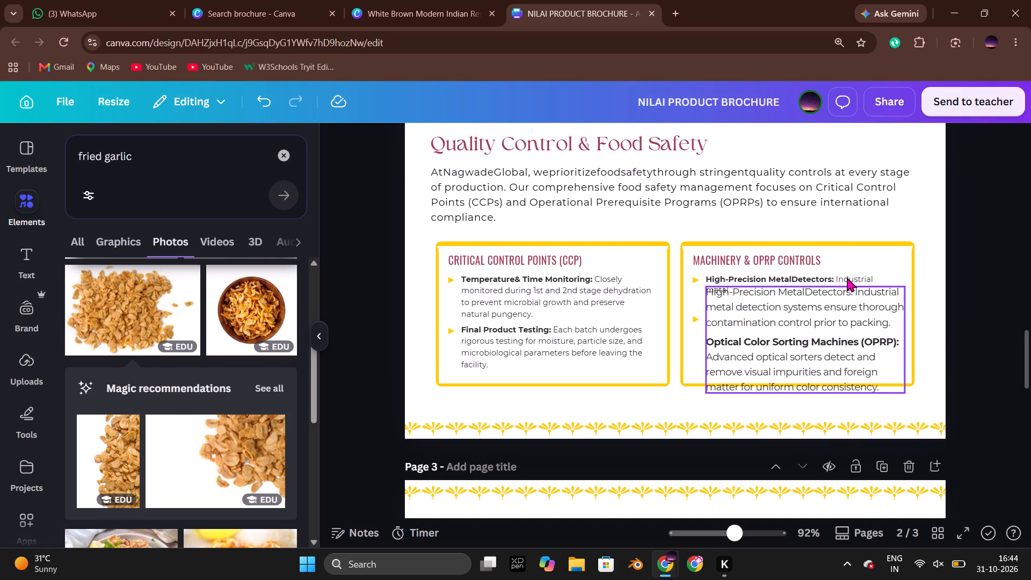
key("Delete")
left_click(974, 300)
Move the merged text block up so its first line sits beside the first yellow bullet under Machinery & OPRP Controls.
left_click(859, 308)
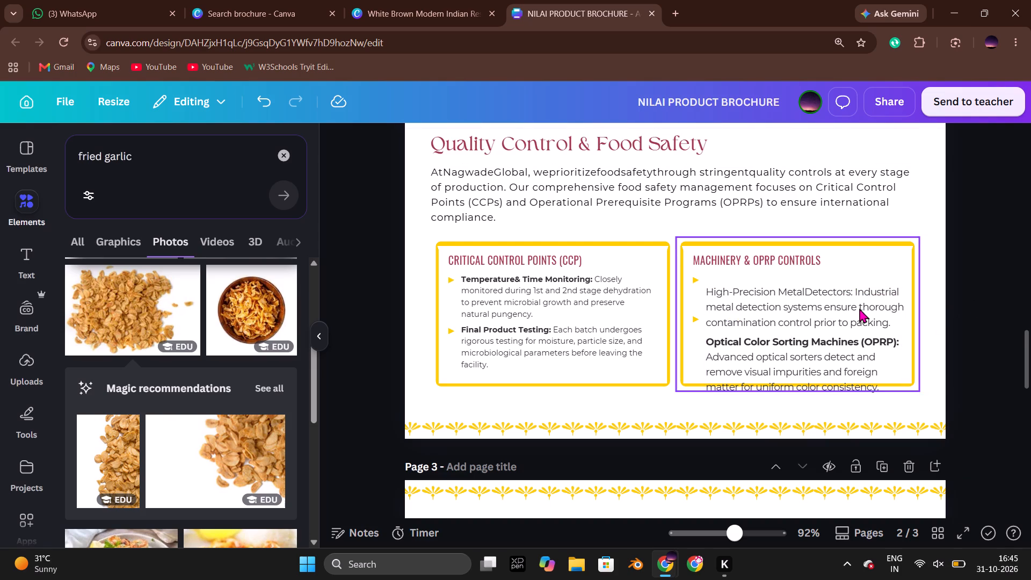
left_click_drag(846, 334, 843, 321)
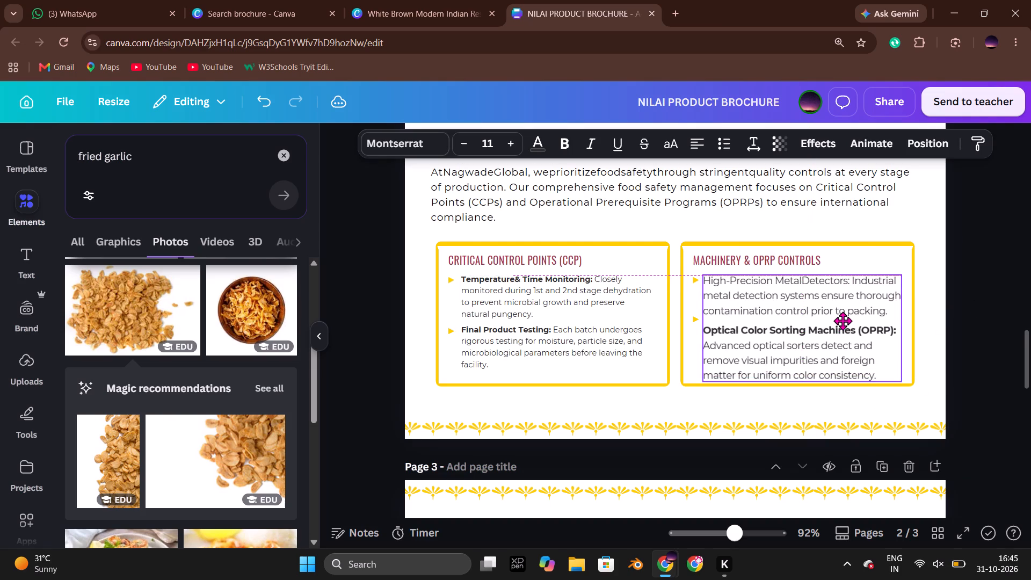
left_click_drag(843, 321, 843, 320)
left_click_drag(843, 320, 843, 321)
left_click(957, 306)
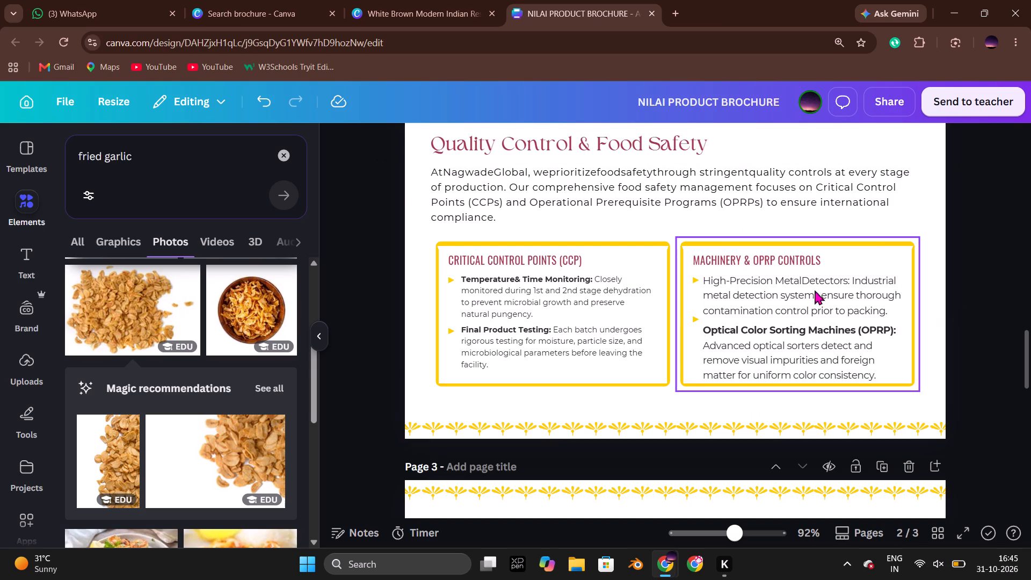
Make the "High-Precision MetalDetectors:" lead-in bold.
double_click(831, 290)
left_click_drag(852, 283, 737, 286)
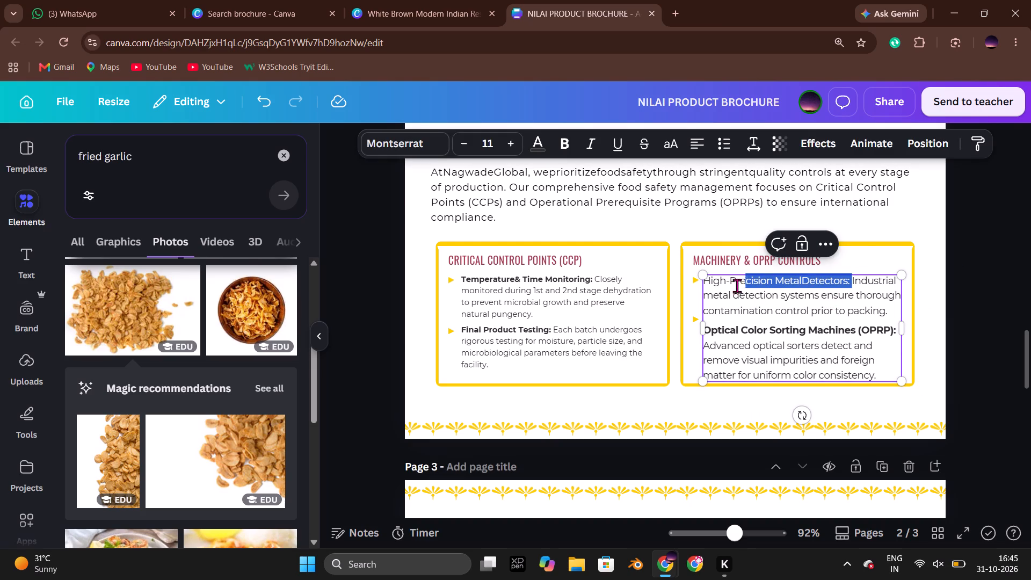
left_click_drag(737, 286, 698, 284)
left_click(565, 144)
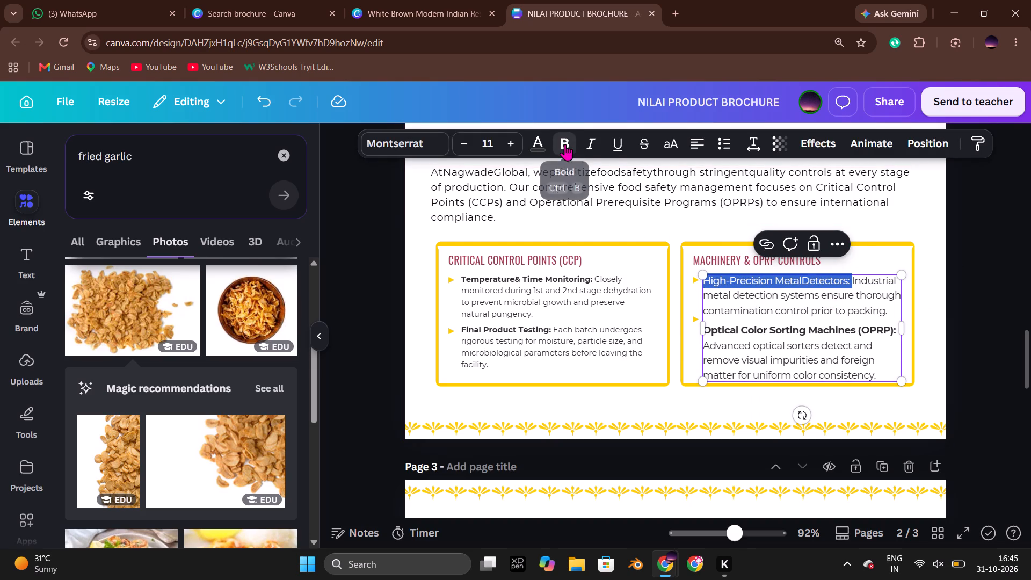
left_click(980, 284)
Widen the Machinery & OPRP Controls text block and shift it slightly up to fit inside the yellow frame.
left_click(782, 303)
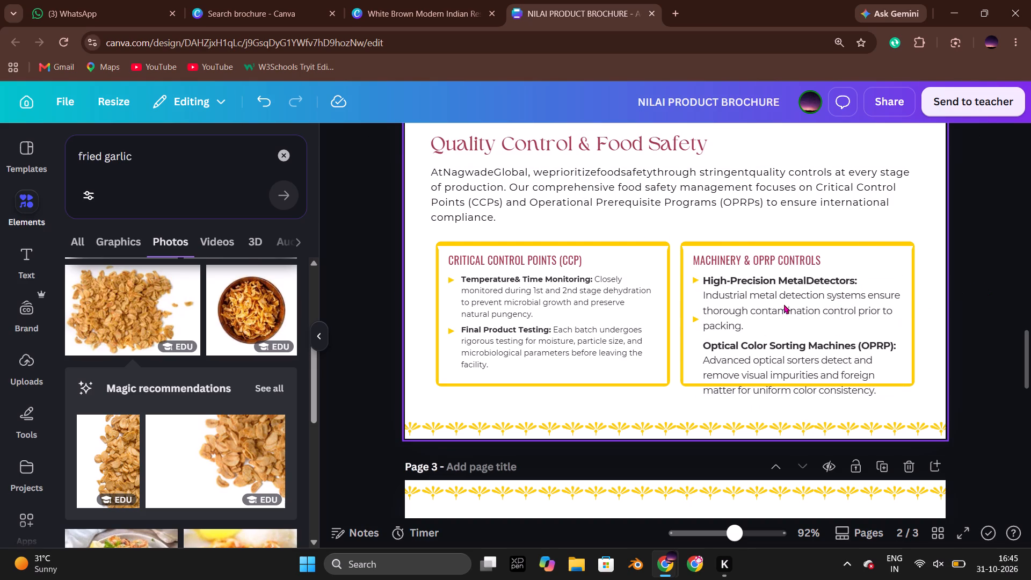
left_click_drag(903, 335, 912, 335)
left_click(968, 339)
left_click_drag(815, 332, 814, 327)
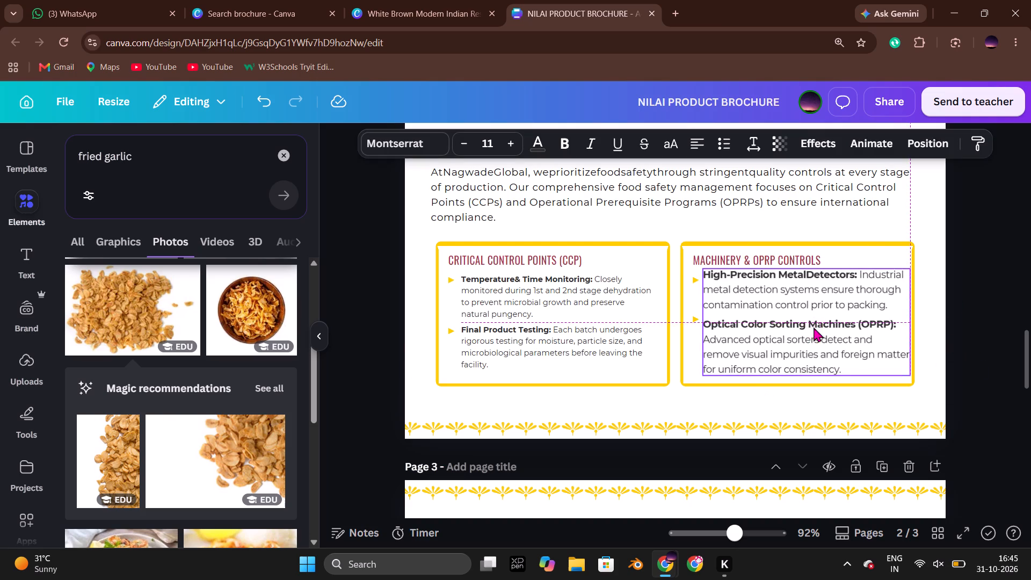
left_click(999, 327)
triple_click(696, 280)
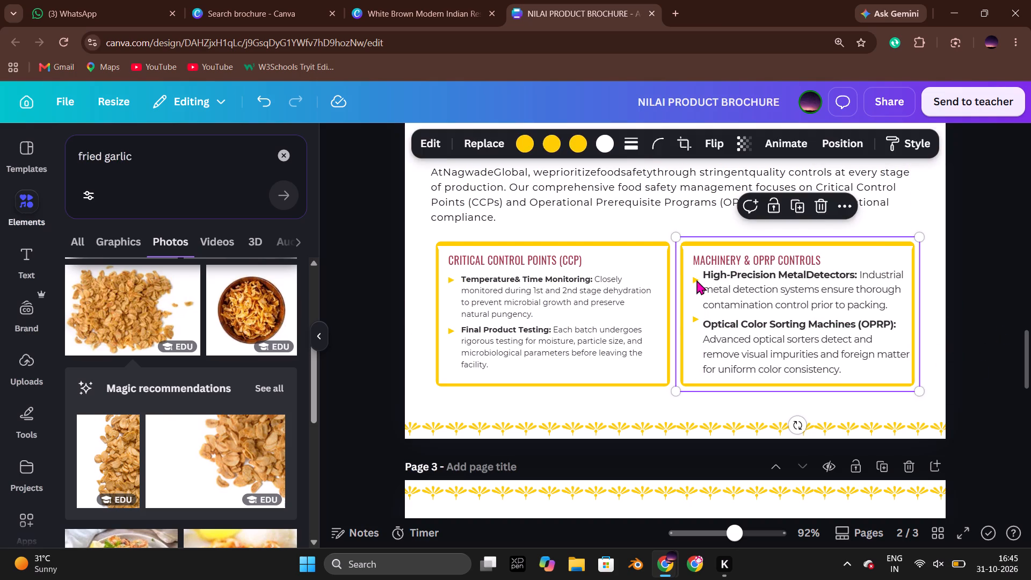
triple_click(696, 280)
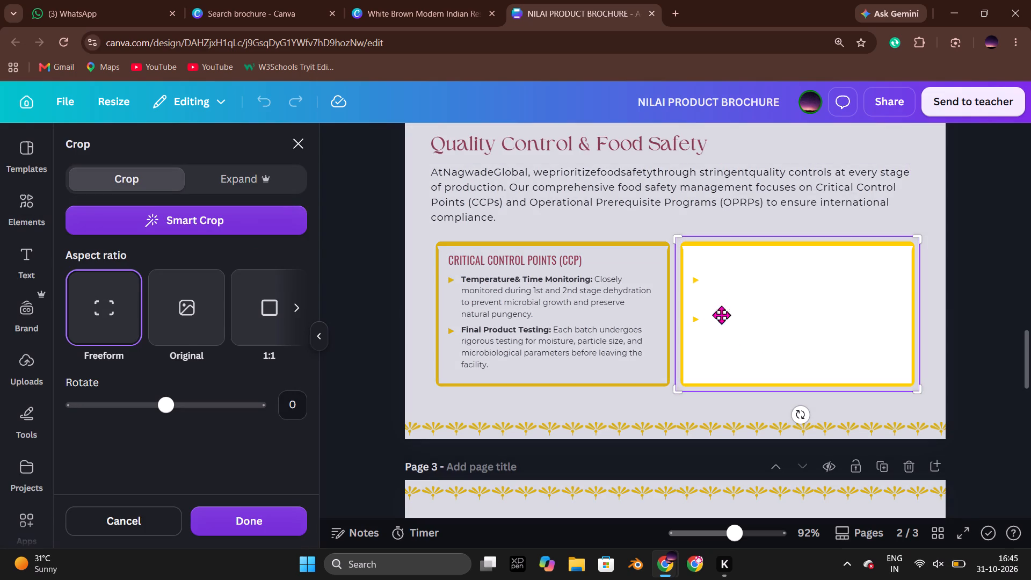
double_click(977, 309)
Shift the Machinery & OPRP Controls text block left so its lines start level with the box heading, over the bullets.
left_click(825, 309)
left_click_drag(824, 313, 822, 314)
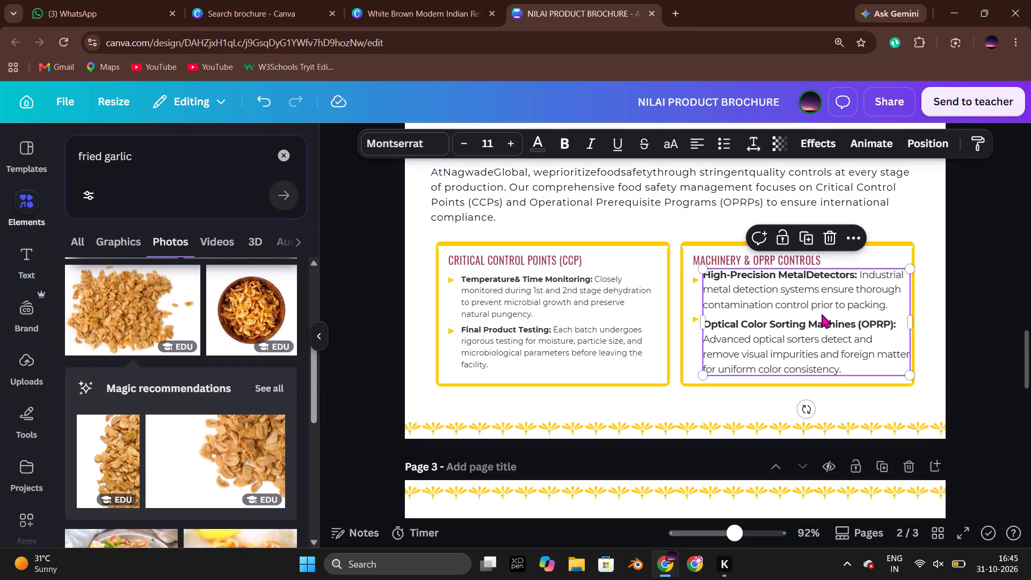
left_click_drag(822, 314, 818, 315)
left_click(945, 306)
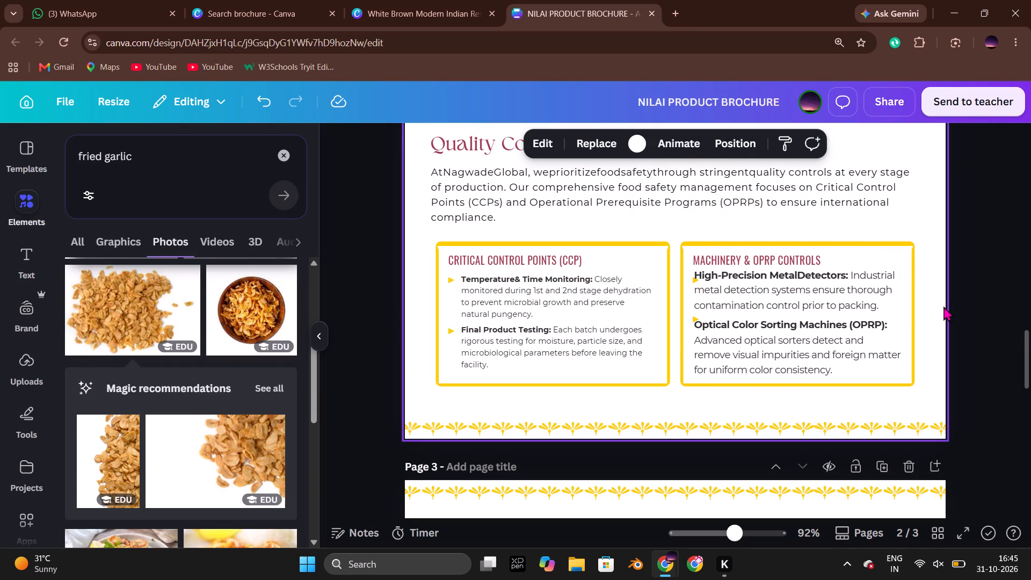
Set the Critical Control Points (CCP) body text on page 2 to font size 11.
left_click(556, 320)
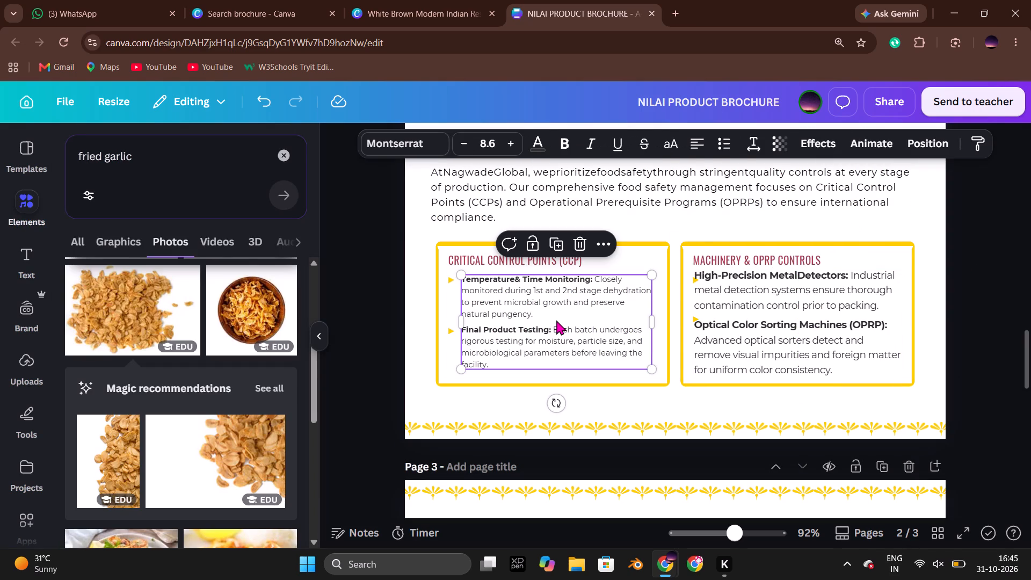
left_click(488, 144)
type("11")
key("Return")
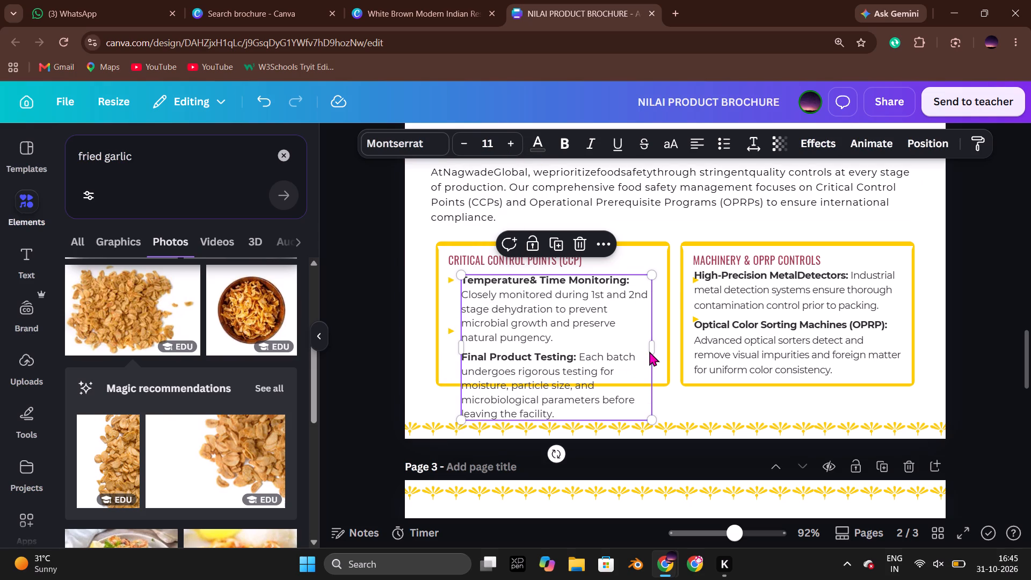
Widen the Critical Control Points body text block to about 8.1 and move it up and left inside its yellow frame.
left_click_drag(653, 350, 671, 352)
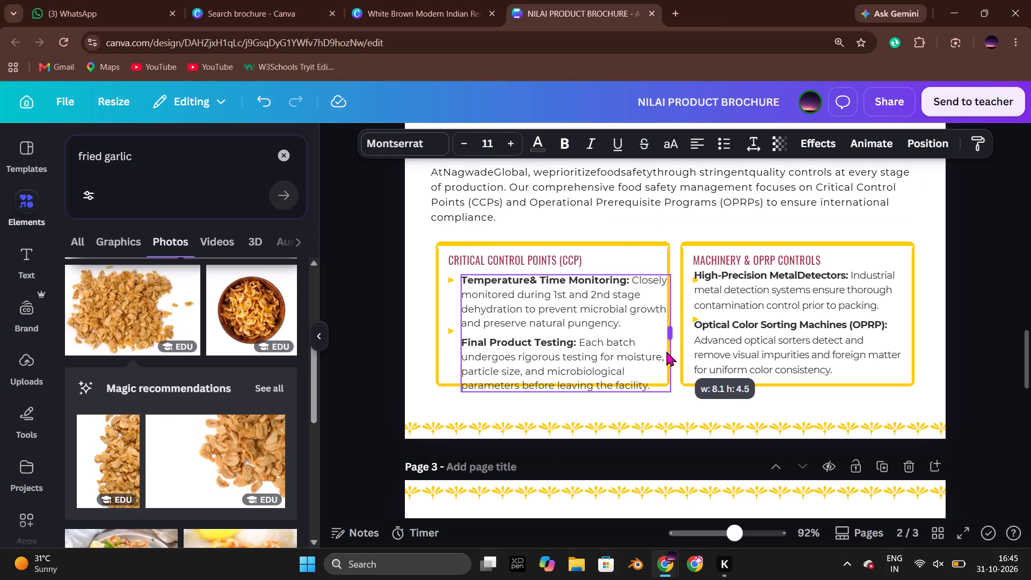
left_click_drag(595, 346, 579, 340)
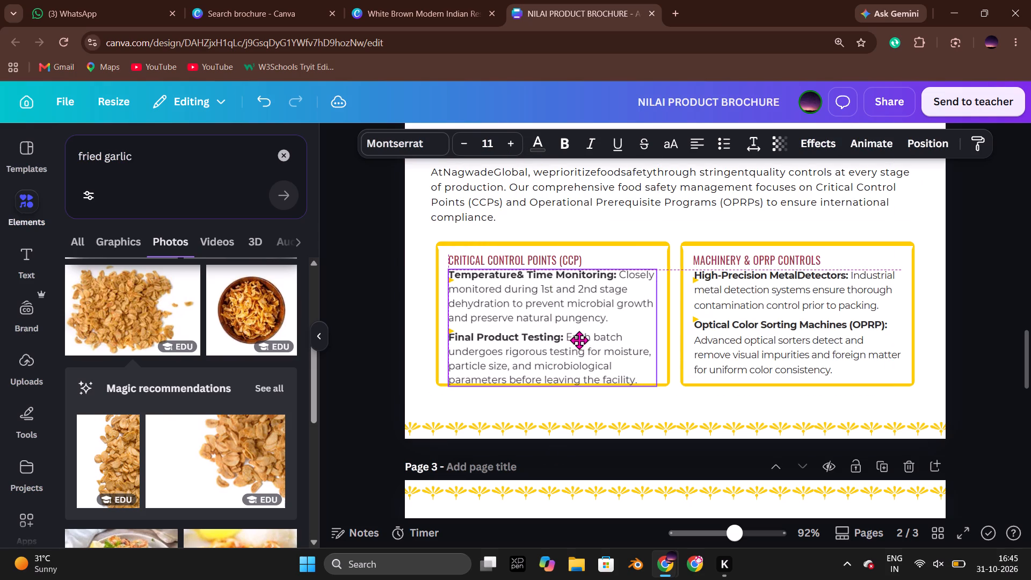
left_click_drag(579, 340, 578, 337)
left_click(672, 374)
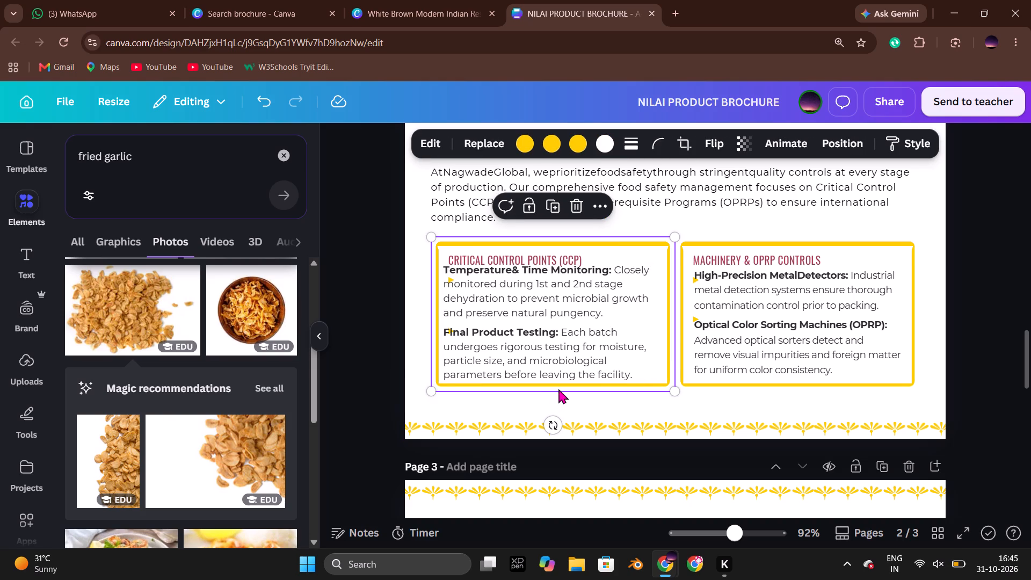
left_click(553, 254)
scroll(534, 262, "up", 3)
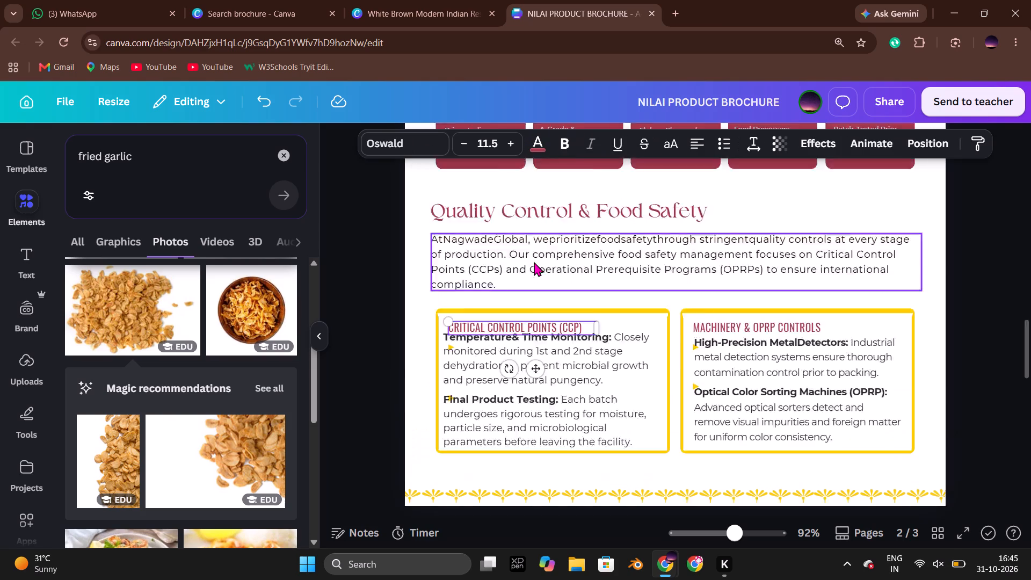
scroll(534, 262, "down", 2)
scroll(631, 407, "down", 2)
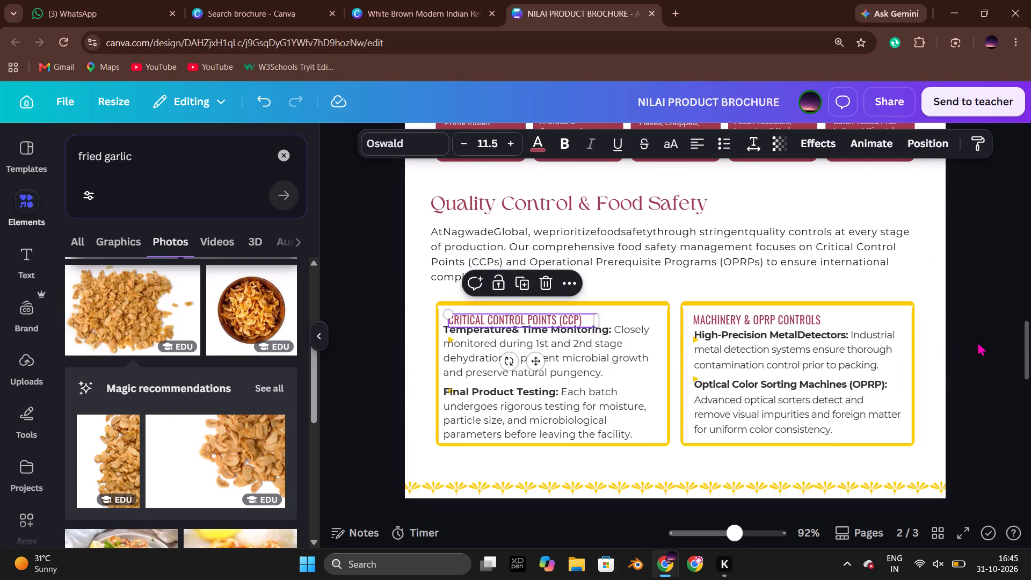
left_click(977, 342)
Reduce the Machinery & OPRP Controls body text to font size 9.
left_click(811, 358)
left_click(462, 148)
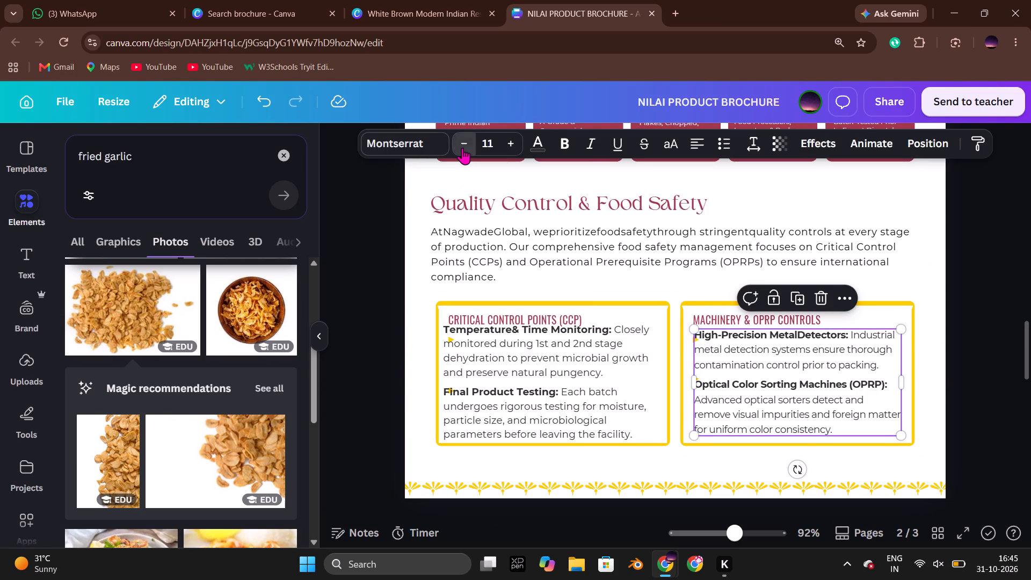
left_click(462, 148)
left_click(954, 383)
Move the Machinery & OPRP Controls body text right and down so both paragraphs line up beside their yellow bullets.
left_click_drag(823, 387, 829, 388)
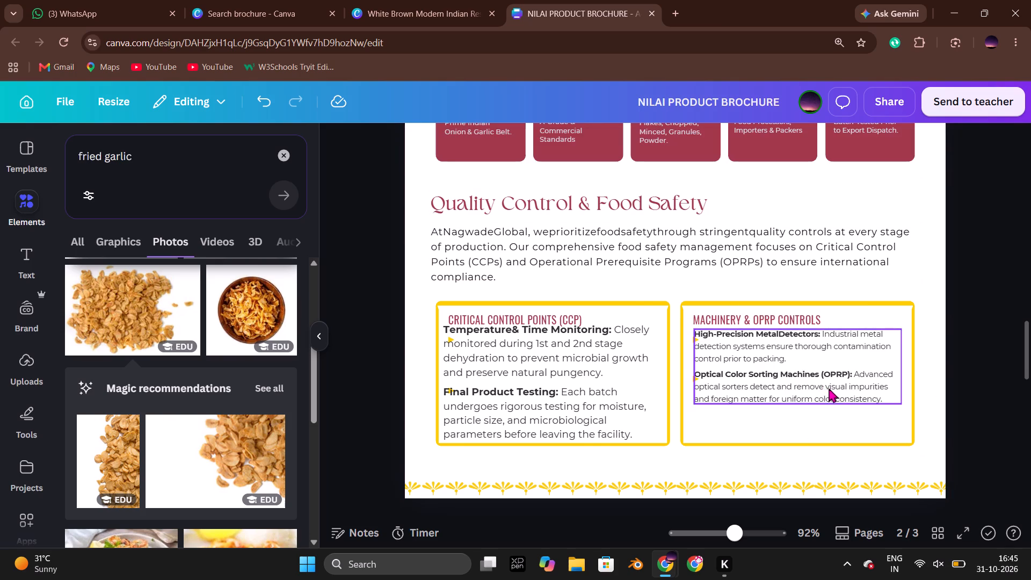
left_click_drag(829, 388, 831, 392)
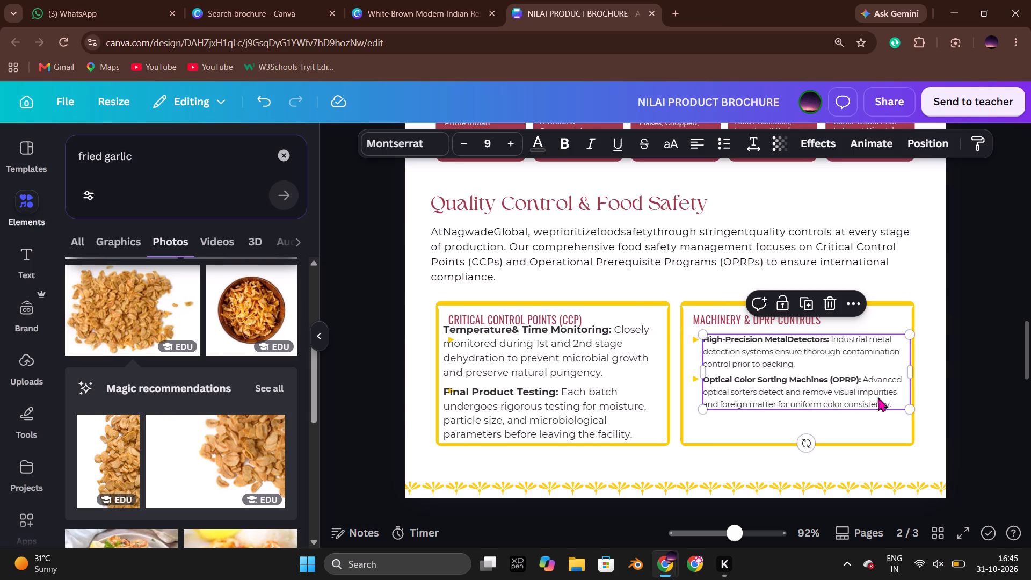
left_click(969, 389)
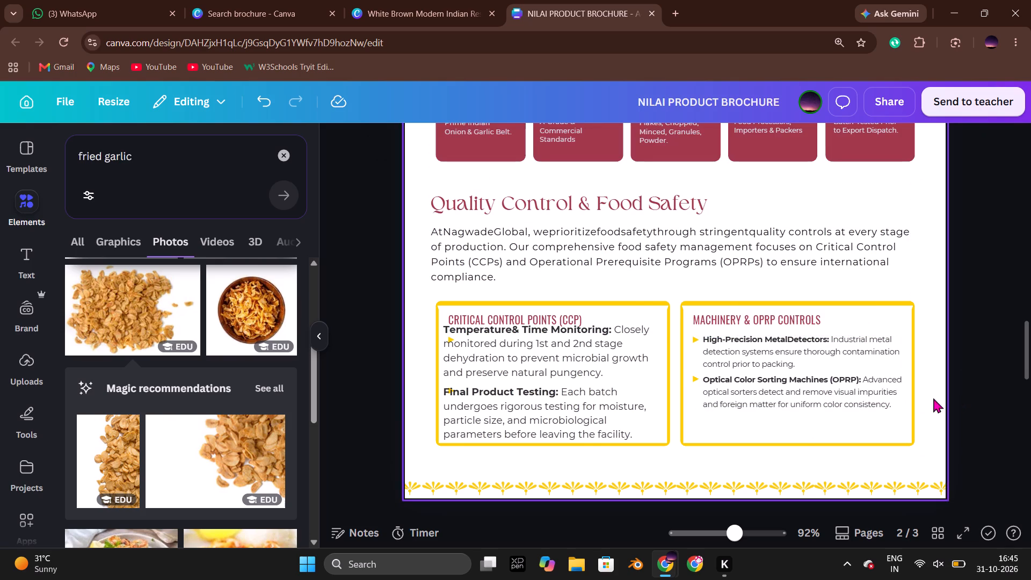
Increase the Machinery & OPRP Controls heading on page 2 to font size 12.5.
left_click(746, 321)
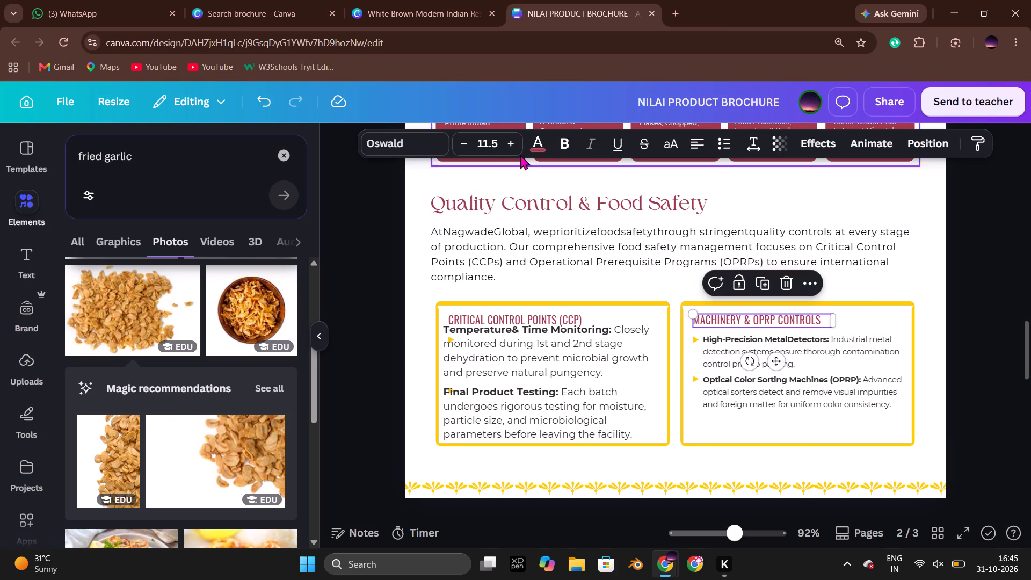
left_click(511, 147)
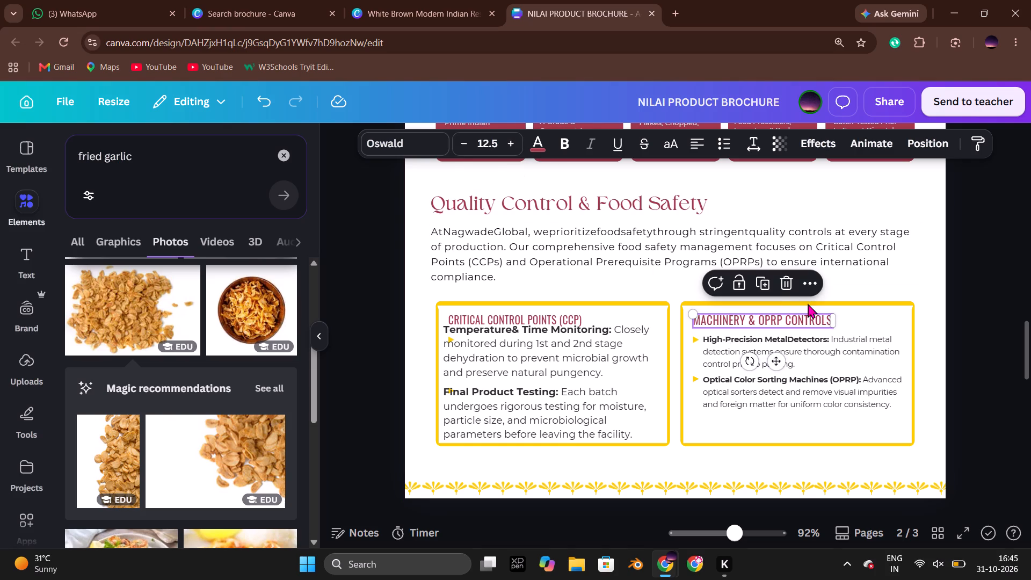
left_click(960, 364)
Reduce the Critical Control Points (CCP) body text on page 2 to font size 9.
left_click(598, 382)
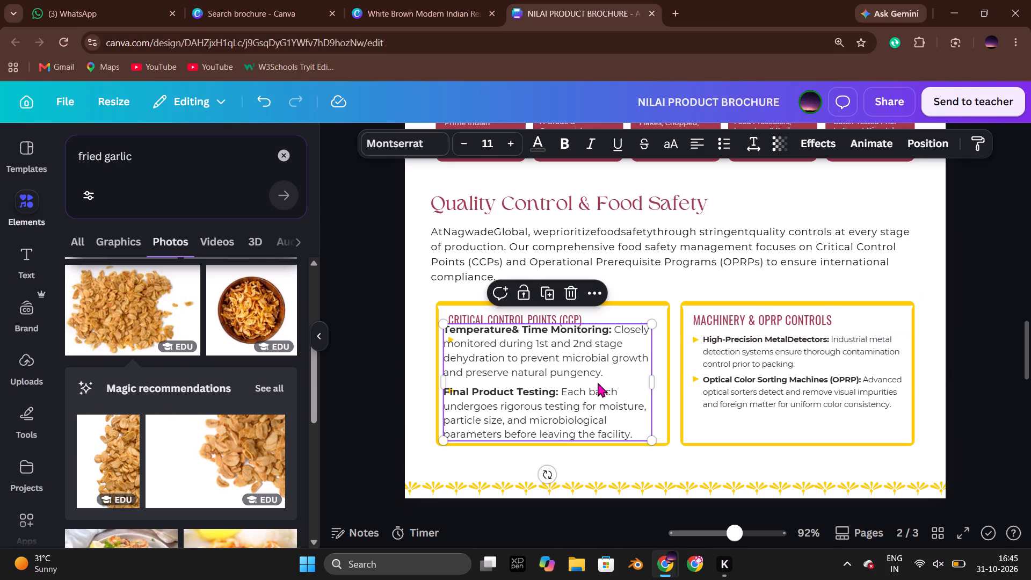
double_click(469, 142)
left_click(971, 396)
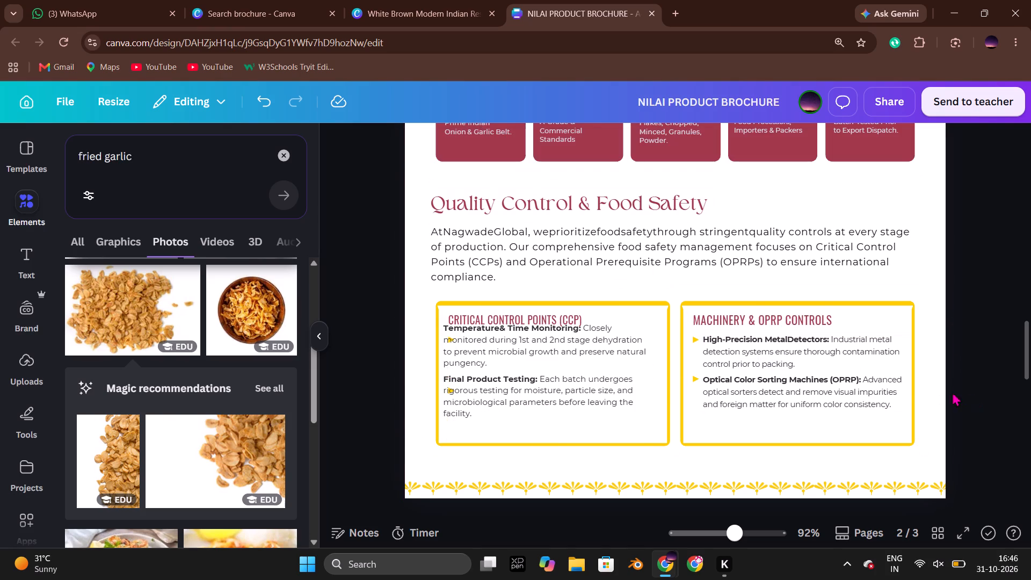
Move the Critical Control Points body text down and right so both paragraphs line up beside their yellow bullets.
left_click_drag(499, 376, 533, 418)
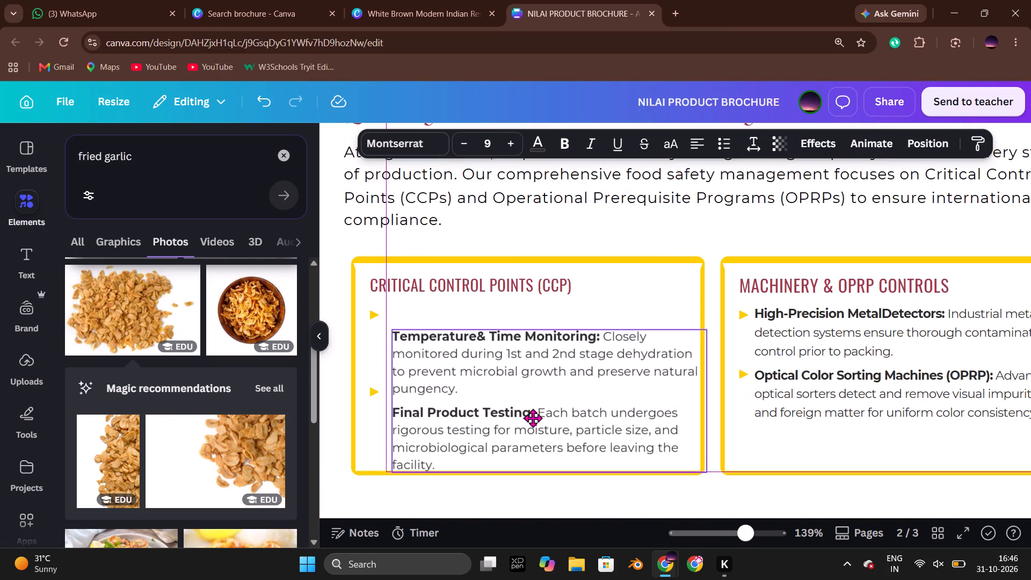
left_click_drag(533, 418, 524, 393)
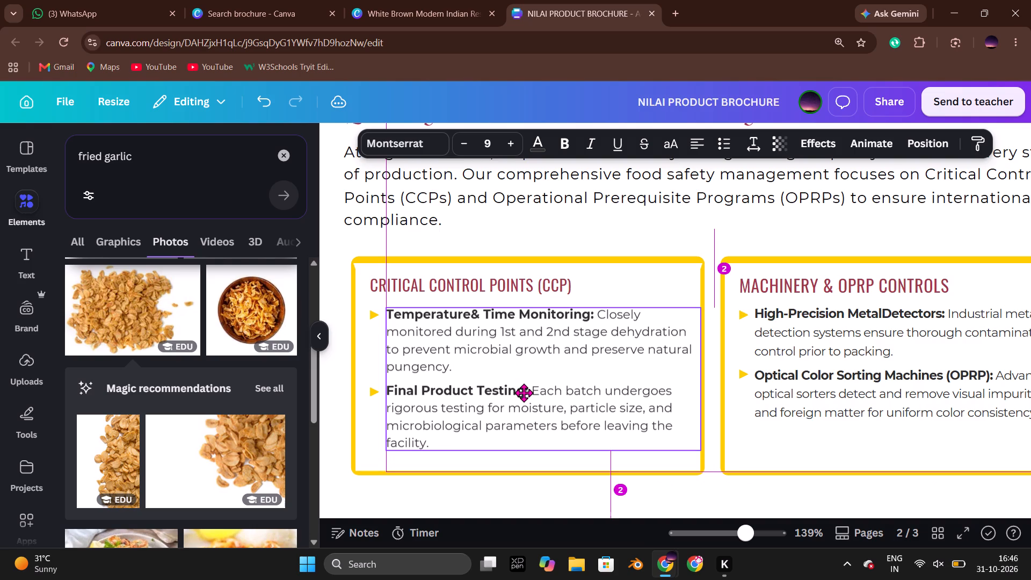
left_click_drag(524, 393, 519, 395)
left_click_drag(519, 395, 518, 395)
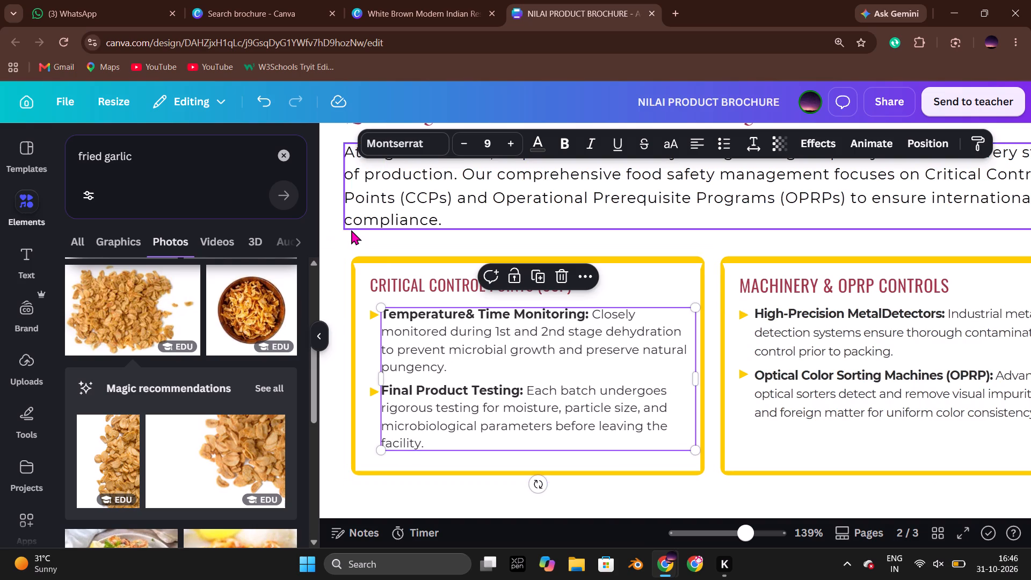
left_click(351, 230)
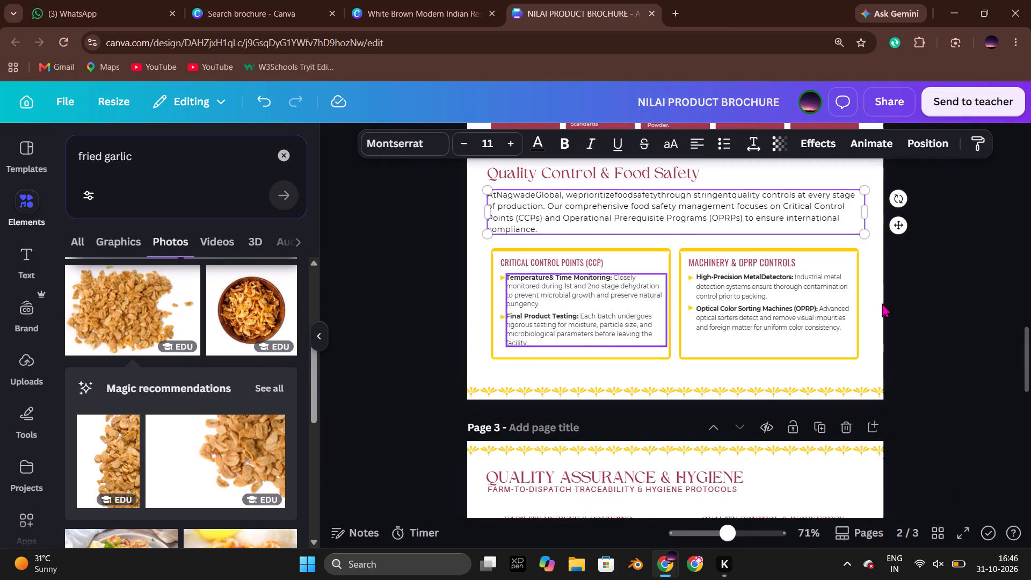
double_click(911, 301)
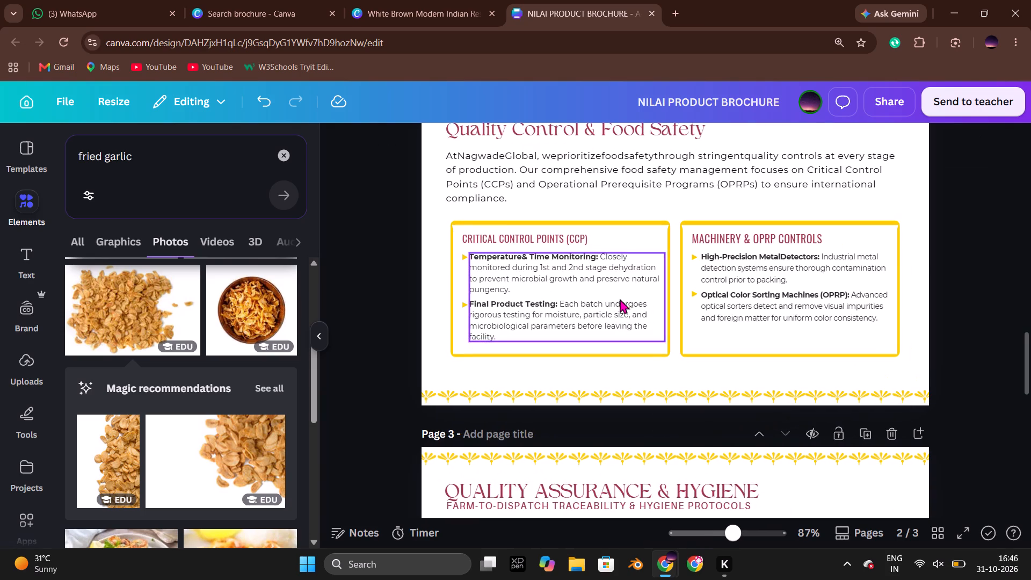
Increase the Critical Control Points (CCP) heading's font size by one step to match the Machinery & OPRP Controls heading.
left_click(567, 242)
left_click(515, 144)
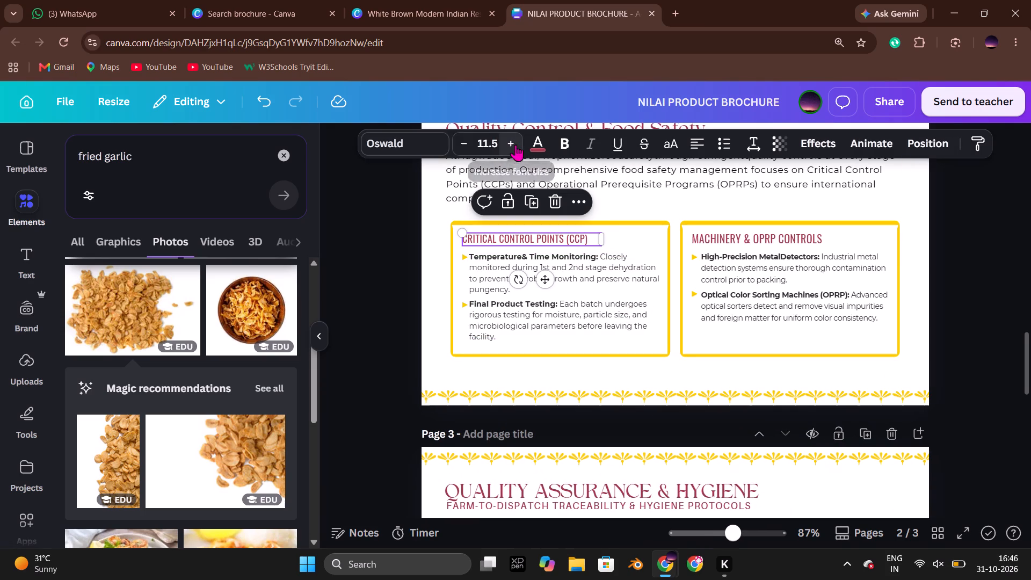
left_click(390, 238)
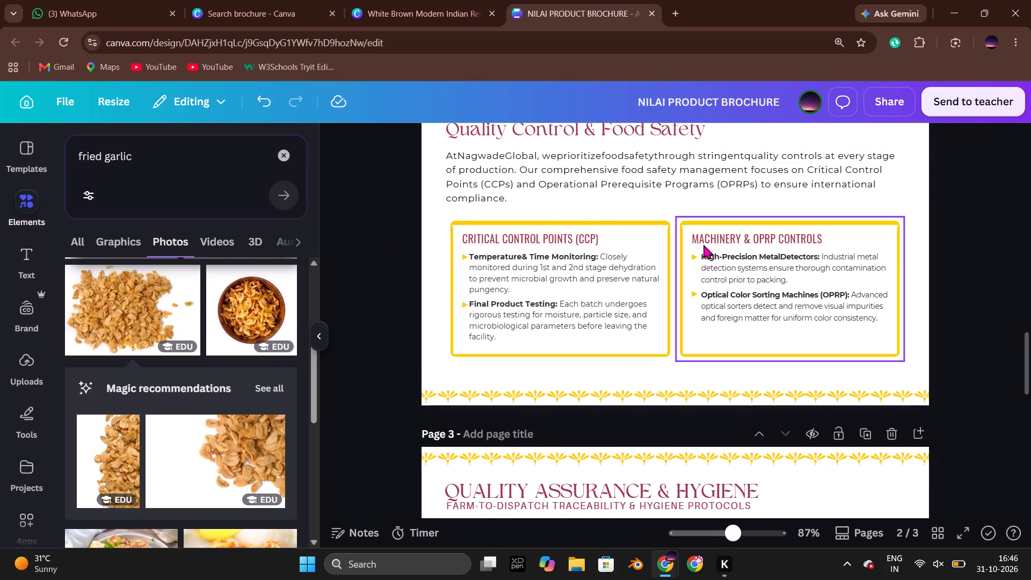
left_click(874, 252)
Move the Company Profile paragraph slightly up within the maroon banner at the top of page 2.
scroll(870, 252, "up", 2)
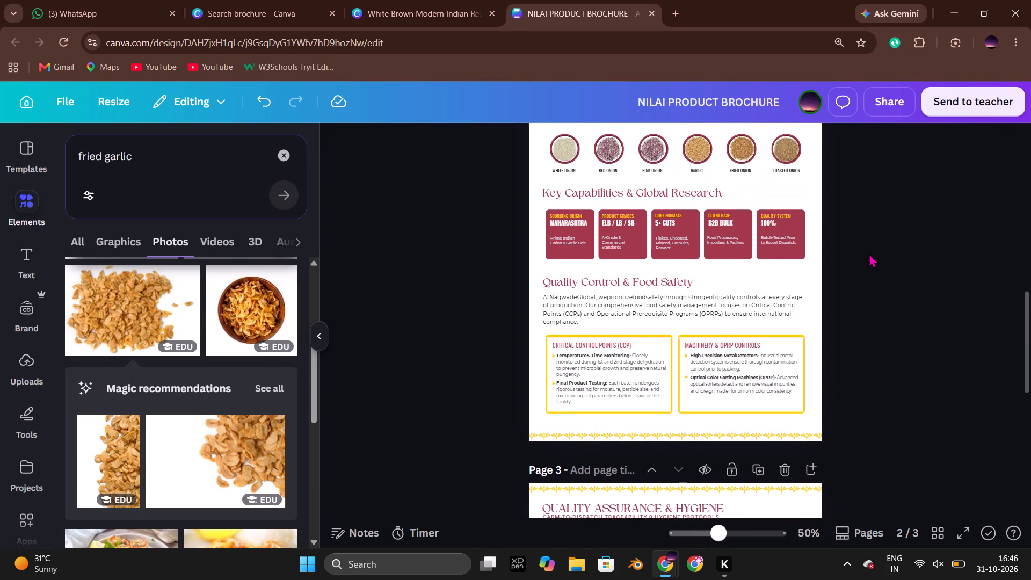
scroll(868, 253, "up", 1)
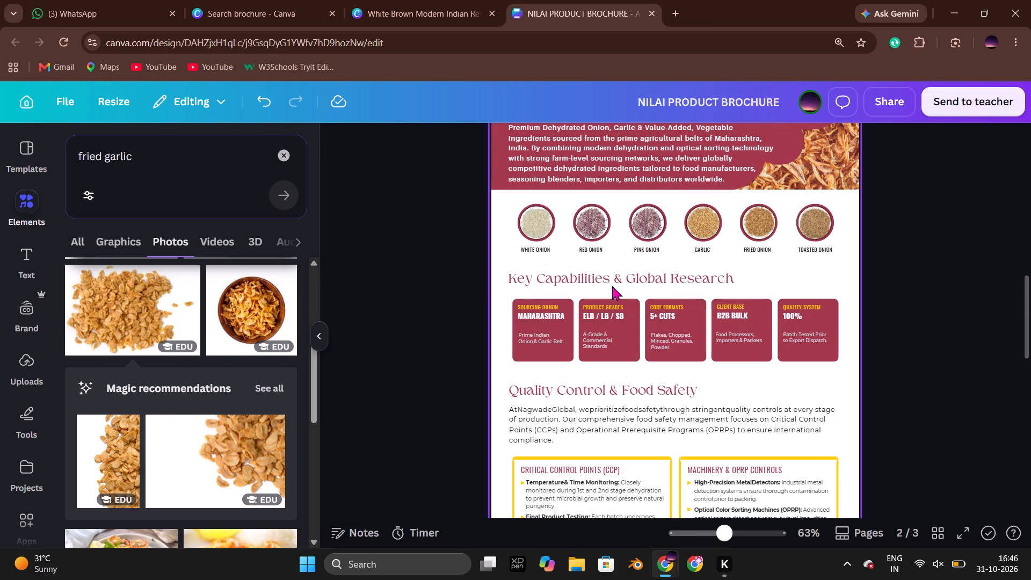
scroll(885, 282, "up", 1)
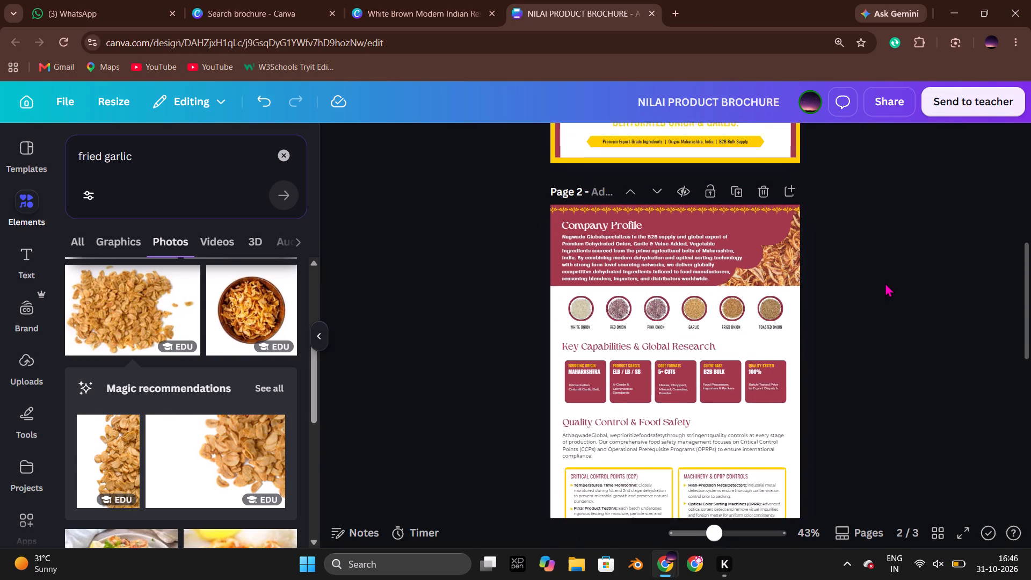
scroll(885, 282, "up", 5)
scroll(884, 282, "down", 2)
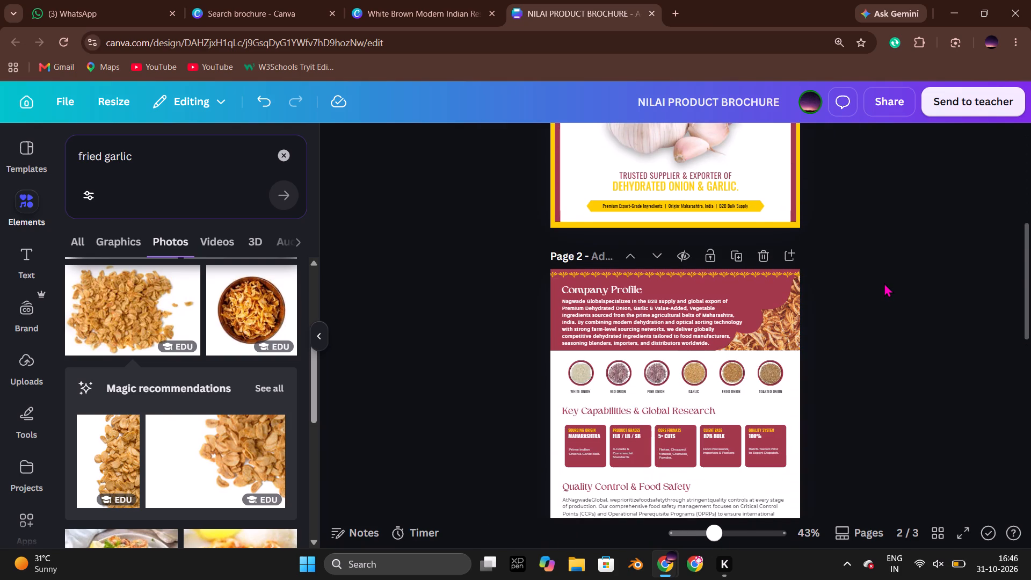
scroll(884, 282, "down", 2)
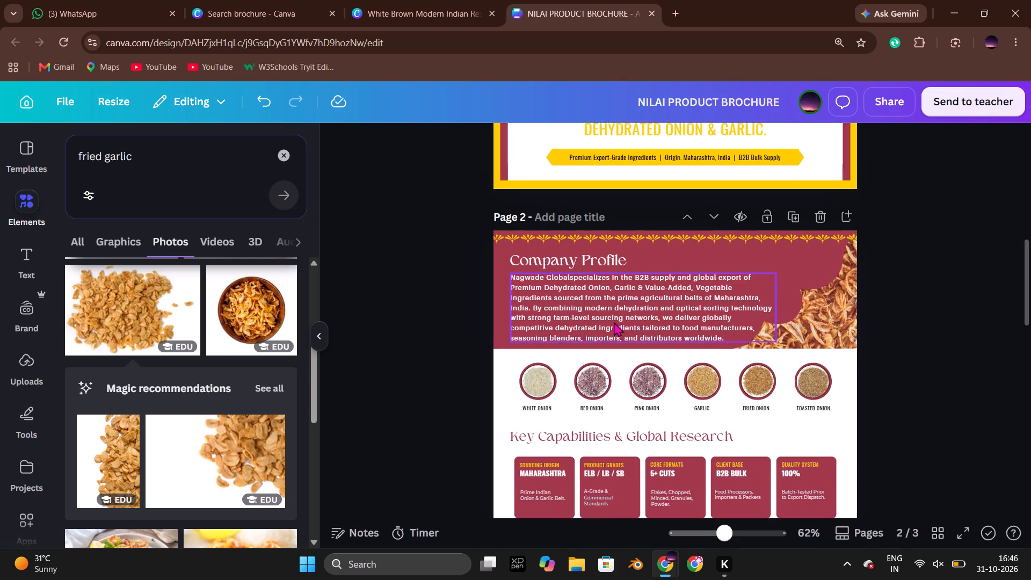
left_click(543, 255)
left_click(540, 310)
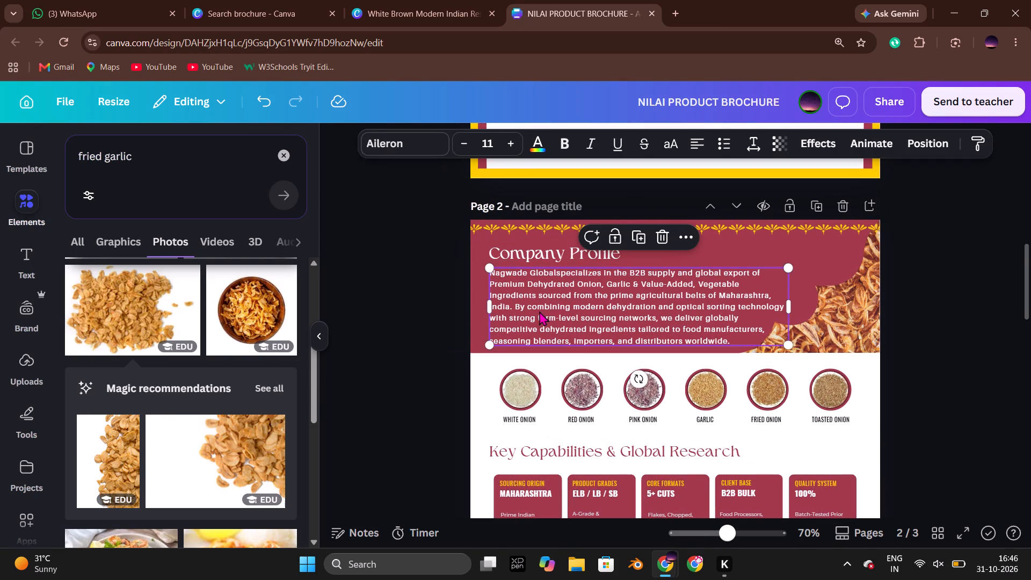
left_click(538, 312)
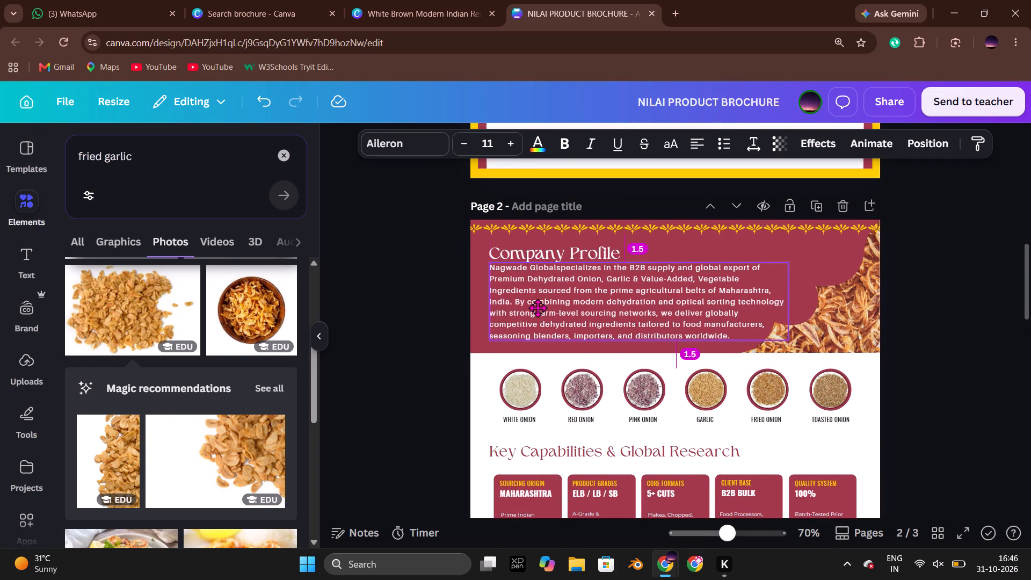
left_click(413, 260)
Nudge the Company Profile heading up to leave a gap above its paragraph.
left_click(498, 257)
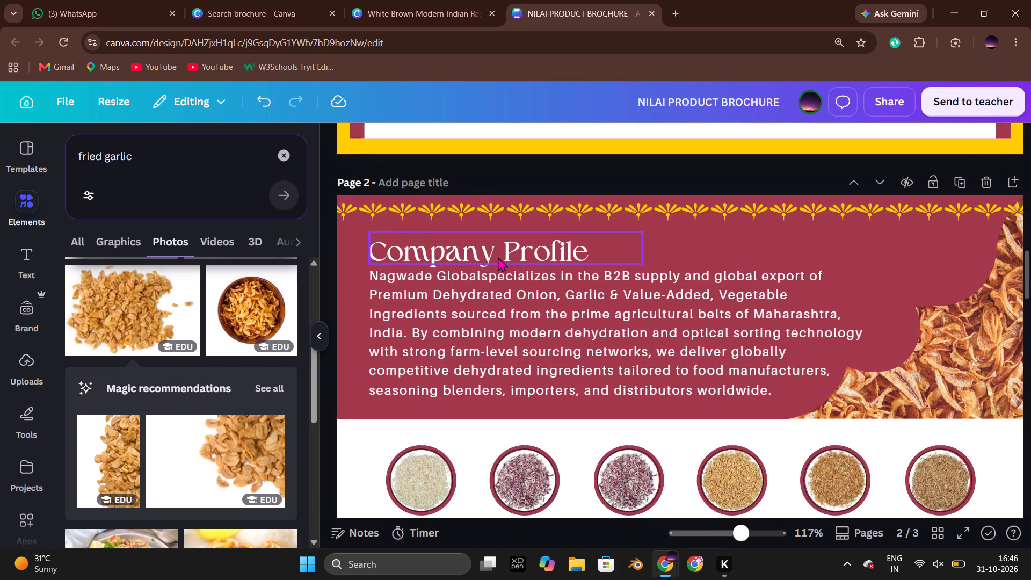
key("Up")
key("Up")
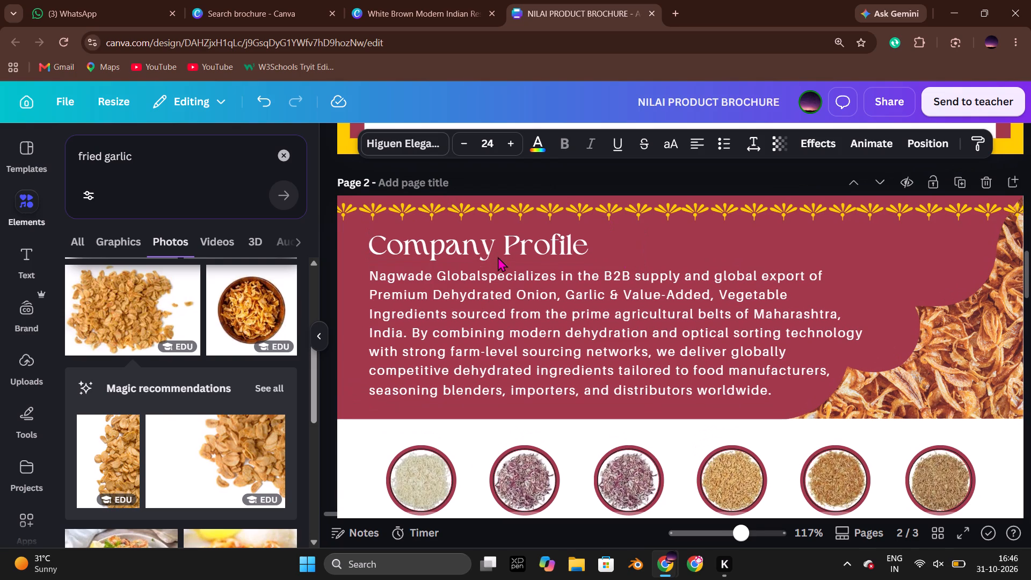
left_click(419, 252)
Nudge the Key Capabilities & Global Research heading on page 2 down and slightly right, closer to its maroon cards.
scroll(570, 315, "down", 3)
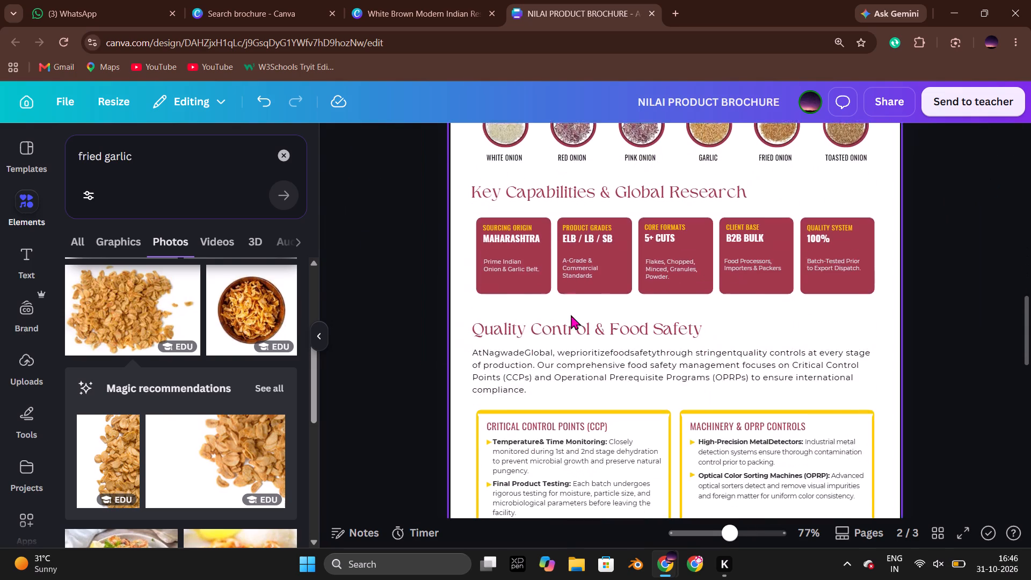
left_click(612, 227)
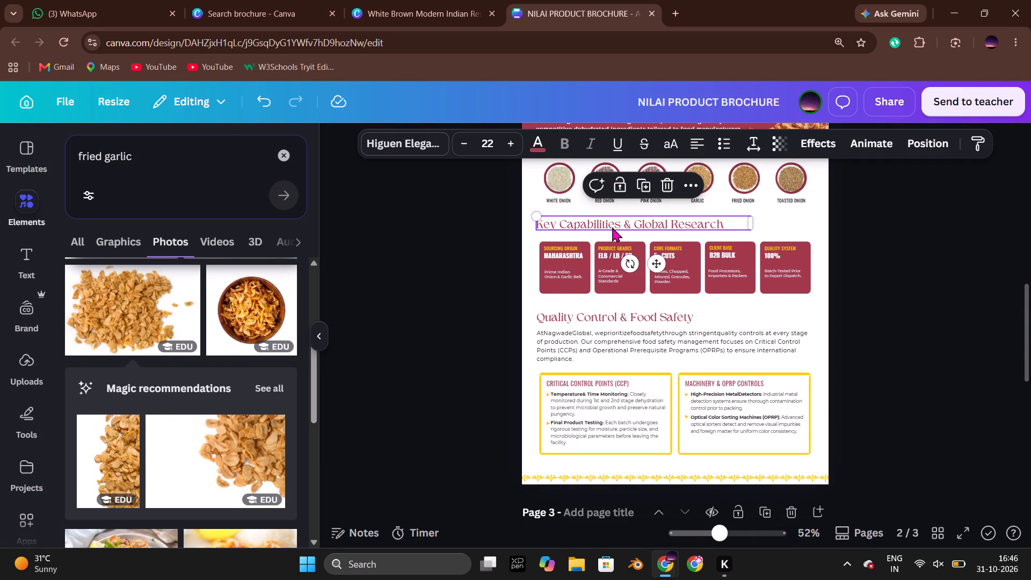
key("Down")
key("Down")
key("Down")
key("Right")
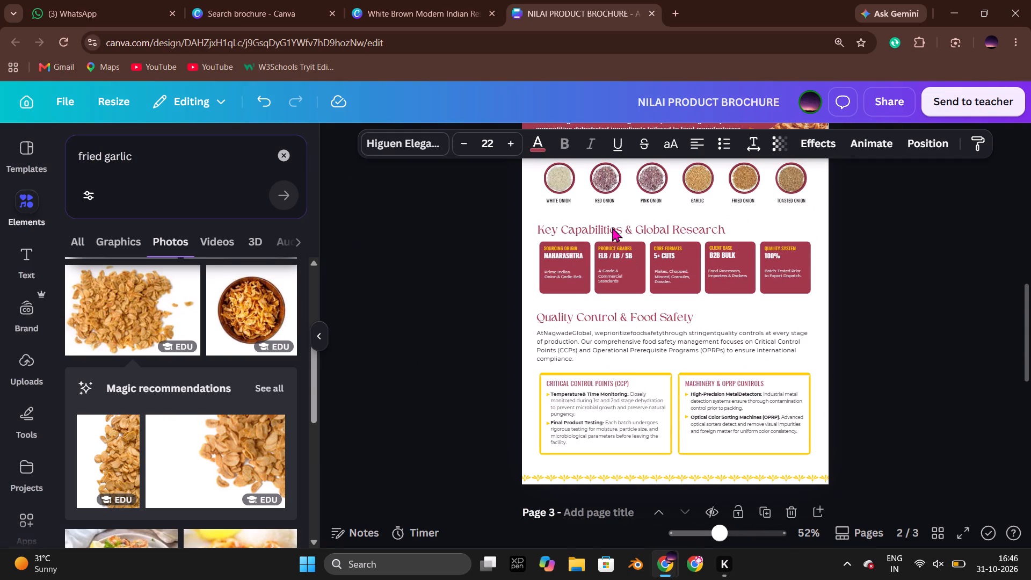
left_click(467, 284)
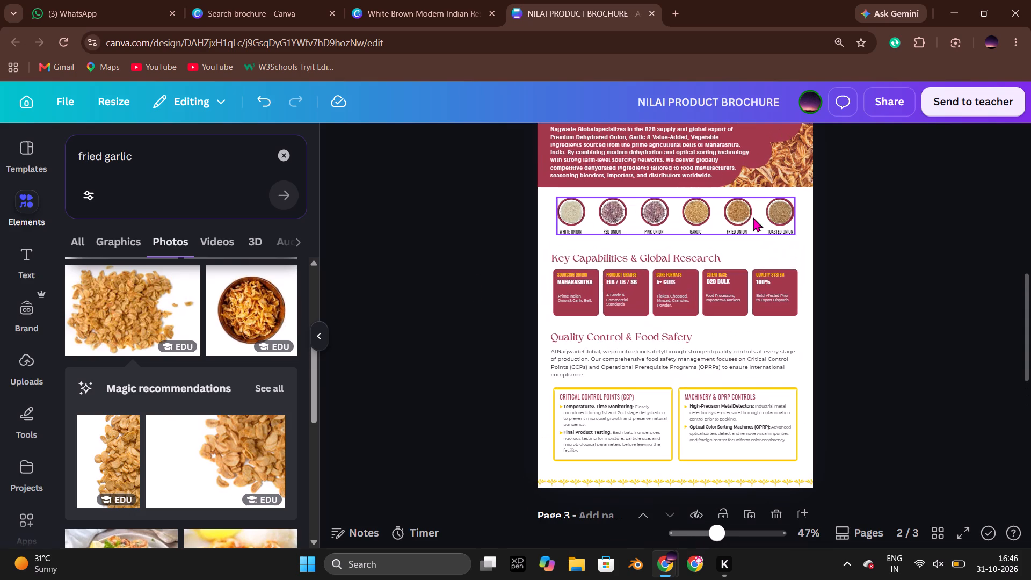
Nudge the grouped row of six round product images and labels down, between the banner and the Key Capabilities heading.
left_click(744, 214)
key("Down")
key("Down")
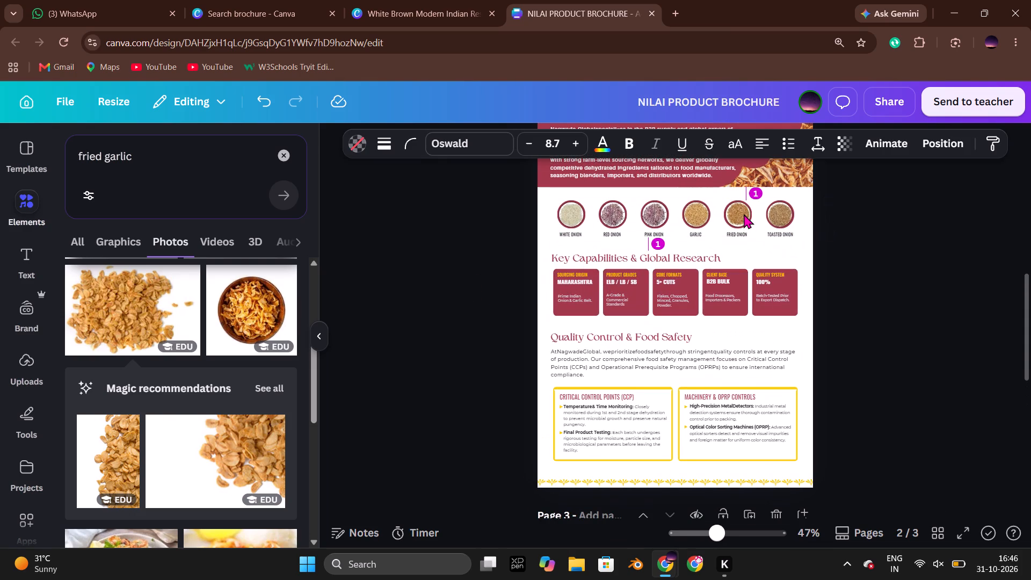
key("Down")
key("Down")
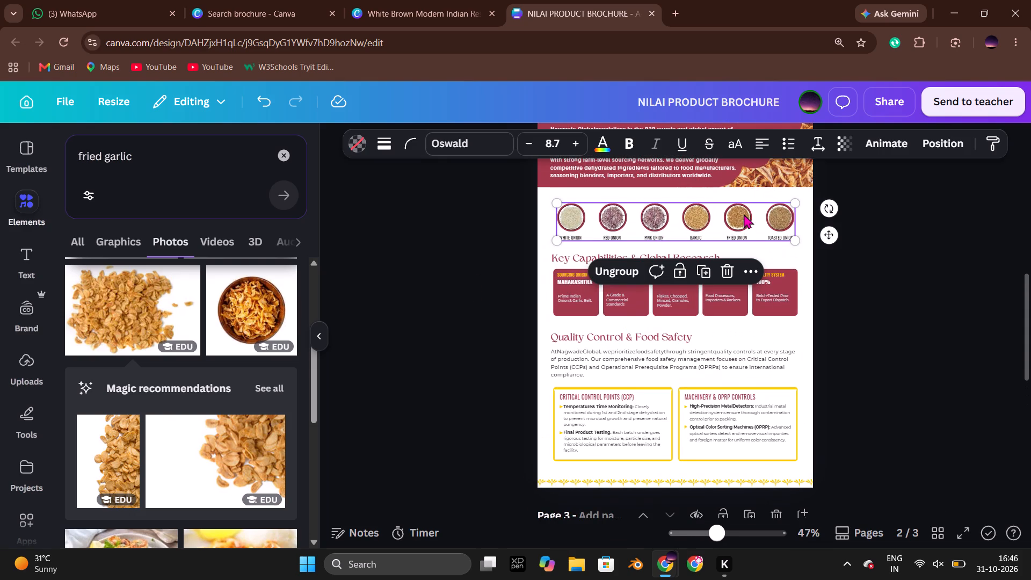
left_click(872, 279)
Group the Critical Control Points and Machinery & OPRP Controls boxes on page 2 together with their text.
scroll(872, 279, "down", 3)
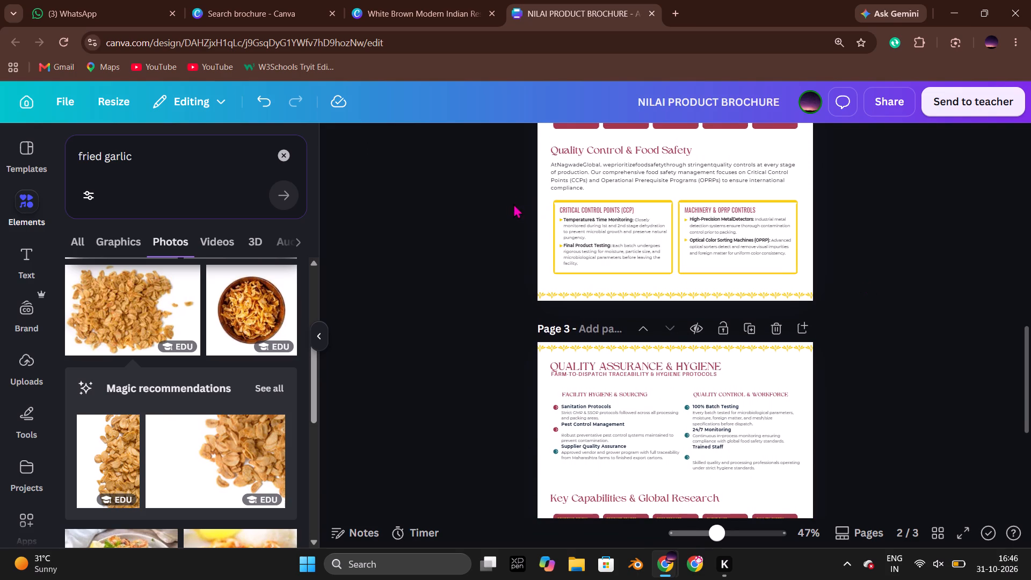
left_click_drag(525, 208, 743, 275)
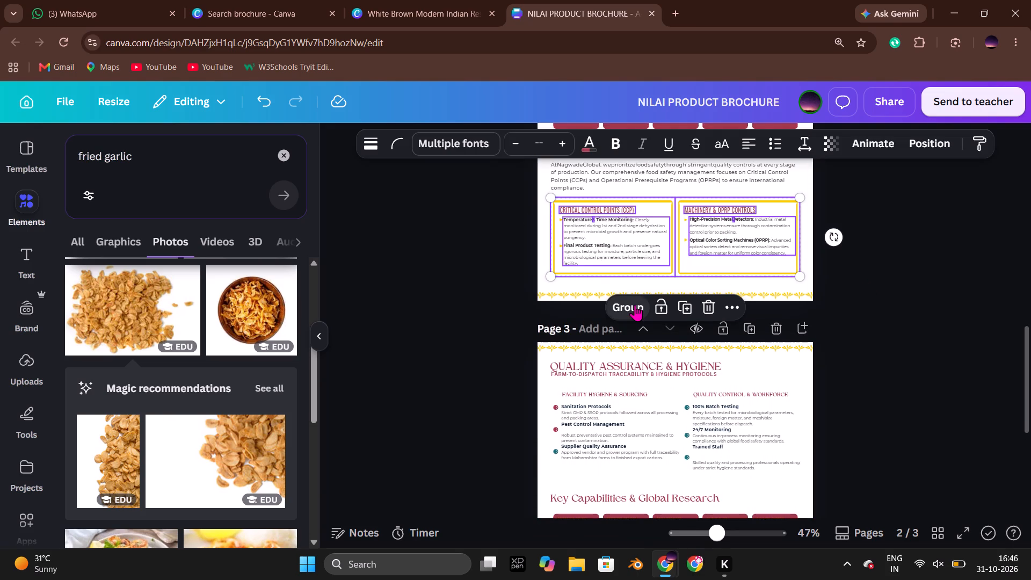
left_click(635, 305)
left_click(913, 314)
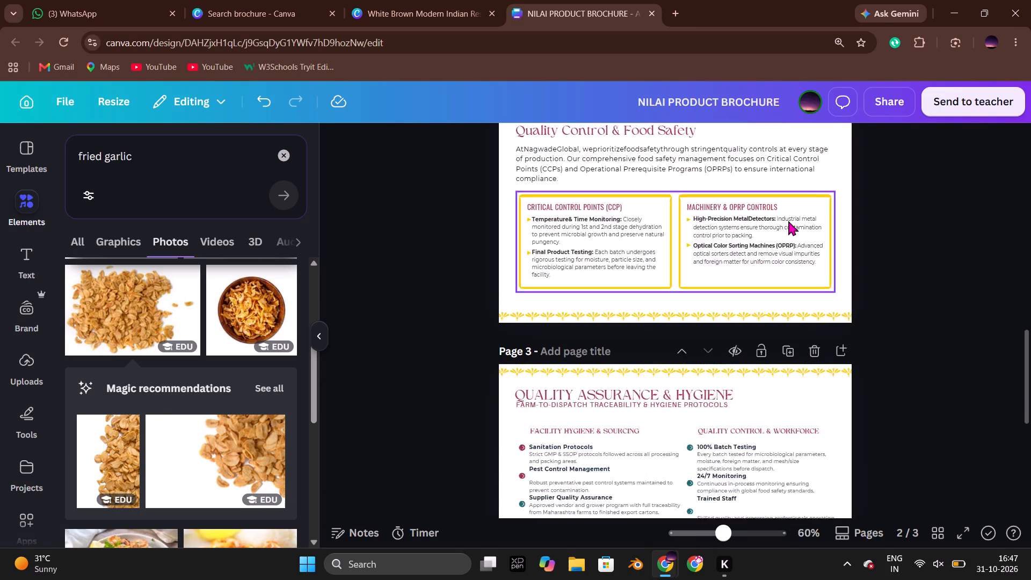
Ungroup the five Key Capabilities cards on page 3 and delete their maroon backgrounds.
scroll(723, 221, "down", 3)
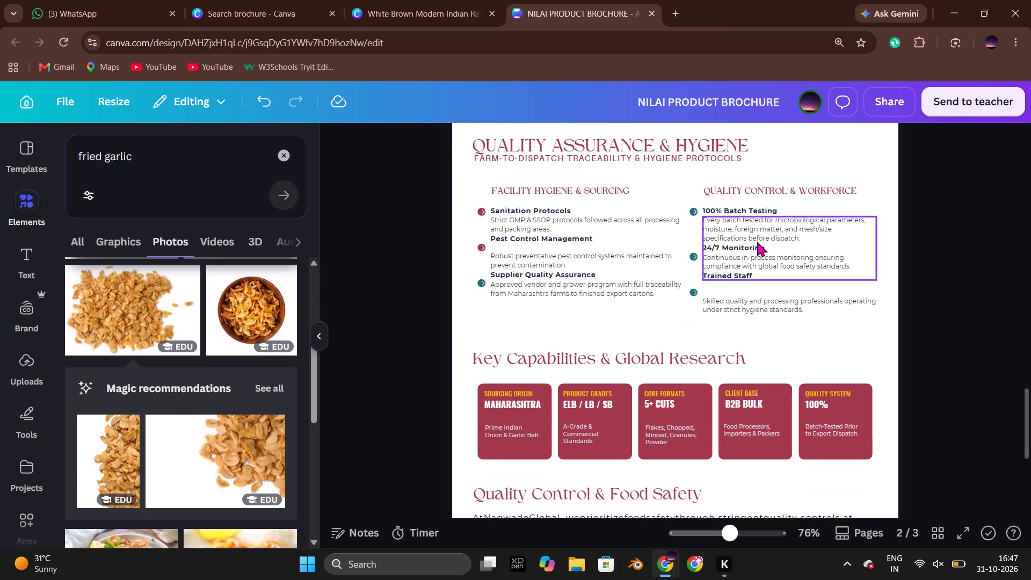
scroll(758, 242, "up", 1)
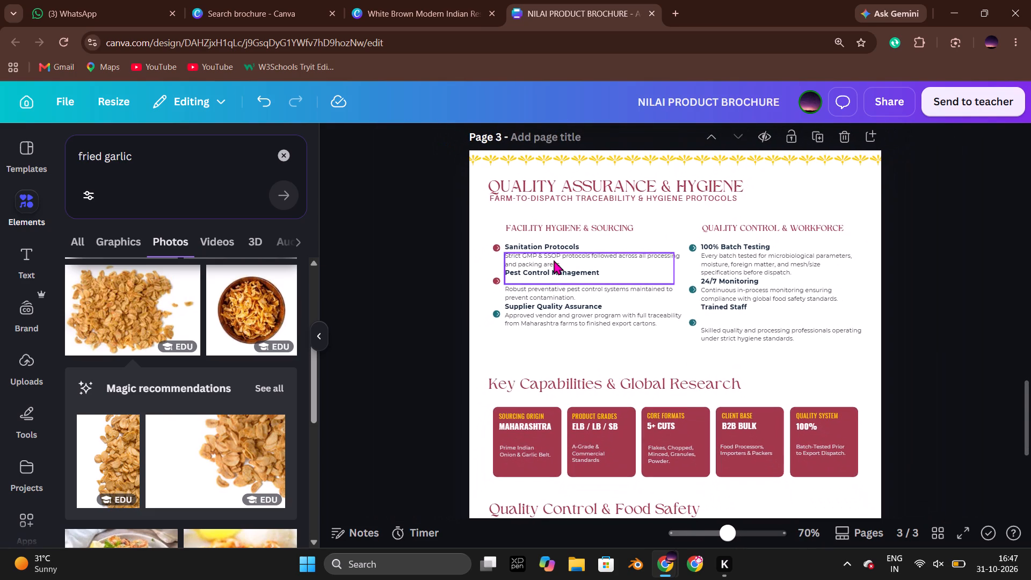
left_click(590, 439)
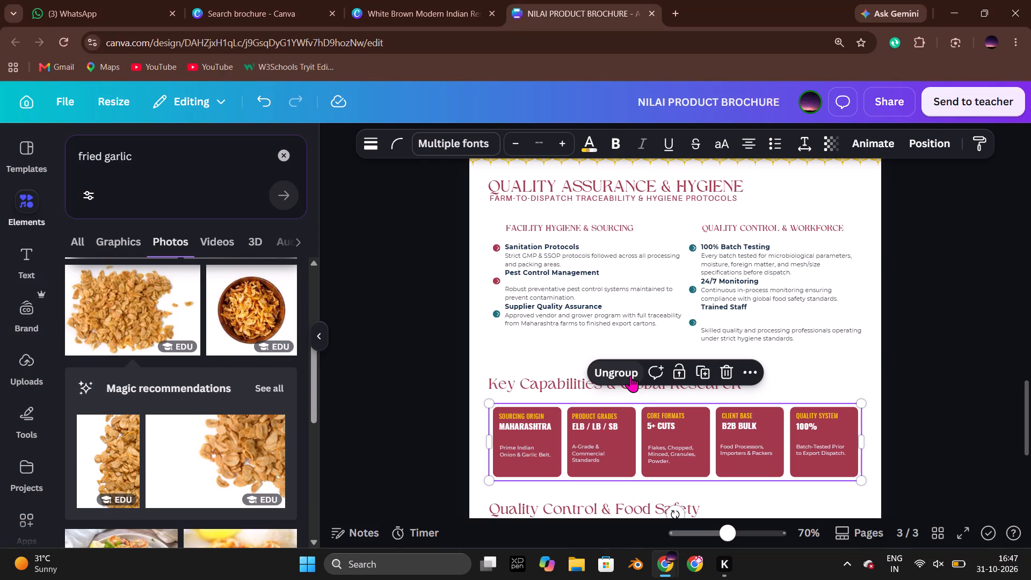
left_click(630, 375)
left_click(936, 407)
scroll(936, 407, "down", 1)
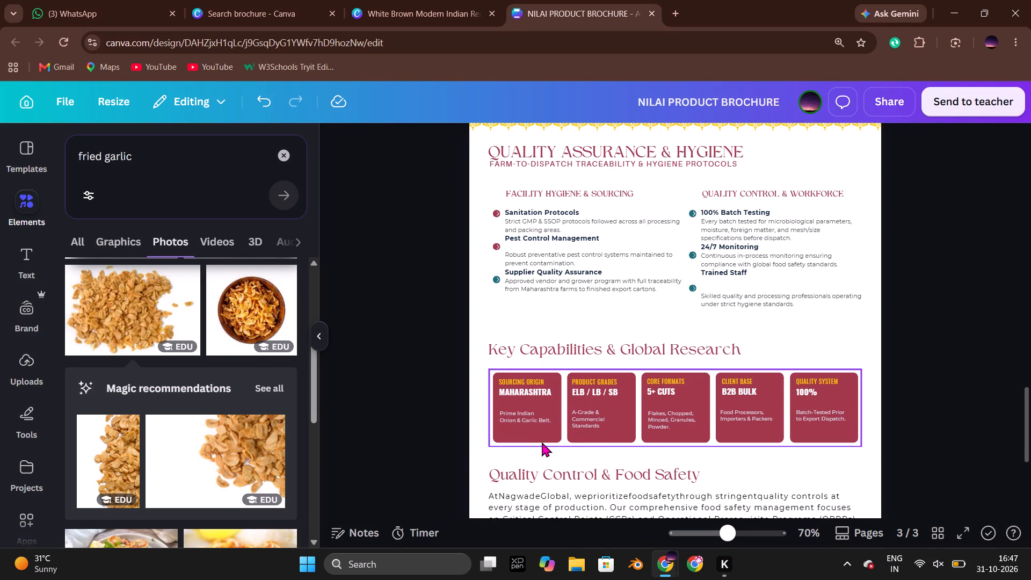
left_click(542, 442)
left_click(700, 343)
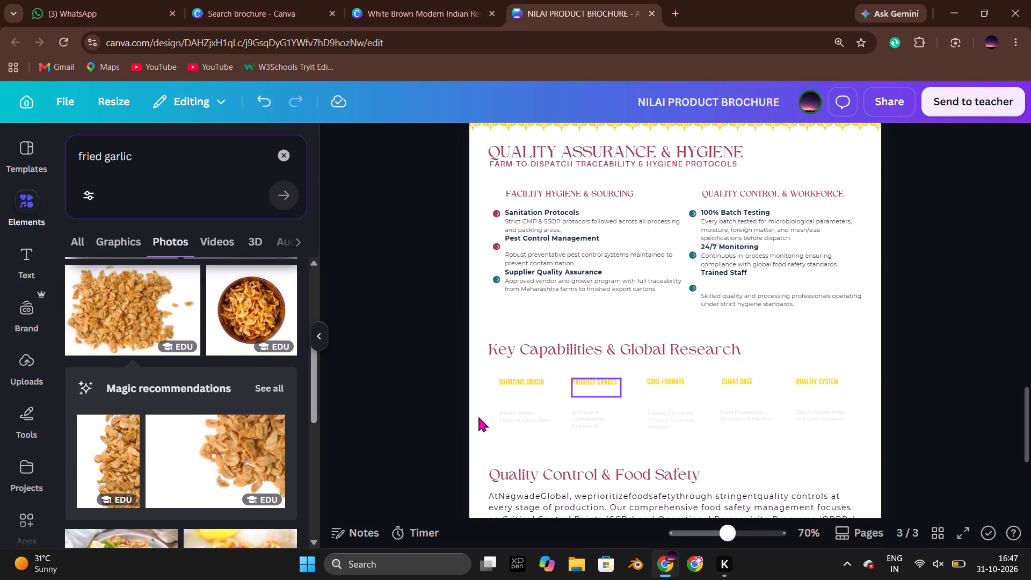
Delete the leftover text of the five Key Capabilities cards on page 3.
left_click_drag(460, 367, 872, 455)
left_click(703, 352)
left_click(938, 339)
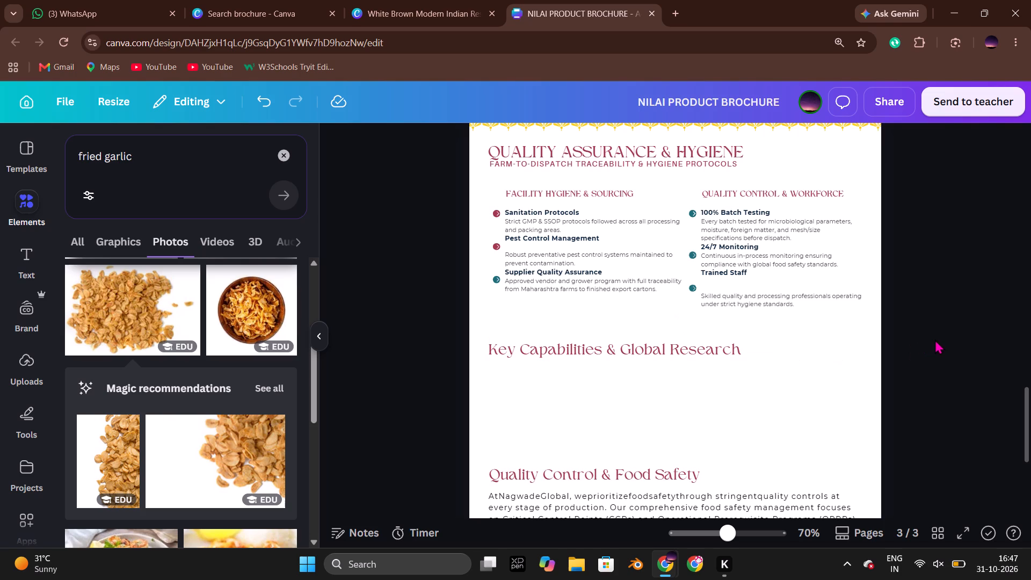
Enlarge all text in the Facility Hygiene & Sourcing and Quality Control & Workforce columns on page 3 by two size increments.
scroll(923, 340, "up", 1)
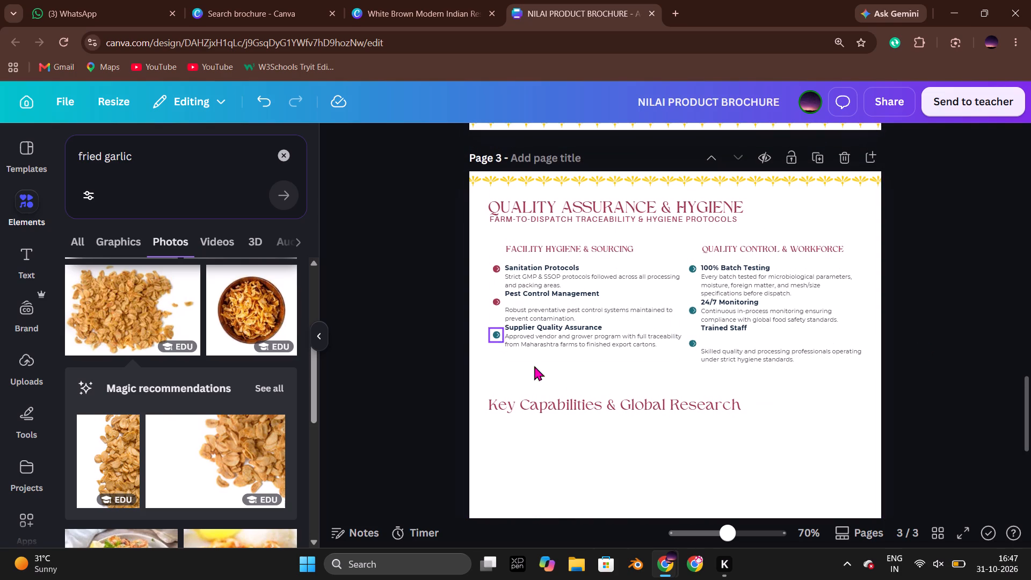
left_click(608, 347)
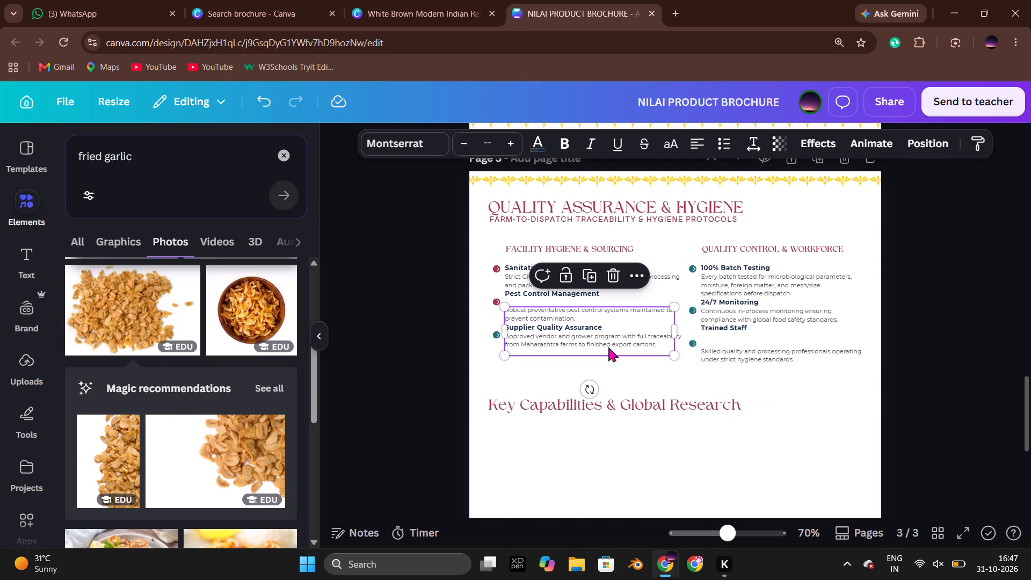
double_click(606, 345)
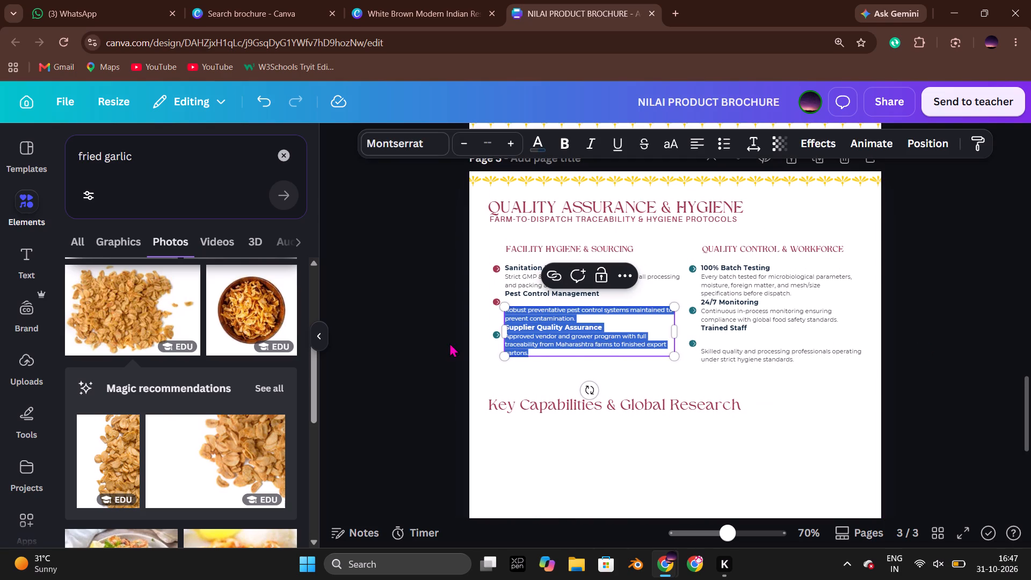
left_click(415, 330)
left_click_drag(443, 243, 817, 375)
left_click(514, 143)
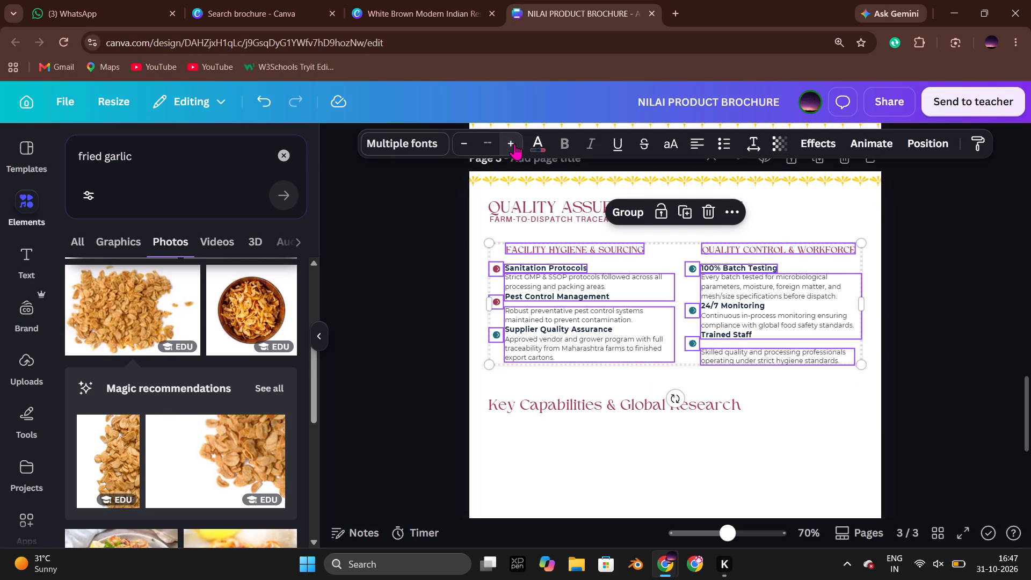
left_click(514, 143)
left_click(987, 295)
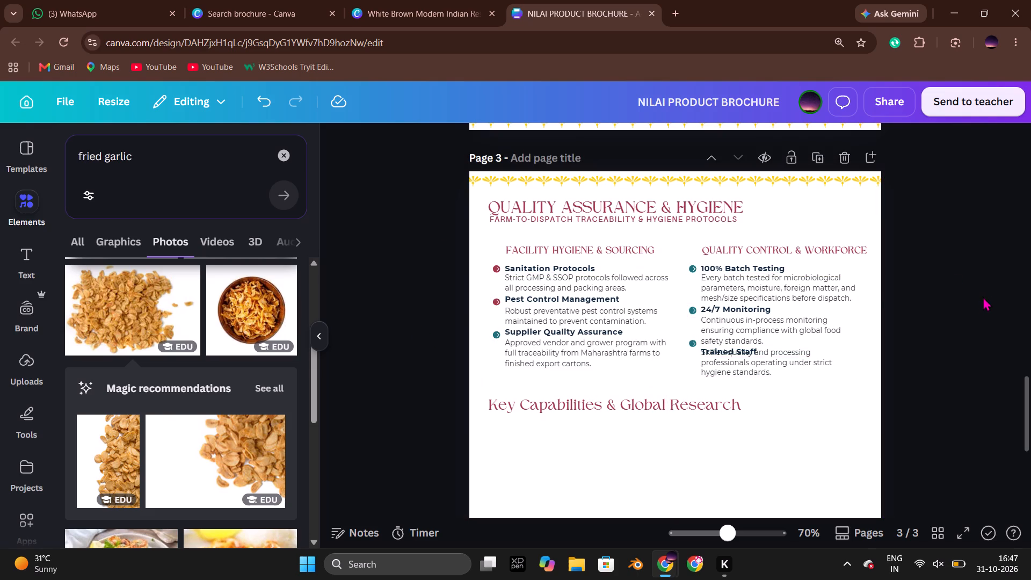
Remove the three teal arrow bullets beside the Quality Control & Workforce items on page 3.
left_click(689, 272)
key("Delete")
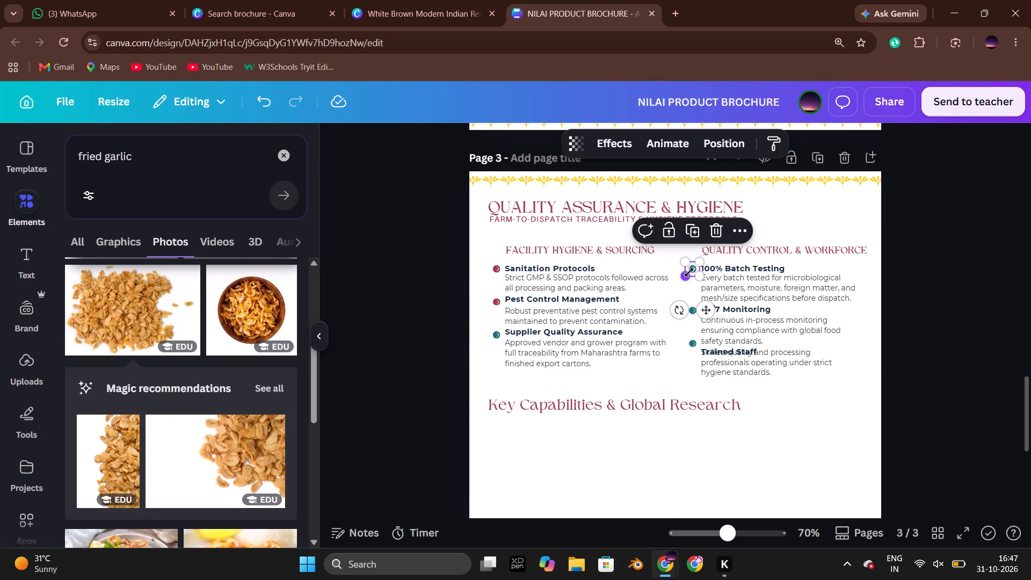
left_click(692, 311)
key("Delete")
left_click(691, 343)
key("Delete")
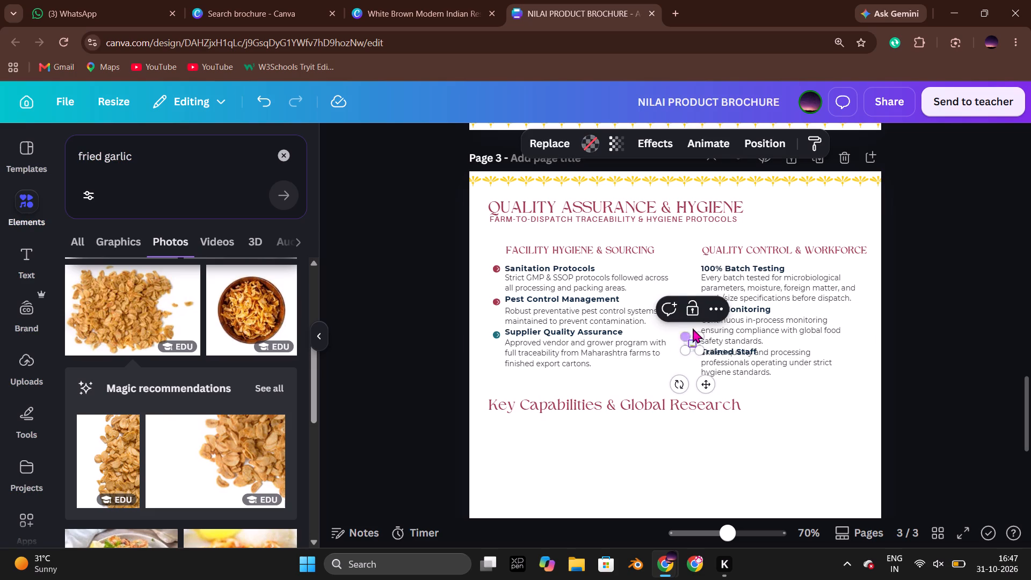
key("Delete")
left_click(935, 413)
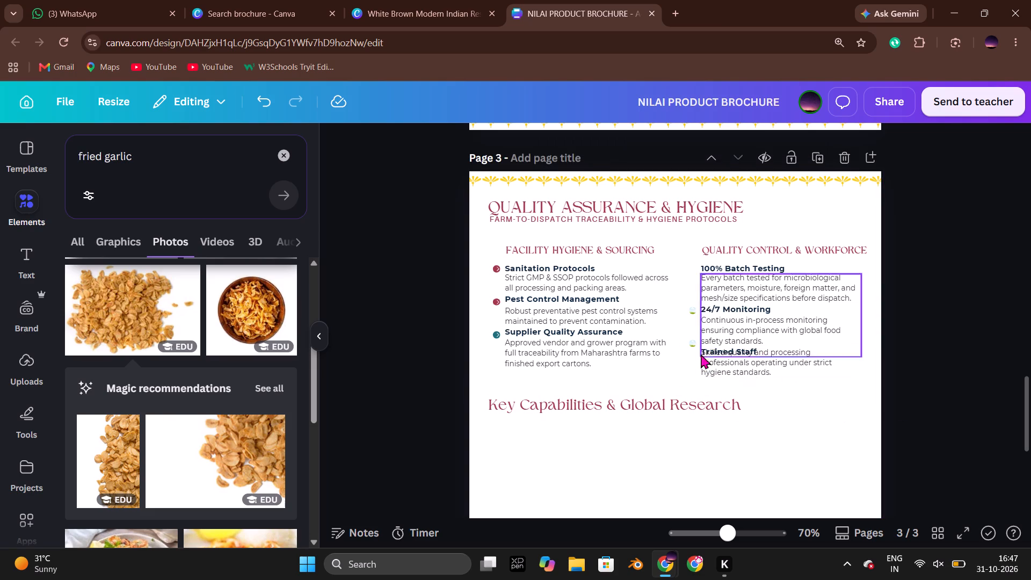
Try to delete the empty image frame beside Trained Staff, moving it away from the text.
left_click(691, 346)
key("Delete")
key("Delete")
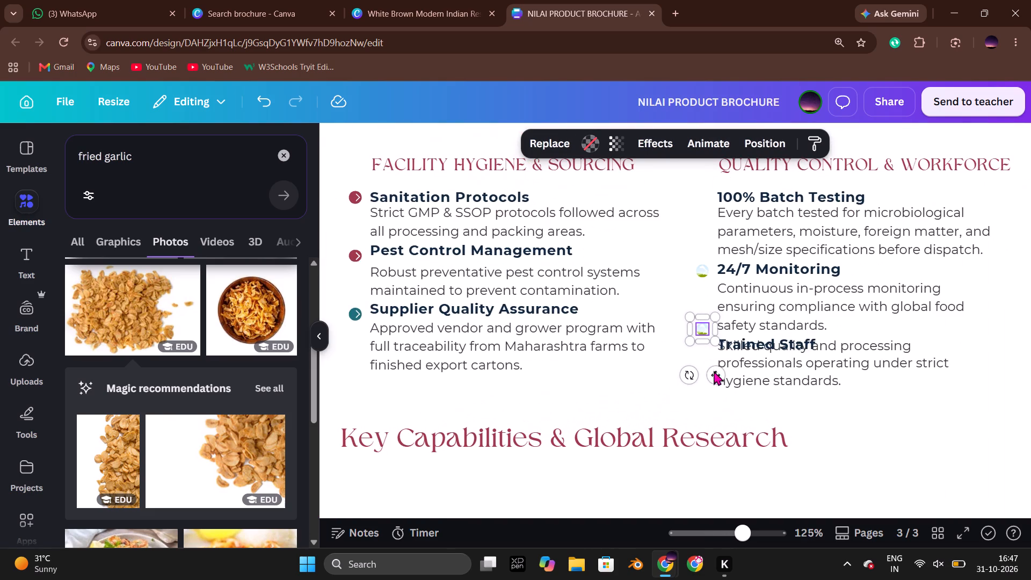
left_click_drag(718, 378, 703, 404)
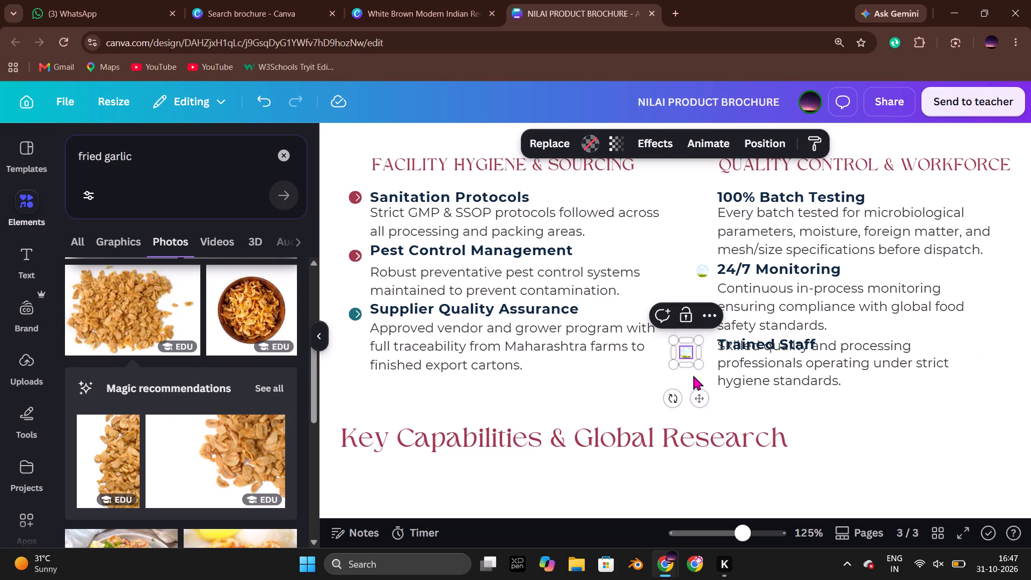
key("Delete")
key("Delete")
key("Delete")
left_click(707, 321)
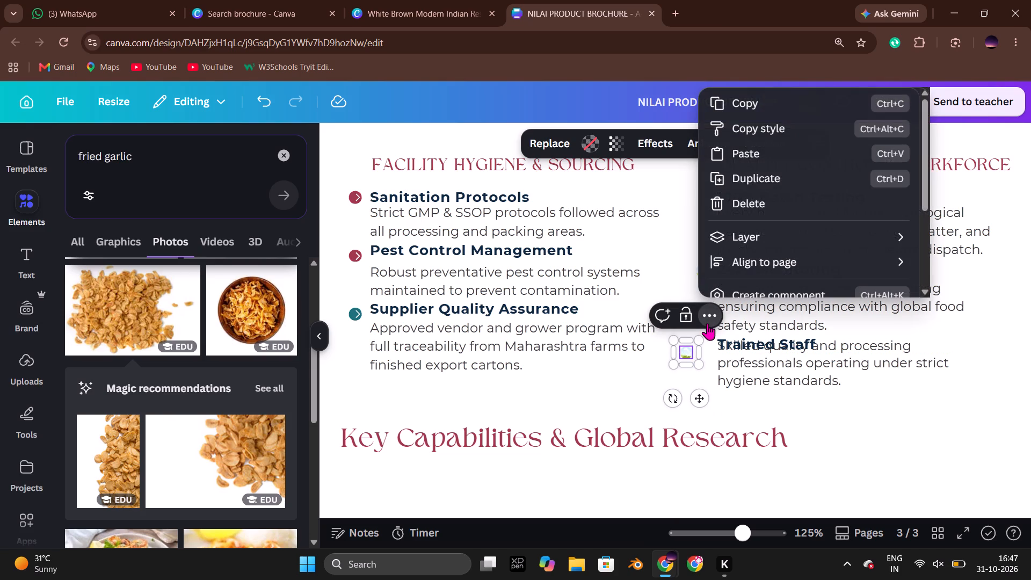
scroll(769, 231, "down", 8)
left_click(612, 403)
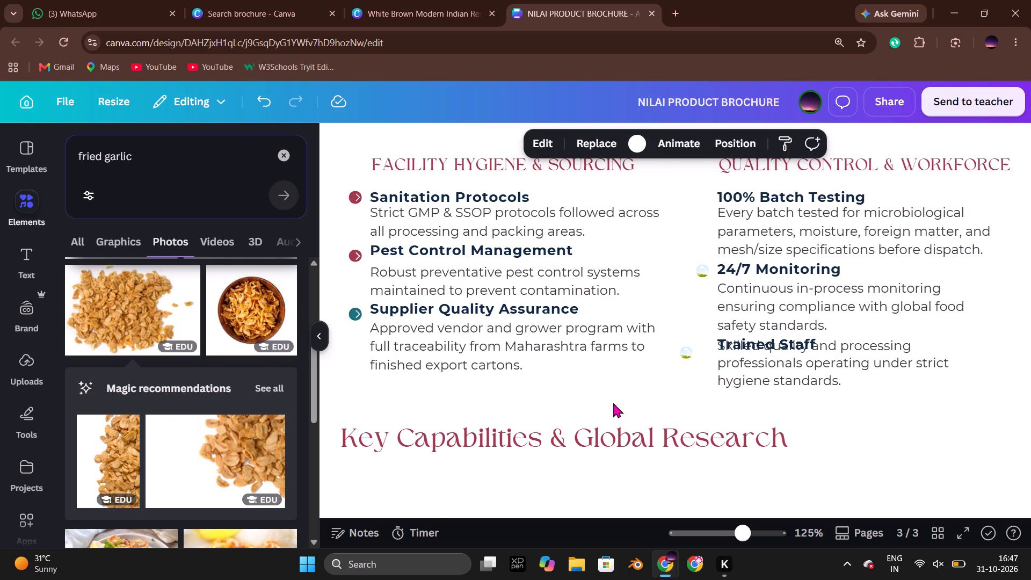
Delete the three arrow bullets beside the Facility Hygiene & Sourcing items on page 3.
left_click_drag(459, 265, 483, 340)
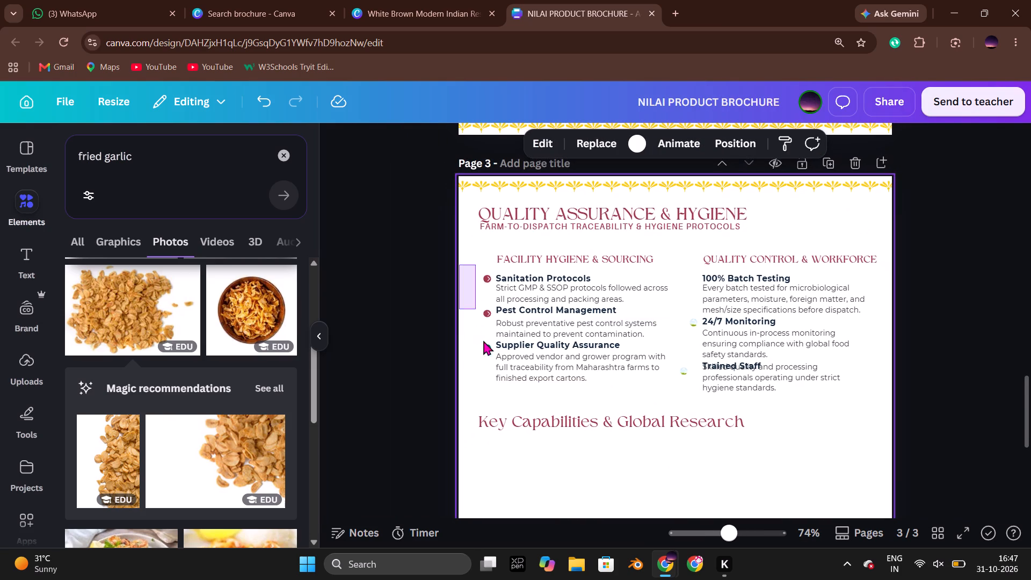
left_click_drag(483, 340, 489, 361)
key("Delete")
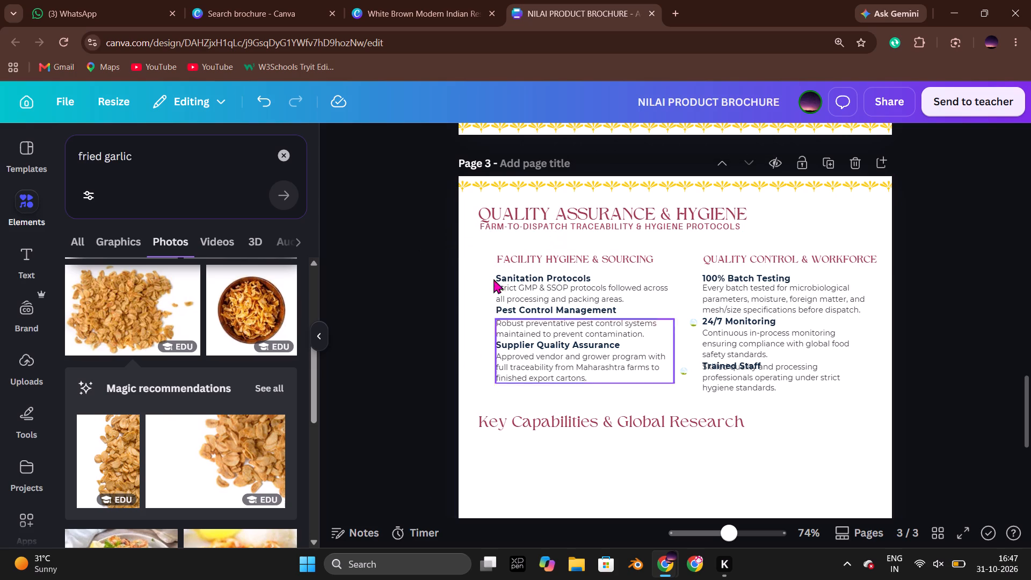
left_click_drag(470, 269, 494, 371)
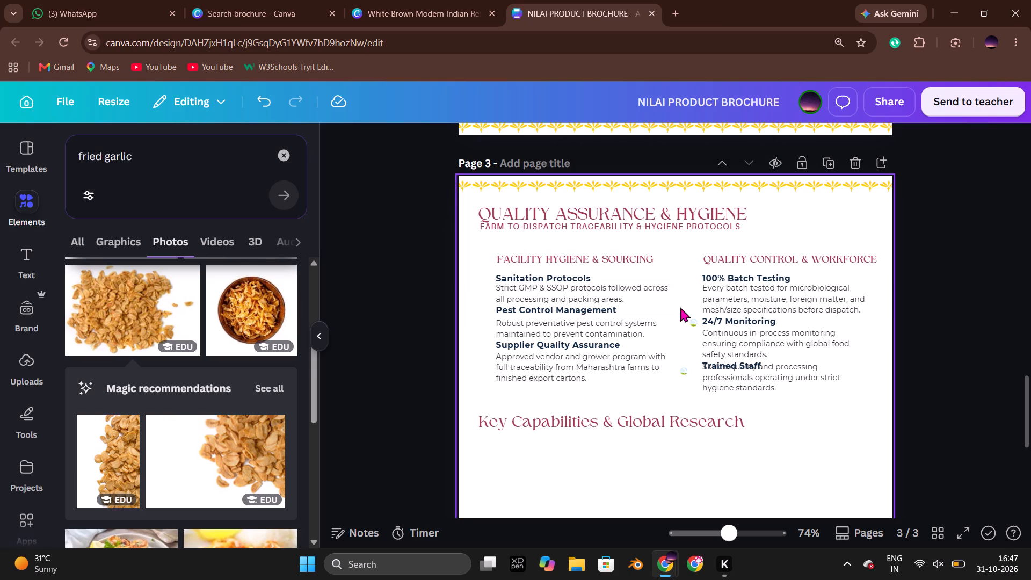
Delete the two leftover empty image frames beside 24/7 Monitoring and Trained Staff.
left_click_drag(683, 309, 689, 383)
key("Delete")
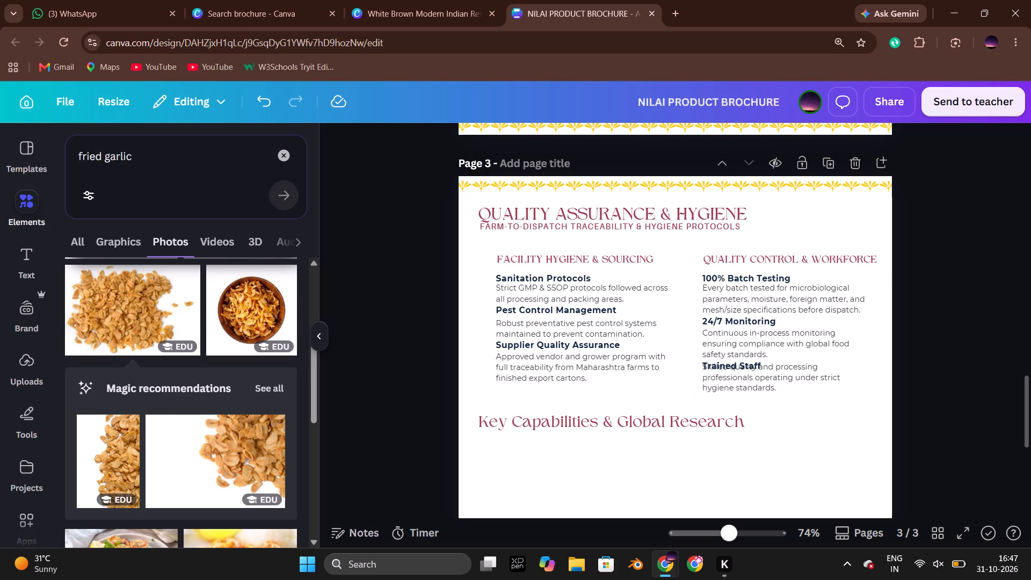
Move the Skilled quality and processing description down so it sits just below the Trained Staff heading.
scroll(681, 344, "up", 1)
scroll(707, 376, "down", 1)
scroll(707, 376, "up", 1)
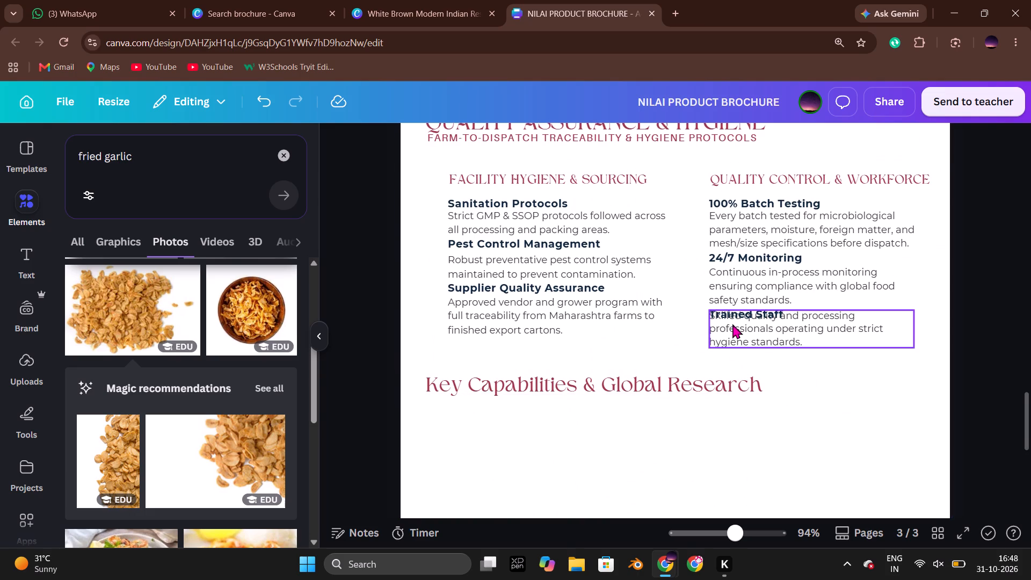
left_click_drag(735, 326, 735, 339)
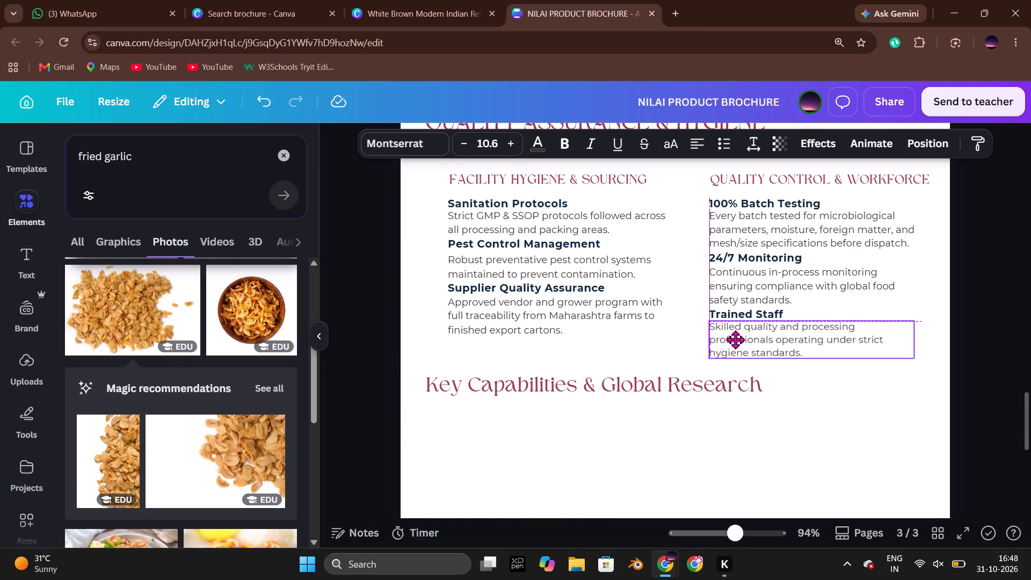
left_click_drag(735, 339, 736, 339)
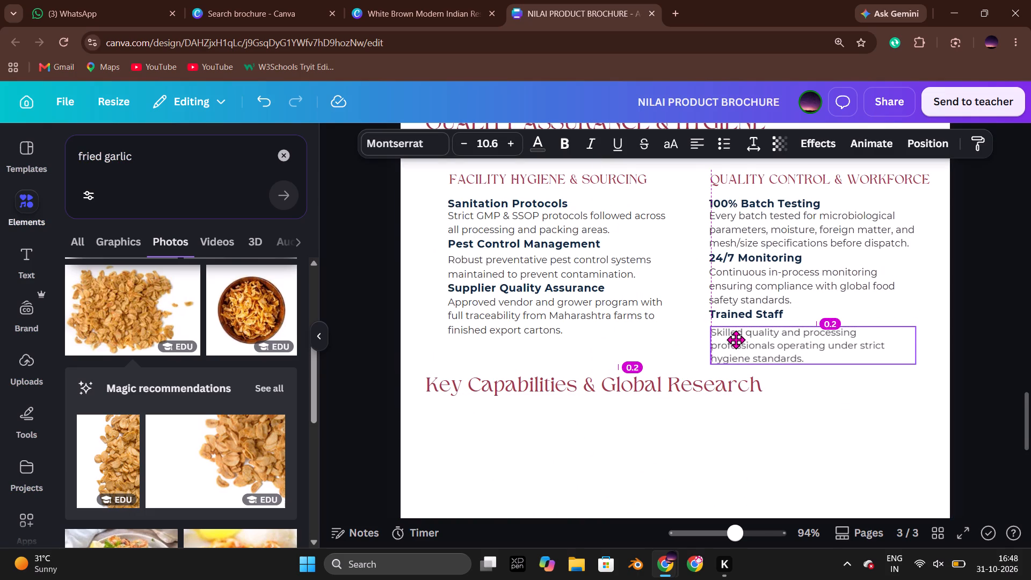
left_click_drag(736, 339, 736, 339)
left_click(410, 330)
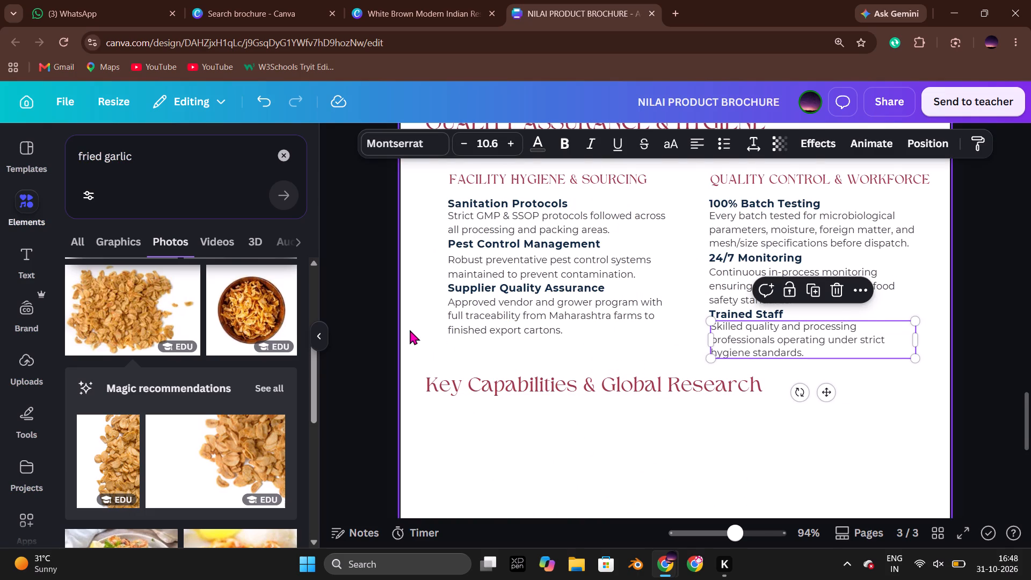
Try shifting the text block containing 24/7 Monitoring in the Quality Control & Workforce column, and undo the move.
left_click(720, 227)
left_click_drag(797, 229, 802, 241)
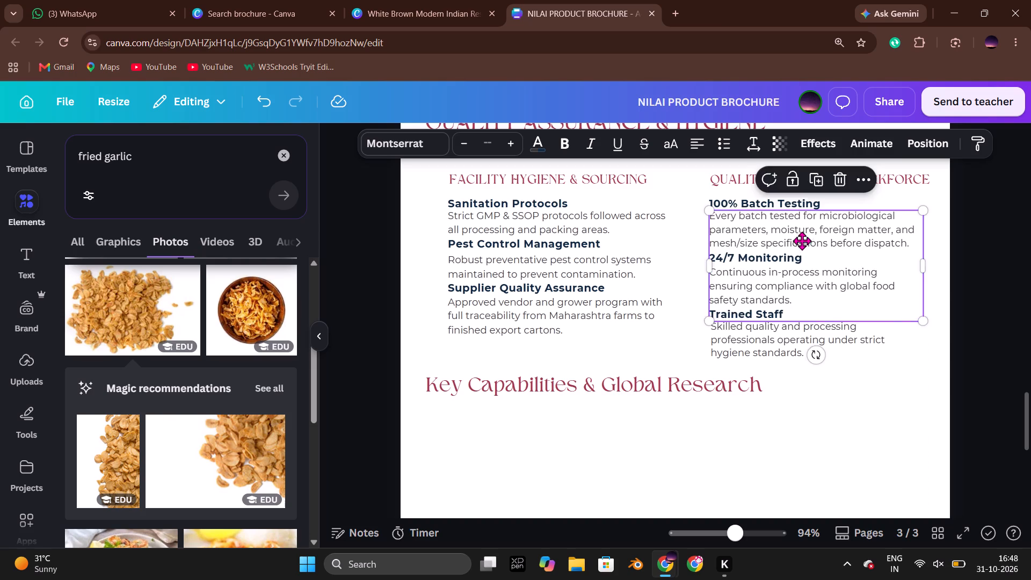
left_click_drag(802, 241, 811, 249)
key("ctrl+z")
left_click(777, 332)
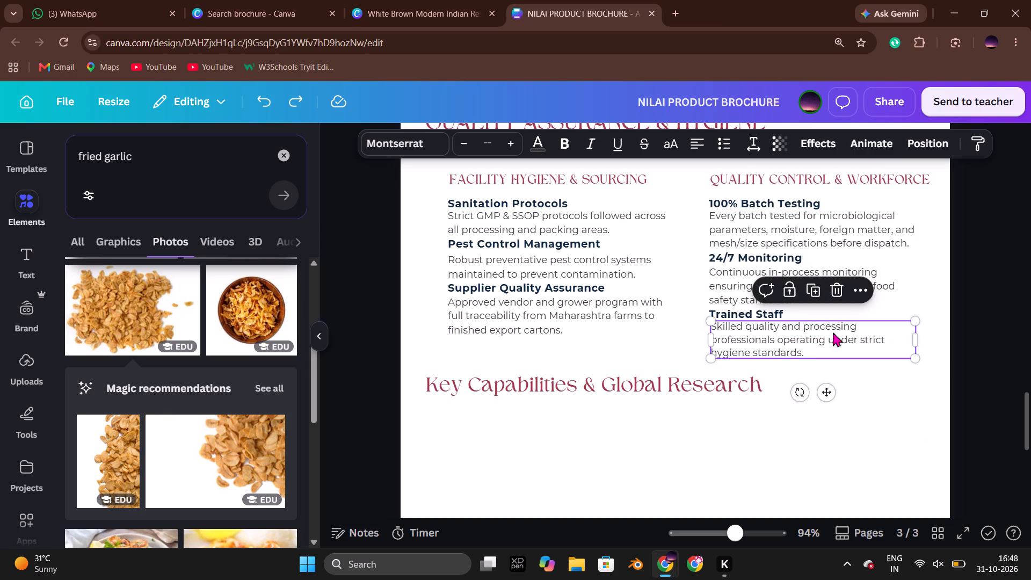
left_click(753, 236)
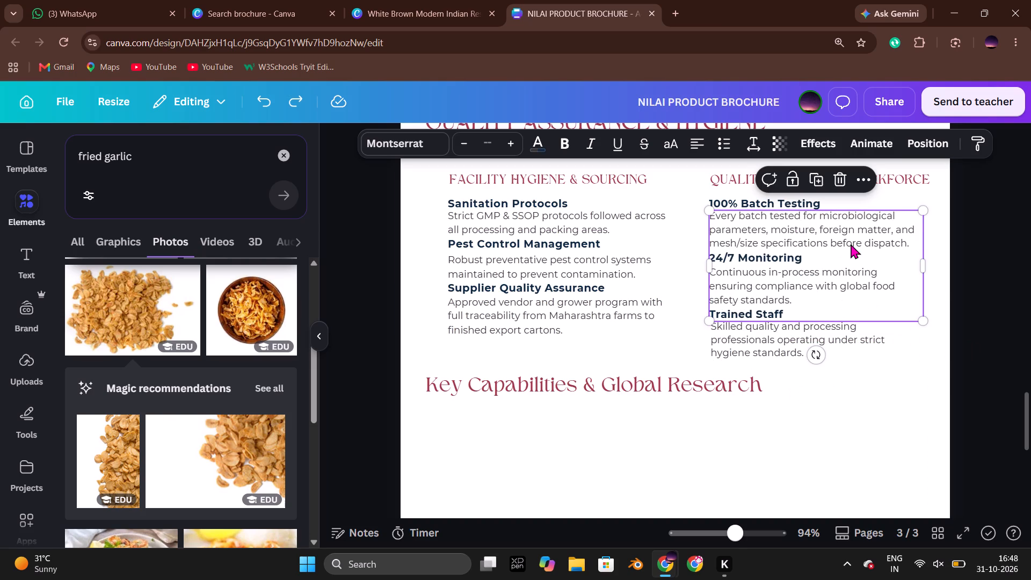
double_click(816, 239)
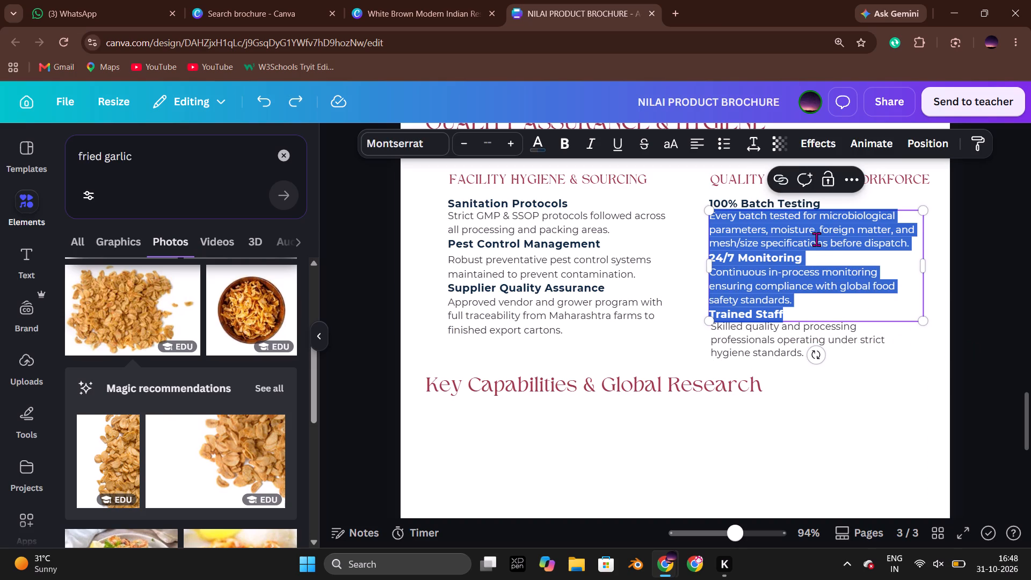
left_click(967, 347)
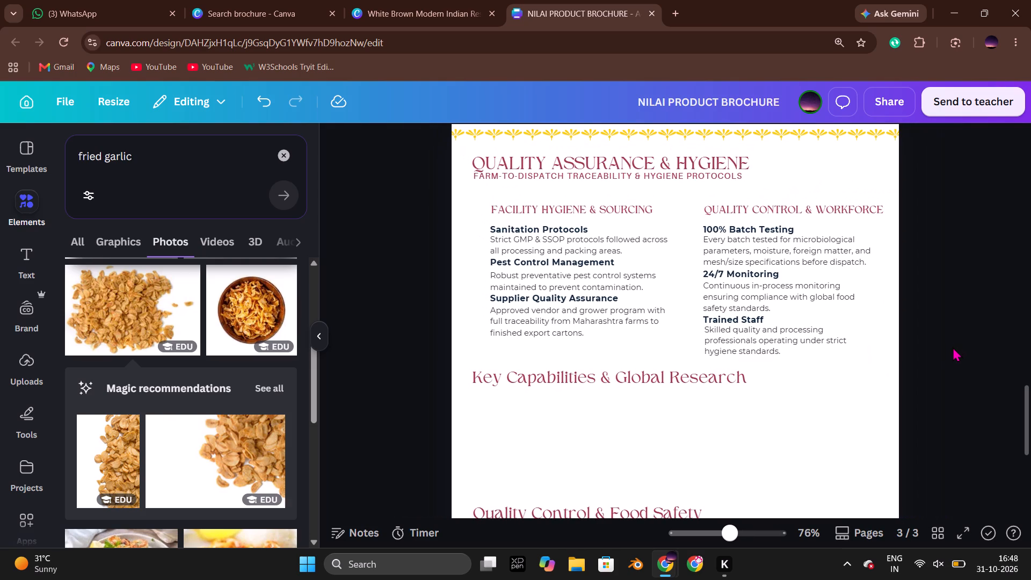
Nudge the Quality Control & Workforce heading slightly so it lines up with the text block below it.
left_click(752, 206)
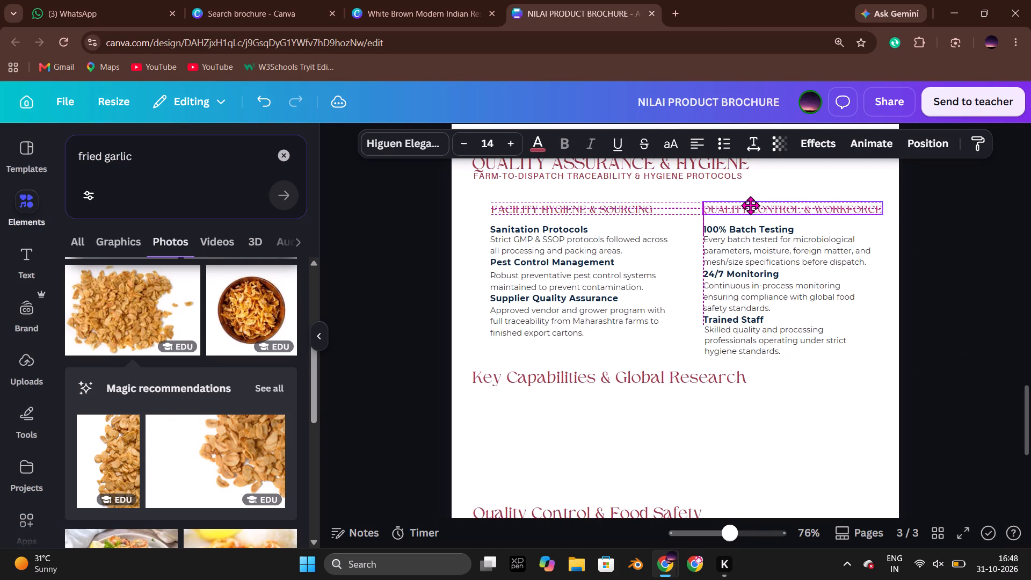
left_click(948, 289)
Widen the text block containing 24/7 Monitoring to about 8.7 so its monitoring description wraps onto two lines.
left_click(773, 257)
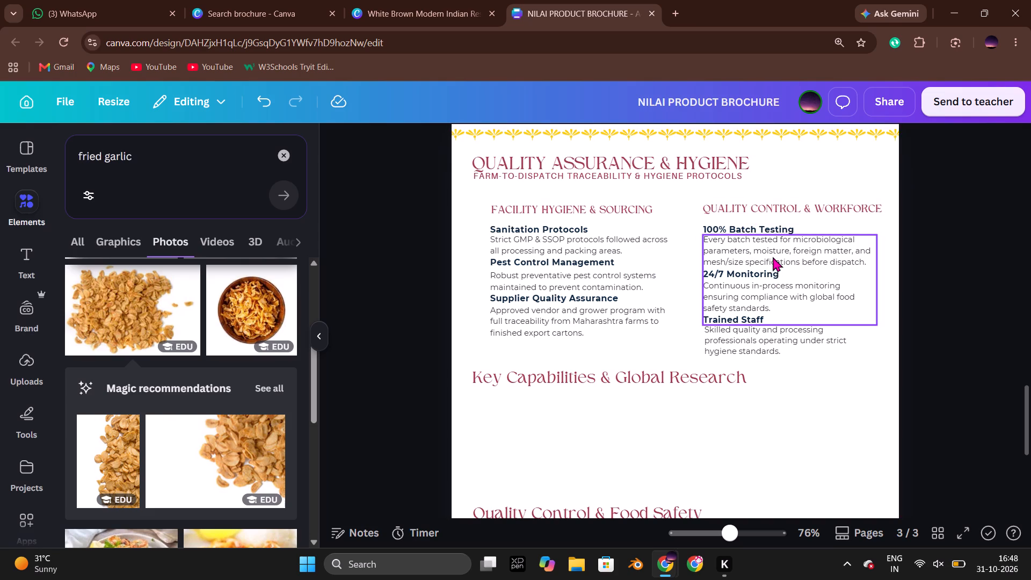
left_click_drag(878, 285, 890, 283)
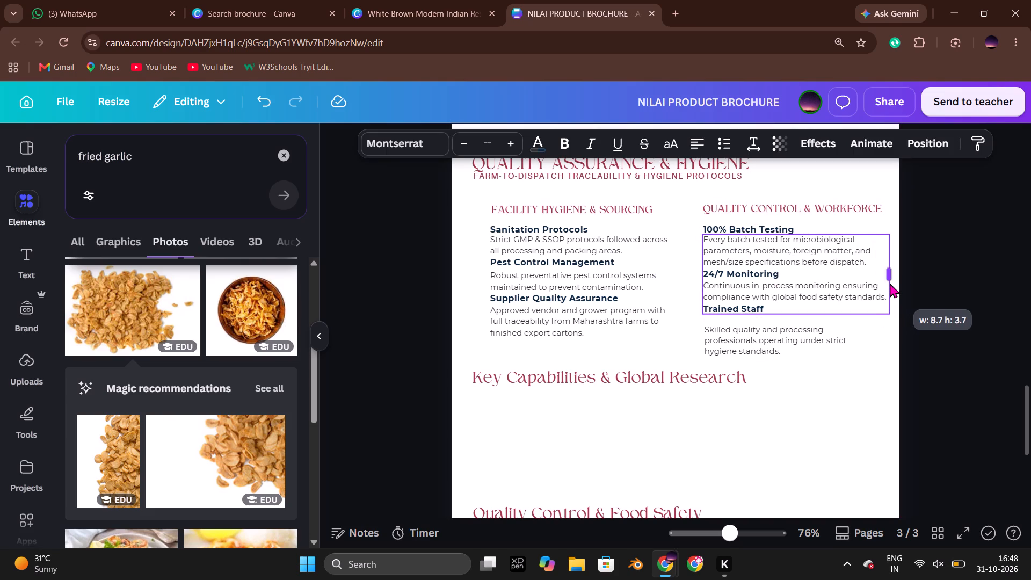
left_click_drag(890, 283, 889, 283)
left_click(955, 301)
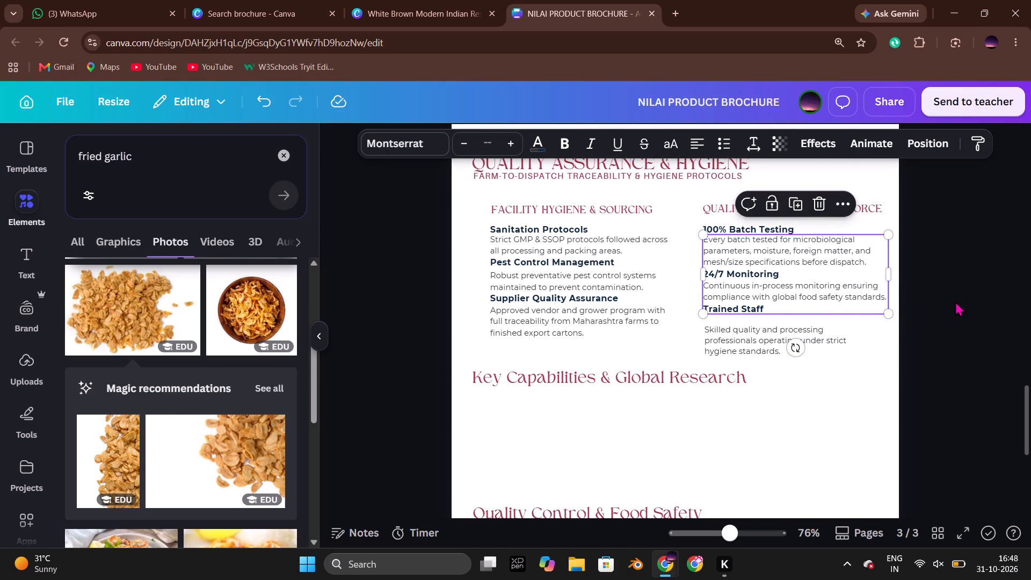
Move the Skilled quality and processing description up towards the Trained Staff heading, aligned with the column's left edge.
left_click_drag(781, 338, 780, 330)
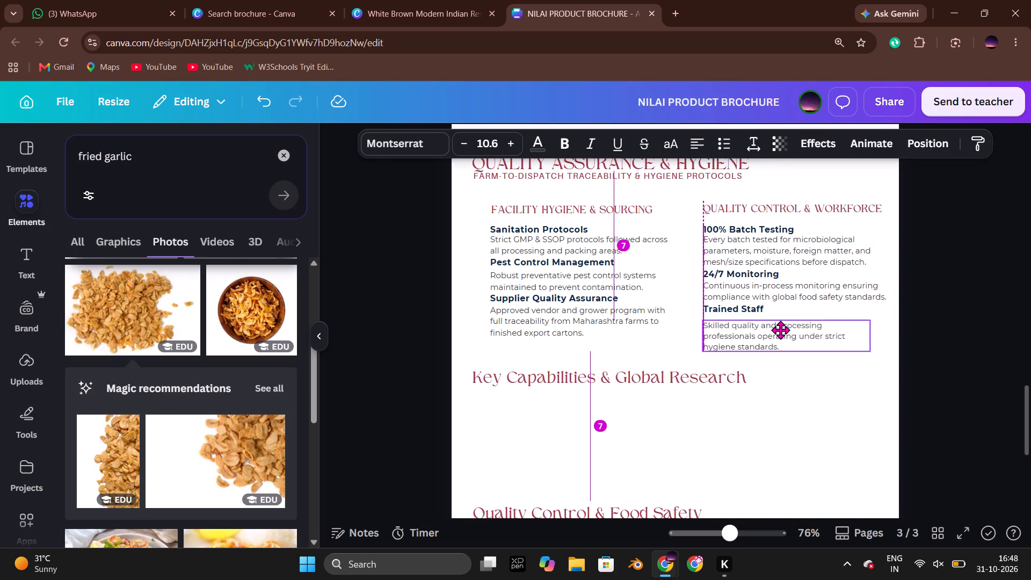
left_click_drag(780, 330, 781, 331)
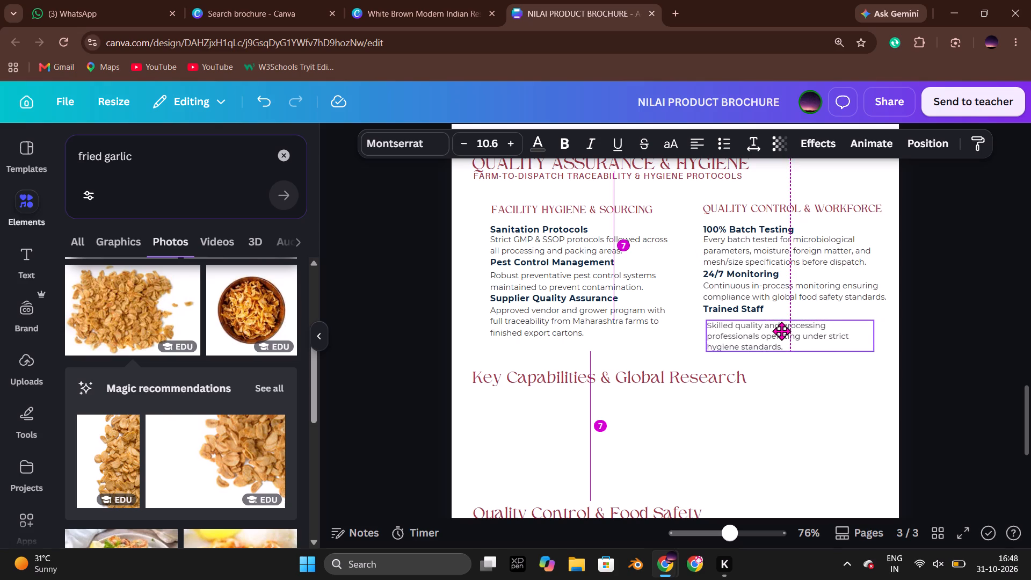
left_click_drag(781, 331, 781, 331)
left_click(781, 331)
left_click(946, 363)
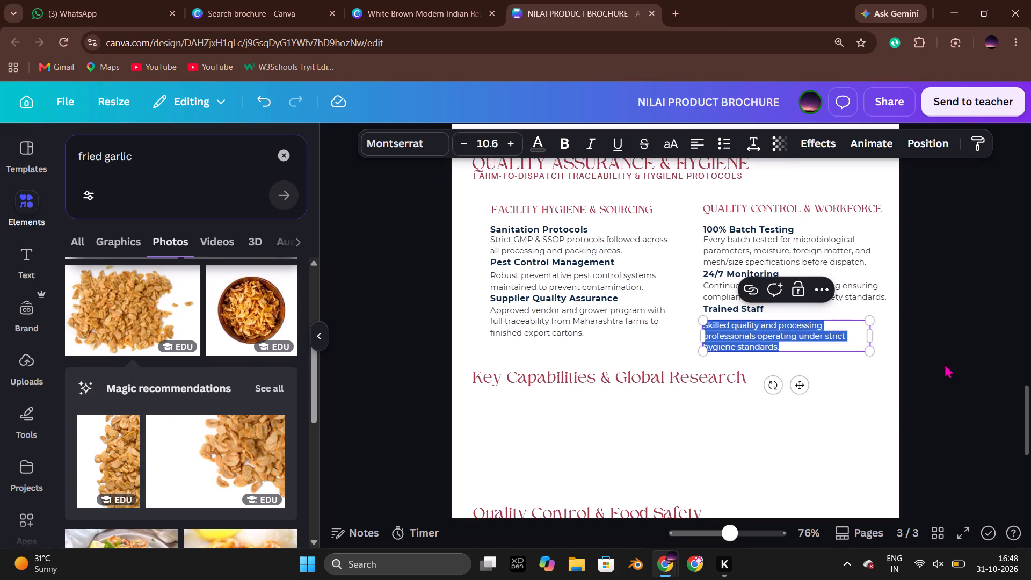
left_click(796, 342)
key("Up")
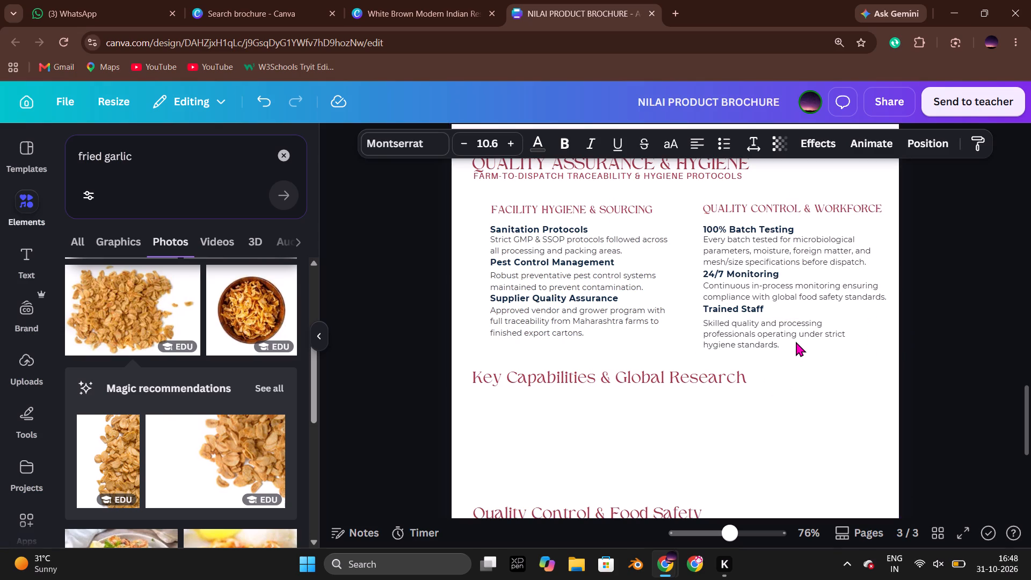
Widen the Trained Staff description's text box so it wraps onto two lines.
left_click_drag(871, 336, 884, 336)
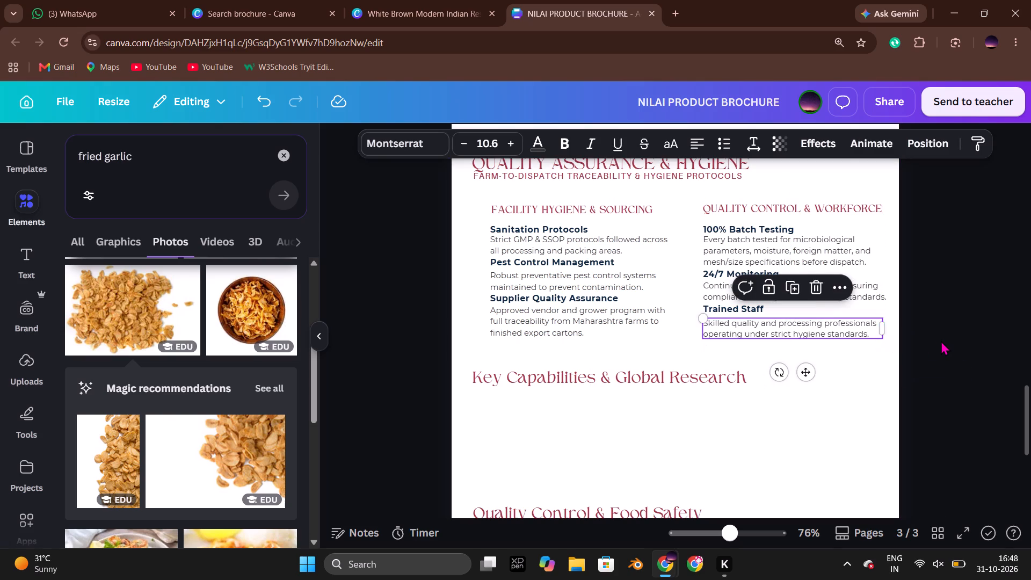
Shift both quality columns, headings and text together, slightly left towards the Quality Assurance & Hygiene title's left edge.
left_click(940, 340)
left_click(604, 321)
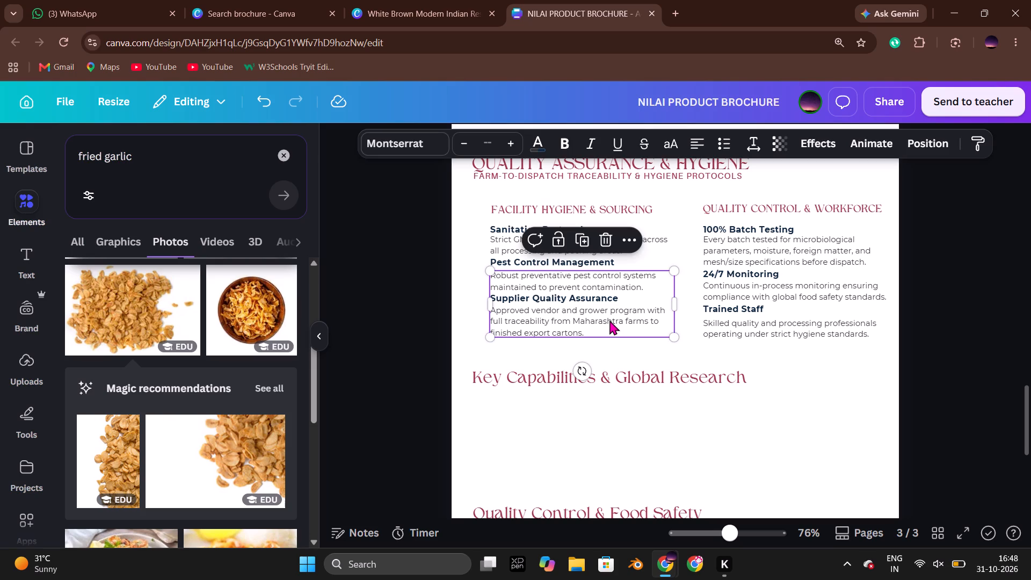
left_click(415, 274)
left_click_drag(423, 205, 764, 344)
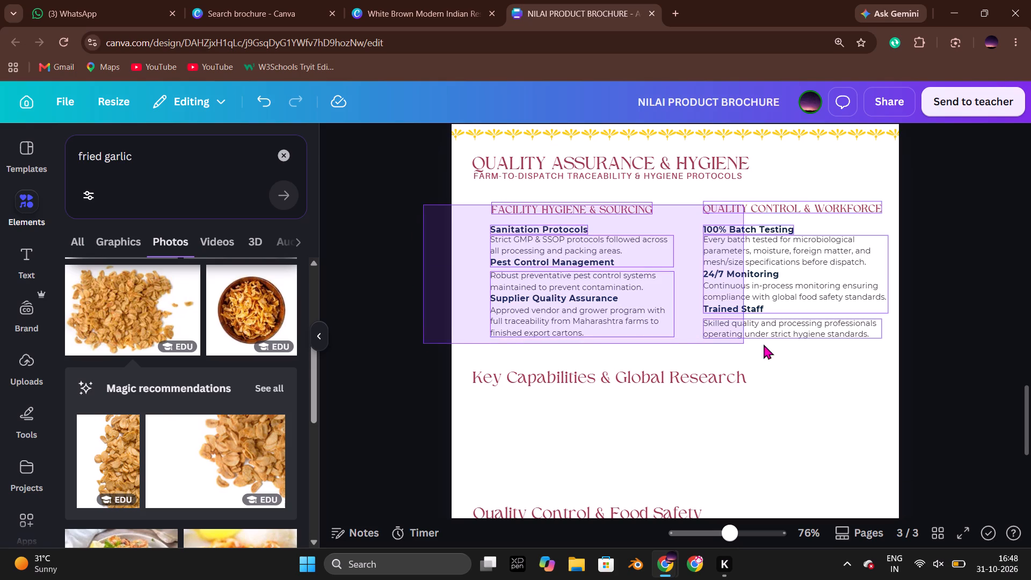
left_click_drag(764, 344, 789, 343)
key("Left")
key("Left")
key("Left")
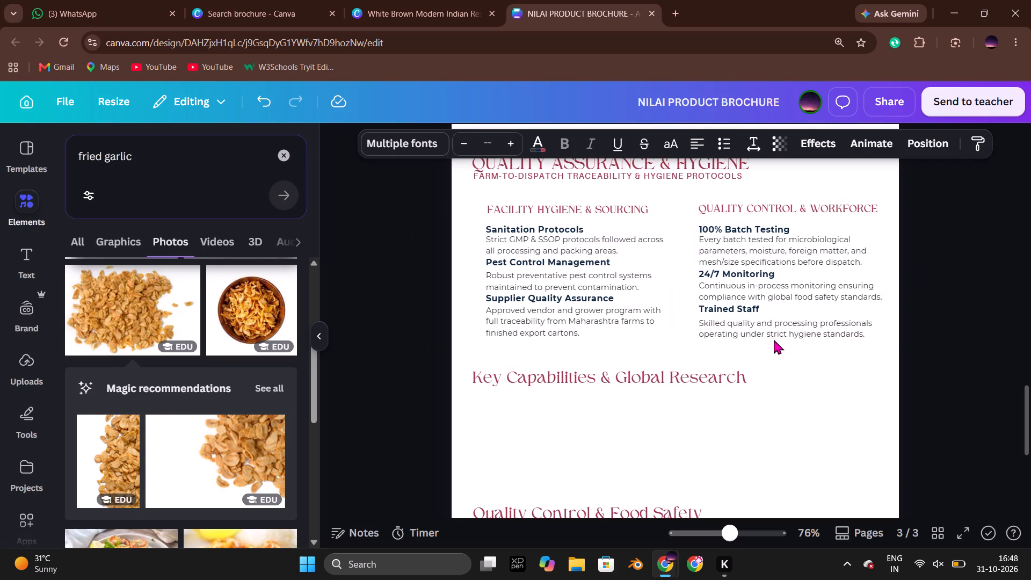
key("Left")
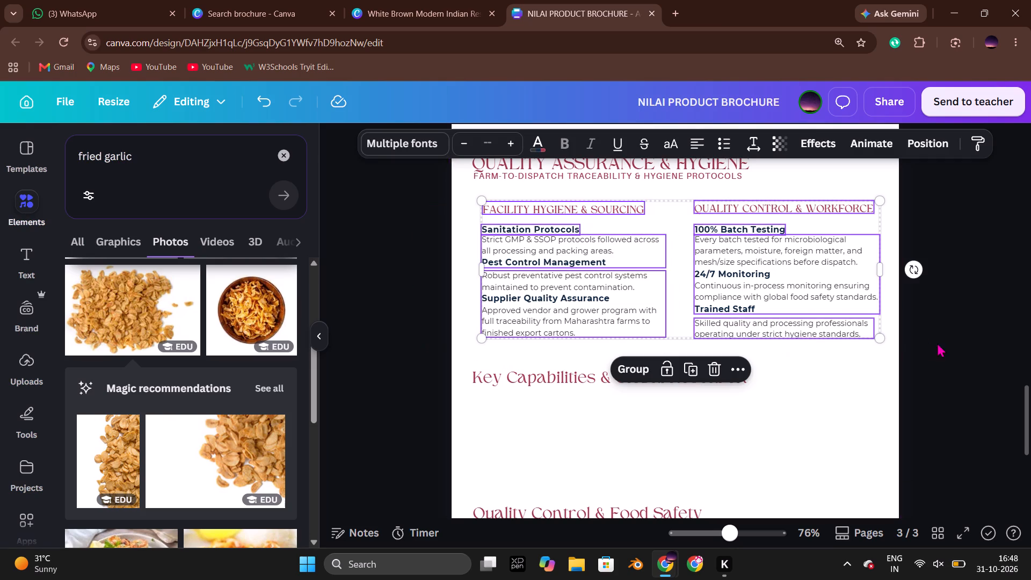
left_click(961, 350)
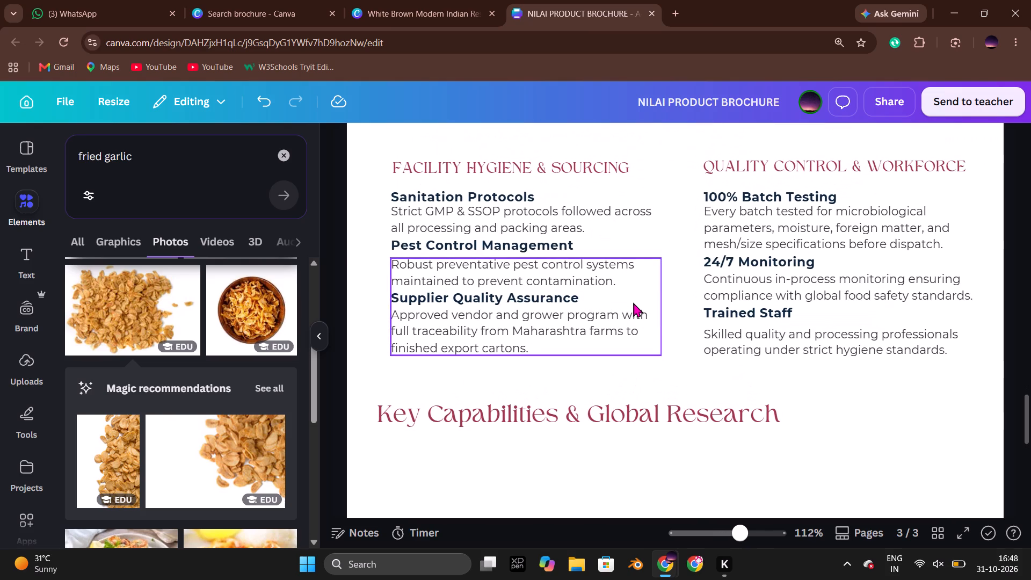
Nudge the Quality Control & Workforce heading vertically so it lines up with the Facility Hygiene & Sourcing heading.
left_click(761, 172)
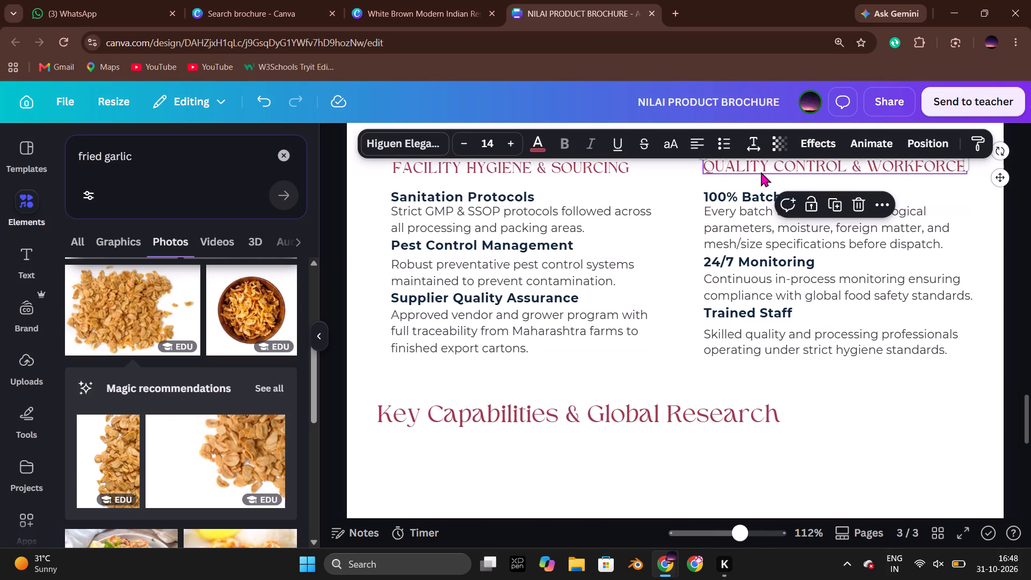
key("Down")
key("Up")
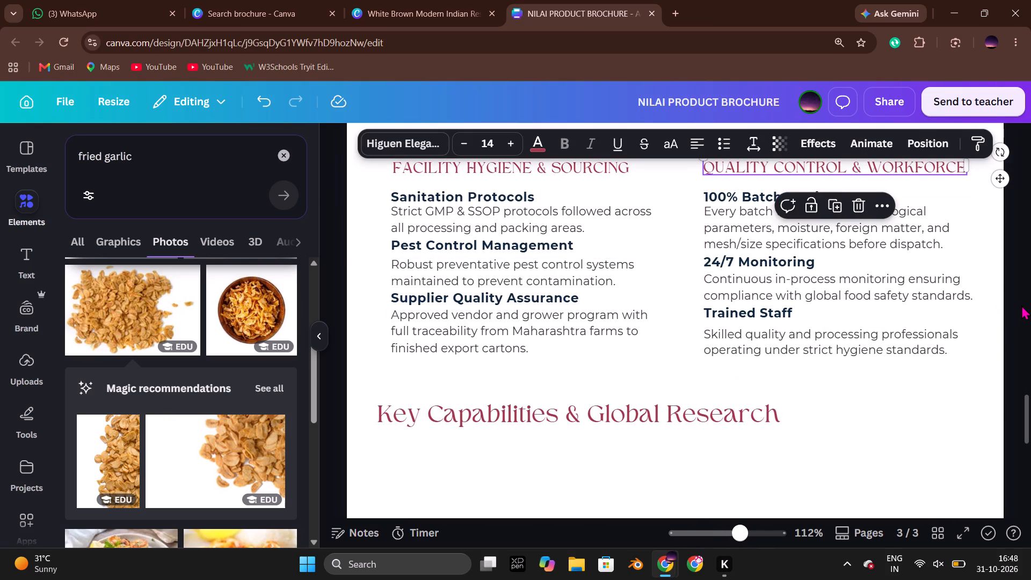
left_click(1018, 305)
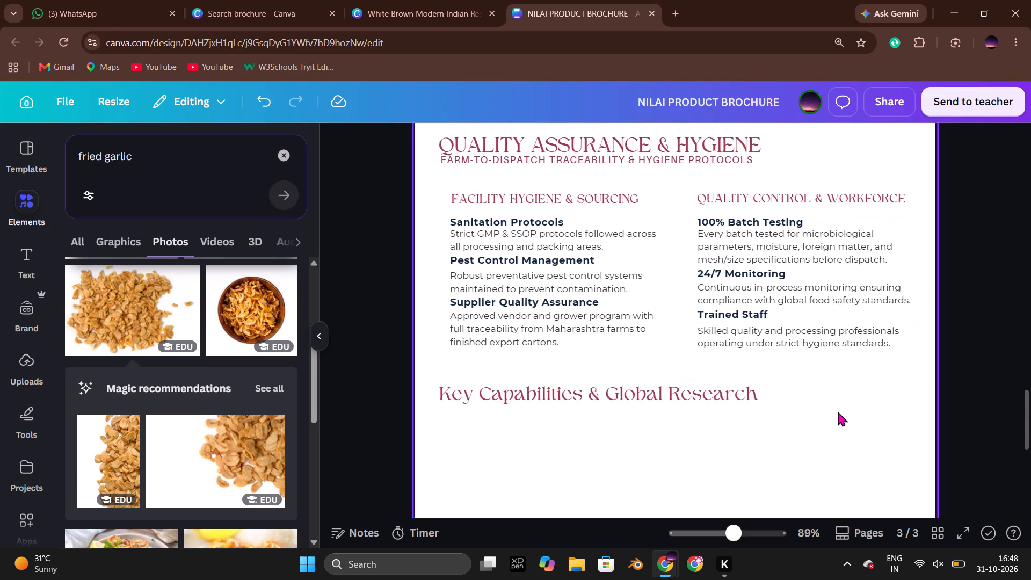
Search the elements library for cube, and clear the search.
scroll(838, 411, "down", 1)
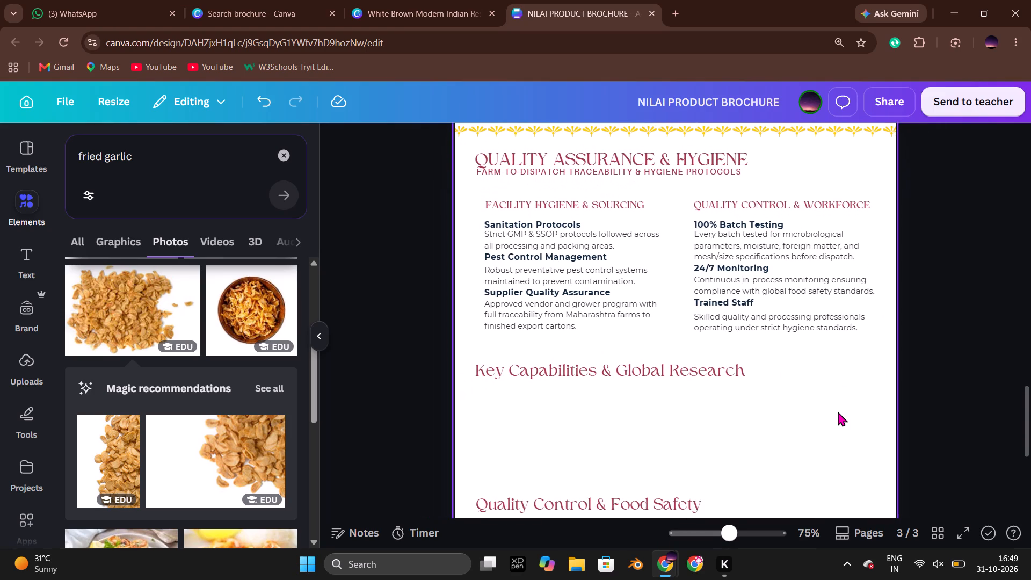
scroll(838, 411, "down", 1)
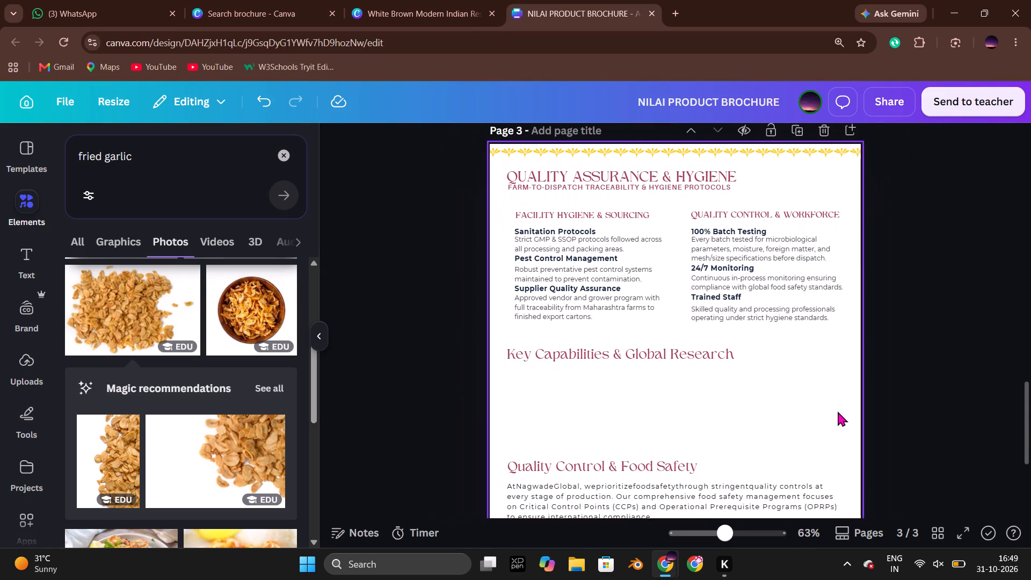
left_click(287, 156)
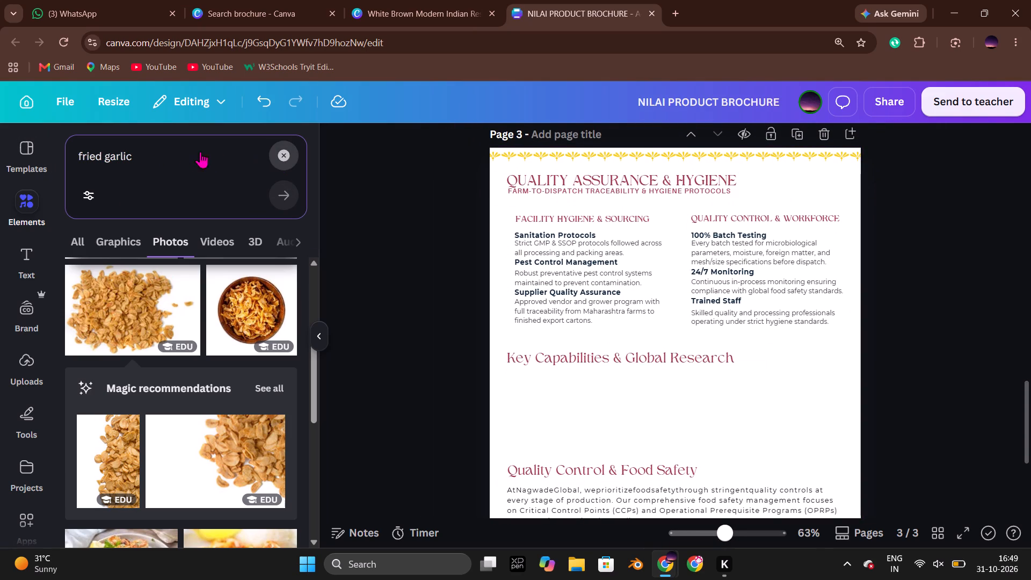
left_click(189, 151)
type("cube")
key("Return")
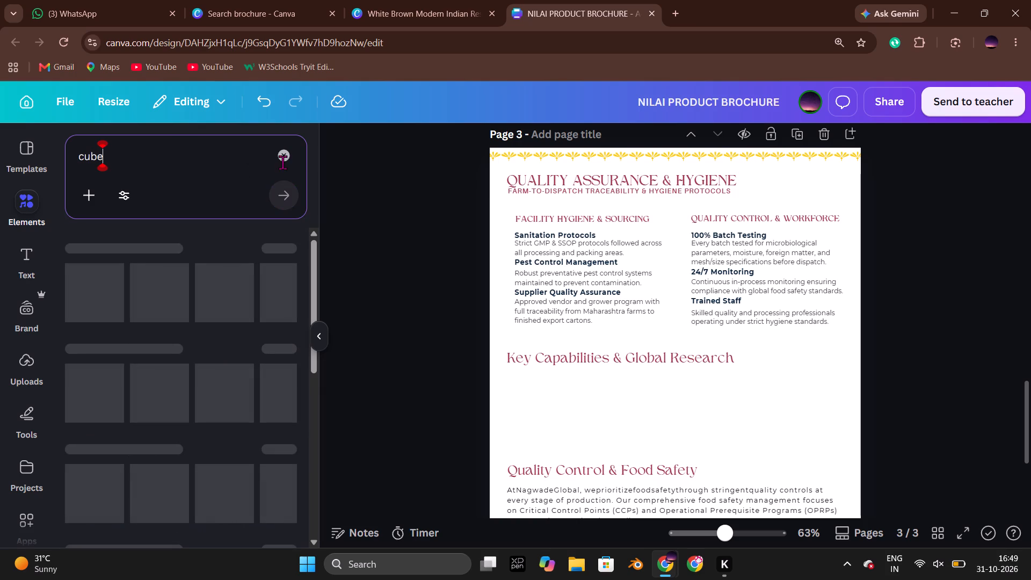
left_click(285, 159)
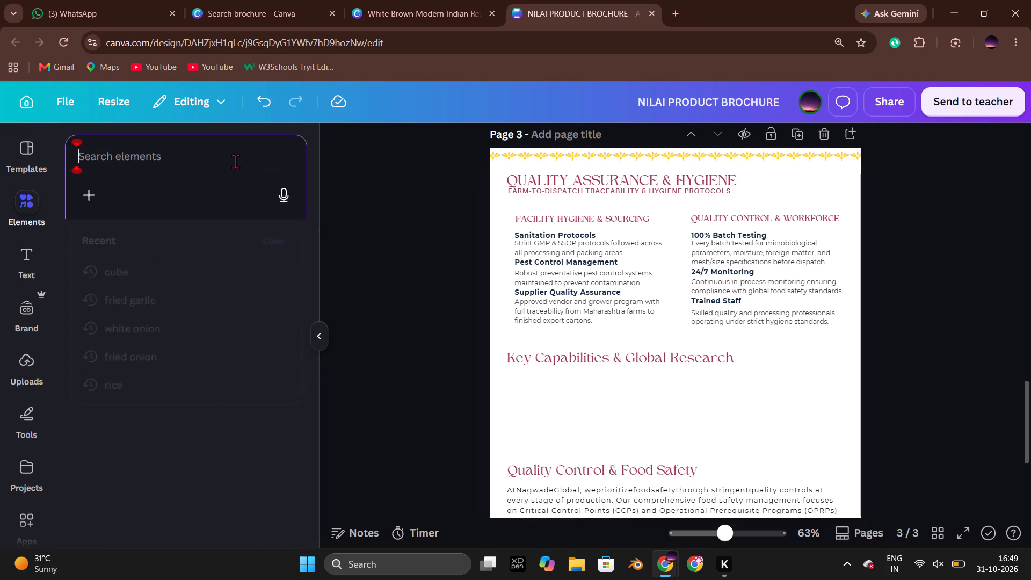
Look up square in the elements, add a rectangle shape, and place it over the Facility Hygiene & Sourcing column.
type("square")
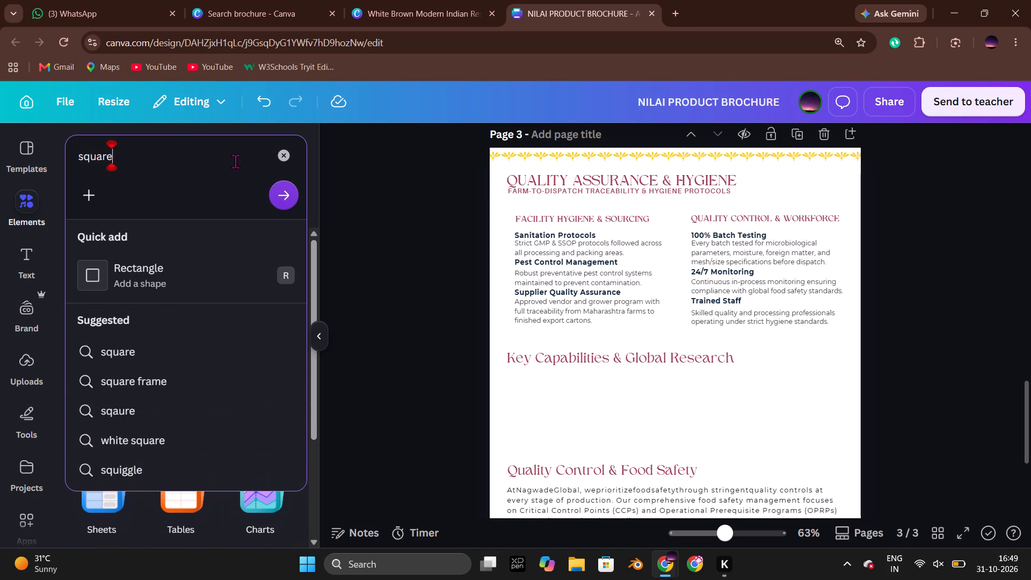
left_click(171, 262)
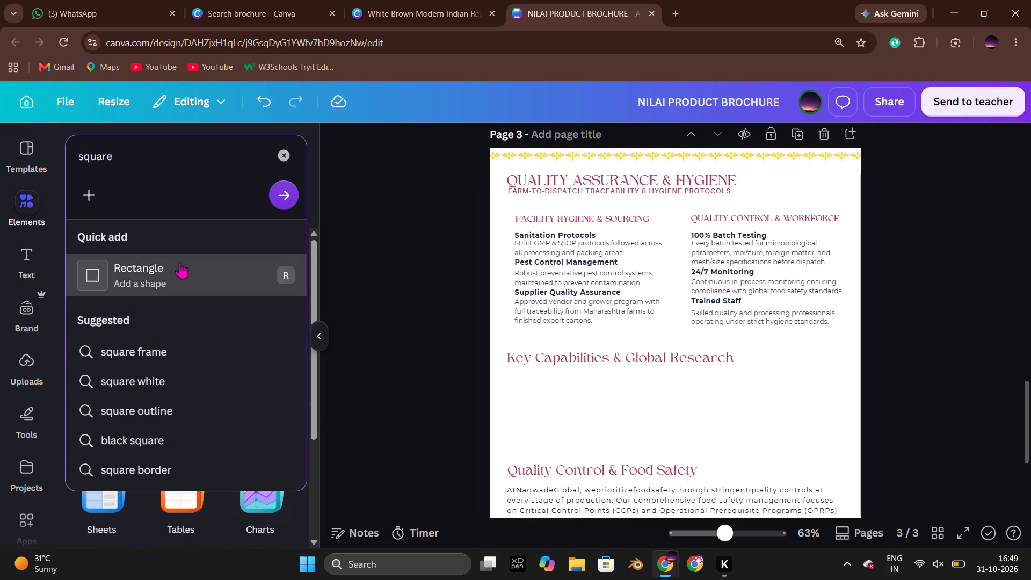
left_click(865, 387)
left_click(716, 398)
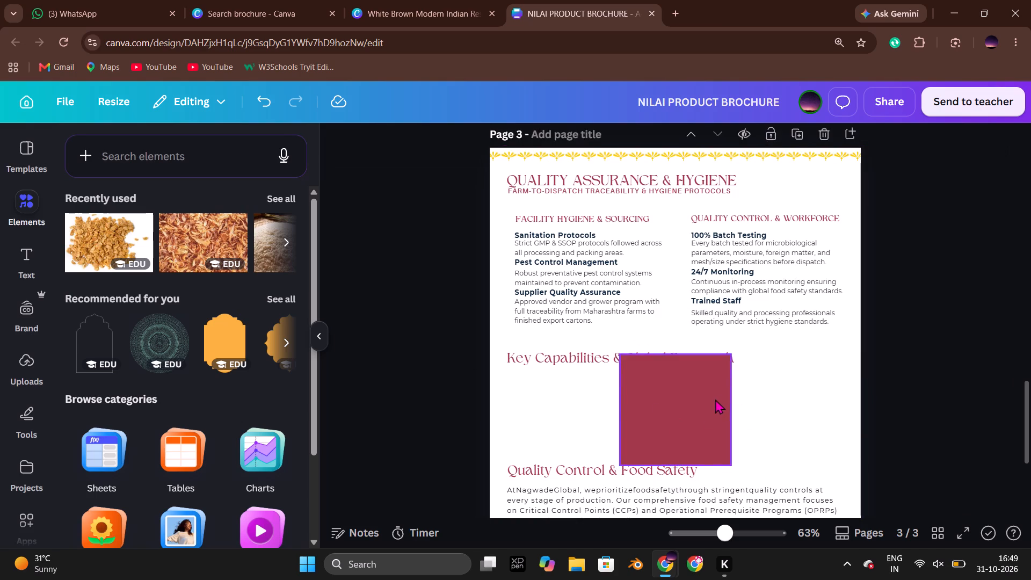
left_click_drag(689, 427, 567, 278)
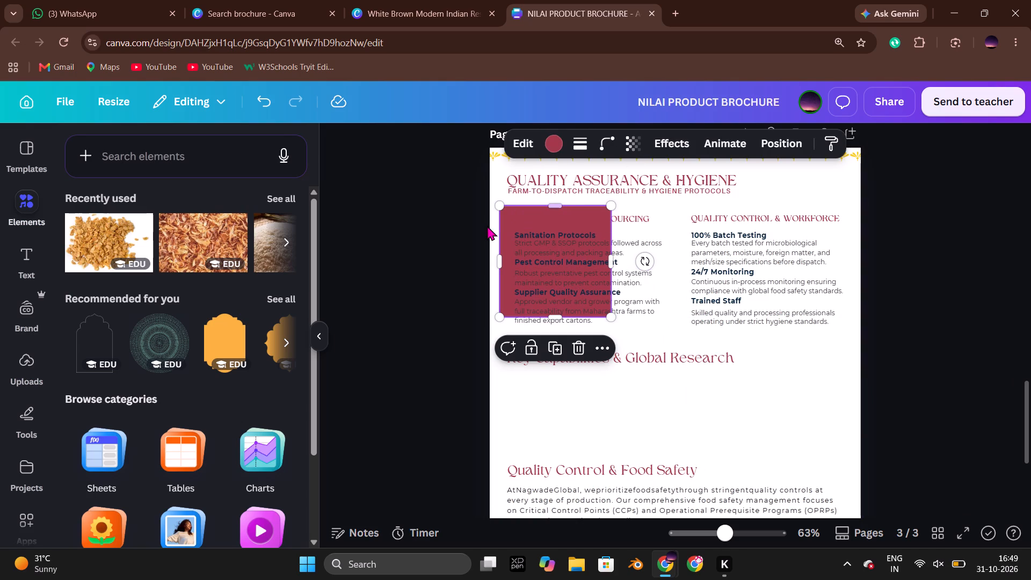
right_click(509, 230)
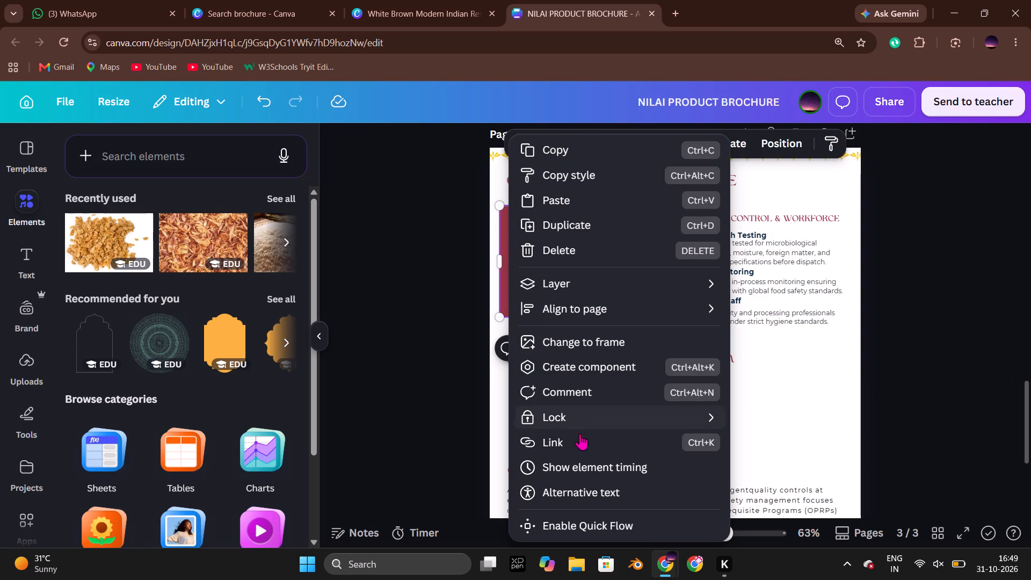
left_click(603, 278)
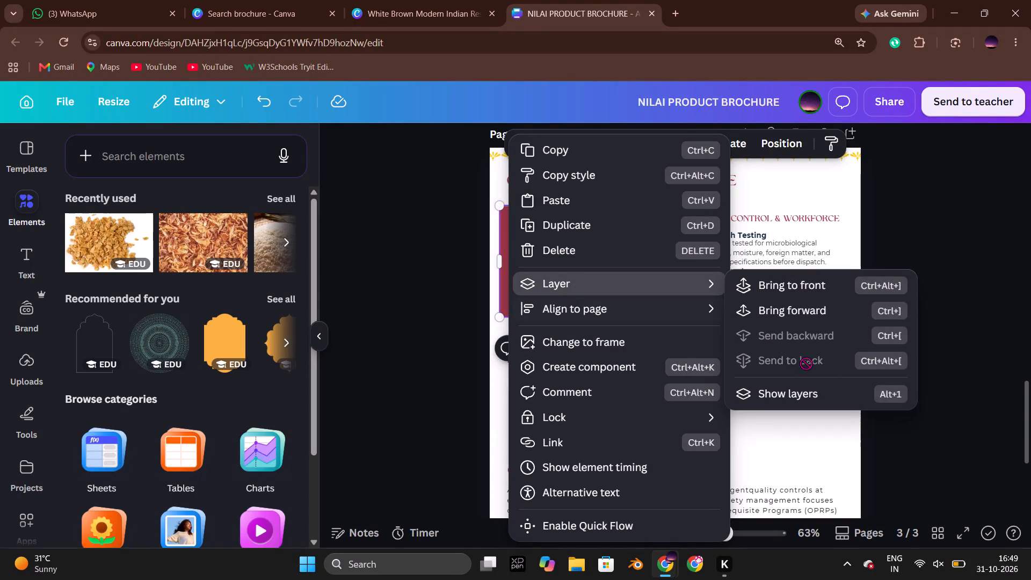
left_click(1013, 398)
Change the rectangle's fill colour to the design's golden yellow.
left_click(550, 145)
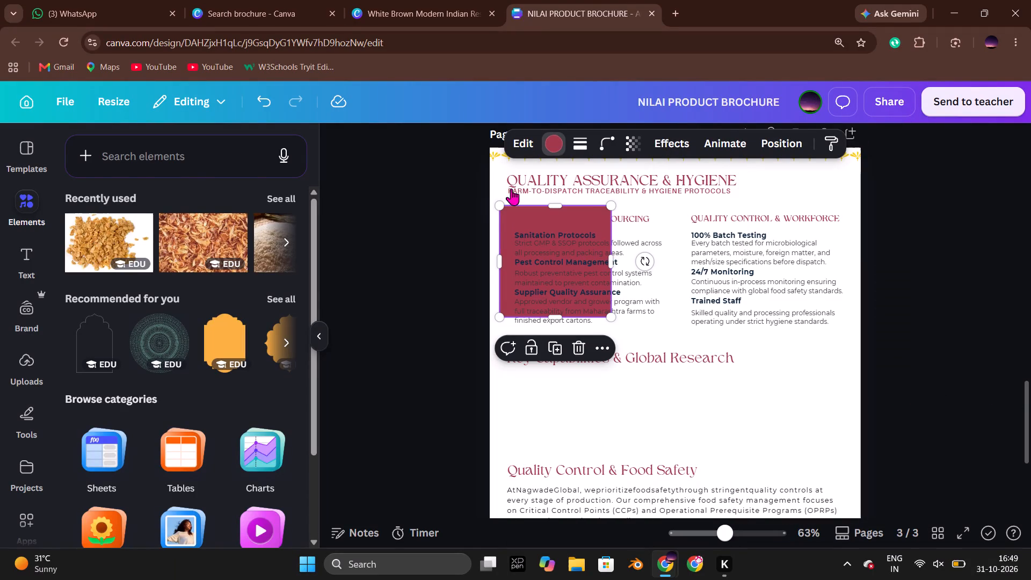
left_click(208, 254)
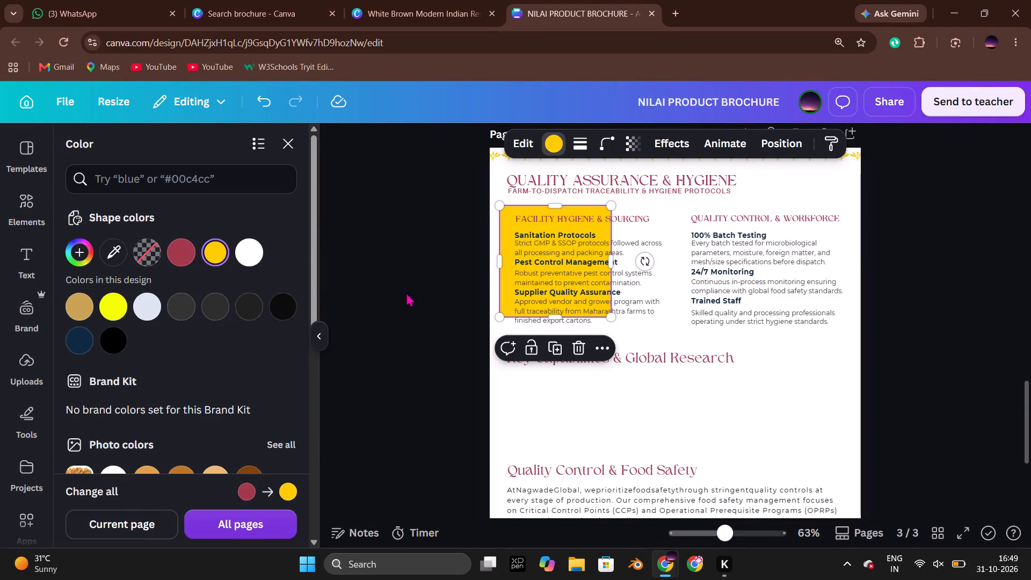
Stretch the yellow rectangle wider and taller so it backs both quality columns completely.
left_click_drag(614, 268, 836, 283)
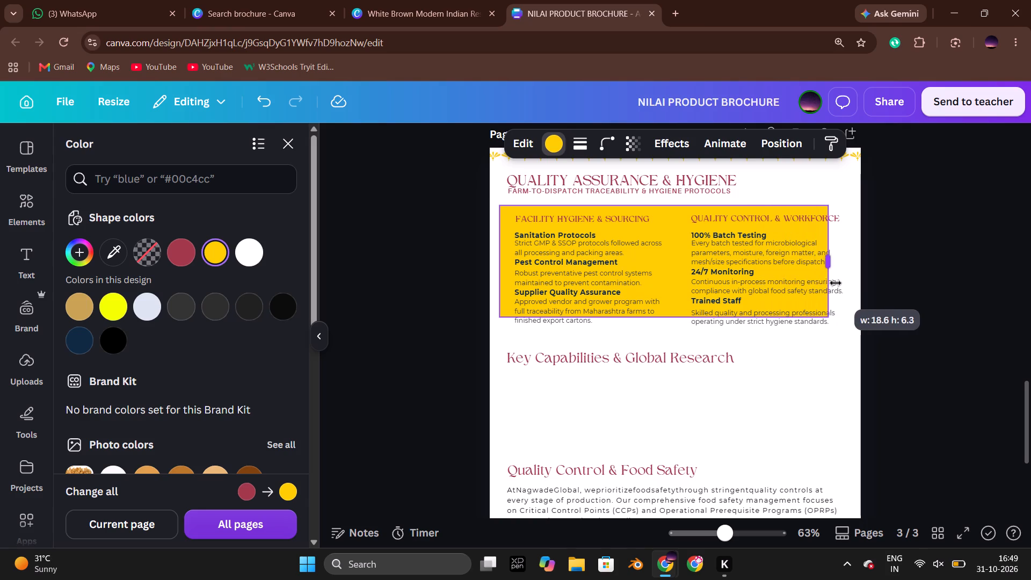
left_click_drag(836, 283, 852, 285)
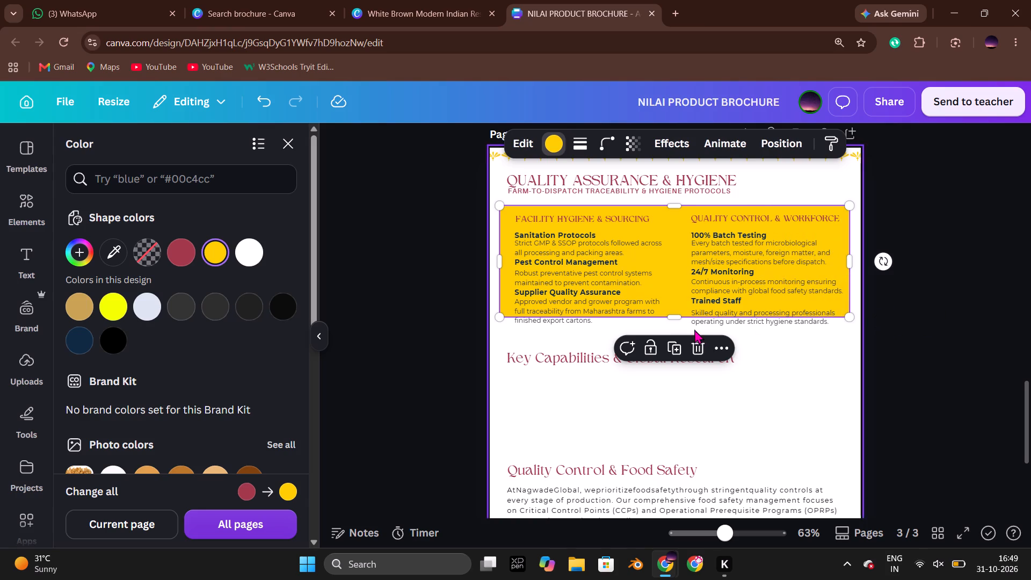
left_click_drag(677, 319, 679, 335)
Set the yellow rectangle's corner rounding to 13.
left_click(602, 150)
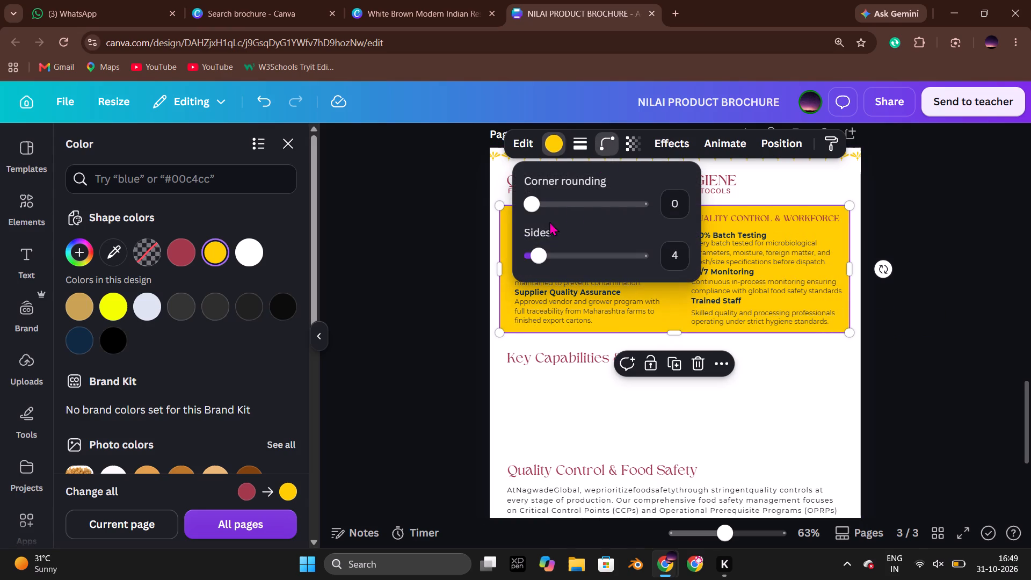
left_click_drag(535, 207, 545, 207)
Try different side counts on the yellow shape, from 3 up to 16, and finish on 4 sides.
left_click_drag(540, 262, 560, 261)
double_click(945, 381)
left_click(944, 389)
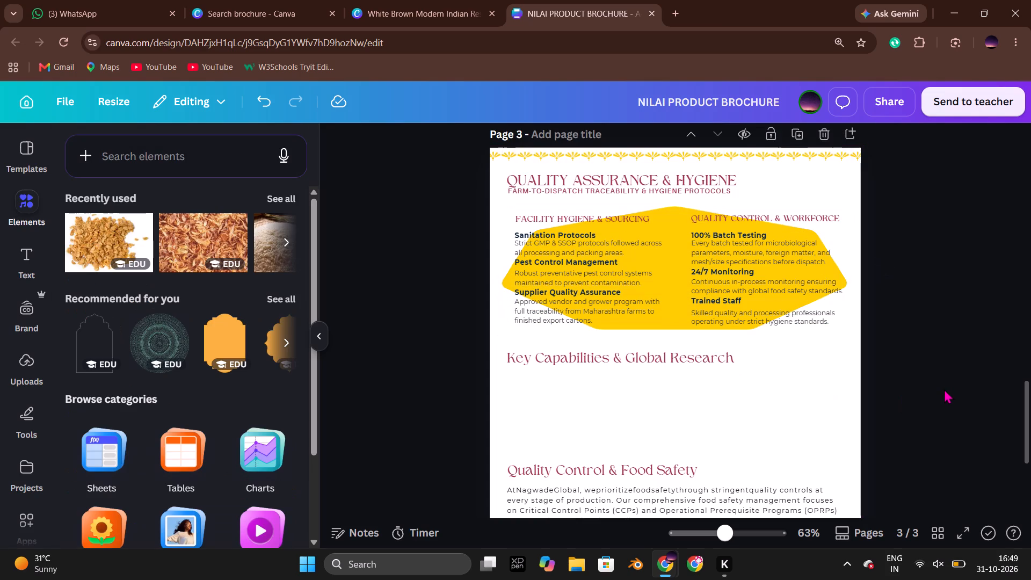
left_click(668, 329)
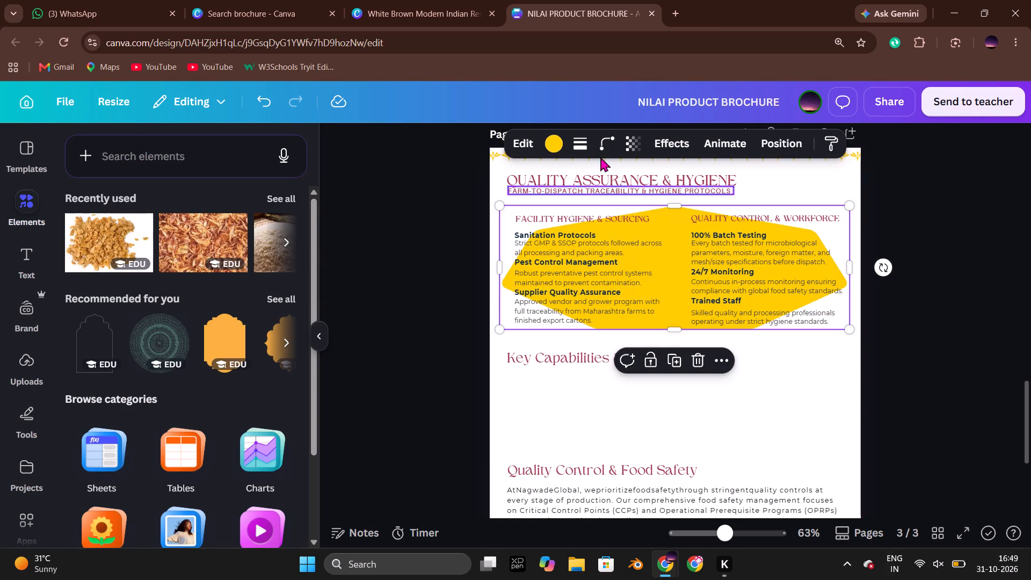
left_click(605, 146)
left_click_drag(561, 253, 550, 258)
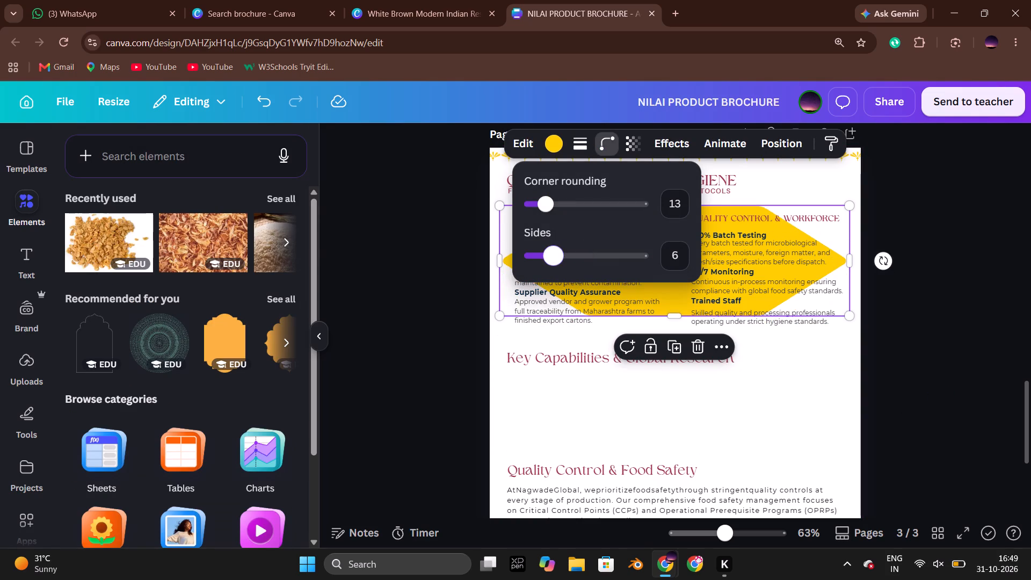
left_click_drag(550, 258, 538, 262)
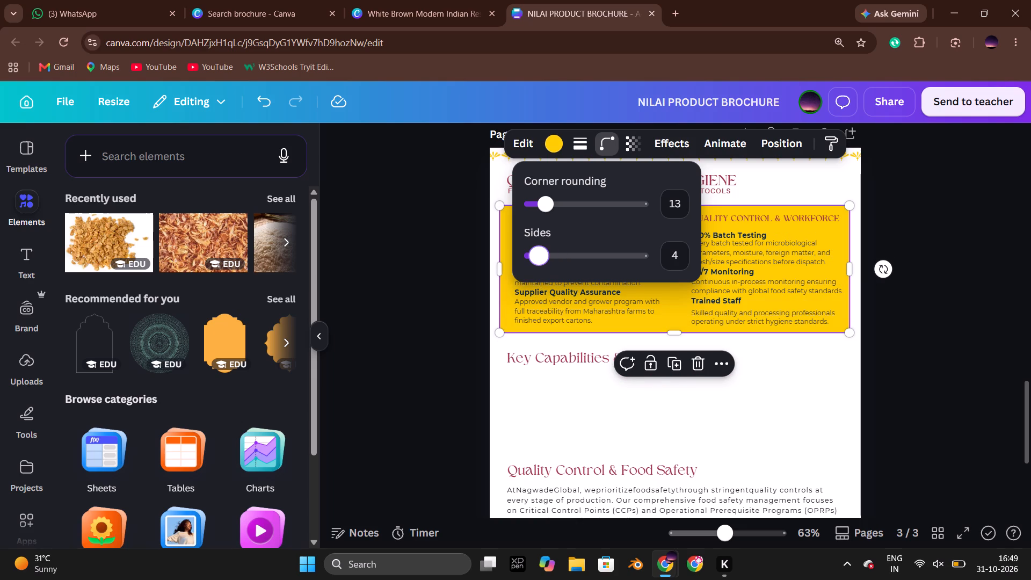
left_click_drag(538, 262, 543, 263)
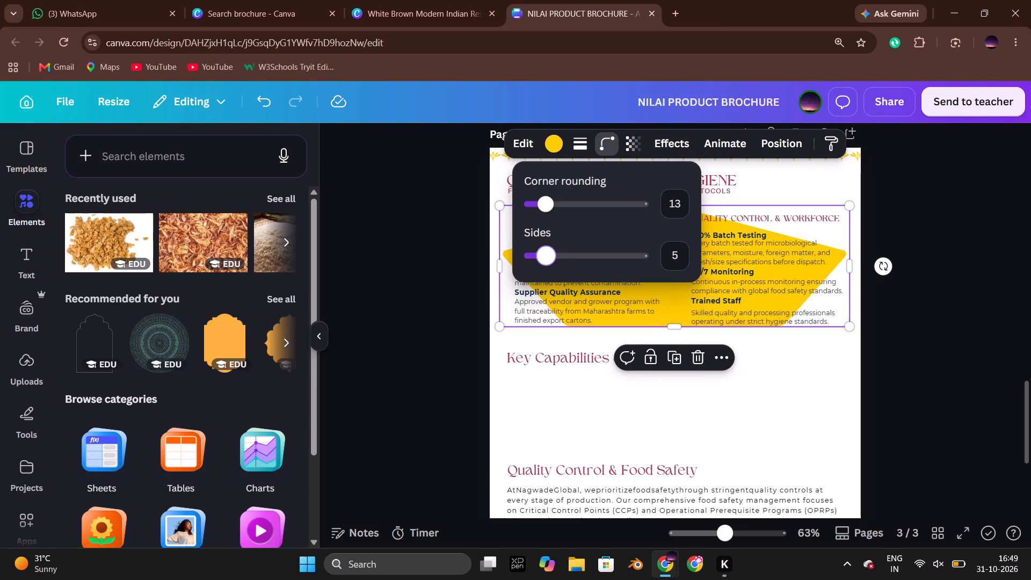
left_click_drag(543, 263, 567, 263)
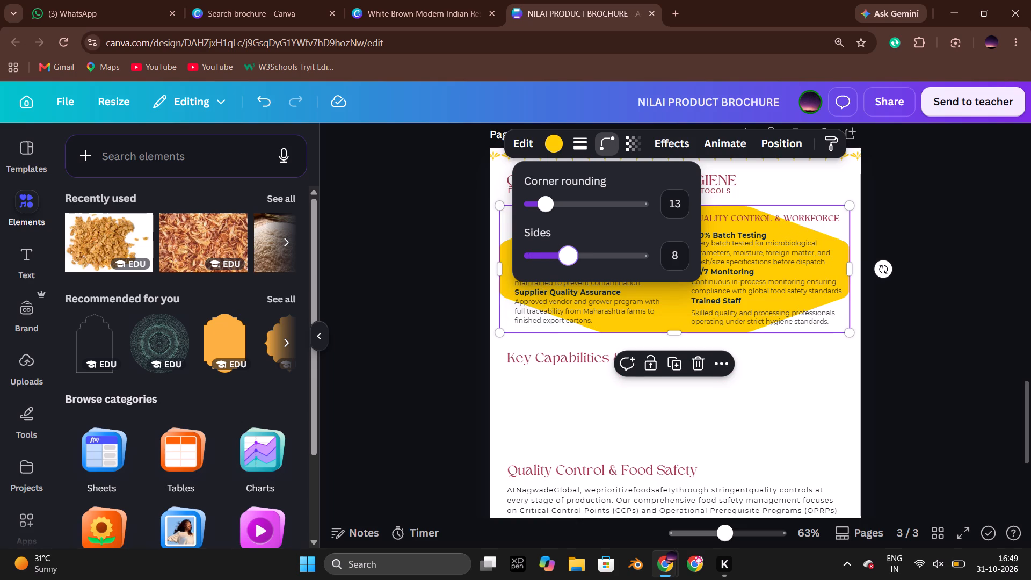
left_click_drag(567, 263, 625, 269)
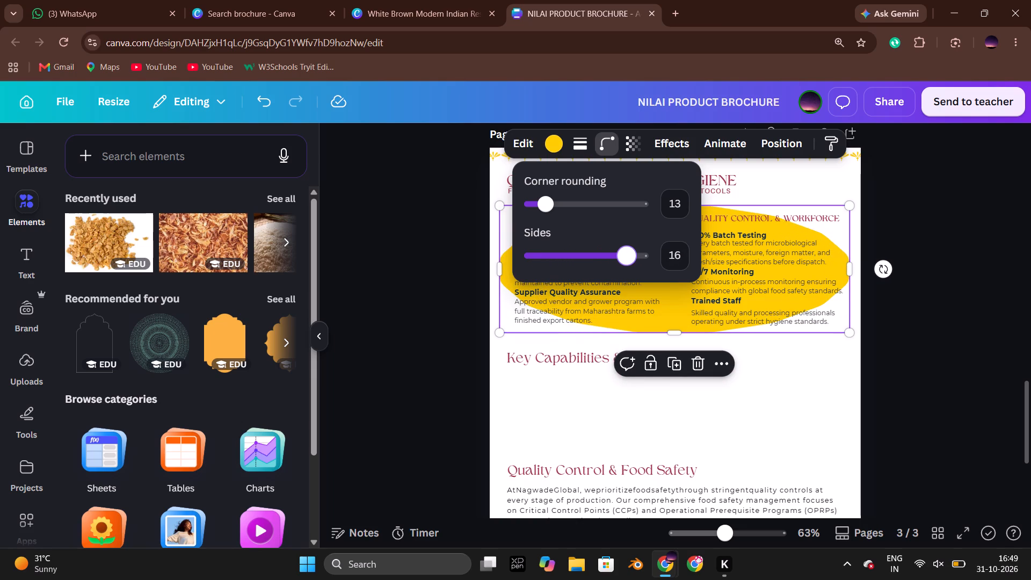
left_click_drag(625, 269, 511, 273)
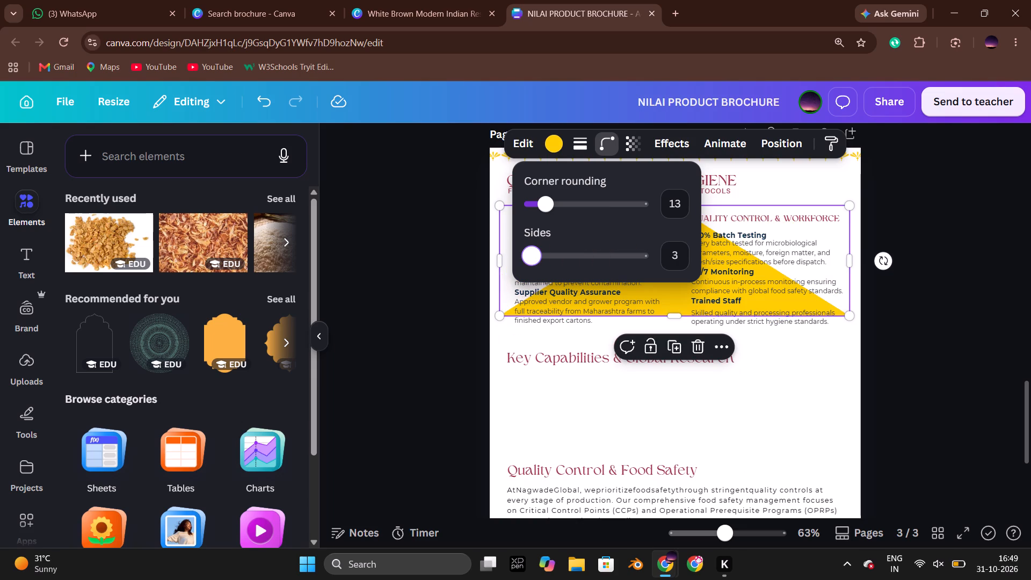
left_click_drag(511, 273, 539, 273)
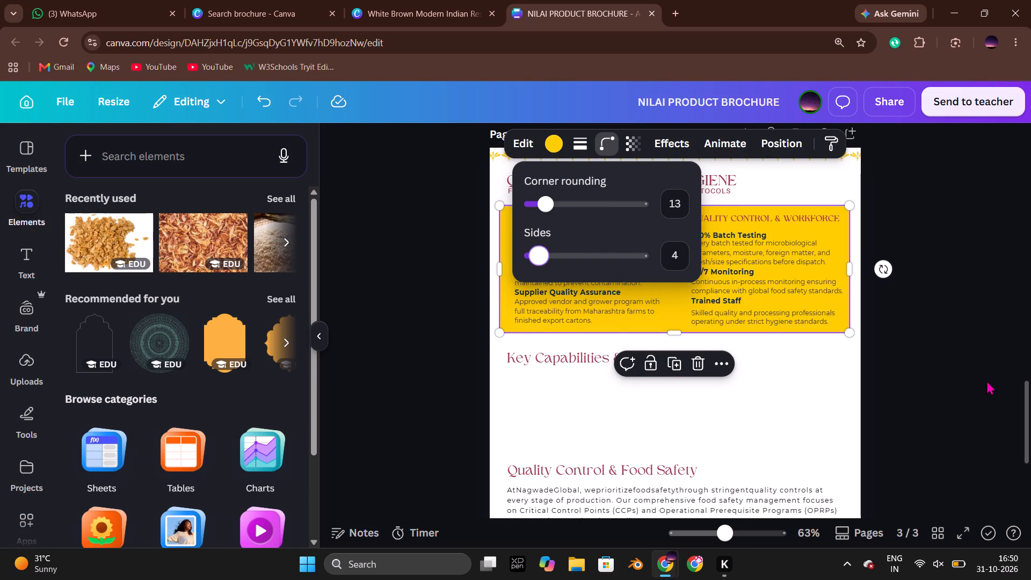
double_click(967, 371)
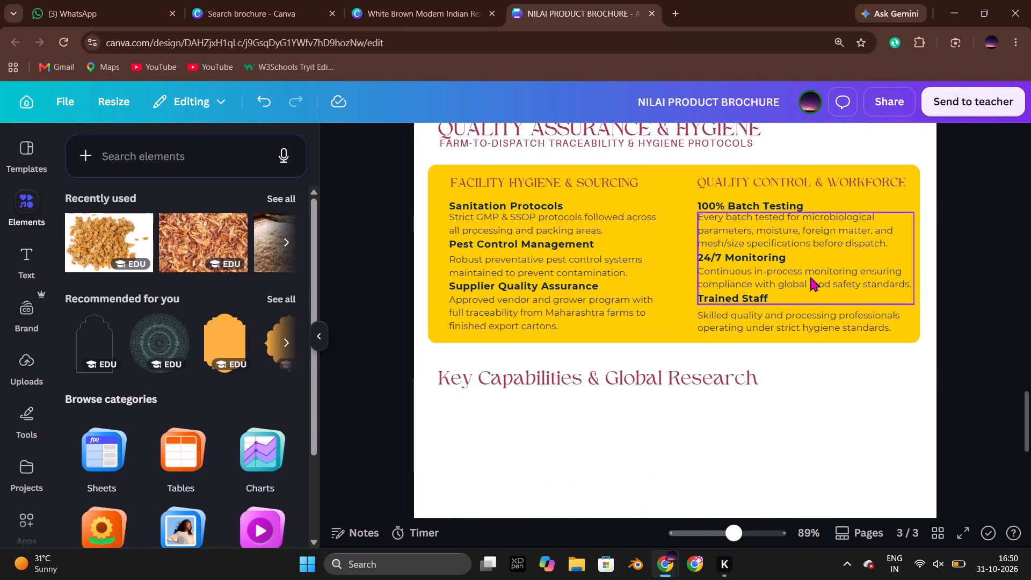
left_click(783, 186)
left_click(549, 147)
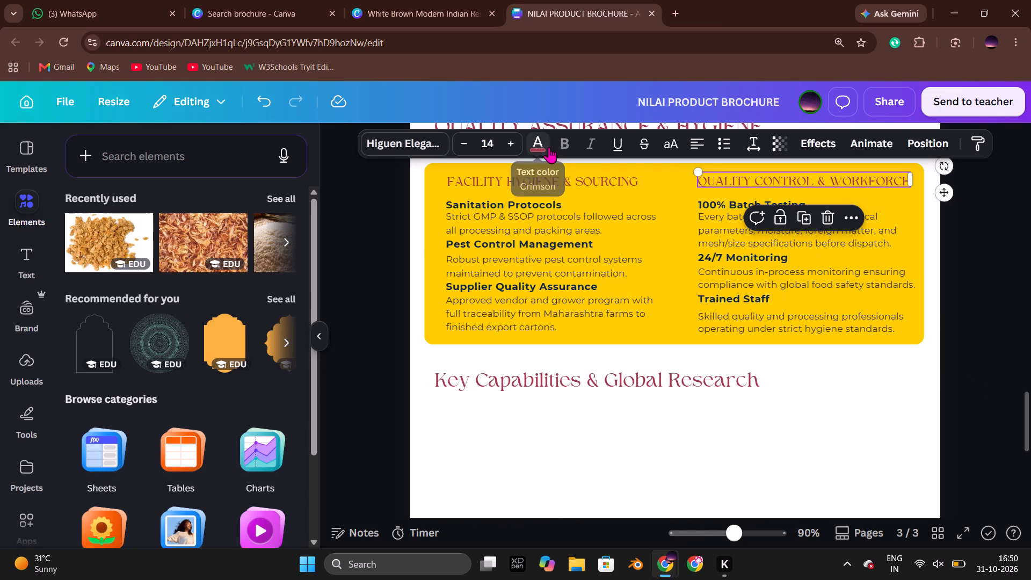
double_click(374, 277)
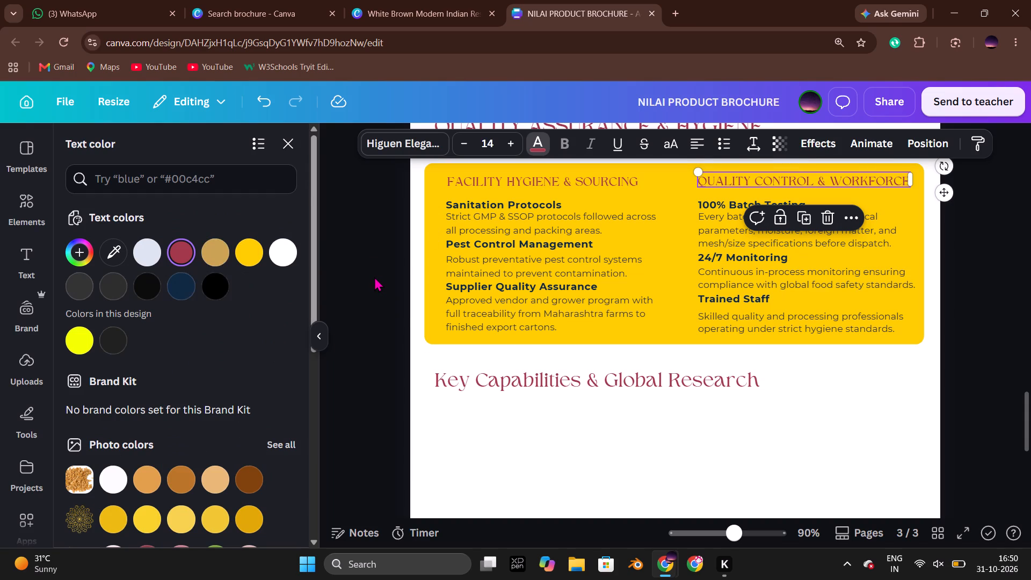
Soften the yellow panel behind the quality columns by setting its transparency to about 74.
scroll(721, 419, "up", 5)
scroll(721, 418, "down", 1)
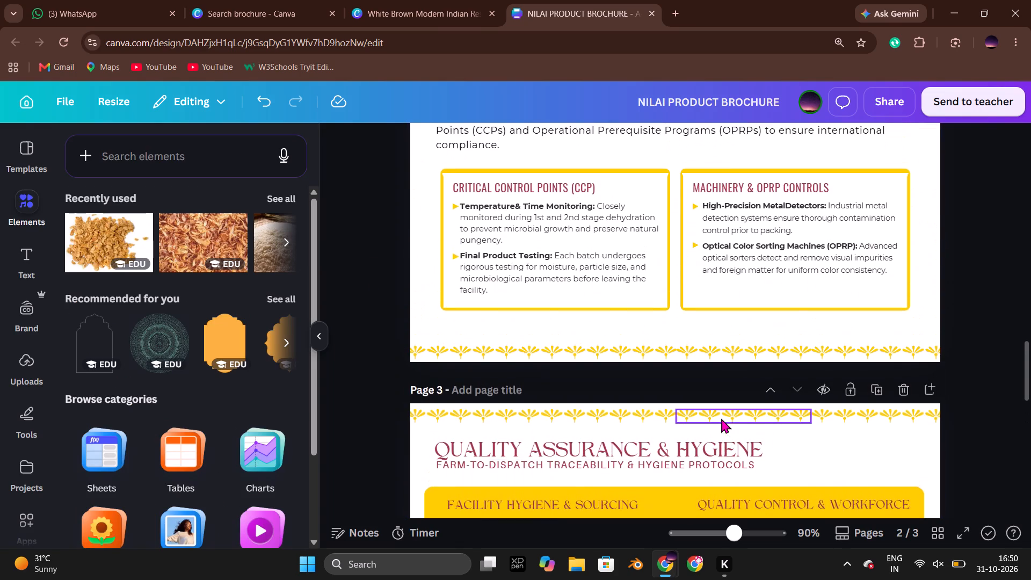
scroll(721, 418, "down", 1)
scroll(836, 411, "up", 3)
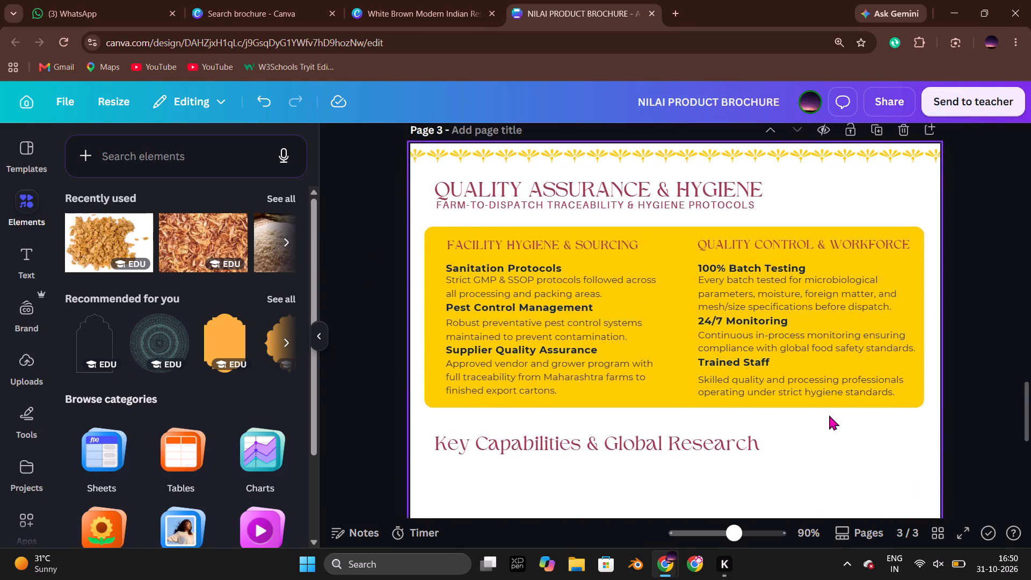
scroll(829, 415, "up", 1)
left_click(657, 408)
left_click(551, 151)
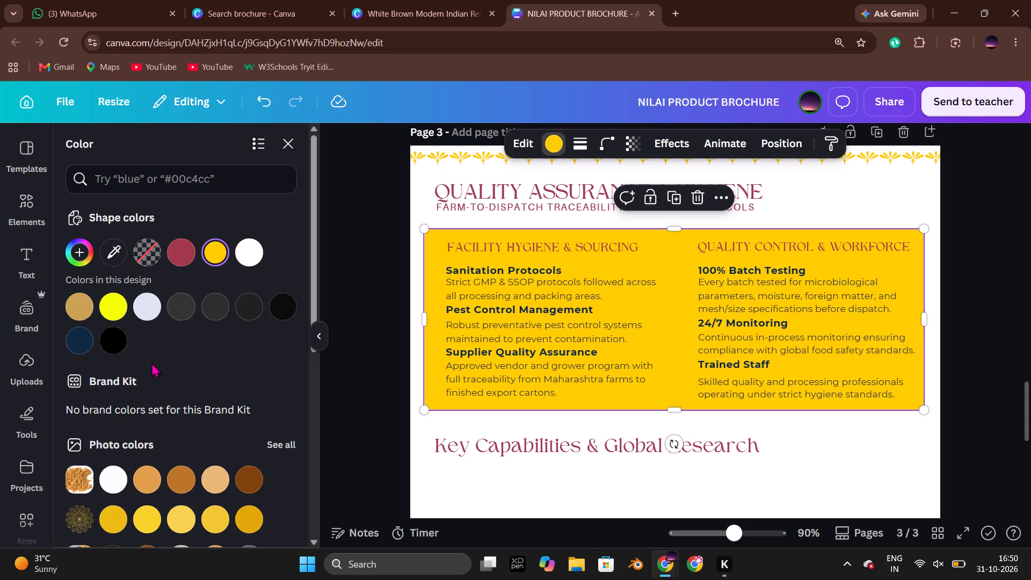
left_click(628, 150)
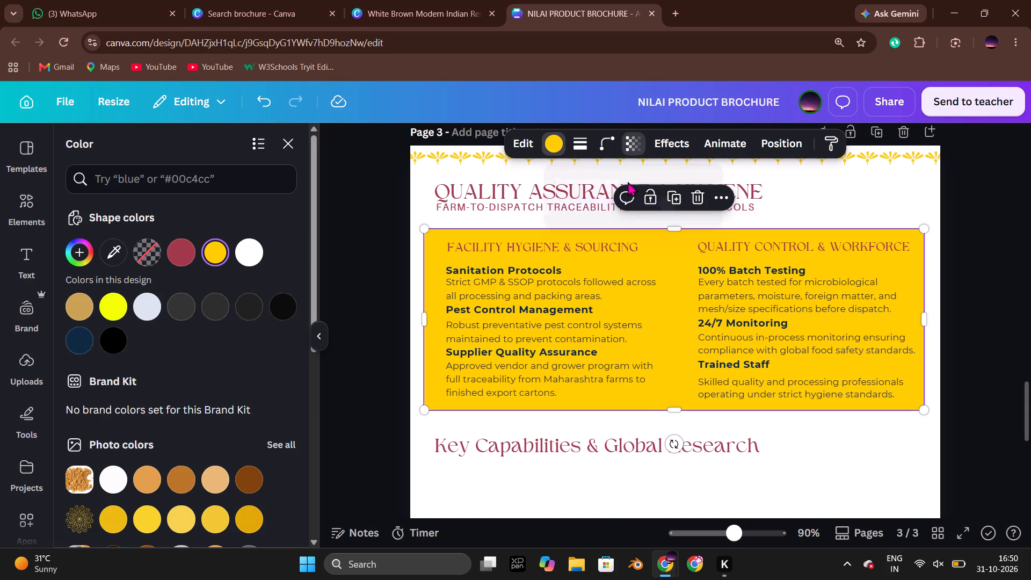
left_click(630, 205)
left_click_drag(635, 205, 641, 205)
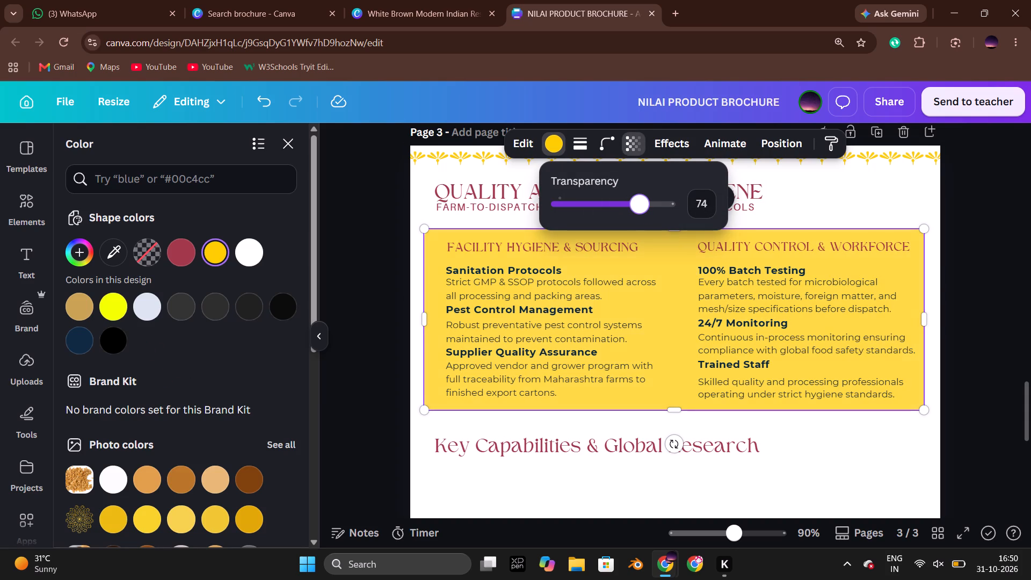
left_click_drag(641, 205, 642, 205)
double_click(381, 216)
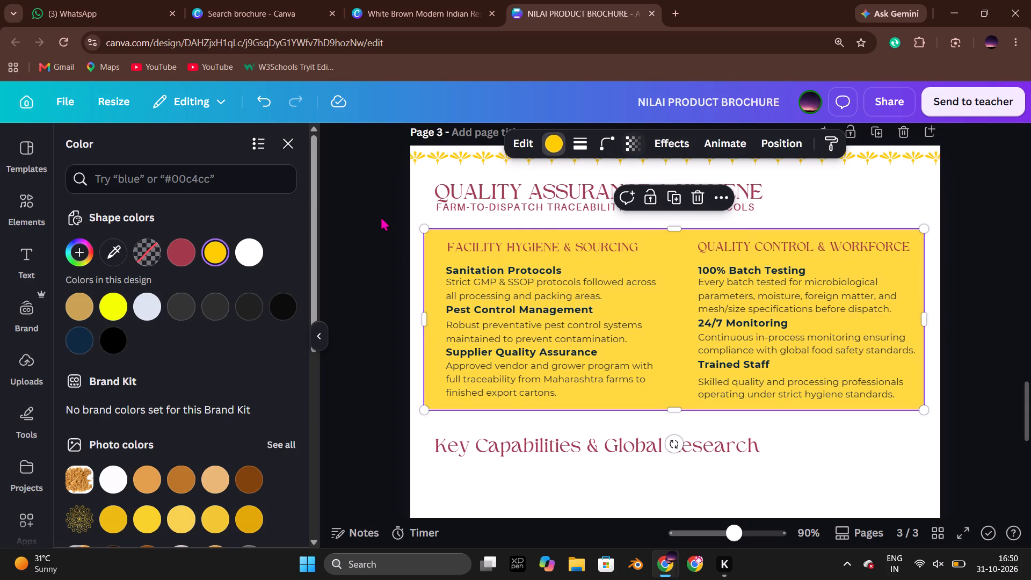
Nudge the "Facility Hygiene & Sourcing" heading slightly left to line up with the text beneath it.
left_click(525, 250)
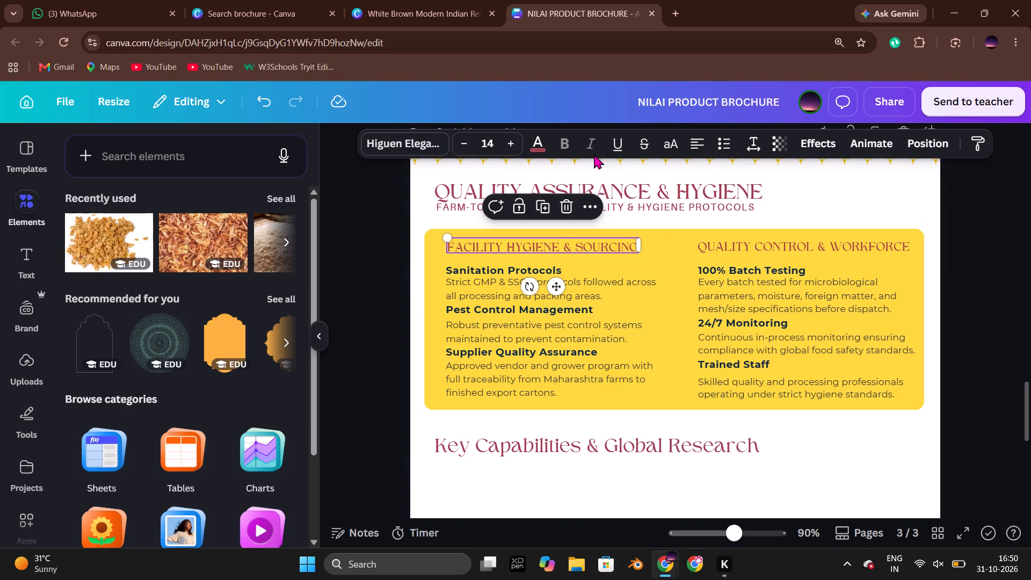
left_click(559, 248)
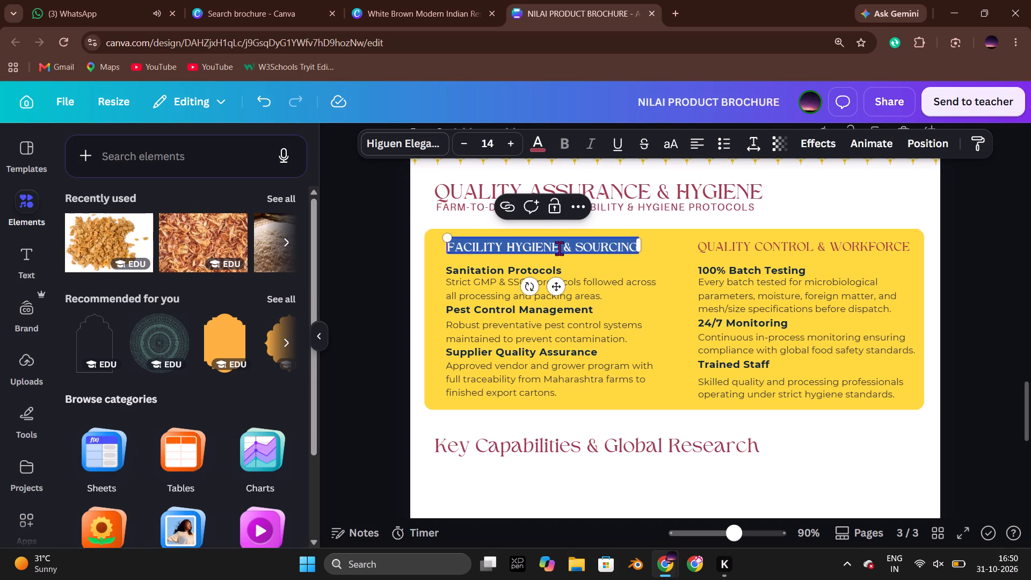
left_click(393, 237)
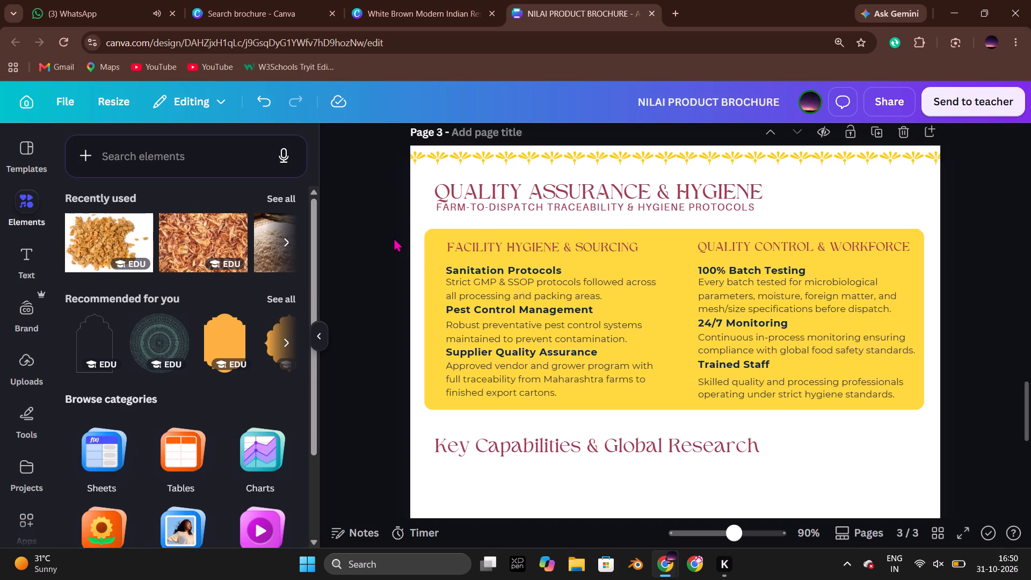
left_click(481, 244)
key("Left")
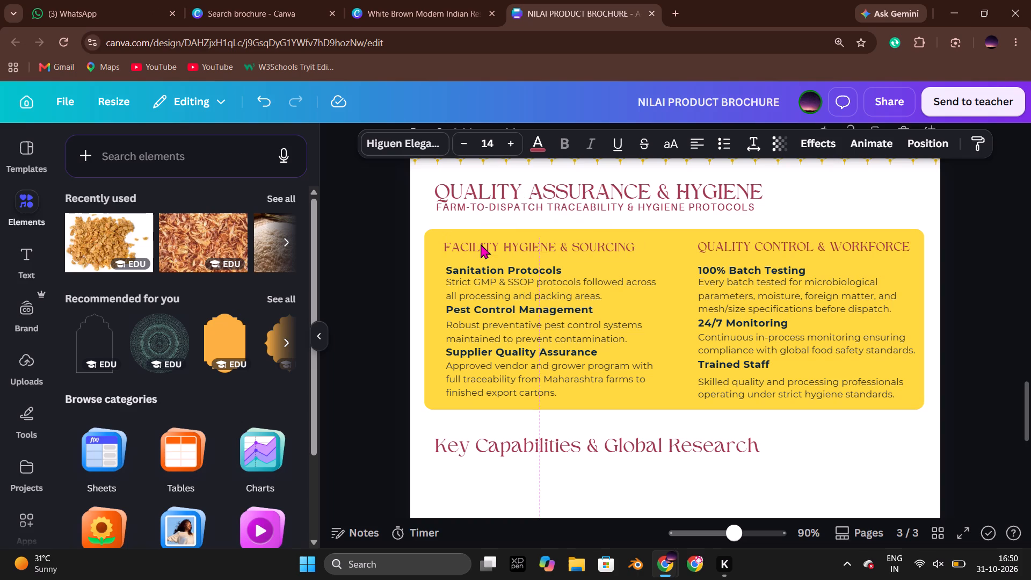
key("Right")
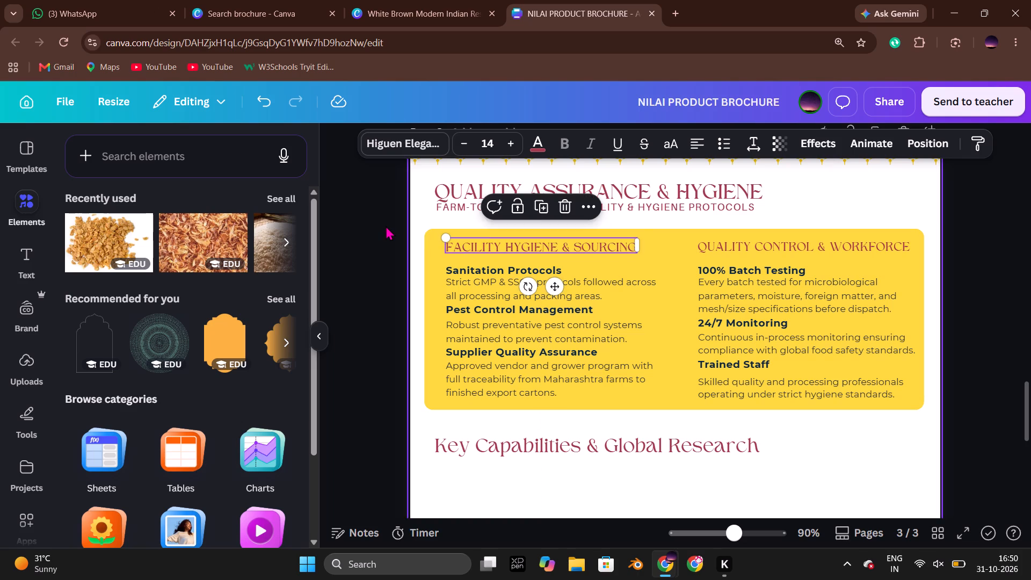
left_click(386, 226)
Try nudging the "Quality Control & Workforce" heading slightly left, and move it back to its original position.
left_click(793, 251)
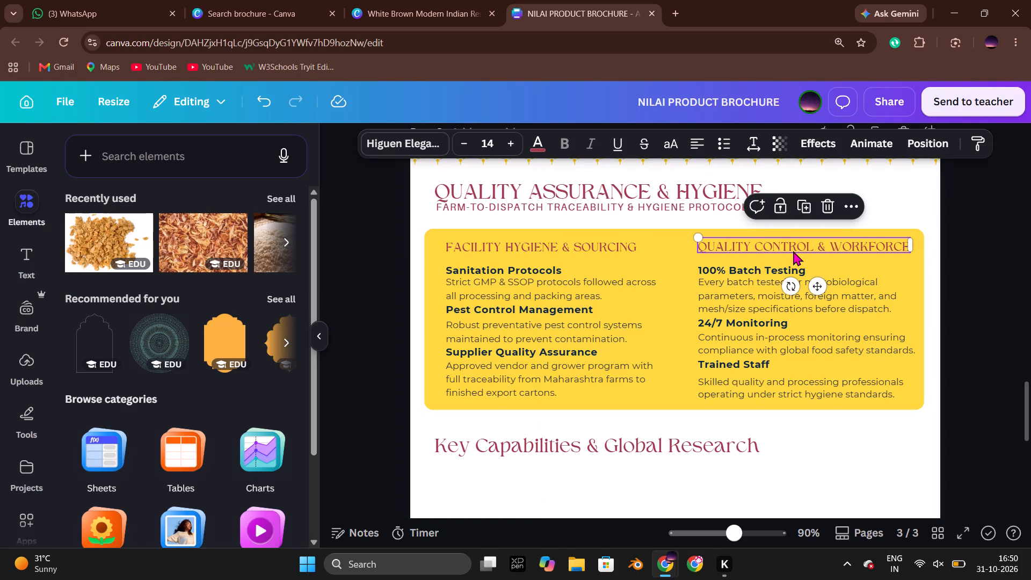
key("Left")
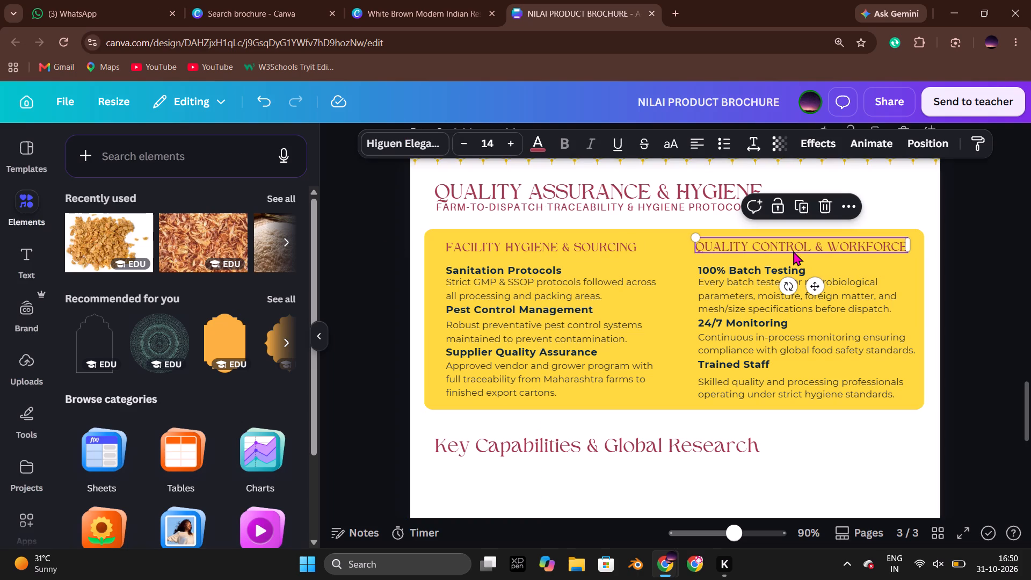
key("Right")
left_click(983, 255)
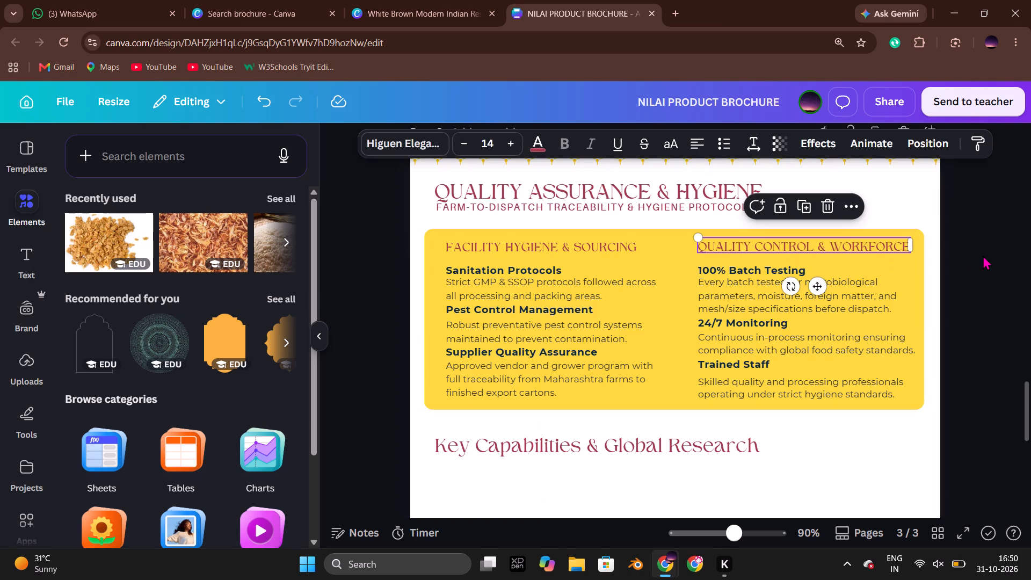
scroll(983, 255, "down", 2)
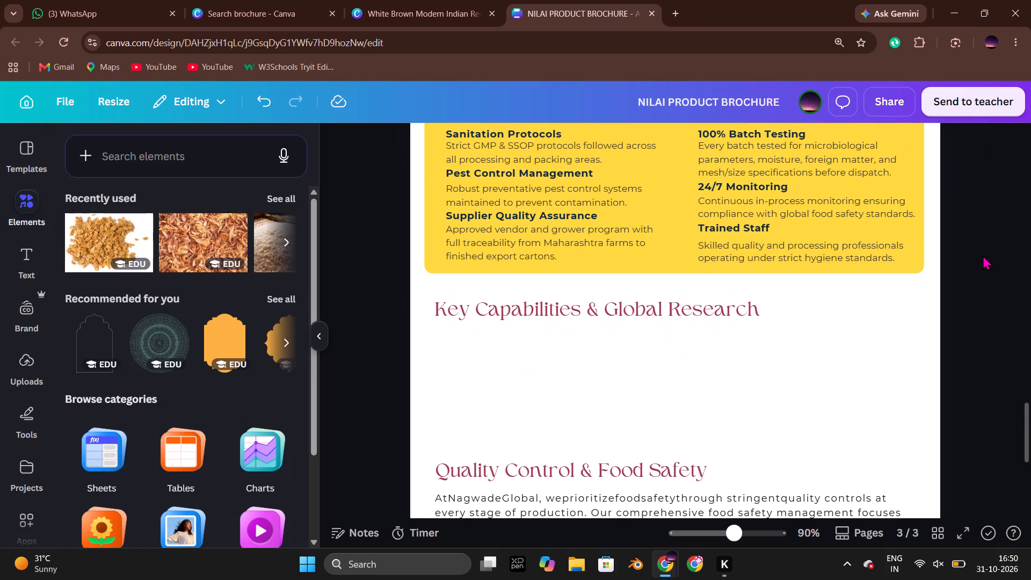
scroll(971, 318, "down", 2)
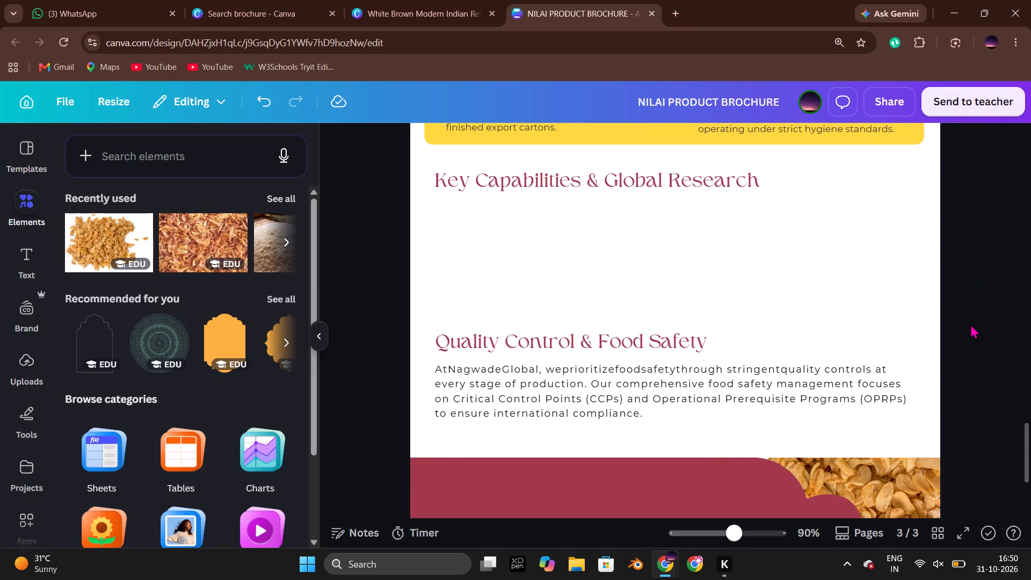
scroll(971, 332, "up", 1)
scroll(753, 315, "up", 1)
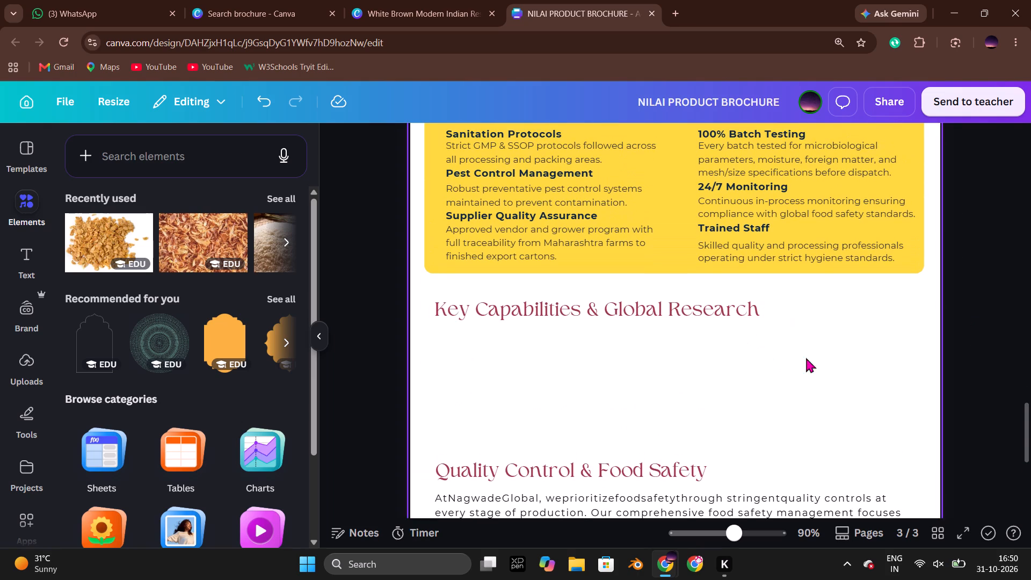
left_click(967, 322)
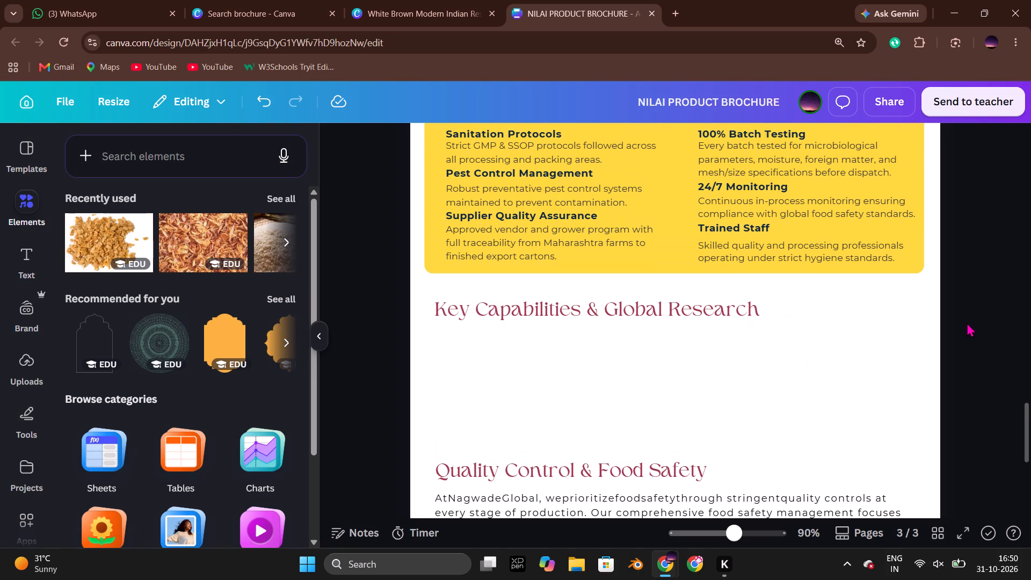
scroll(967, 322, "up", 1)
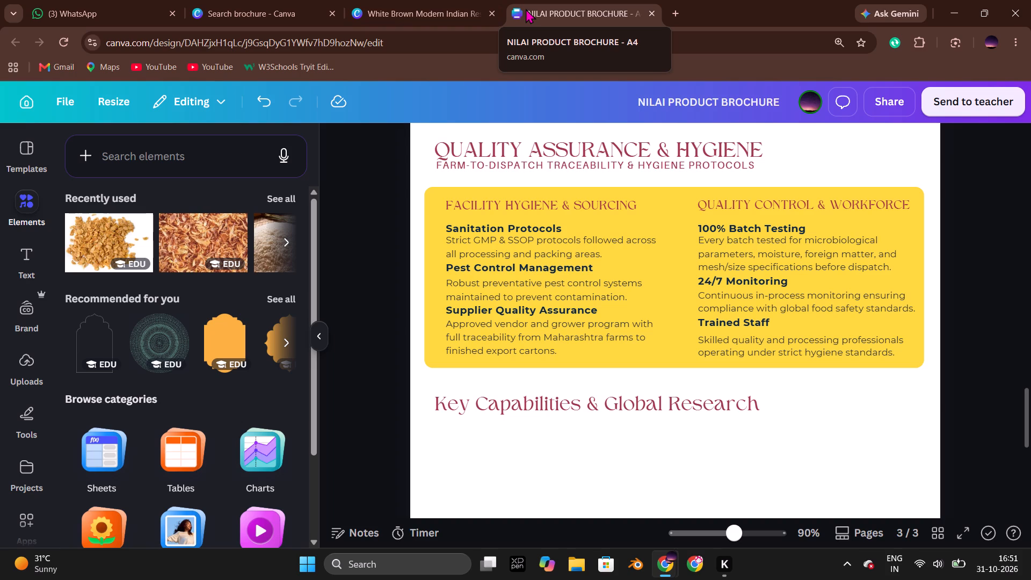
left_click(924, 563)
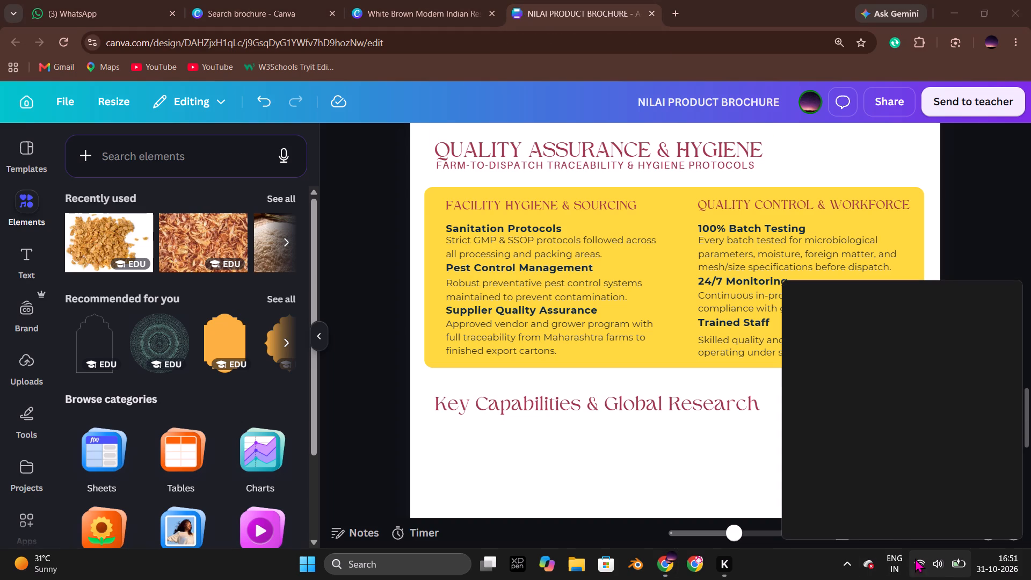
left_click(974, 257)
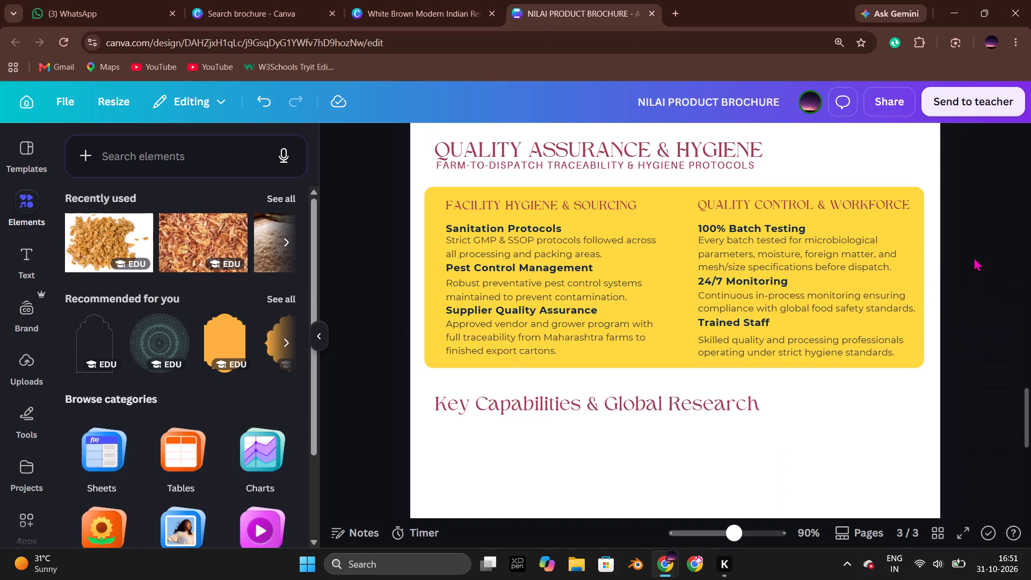
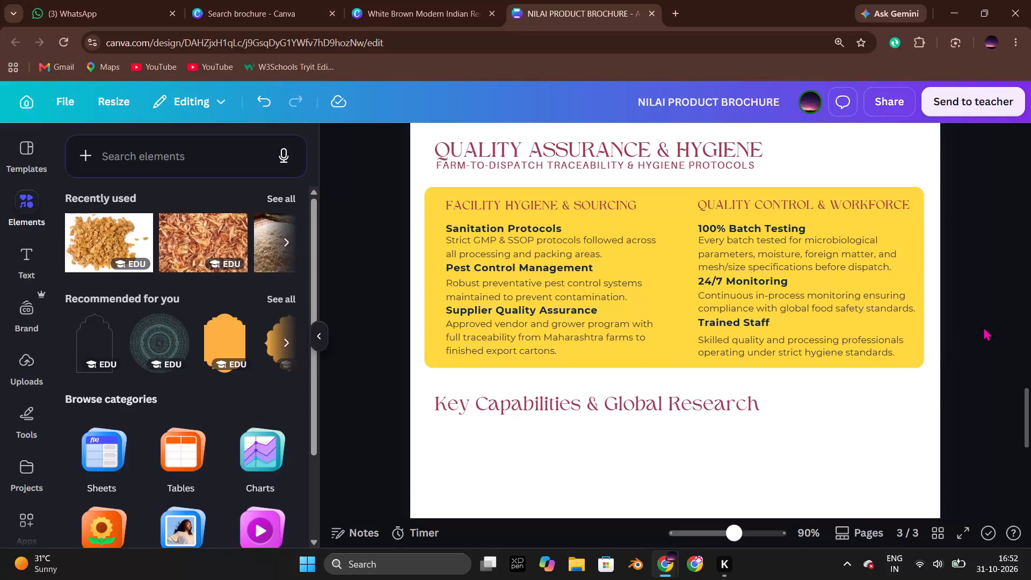
Check the colours of page 2's header shape and page 3's main heading, and review the layout of page 3.
left_click(983, 327)
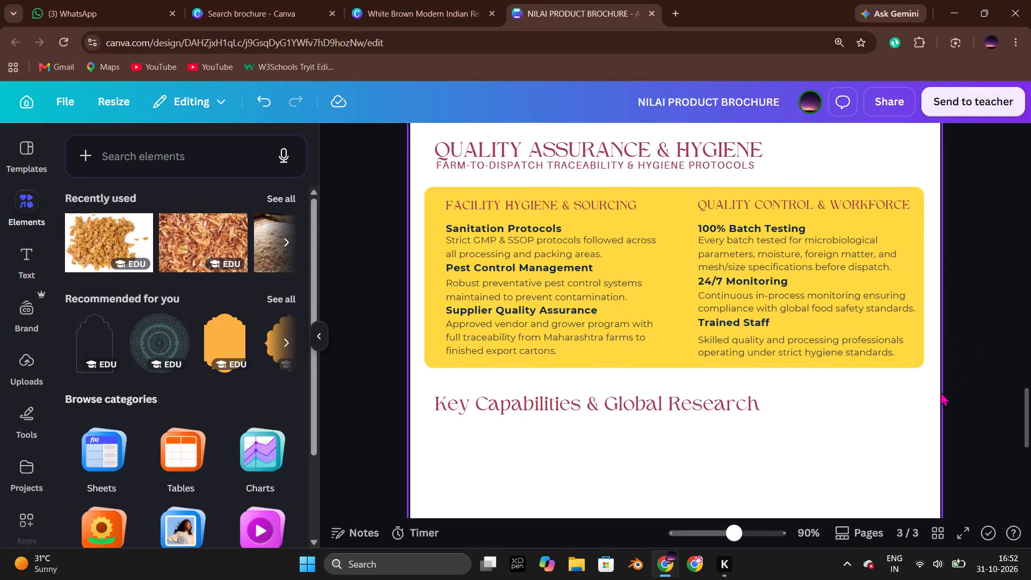
scroll(940, 392, "up", 1)
scroll(623, 244, "up", 4)
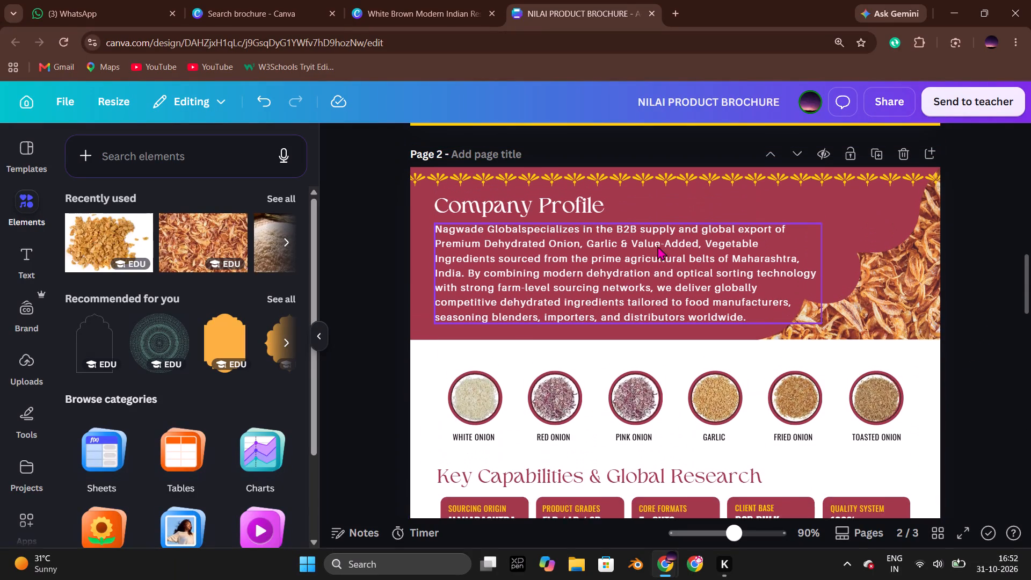
left_click(796, 212)
left_click(568, 140)
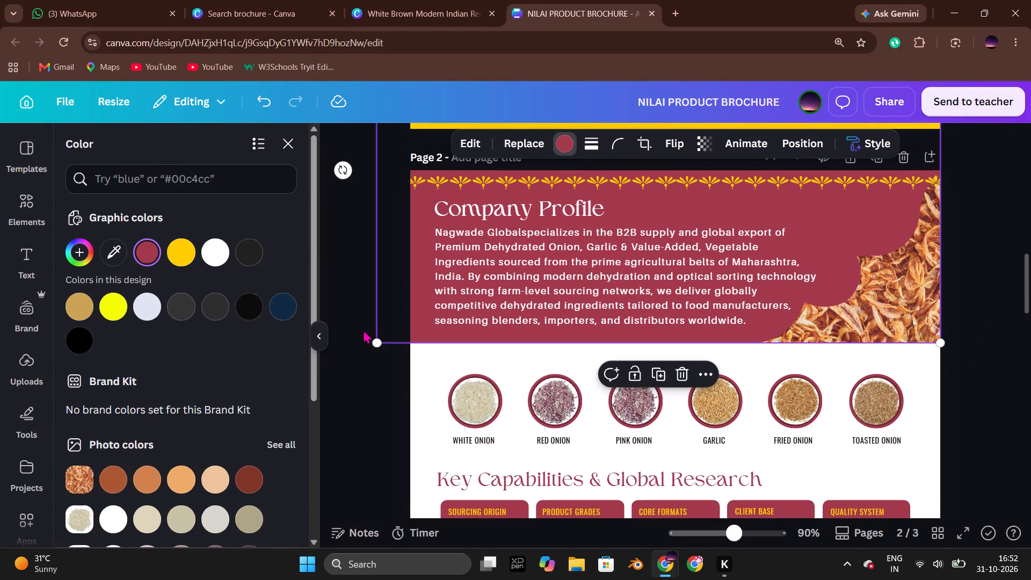
left_click(369, 371)
scroll(377, 372, "down", 8)
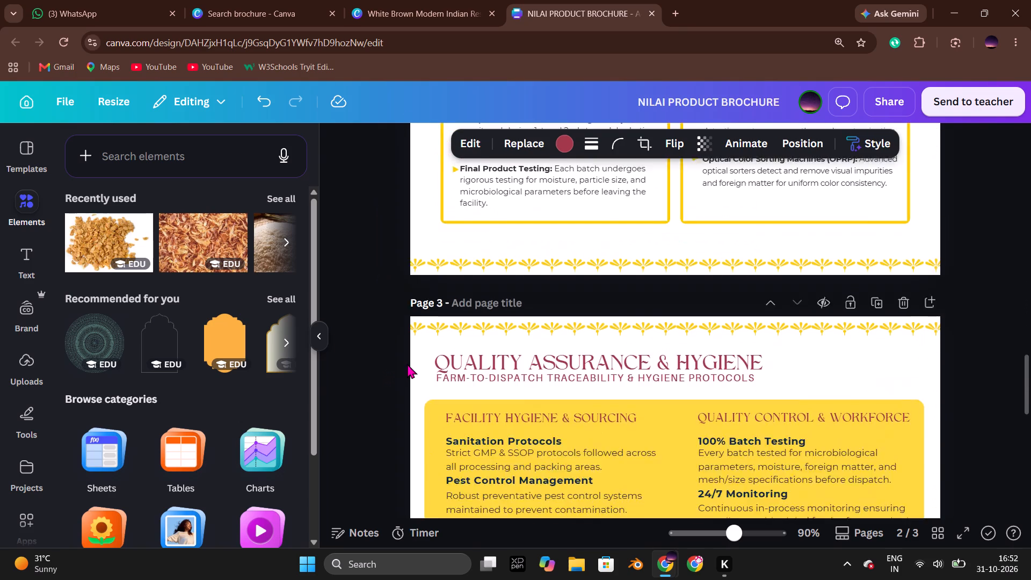
scroll(422, 369, "down", 1)
left_click(491, 427)
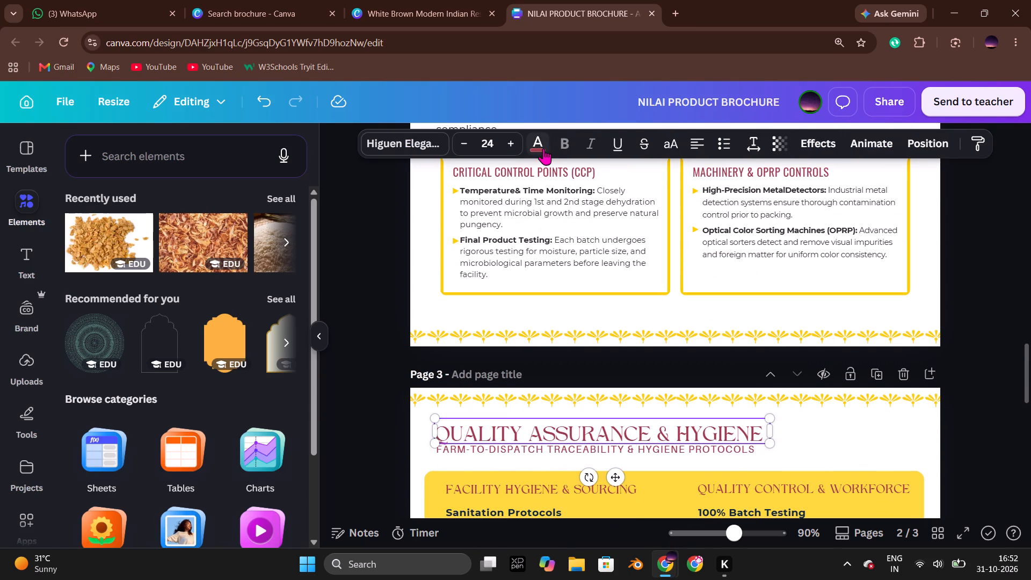
left_click(543, 148)
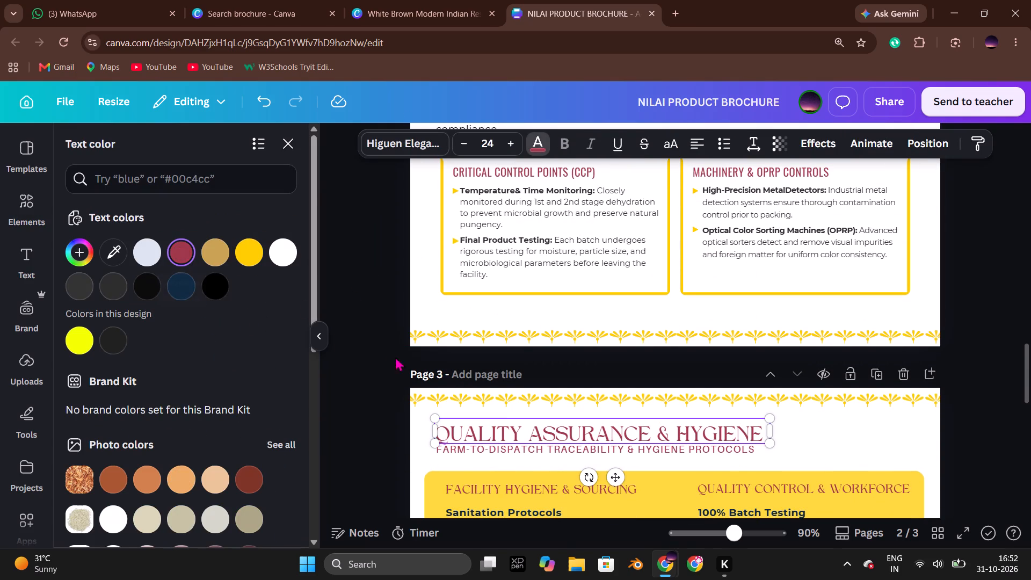
left_click(373, 338)
scroll(382, 350, "down", 4)
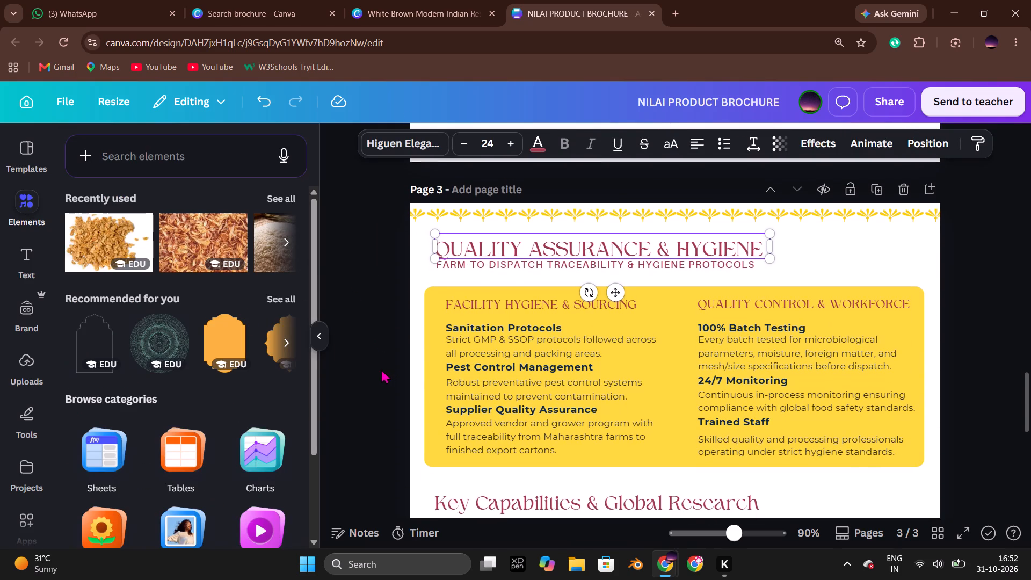
left_click(374, 363)
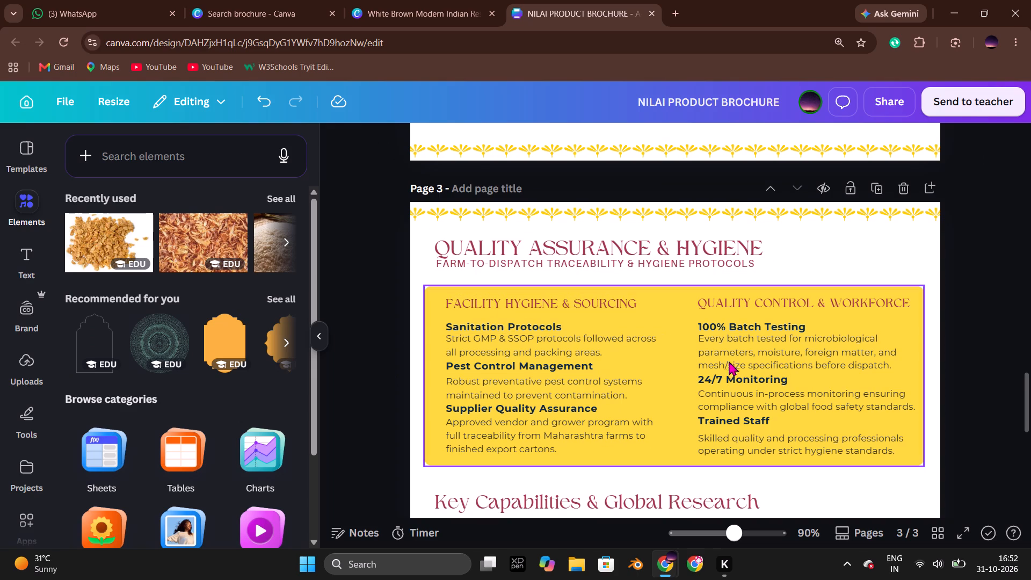
scroll(972, 419, "down", 2)
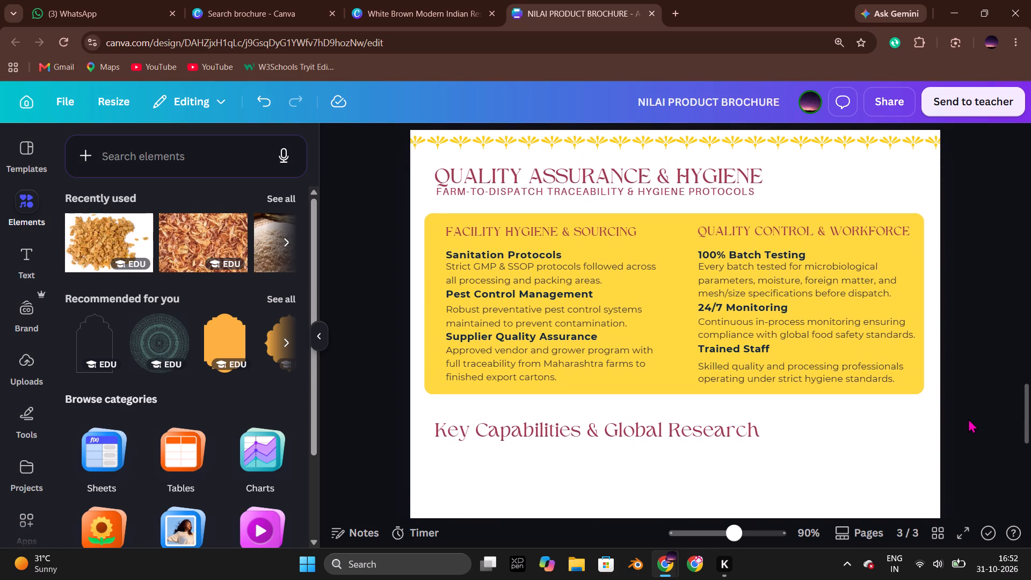
scroll(887, 394, "down", 1)
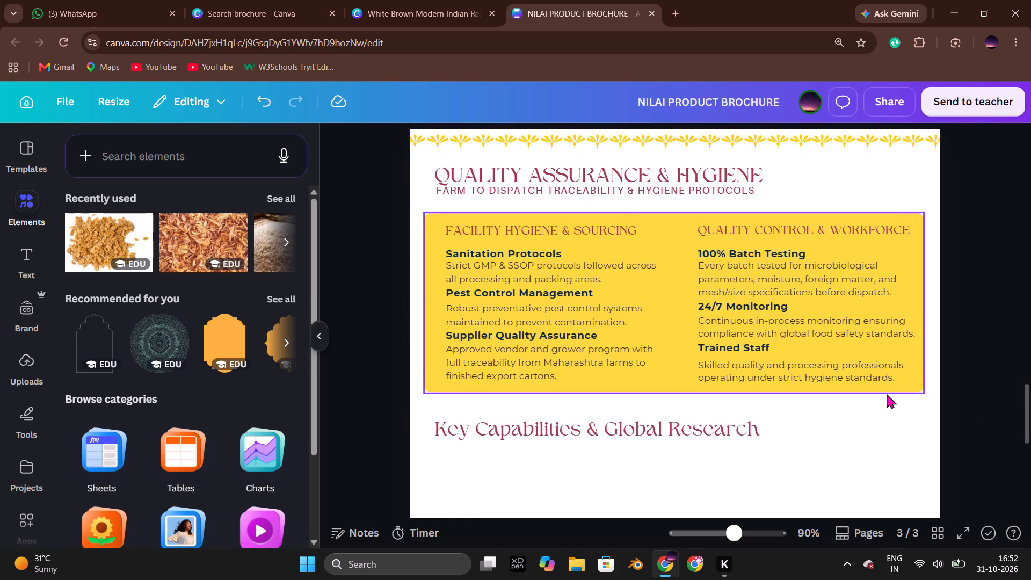
Consult page 3 of the Nagwade catalog, and retitle the brochure's "Key Capabilities & Global Research" heading on page 3 as "Process Flow Chart".
key("alt+Tab")
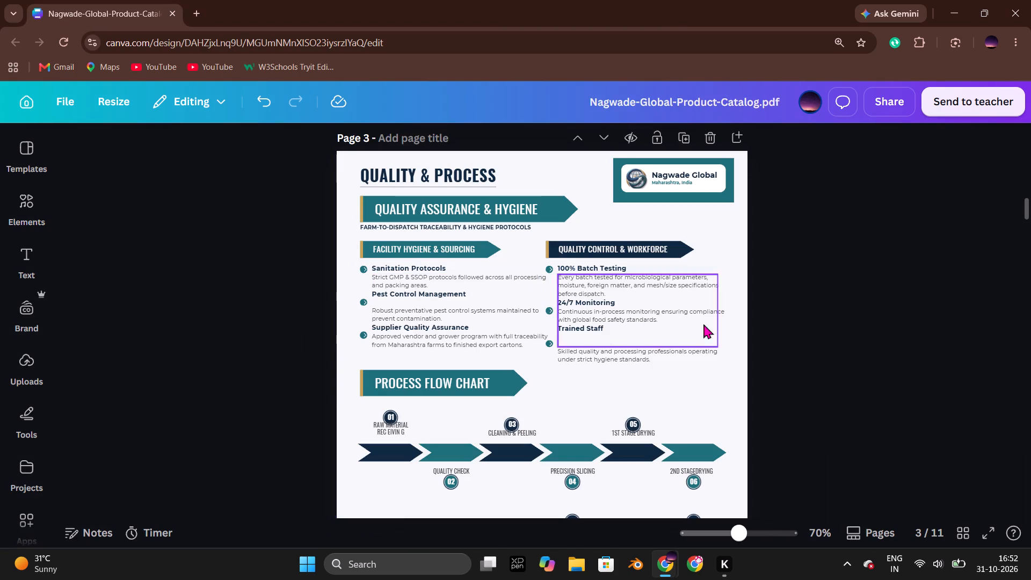
scroll(807, 332, "down", 1)
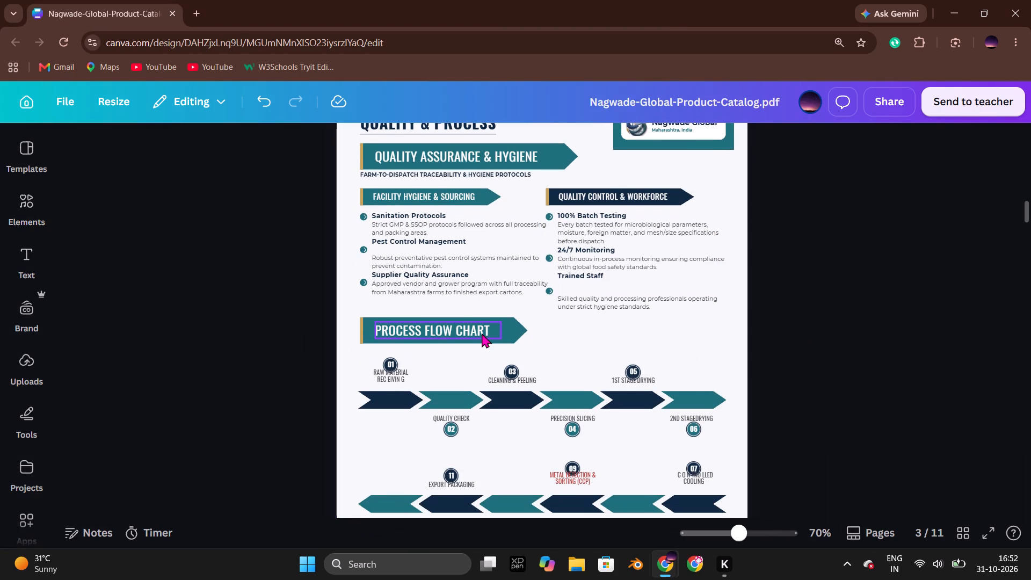
key("alt+Tab")
double_click(614, 364)
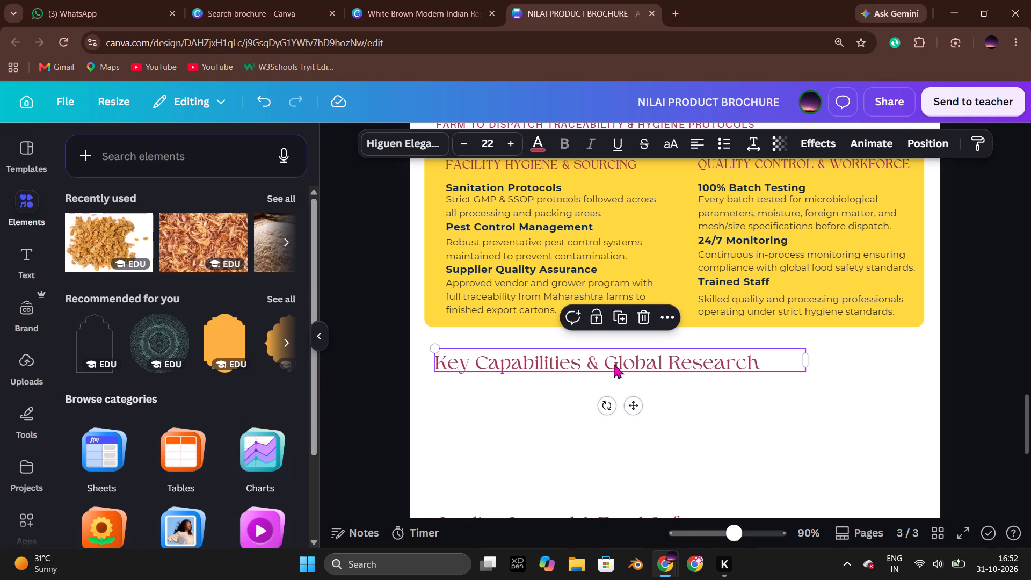
type("Process Flow Chart")
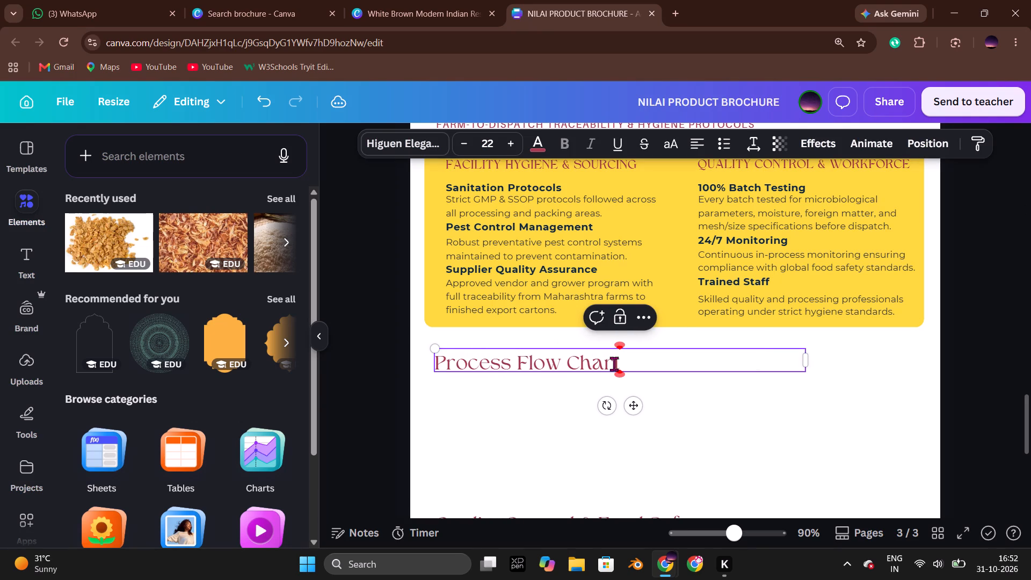
left_click(908, 416)
Glance at the restaurant brochure template, and switch to the Nagwade catalog design to examine page 3's process flow chart.
scroll(895, 405, "up", 1)
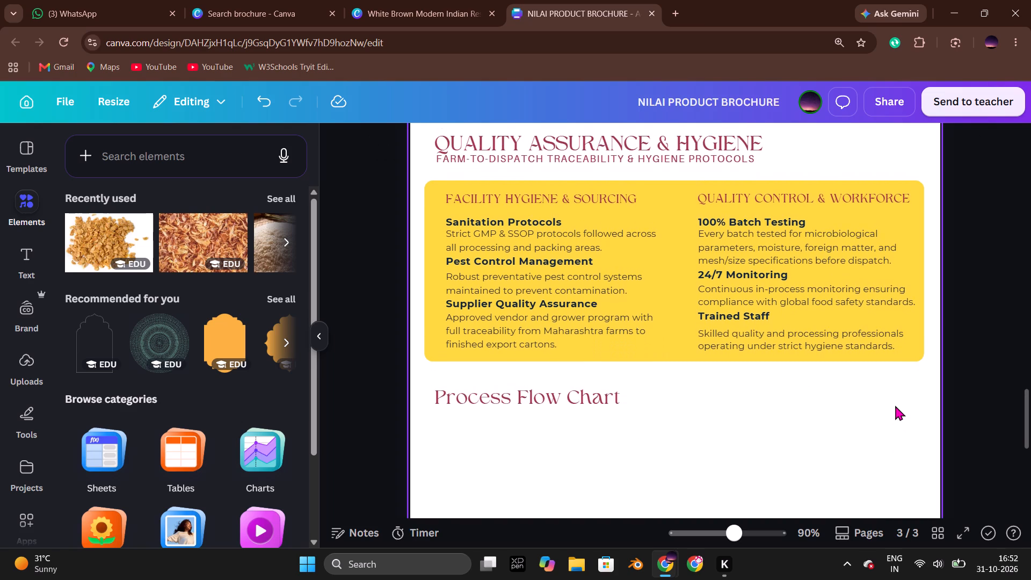
scroll(895, 405, "up", 1)
left_click(434, 0)
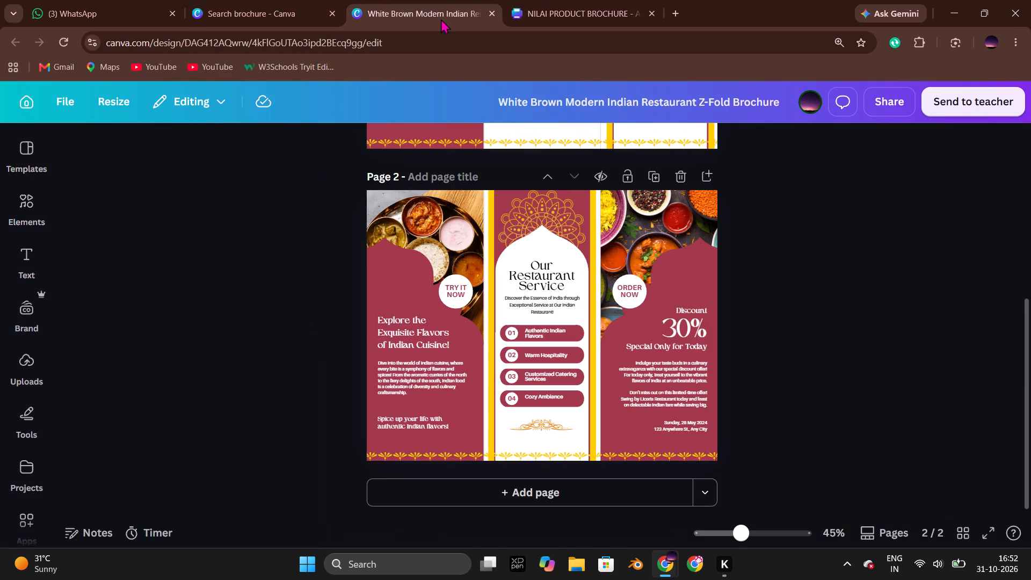
left_click(535, 0)
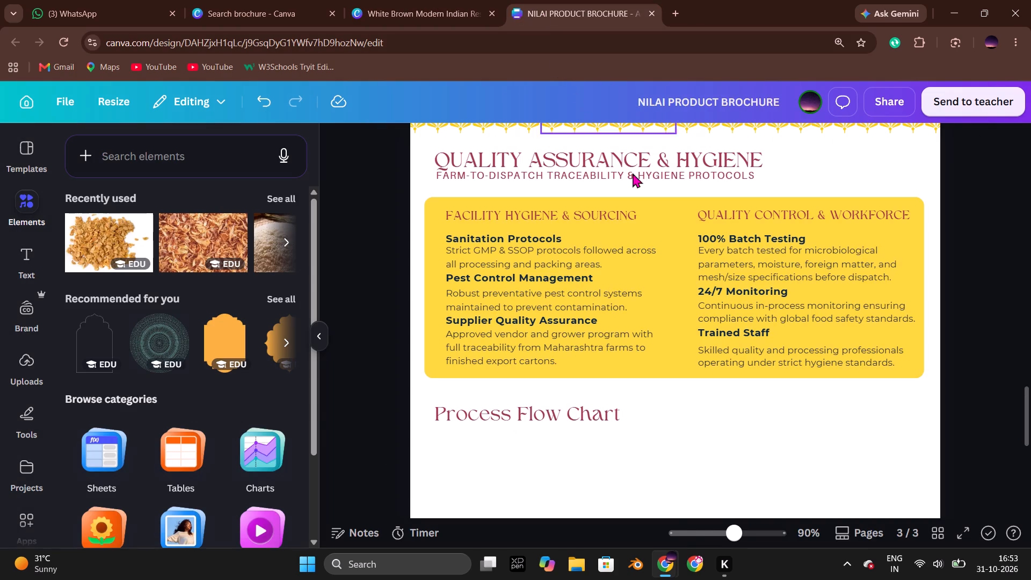
key("alt+Tab")
left_click(816, 292)
scroll(815, 292, "down", 1)
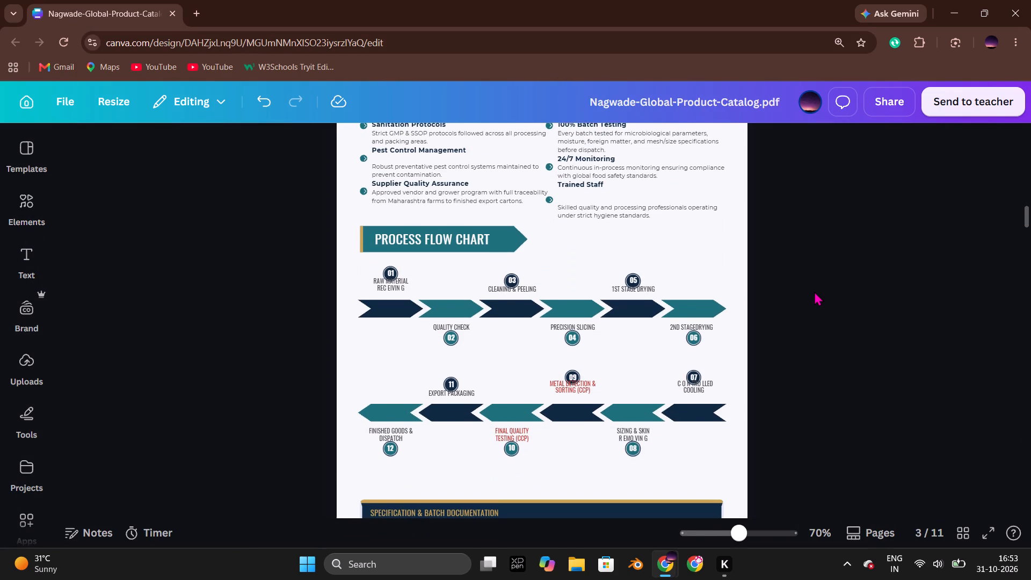
scroll(814, 291, "down", 1)
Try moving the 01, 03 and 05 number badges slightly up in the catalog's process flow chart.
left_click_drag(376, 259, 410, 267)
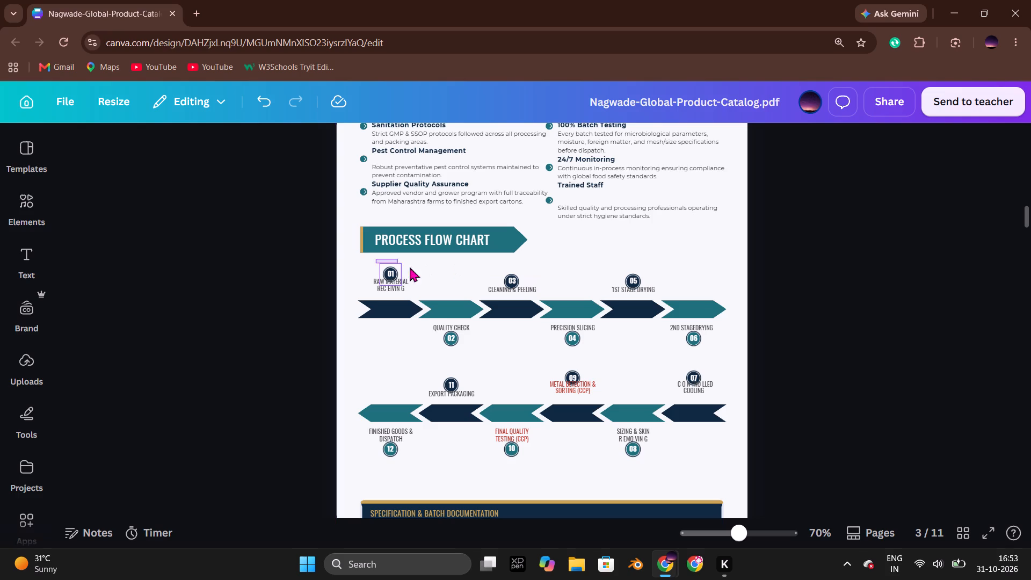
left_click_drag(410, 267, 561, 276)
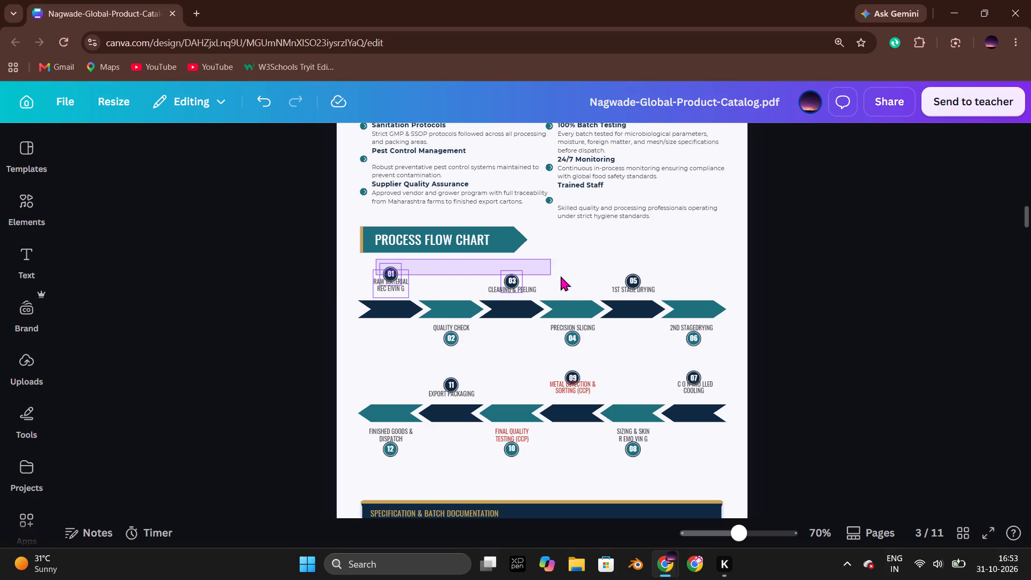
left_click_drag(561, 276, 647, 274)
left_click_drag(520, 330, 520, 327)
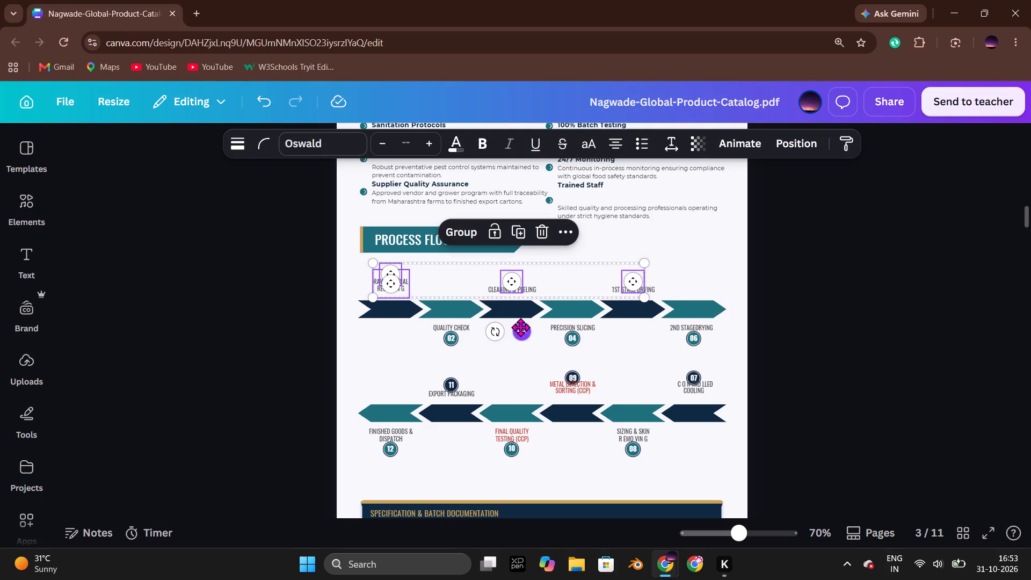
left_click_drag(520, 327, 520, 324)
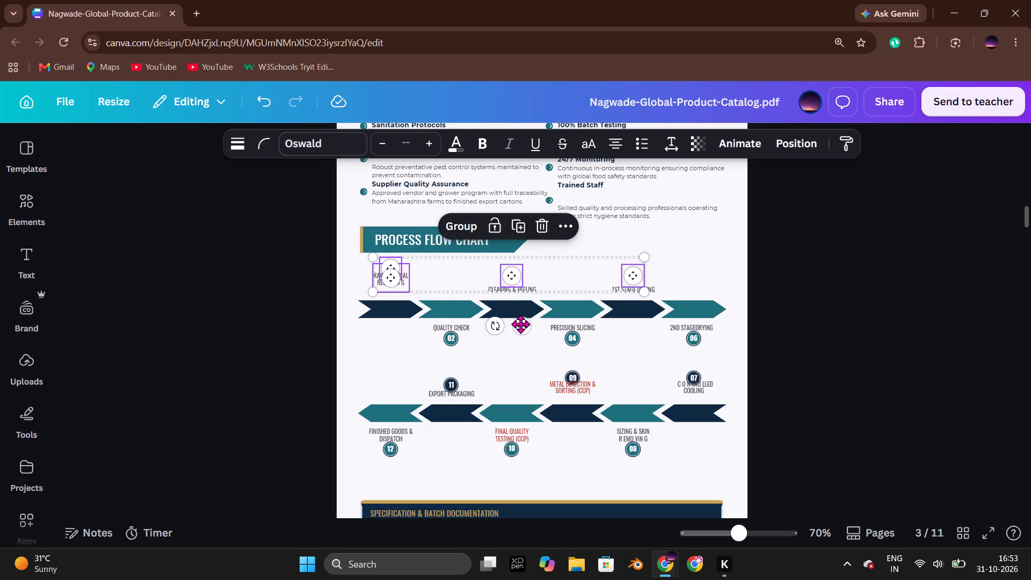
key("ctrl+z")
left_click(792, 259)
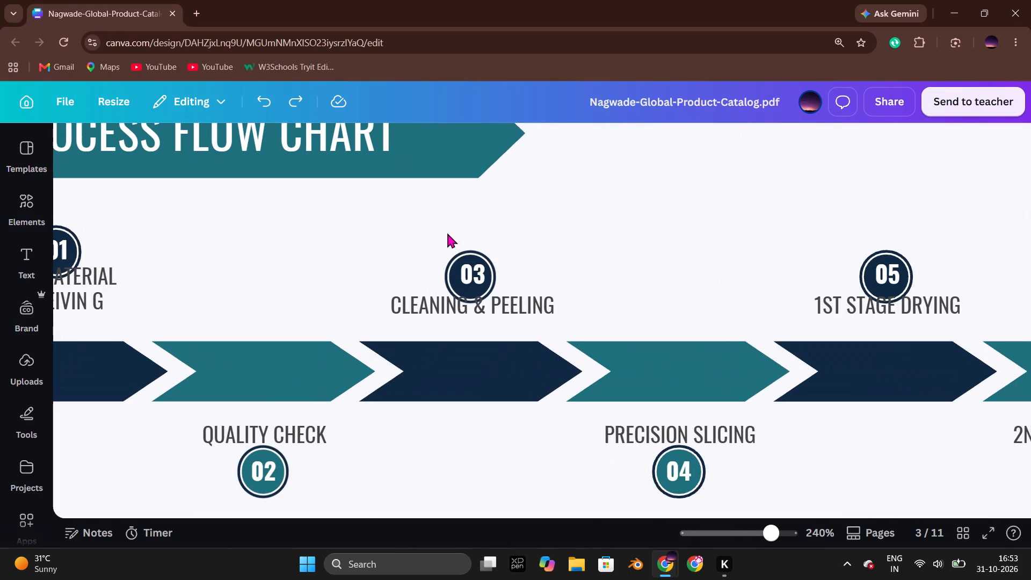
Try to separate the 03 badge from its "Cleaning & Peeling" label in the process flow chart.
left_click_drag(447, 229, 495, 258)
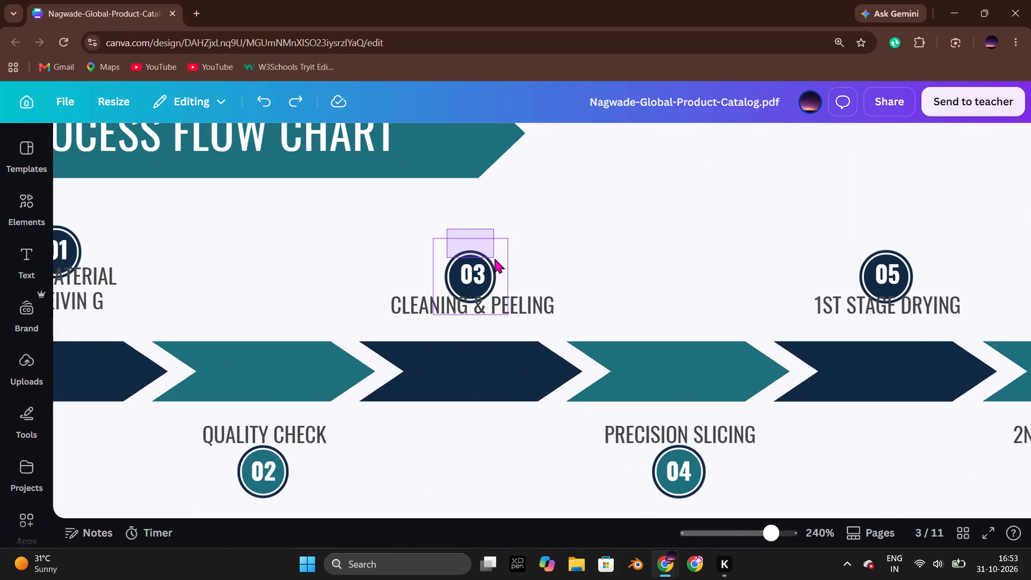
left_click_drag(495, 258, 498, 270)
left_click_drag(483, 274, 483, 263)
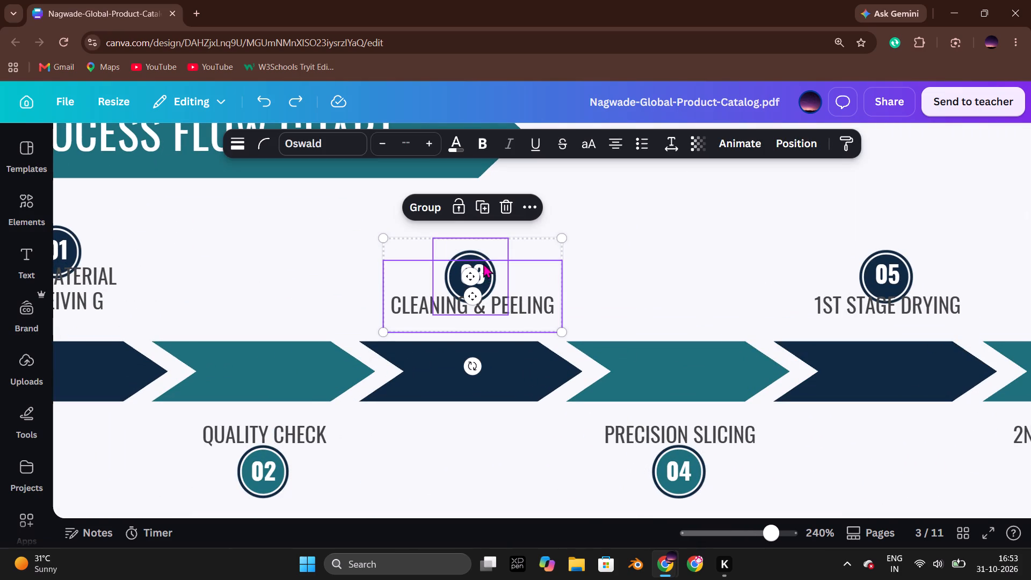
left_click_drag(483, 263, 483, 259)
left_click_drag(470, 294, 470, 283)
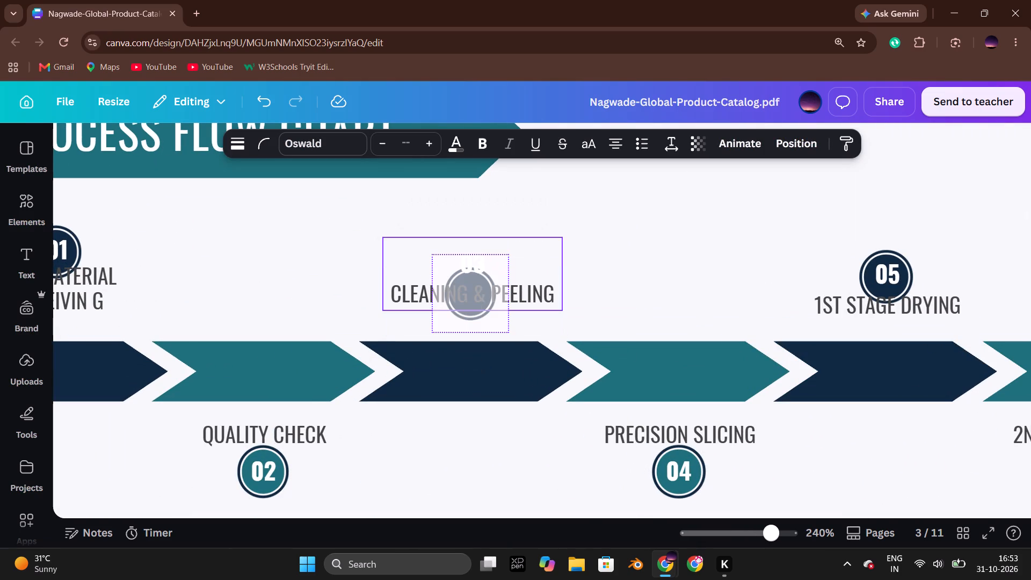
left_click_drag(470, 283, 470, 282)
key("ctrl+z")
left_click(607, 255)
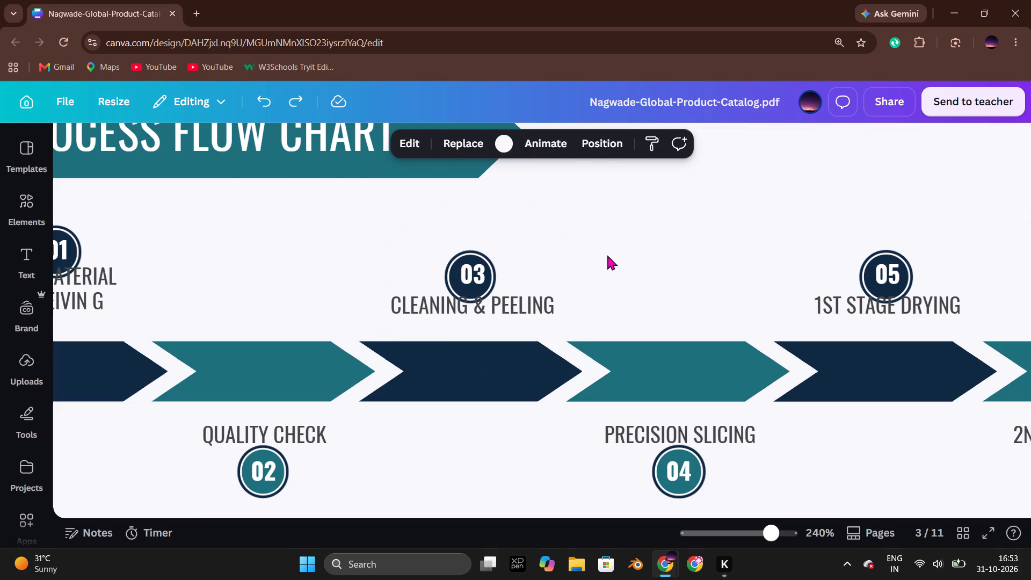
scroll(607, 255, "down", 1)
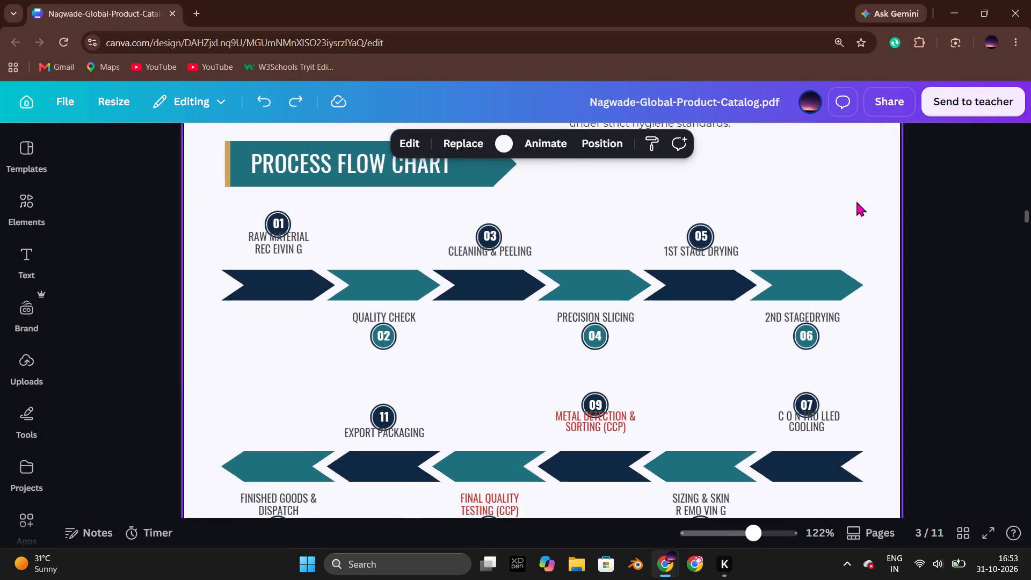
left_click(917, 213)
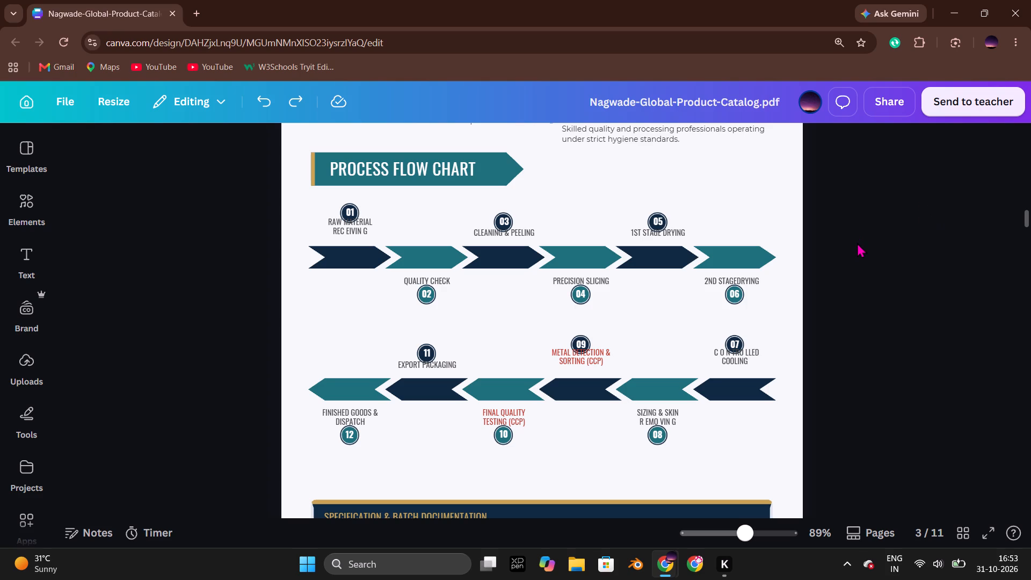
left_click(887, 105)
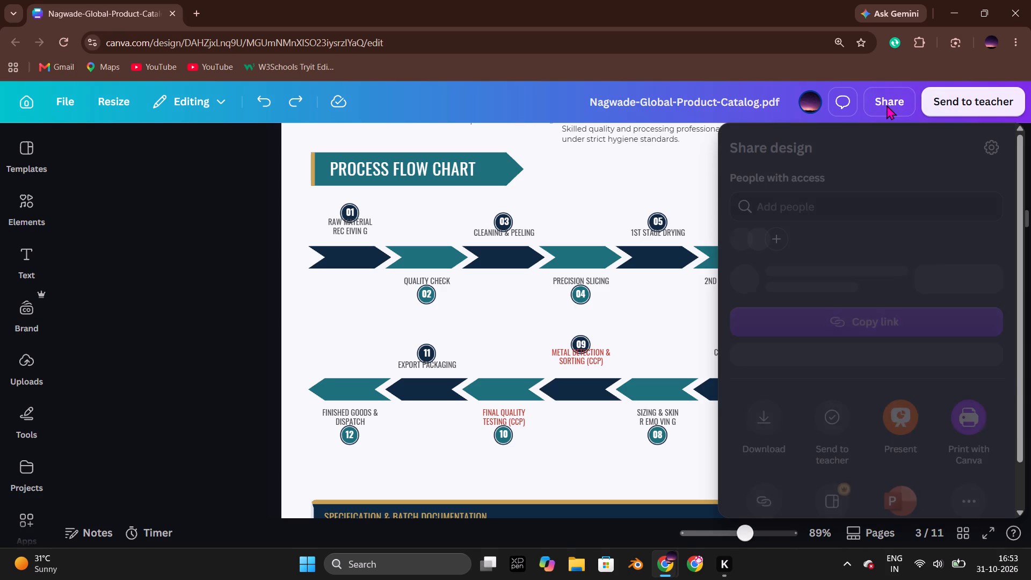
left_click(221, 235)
Delete the circle badges behind the numbers 11, 12, 02 and 01 in the catalog's process flow chart.
left_click(602, 153)
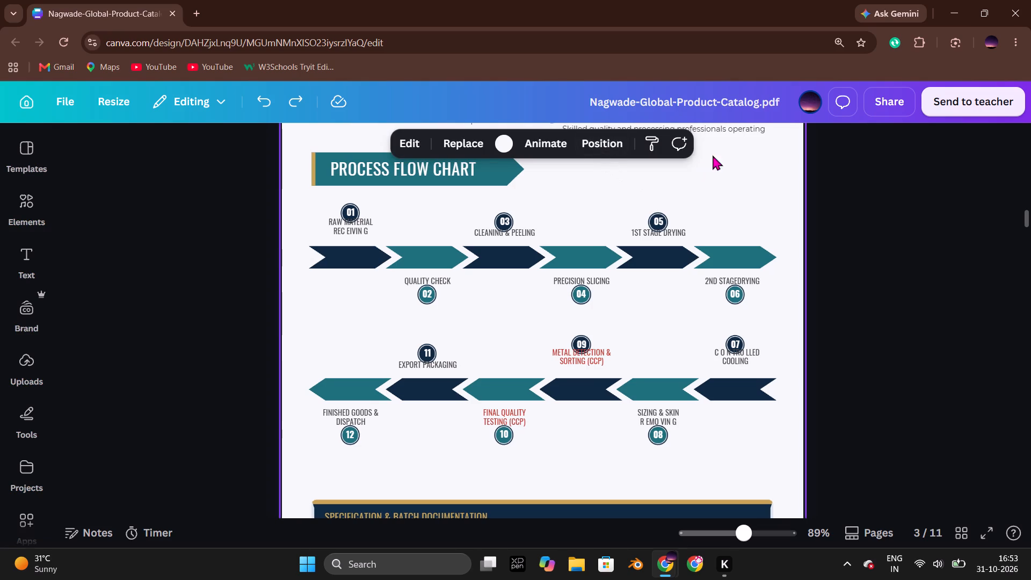
left_click(702, 176)
left_click(628, 179)
left_click(604, 150)
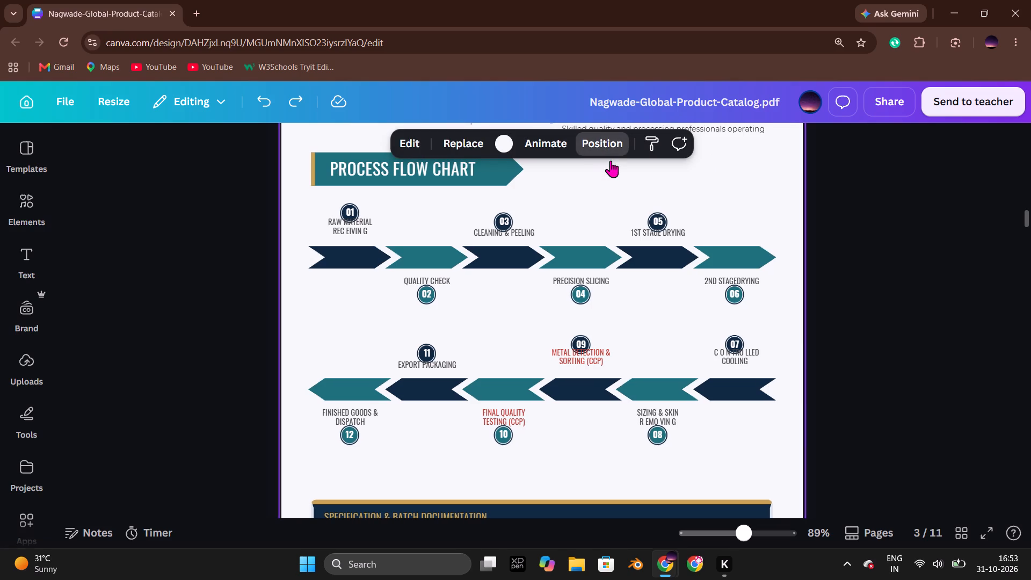
scroll(200, 323, "up", 2)
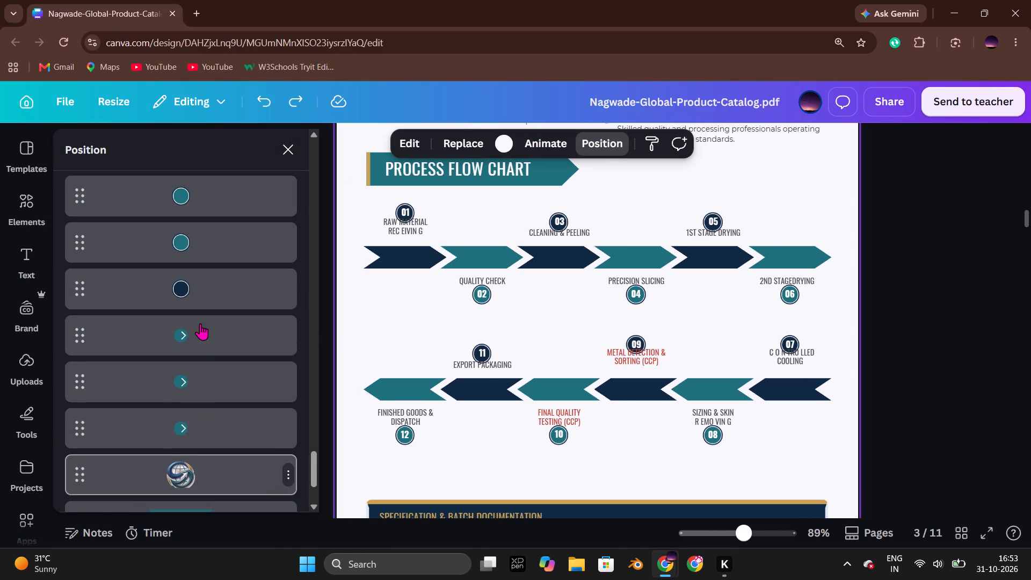
scroll(200, 323, "up", 2)
left_click(205, 295)
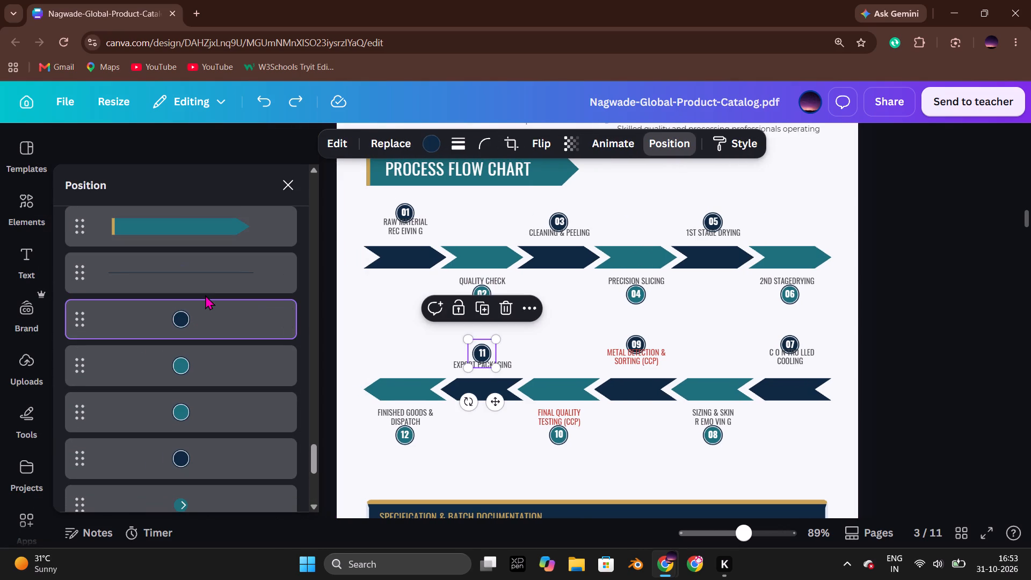
key("Delete")
left_click(202, 314)
key("Delete")
left_click(202, 293)
key("Delete")
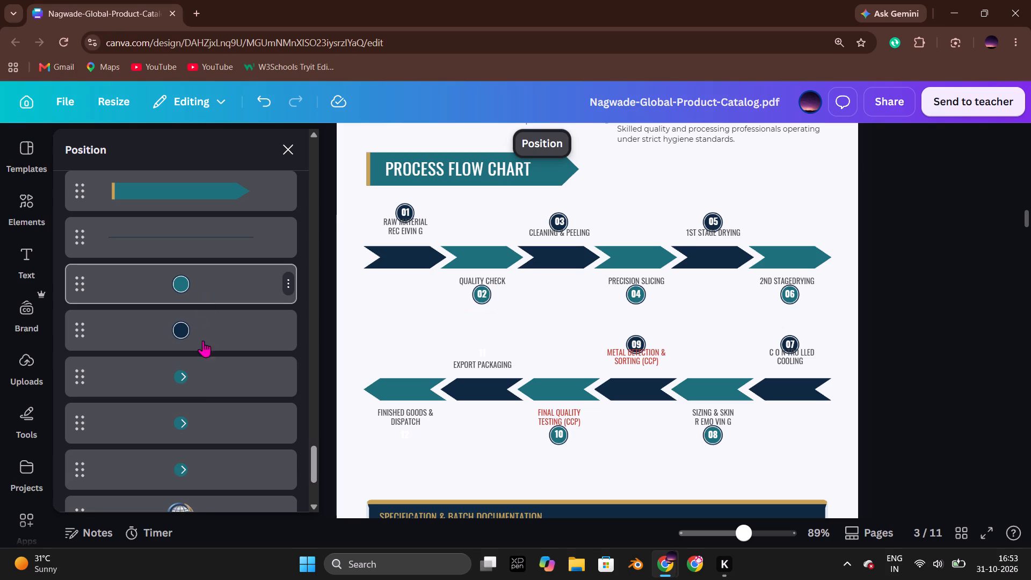
left_click(202, 332)
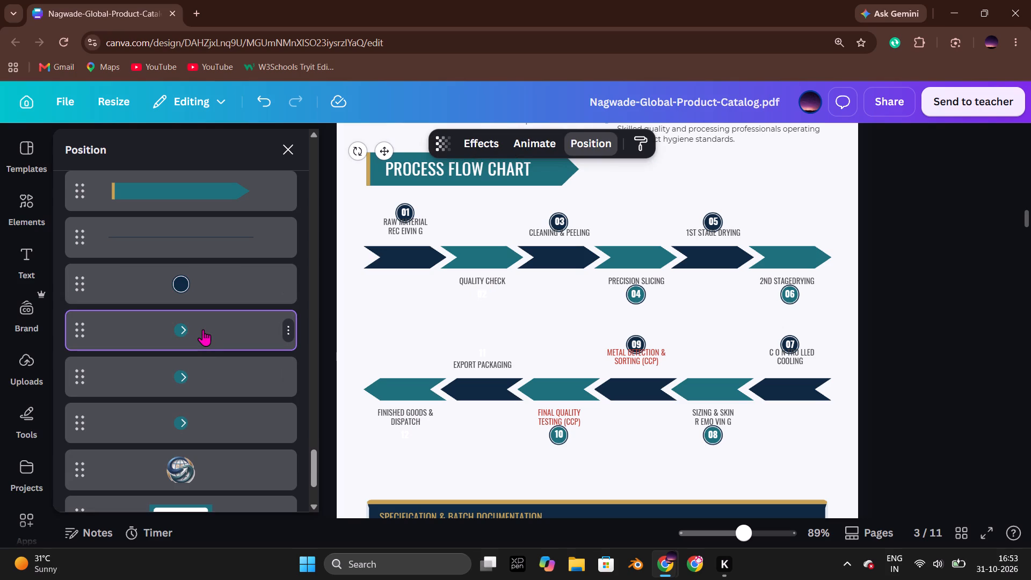
left_click(211, 289)
key("Delete")
Delete the circle badges behind the numbers 03, 10, 04, 09 and 05 in the process flow chart.
scroll(217, 320, "up", 3)
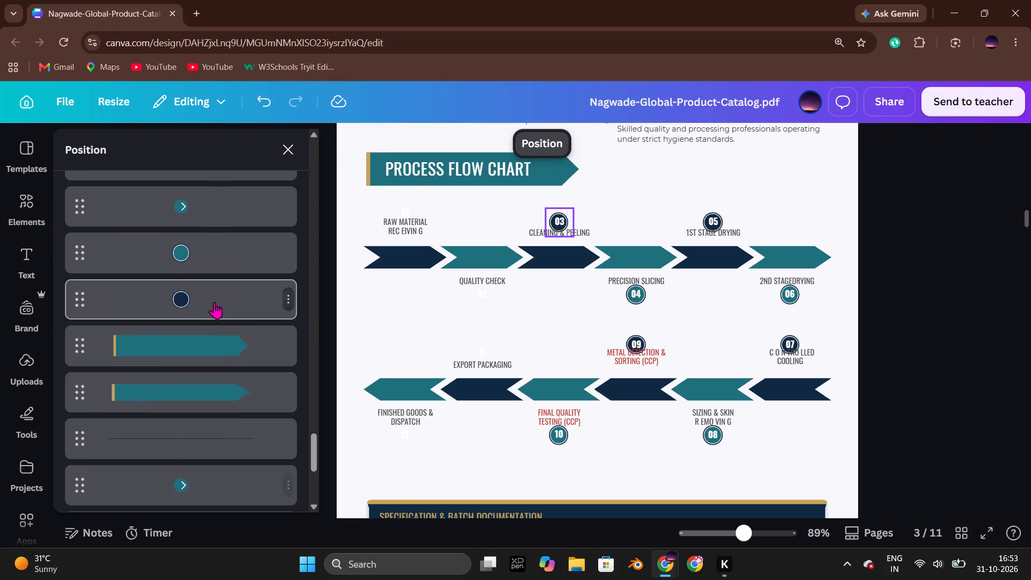
left_click(214, 302)
key("Delete")
left_click(214, 271)
key("Delete")
scroll(233, 346, "up", 4)
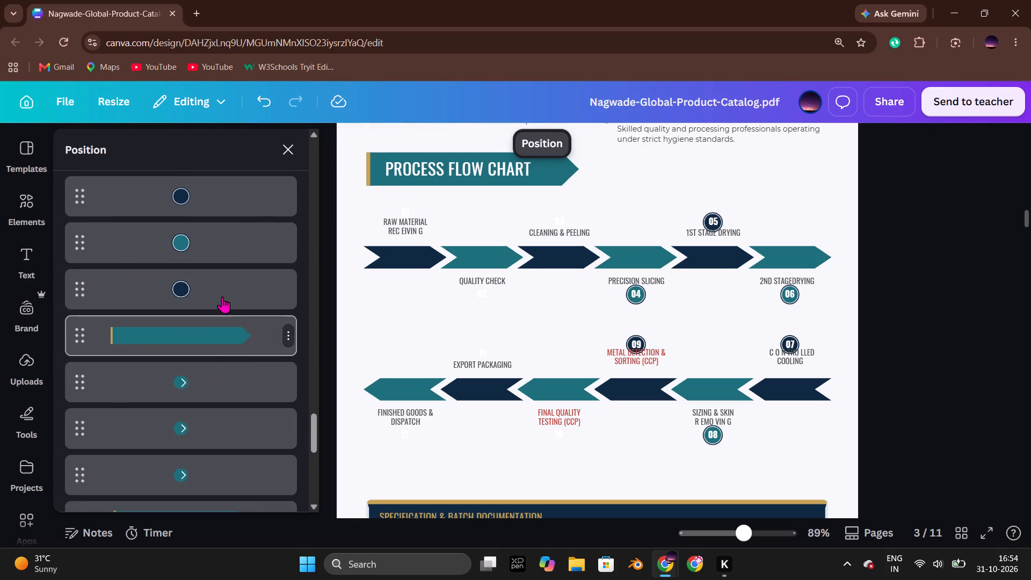
left_click(222, 293)
key("Delete")
left_click(222, 263)
key("Delete")
left_click(226, 190)
key("Delete")
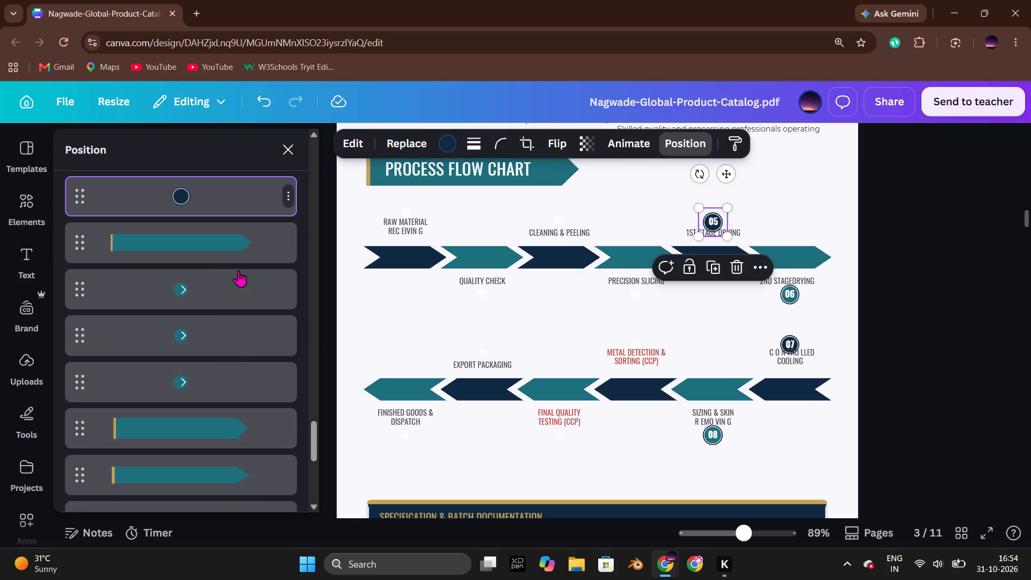
Delete the remaining circle badges behind the numbers 07, 06 and 08 in the process flow chart.
scroll(248, 362, "up", 5)
left_click(228, 409)
key("Delete")
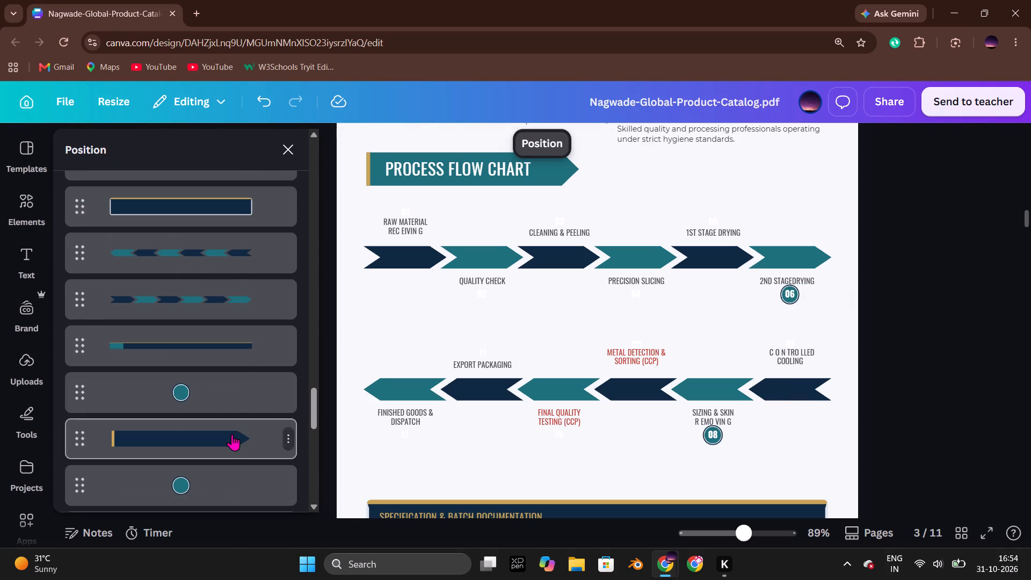
left_click(231, 397)
key("Delete")
scroll(231, 397, "down", 1)
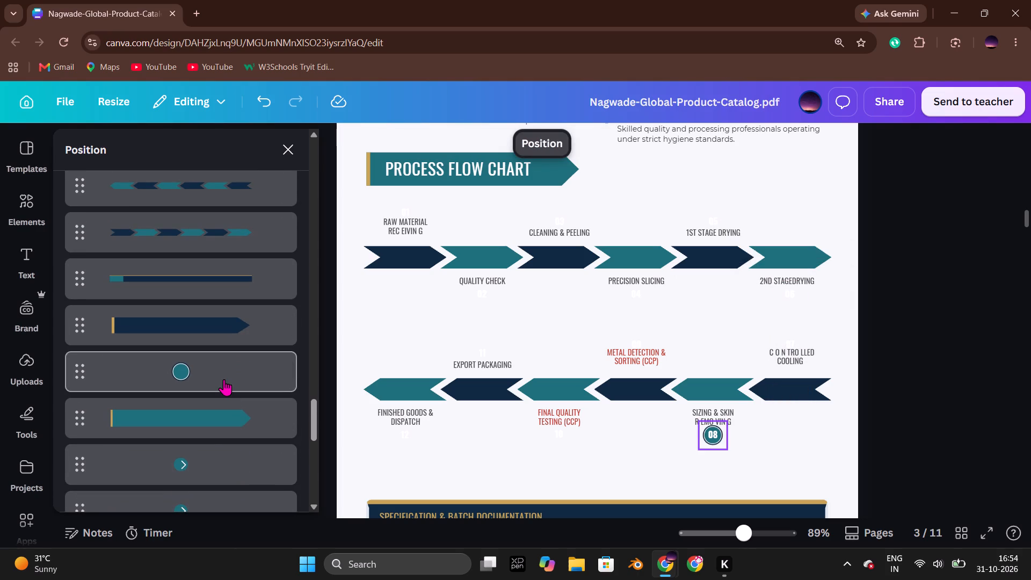
left_click(224, 379)
key("Delete")
Delete the white number texts 12 and 02 from the process flow chart.
scroll(224, 379, "down", 4)
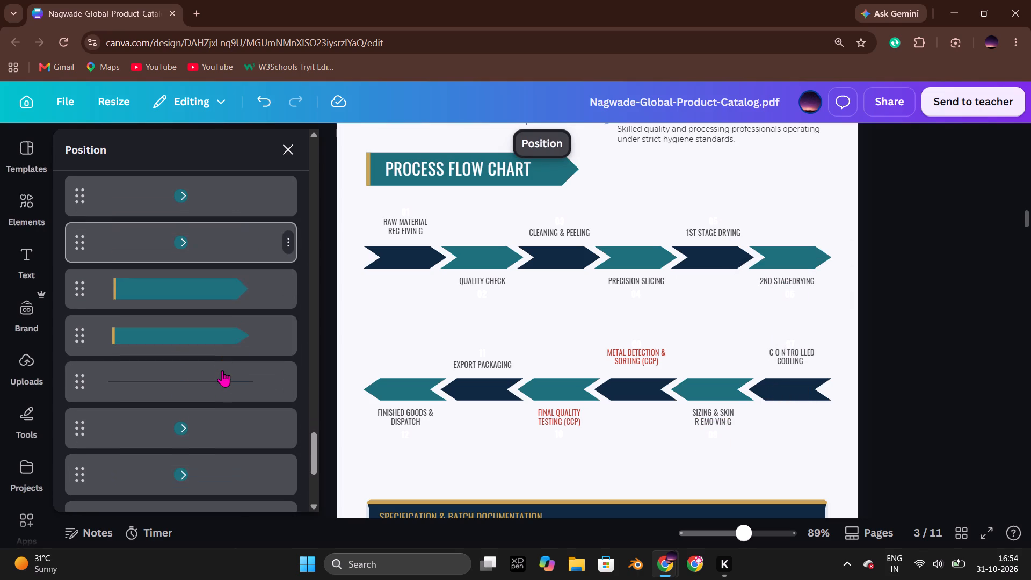
scroll(222, 370, "down", 4)
scroll(222, 370, "up", 9)
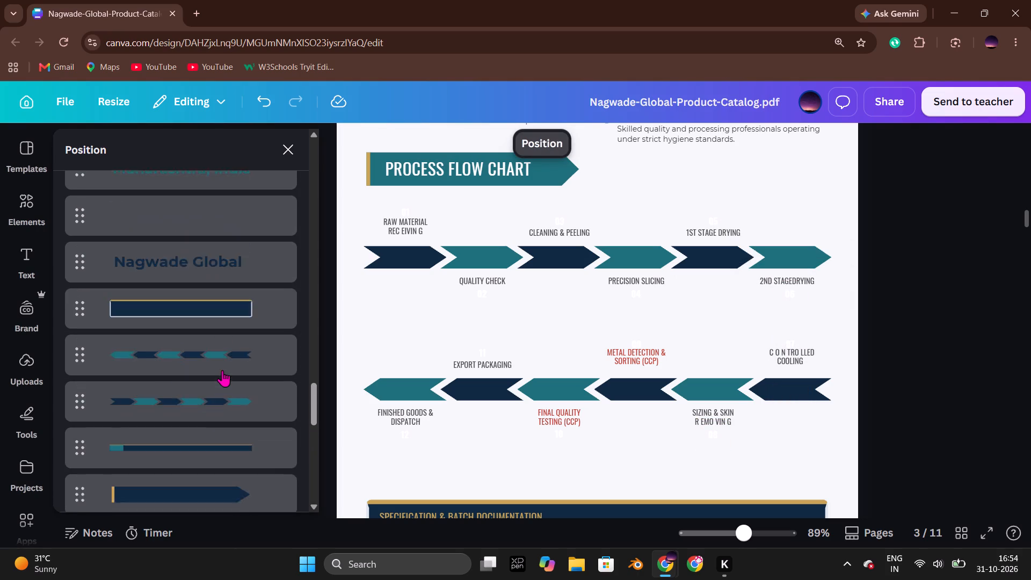
scroll(222, 370, "up", 14)
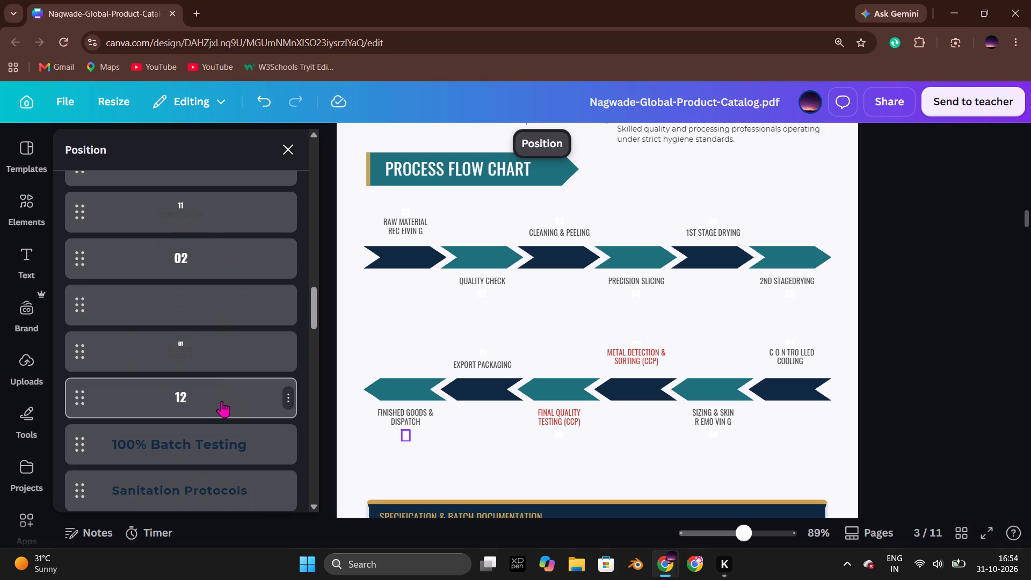
left_click(222, 400)
key("Delete")
left_click(222, 262)
key("Delete")
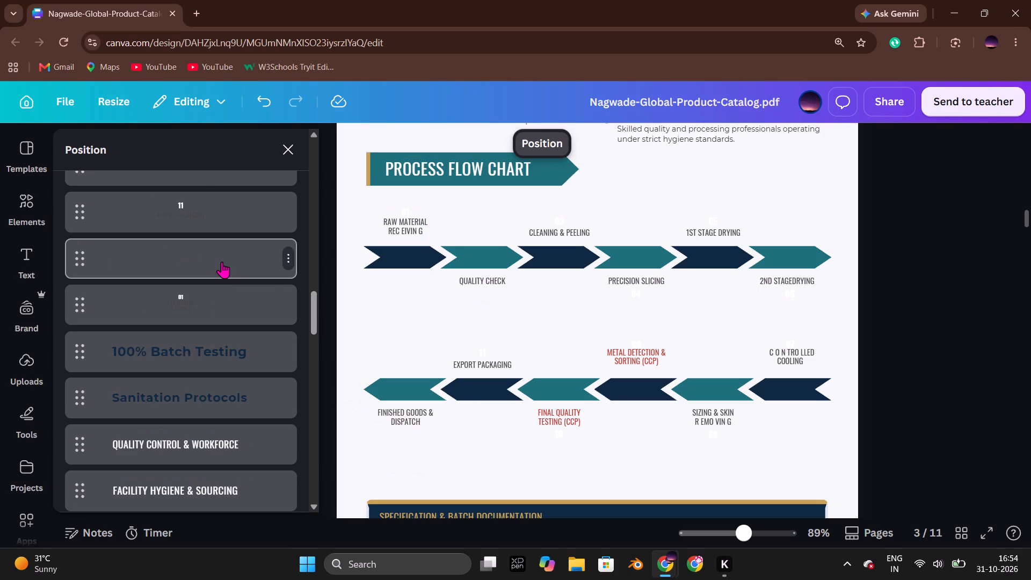
Delete the combined 11 and "Export Packaging" text and the number 10 text from the process flow chart.
scroll(222, 269, "up", 2)
left_click(226, 341)
key("Delete")
left_click(223, 308)
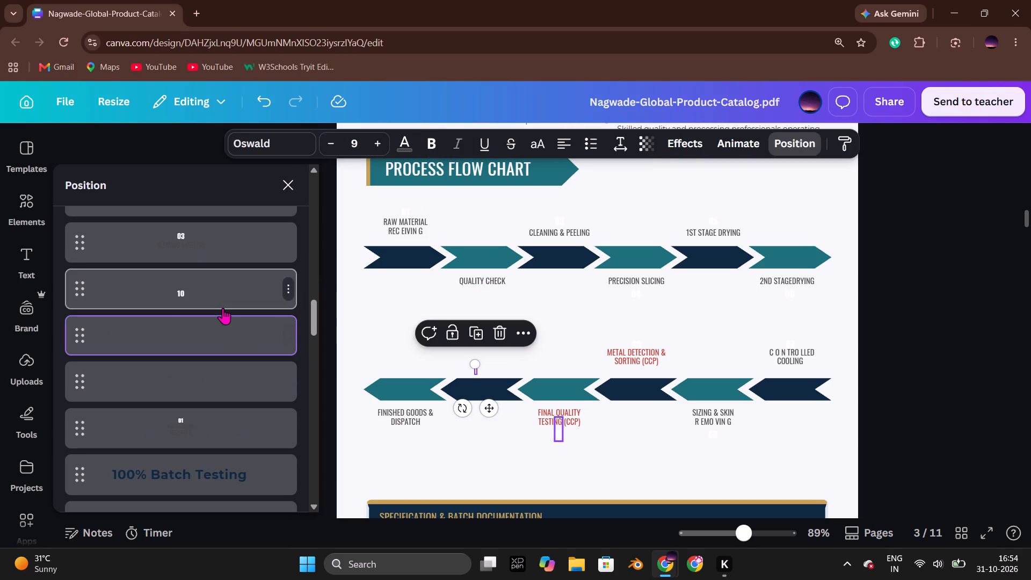
key("Delete")
left_click(218, 351)
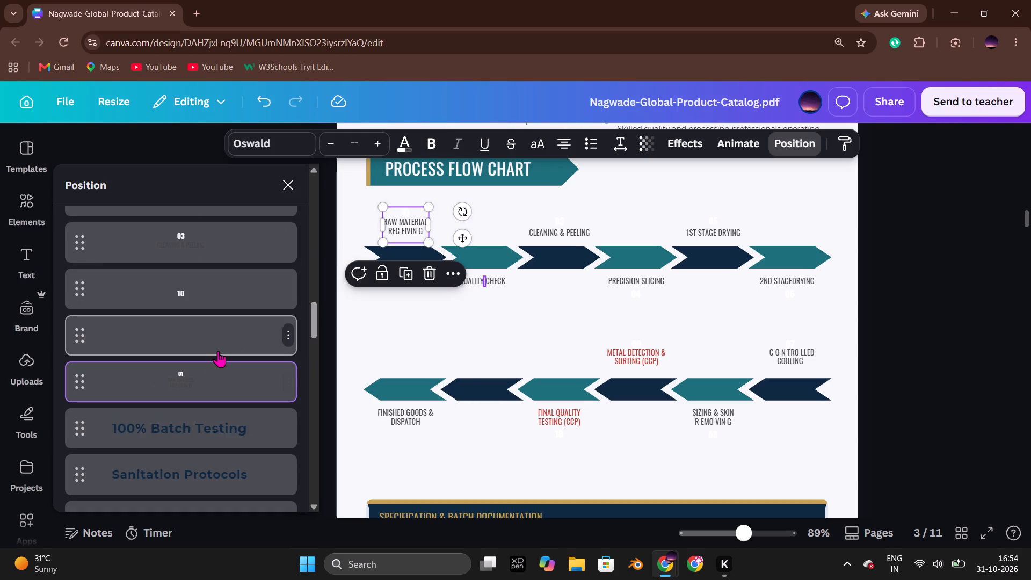
left_click(216, 292)
key("Delete")
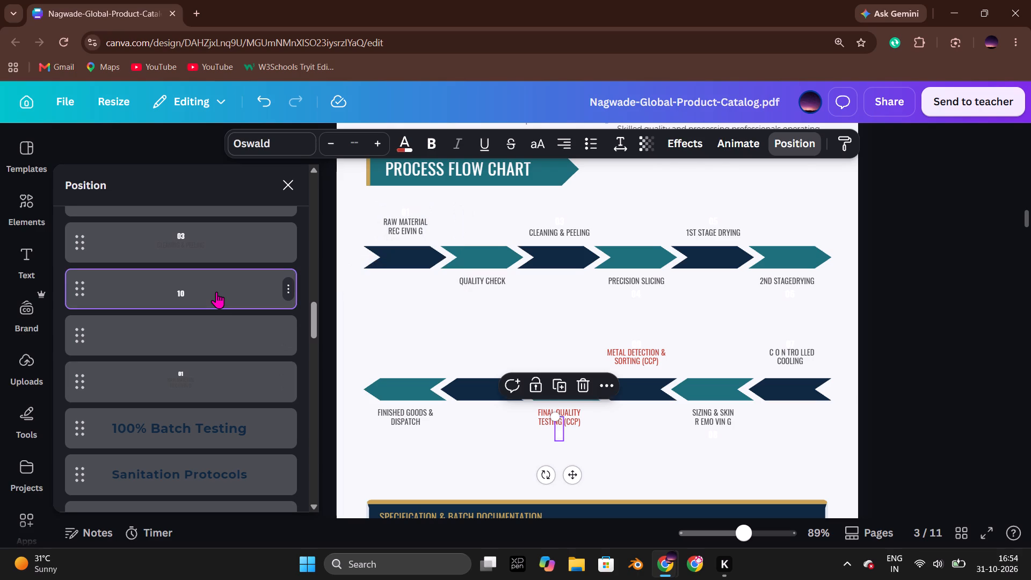
left_click(216, 292)
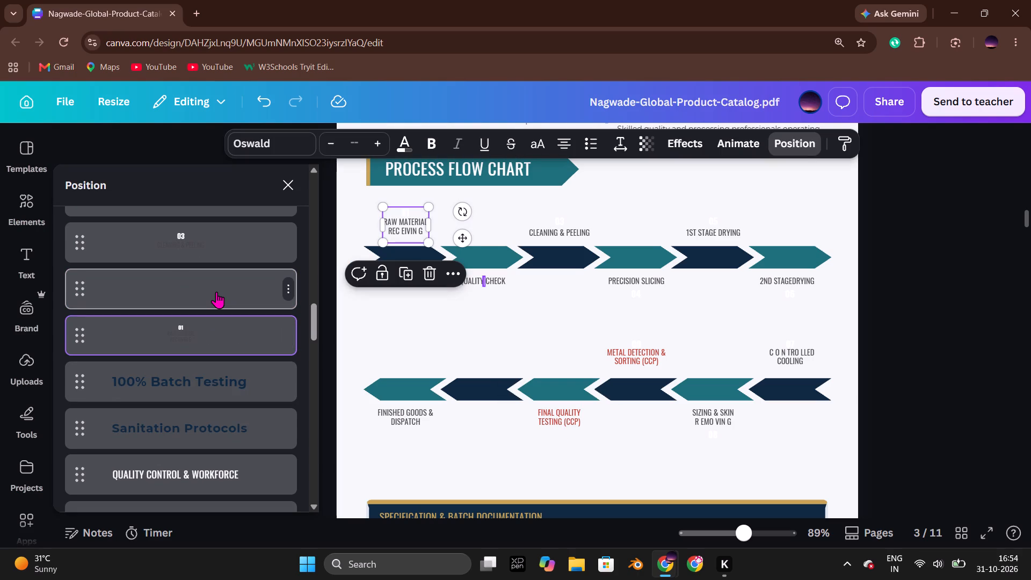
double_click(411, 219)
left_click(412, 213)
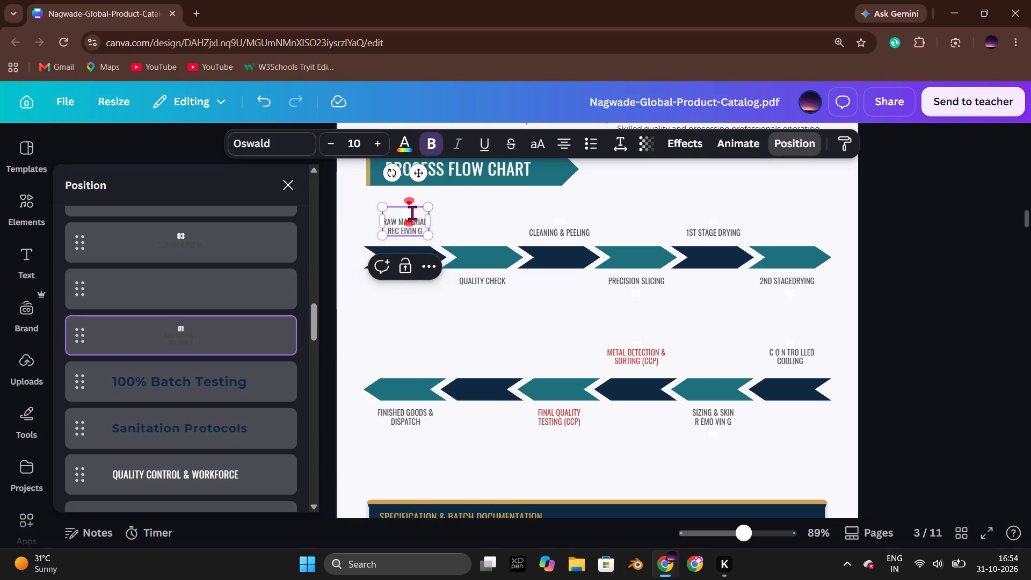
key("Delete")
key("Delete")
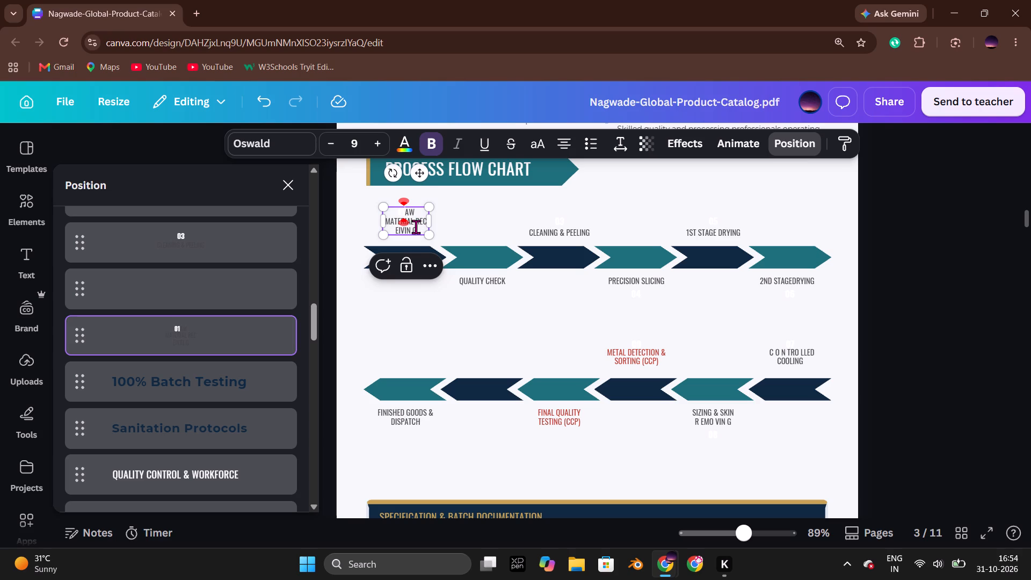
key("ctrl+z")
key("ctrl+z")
Remove the number 01 from the "Raw Material Receiving" text, keeping the label.
left_click(412, 213)
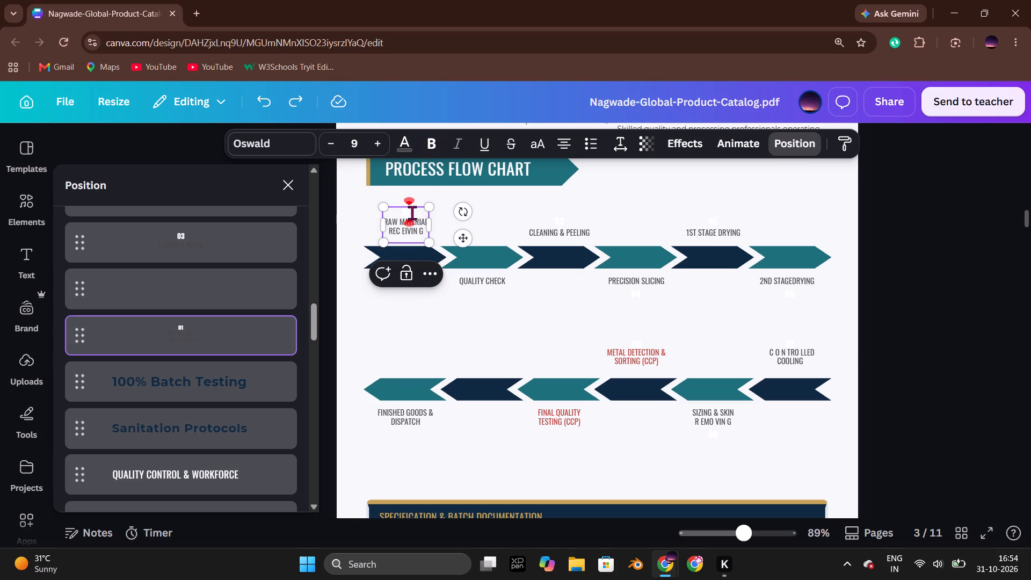
left_click_drag(413, 213, 398, 214)
key("BackSpace")
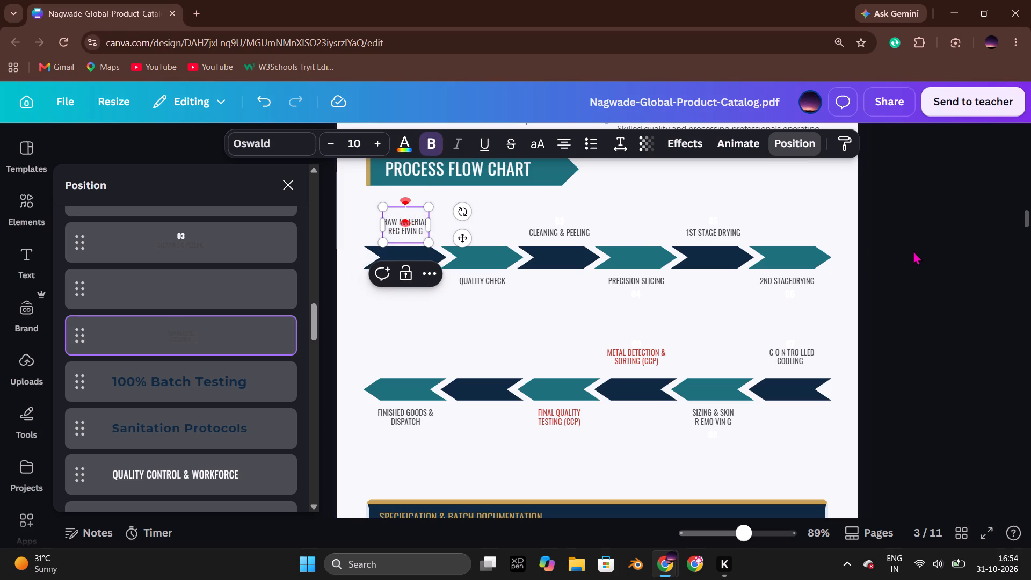
left_click(916, 250)
Delete the white number 06 text below the "2nd Stage Drying" label.
left_click(447, 220)
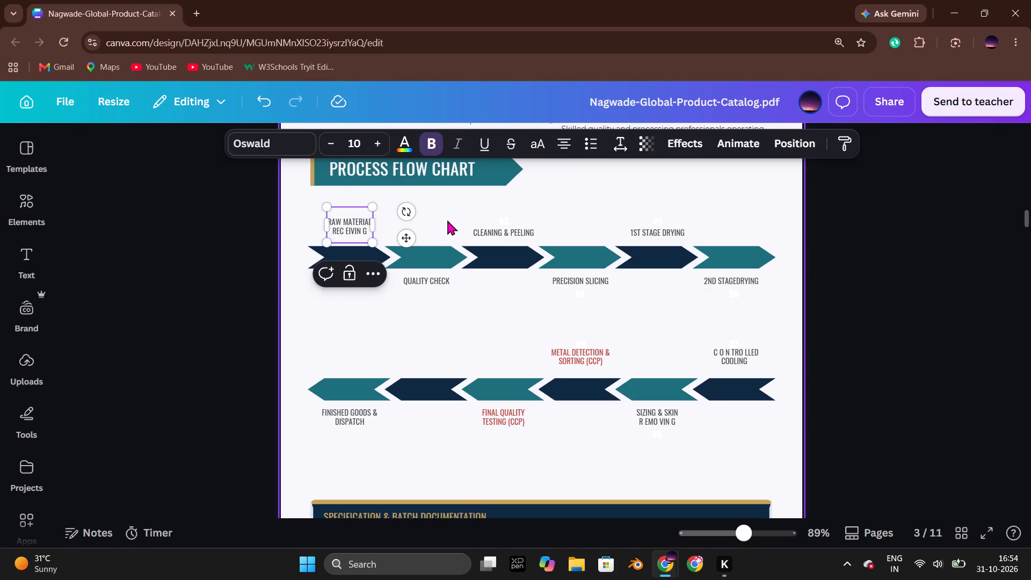
left_click(609, 147)
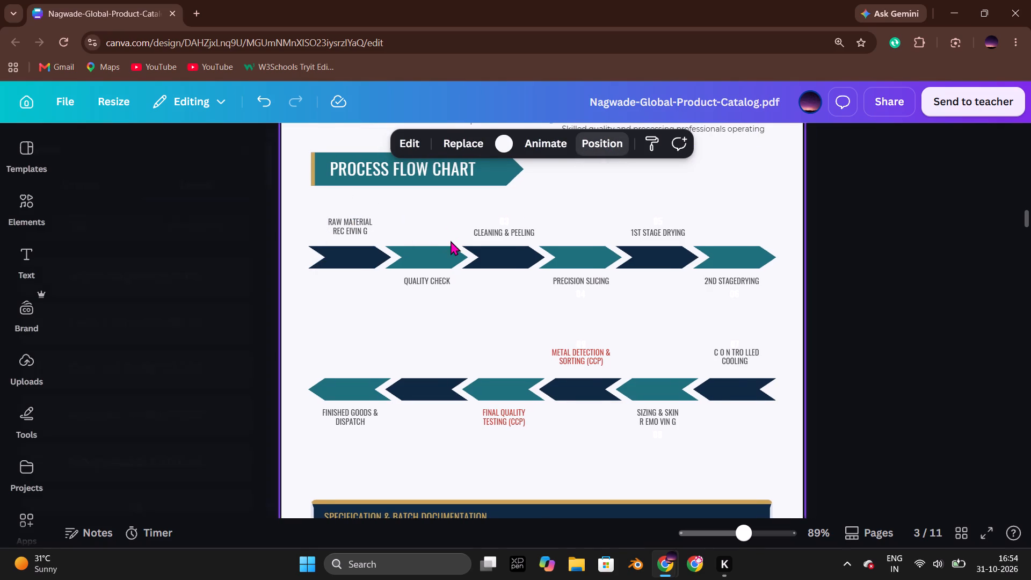
scroll(197, 337, "up", 13)
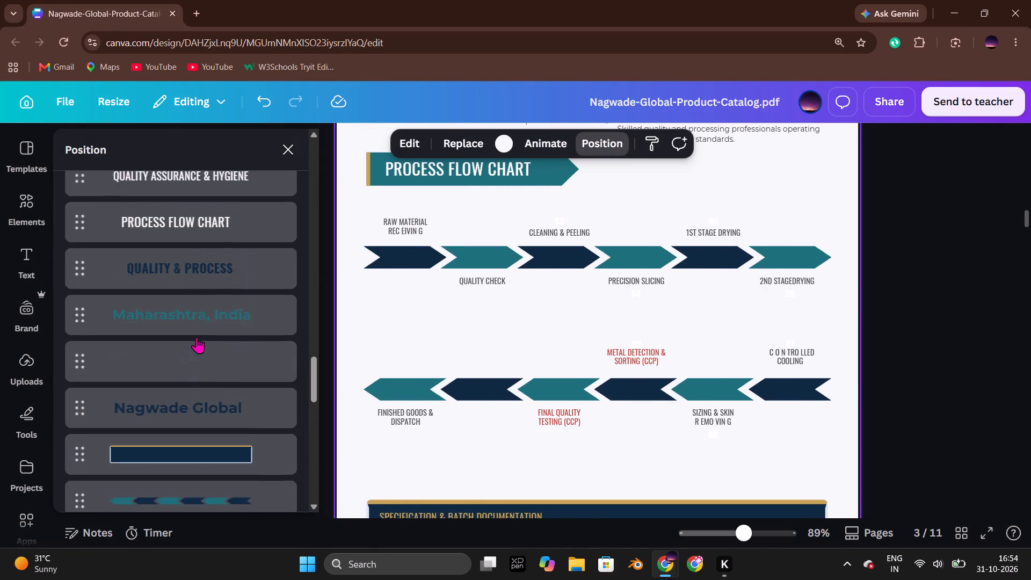
scroll(197, 337, "up", 16)
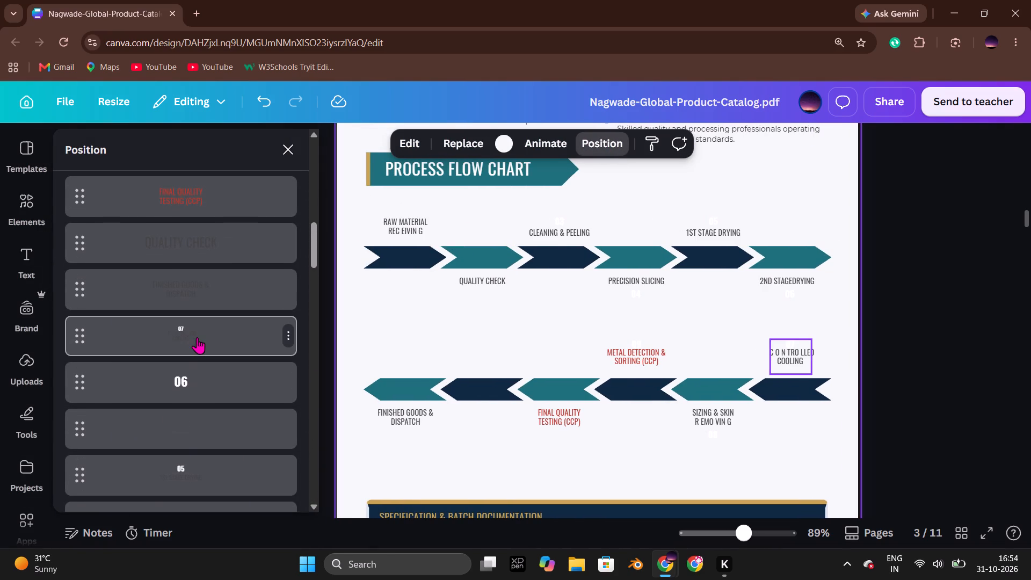
left_click(196, 389)
key("BackSpace")
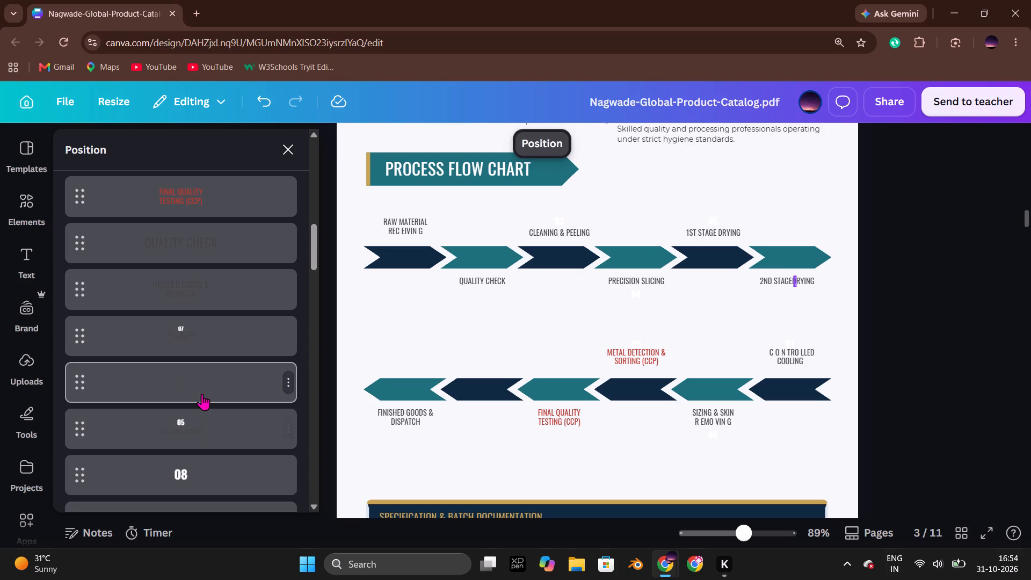
left_click(202, 392)
left_click(825, 368)
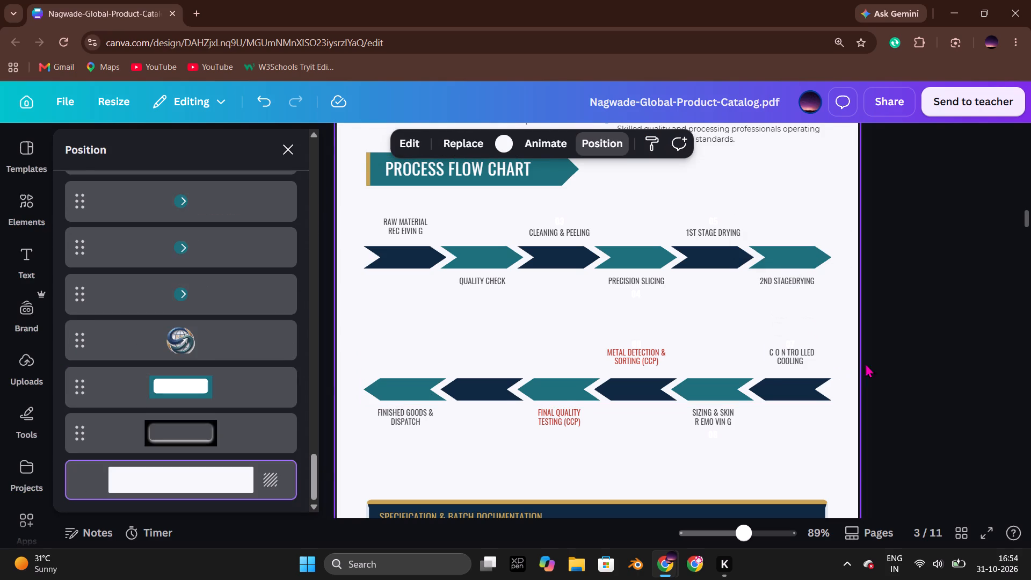
left_click(891, 360)
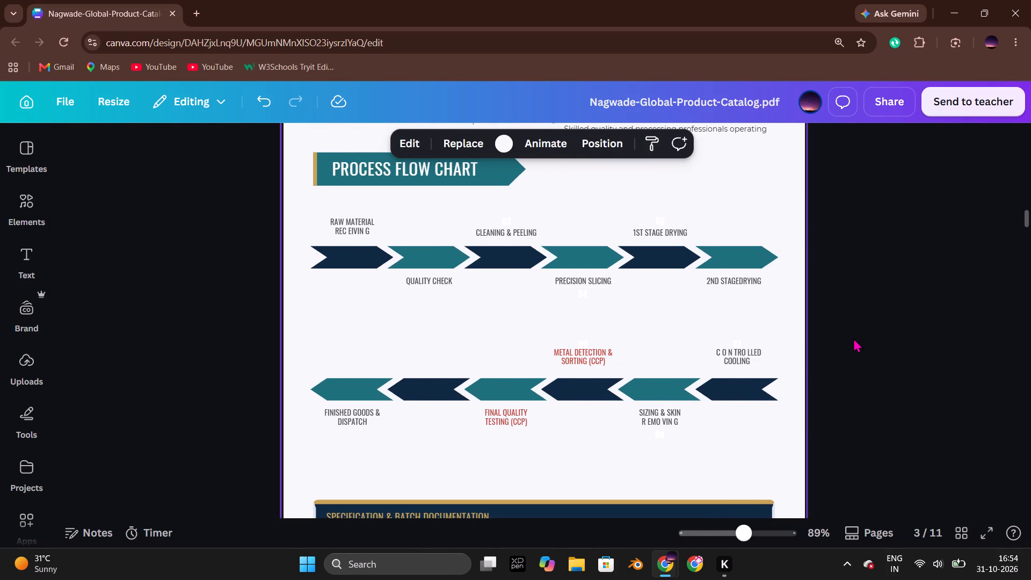
Copy both arrow rows of the process flow chart with all their labels, and switch to the NILAI product brochure.
left_click_drag(262, 219, 337, 262)
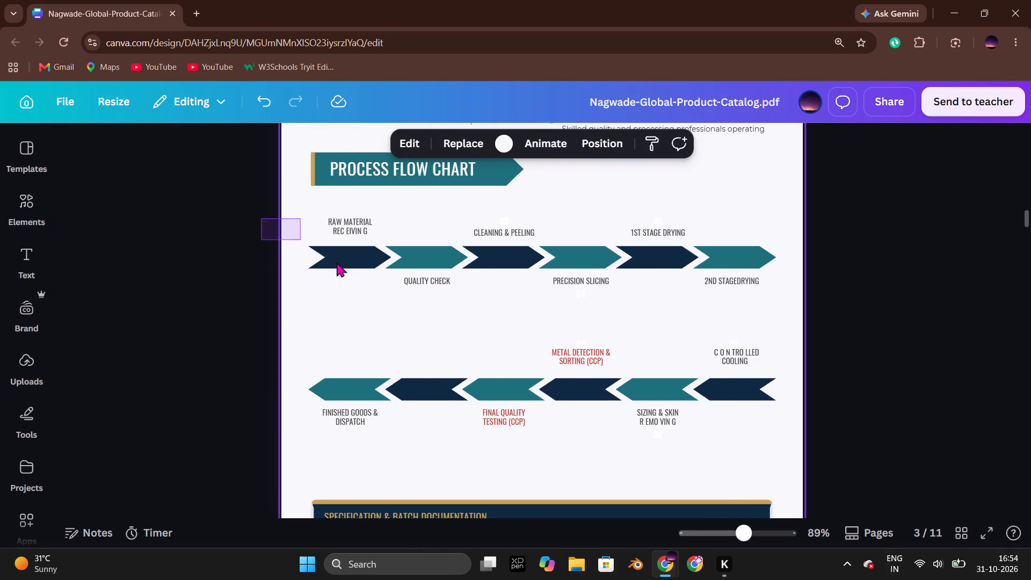
left_click_drag(337, 262, 815, 458)
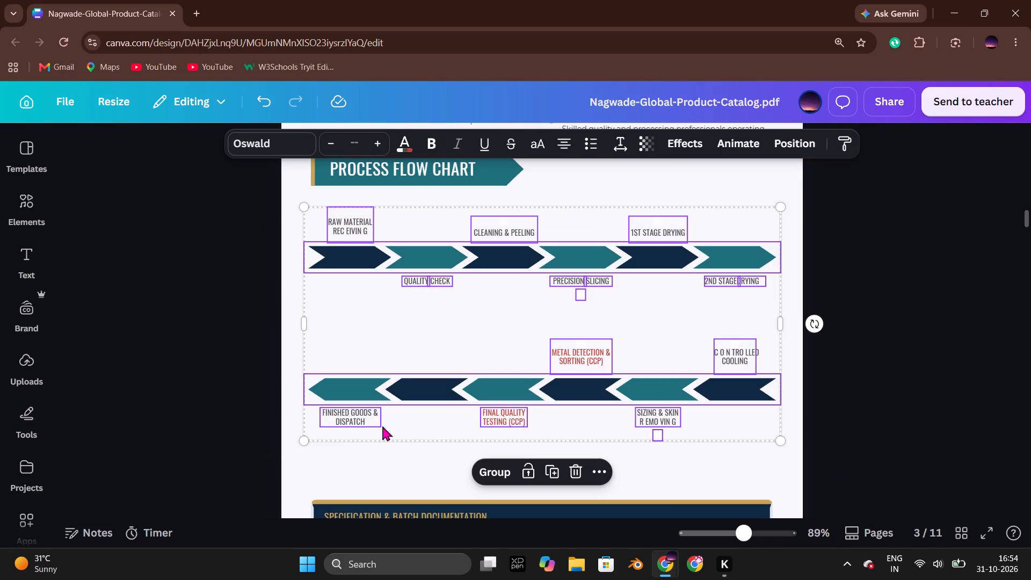
left_click(917, 410)
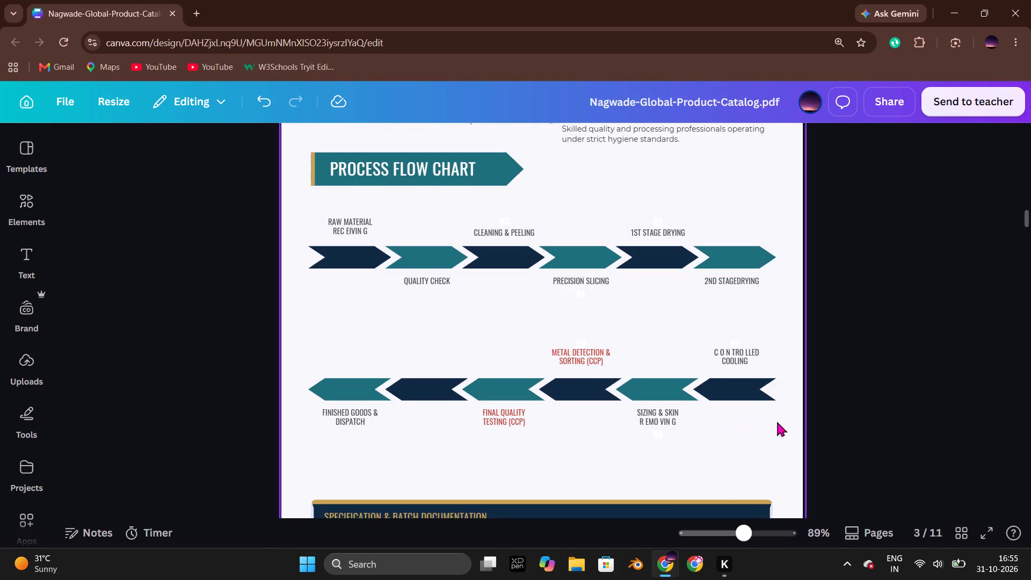
left_click_drag(224, 213, 842, 462)
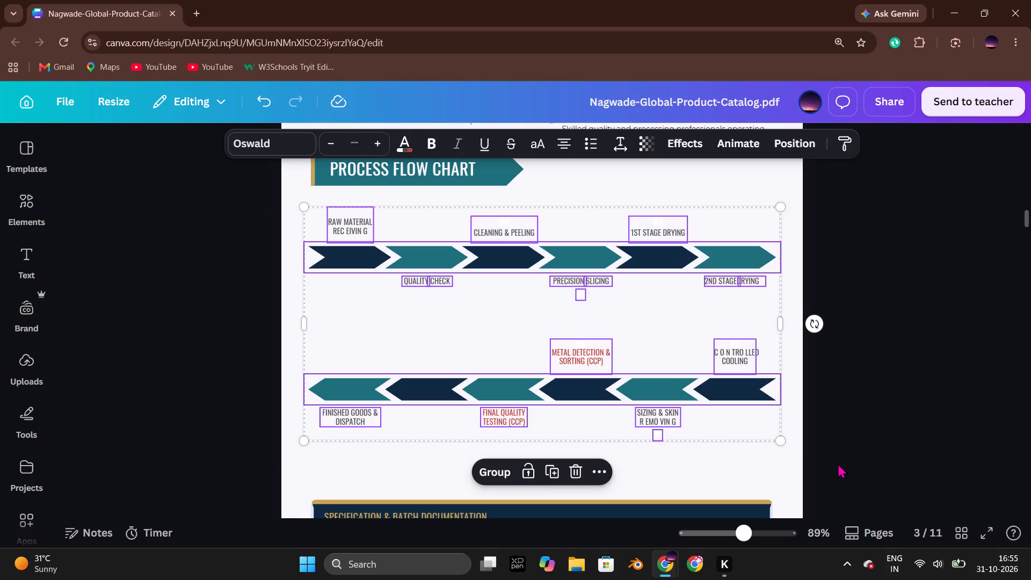
key("ctrl+c")
key("alt+Tab")
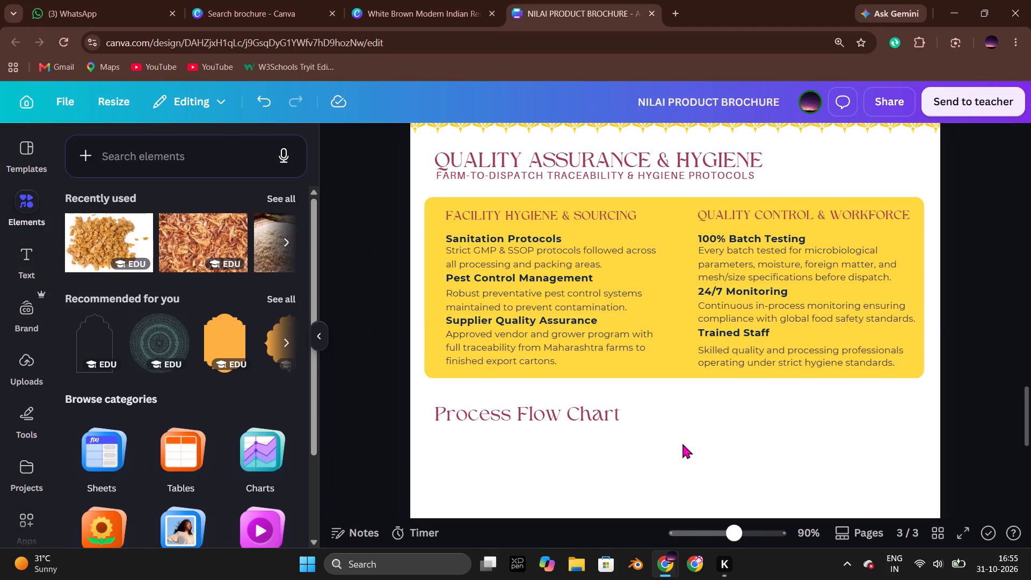
Switch back to the Nagwade catalog and delete the labels above the lower arrow row of the process flow chart.
key("alt+Tab")
left_click(895, 381)
left_click_drag(285, 329, 500, 354)
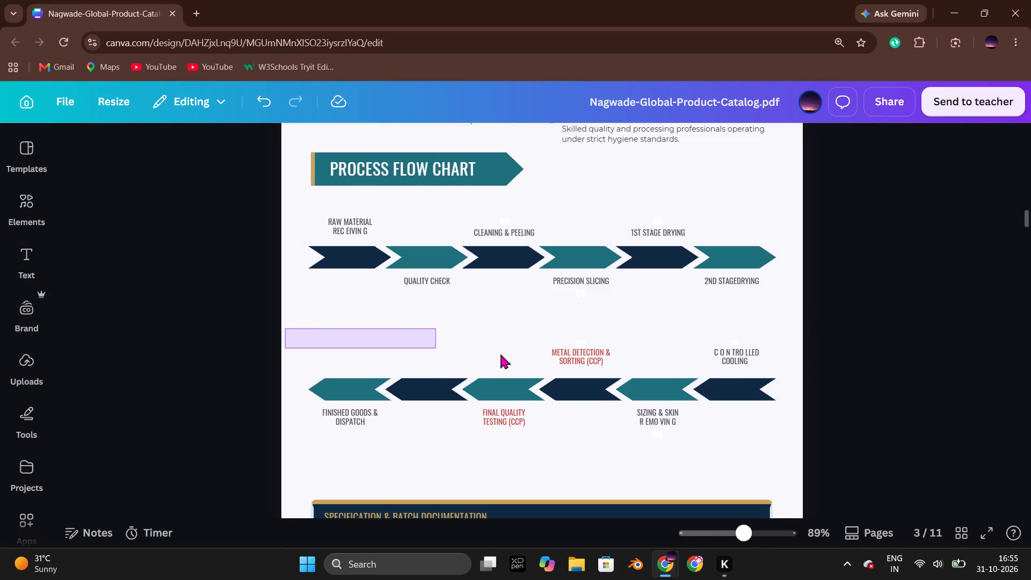
left_click_drag(500, 354, 782, 360)
key("Delete")
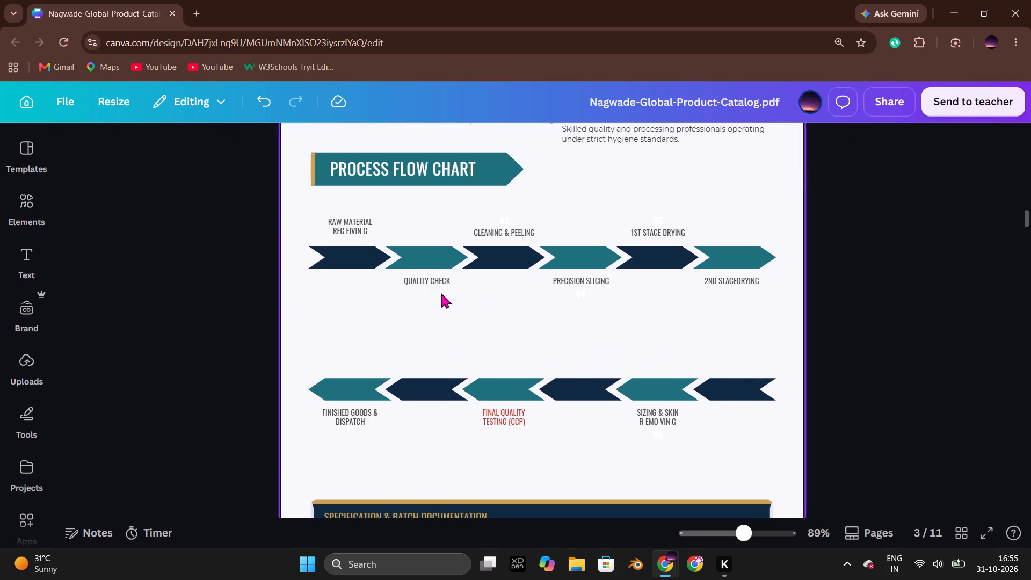
Delete all the labels above and below the upper arrow row of the process flow chart.
left_click_drag(239, 199, 722, 226)
key("Delete")
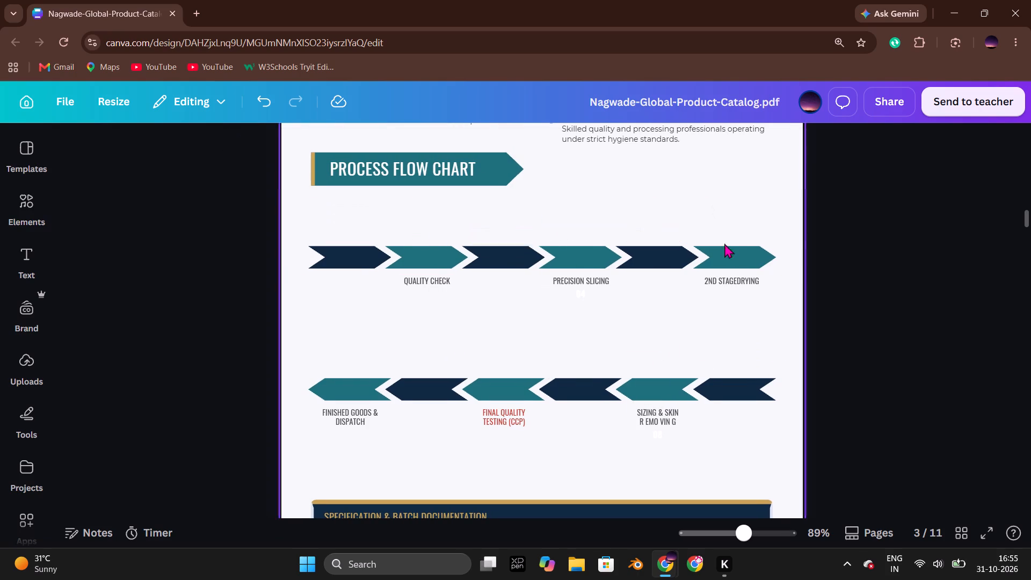
left_click_drag(815, 328, 403, 281)
key("Delete")
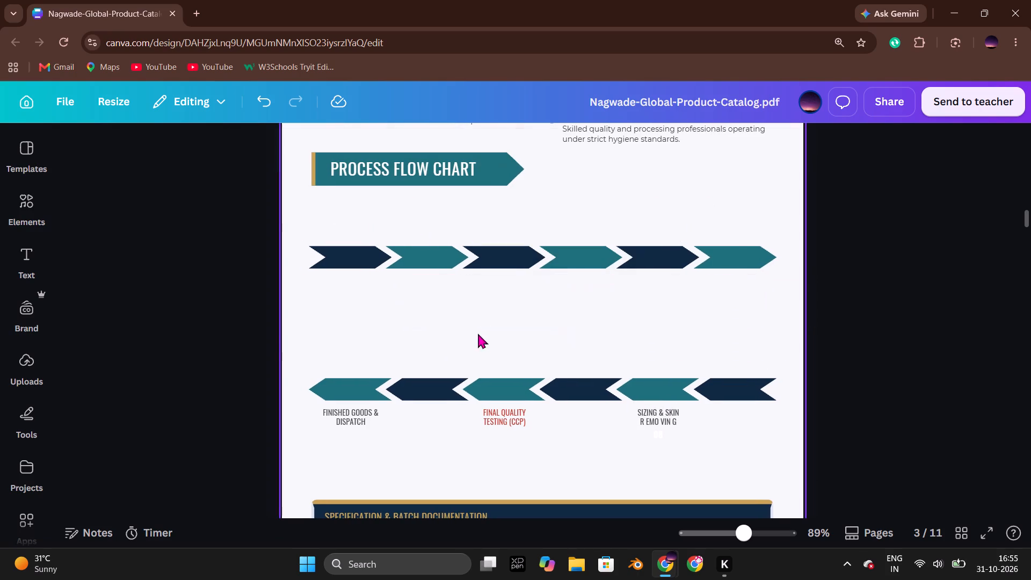
Delete the labels below the lower arrow row, from "Finished Goods & Dispatch" to "Sizing & Skin Removing", including the leftover white number.
left_click_drag(330, 280, 800, 318)
left_click_drag(281, 313, 795, 373)
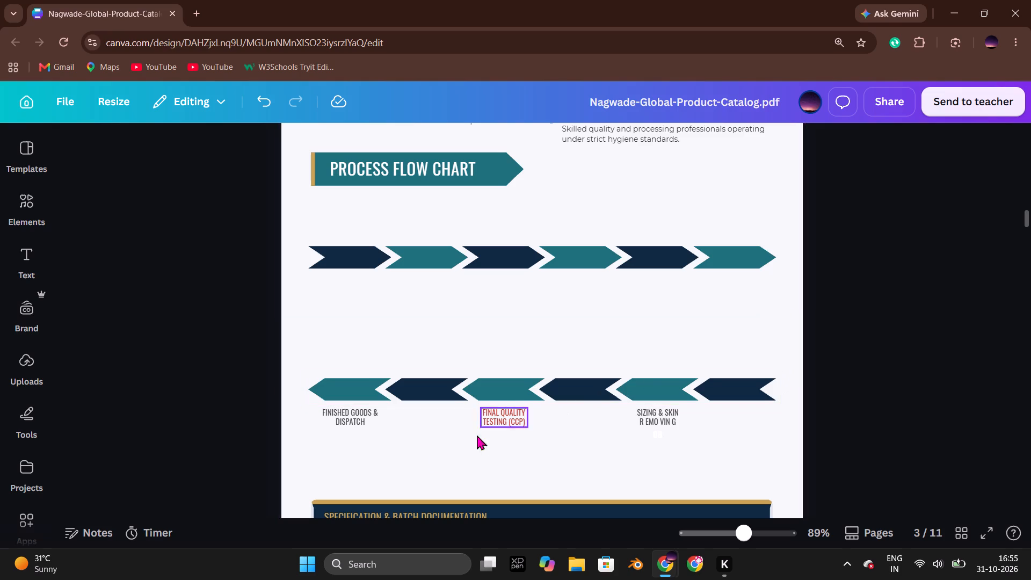
left_click_drag(436, 455, 431, 456)
left_click_drag(264, 408, 881, 488)
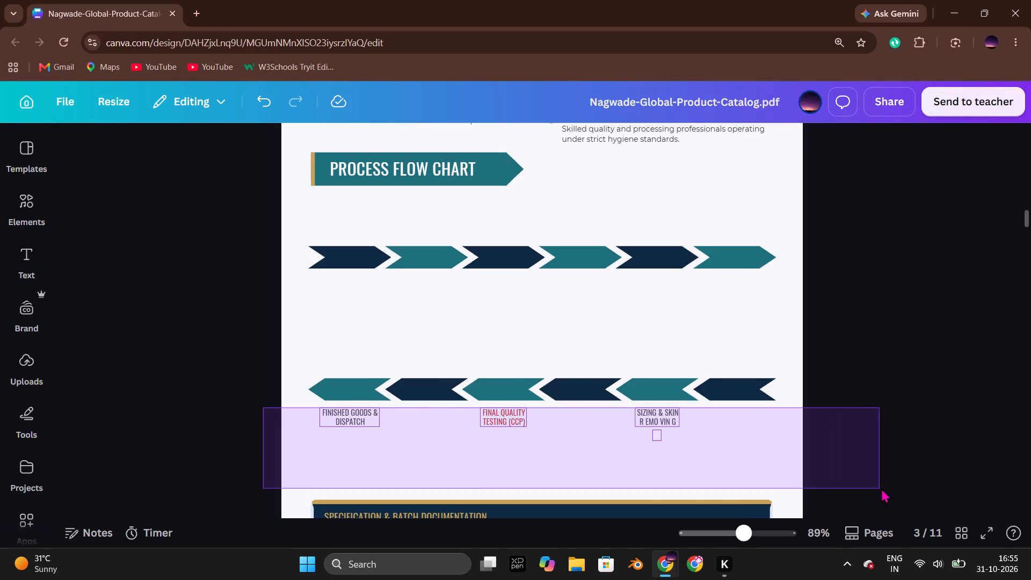
left_click_drag(881, 488, 882, 488)
key("Delete")
left_click(886, 416)
Copy the bare upper arrow row of the process flow chart and switch to the NILAI product brochure.
left_click_drag(214, 224, 903, 320)
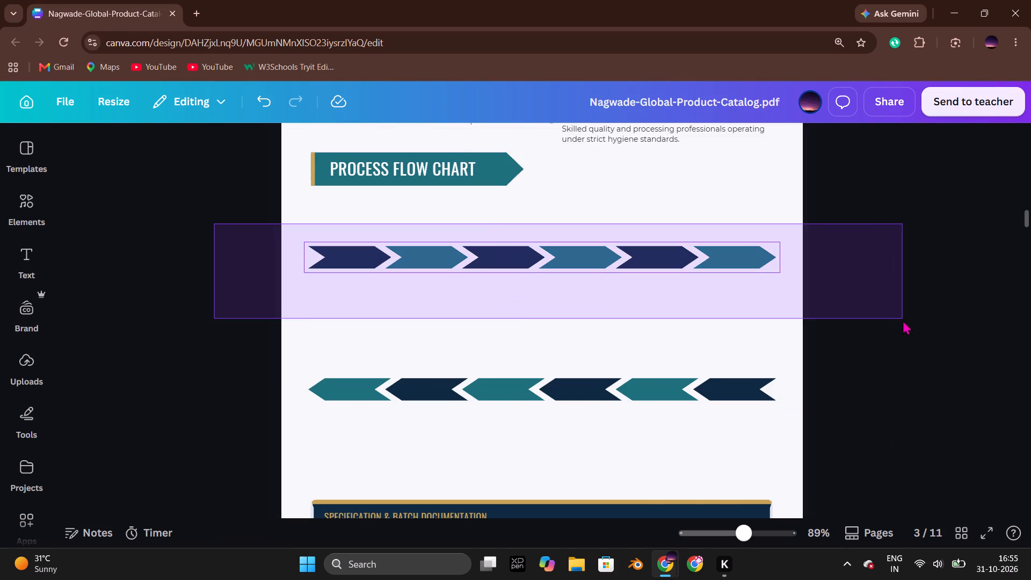
left_click(893, 353)
left_click(689, 266)
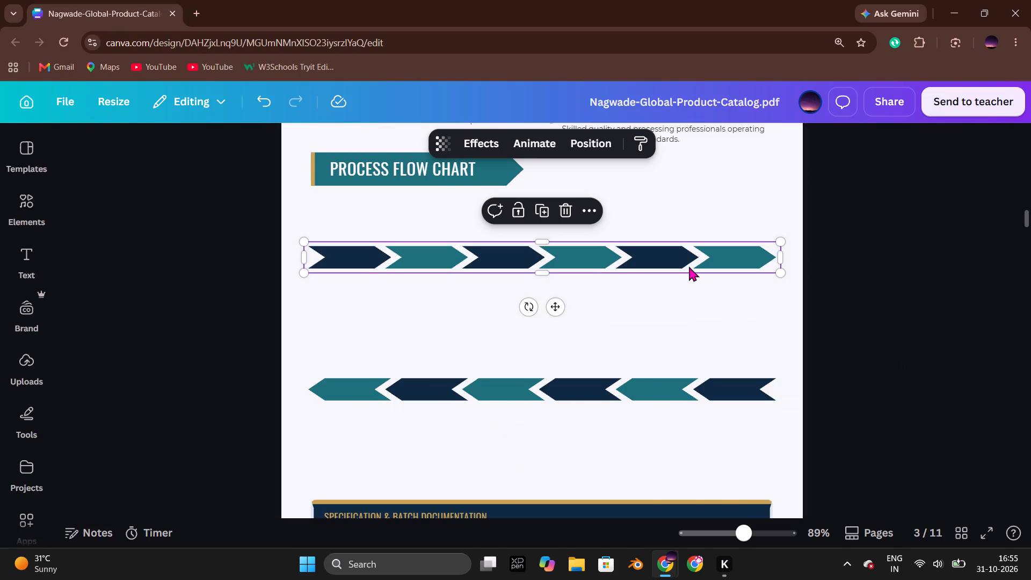
key("ctrl+c")
key("alt+Tab")
Delete the "Quality Control & Food Safety" heading and its paragraph from page 3 of the brochure.
scroll(698, 417, "down", 2)
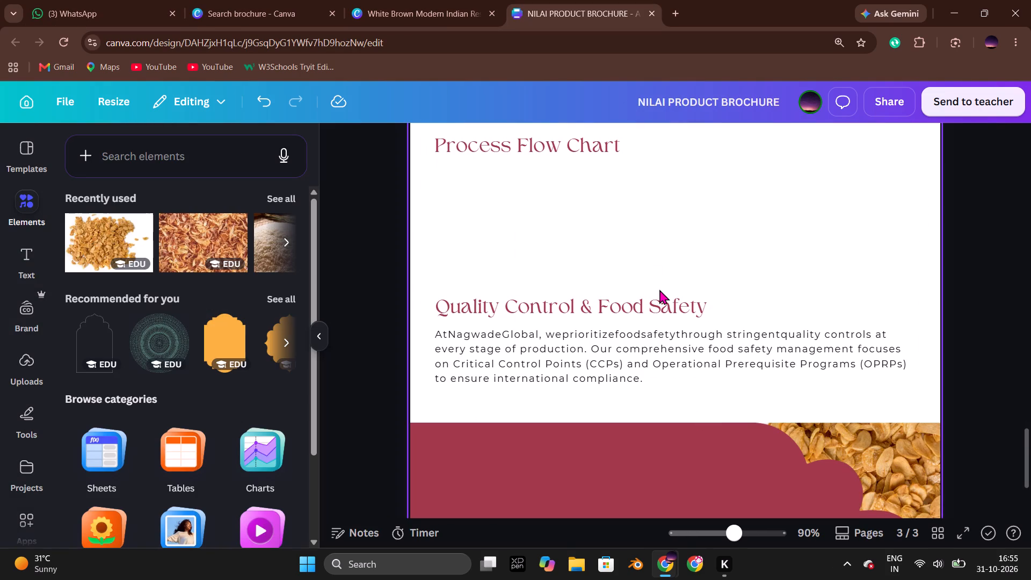
key("alt+Tab")
scroll(659, 289, "down", 2)
key("alt+Tab")
left_click_drag(432, 275, 546, 366)
key("Delete")
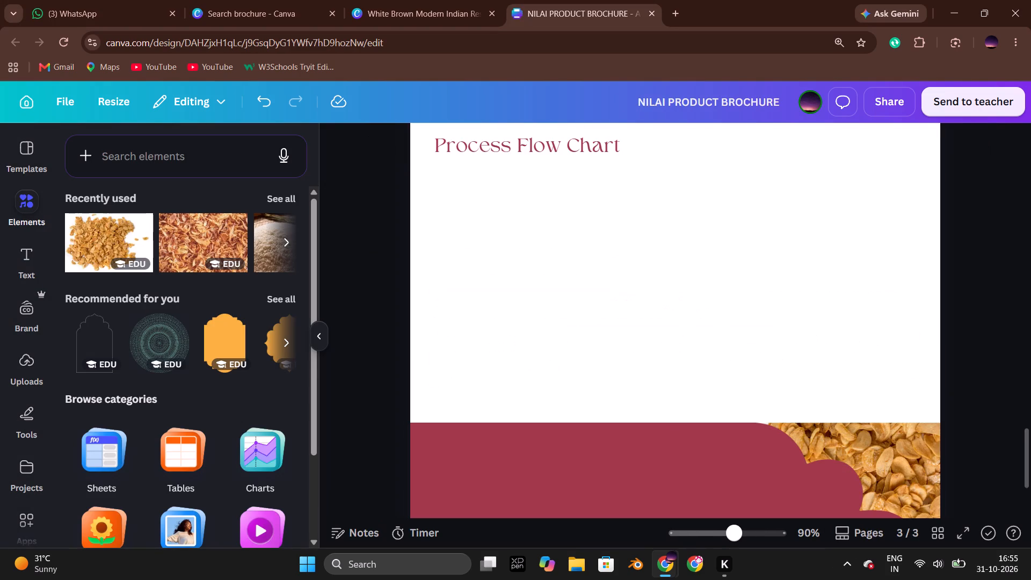
Paste the copied arrow row on page 3 and place it just under the "Process Flow Chart" heading.
key("ctrl+v")
left_click_drag(596, 237, 594, 201)
left_click(604, 280)
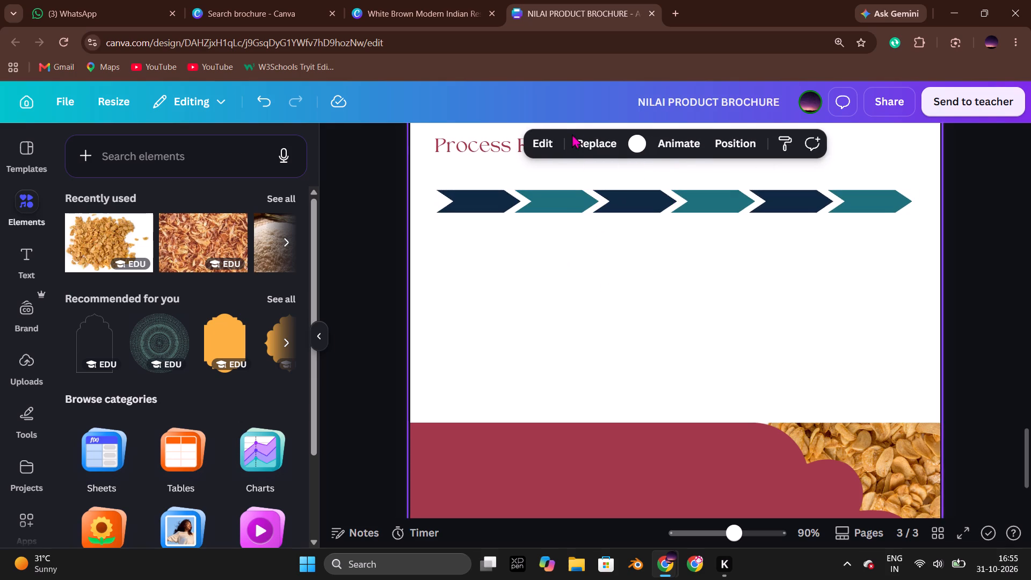
Recolor the second arrow of the pasted row to the golden yellow used in the design.
left_click(557, 201)
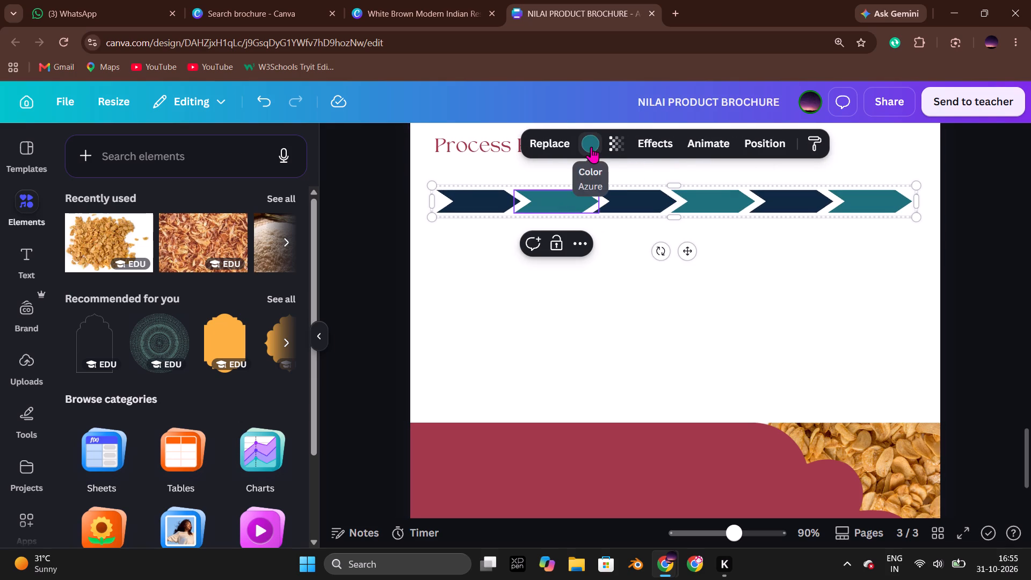
left_click(591, 147)
left_click(183, 256)
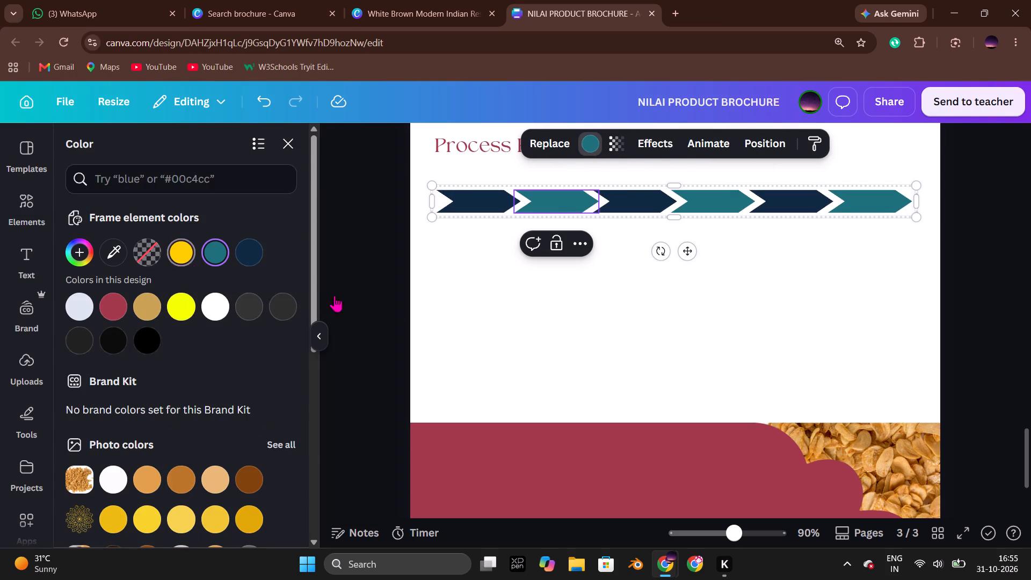
left_click(518, 336)
scroll(518, 337, "up", 3)
scroll(518, 337, "down", 1)
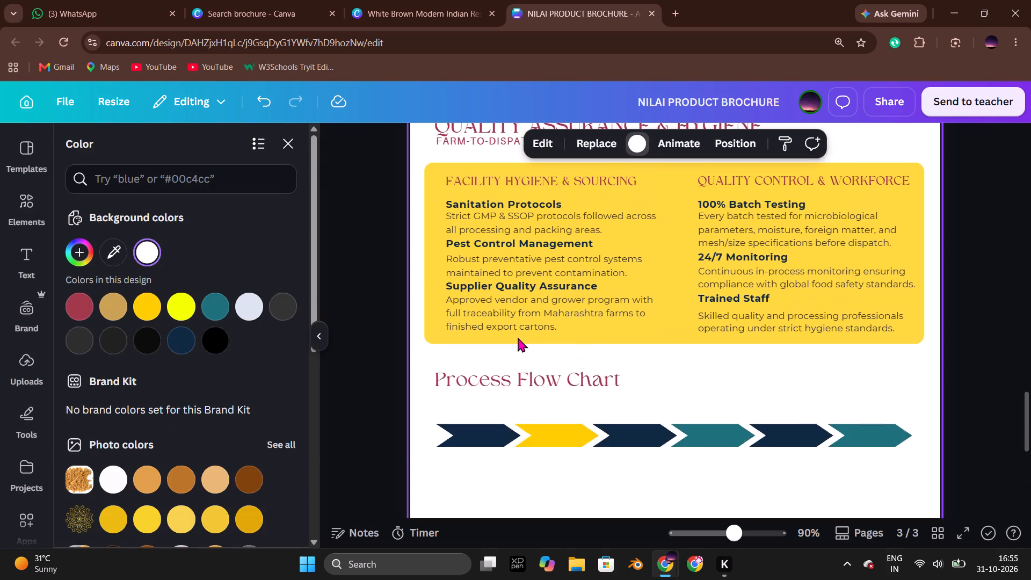
scroll(518, 337, "down", 1)
Recolor the first, third and fifth arrows of the row to the design's maroon.
double_click(471, 211)
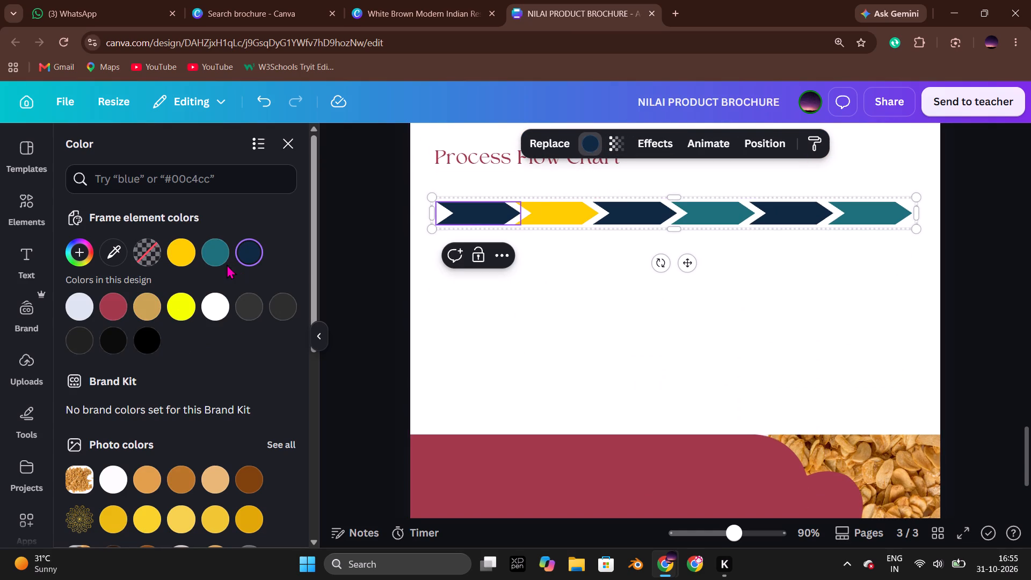
left_click(116, 309)
left_click(573, 313)
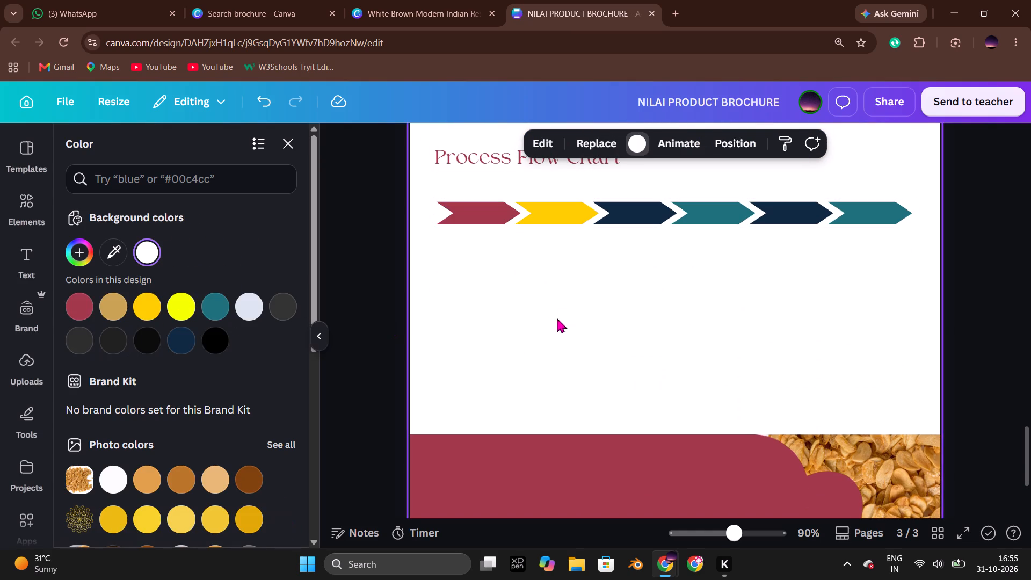
left_click(655, 215)
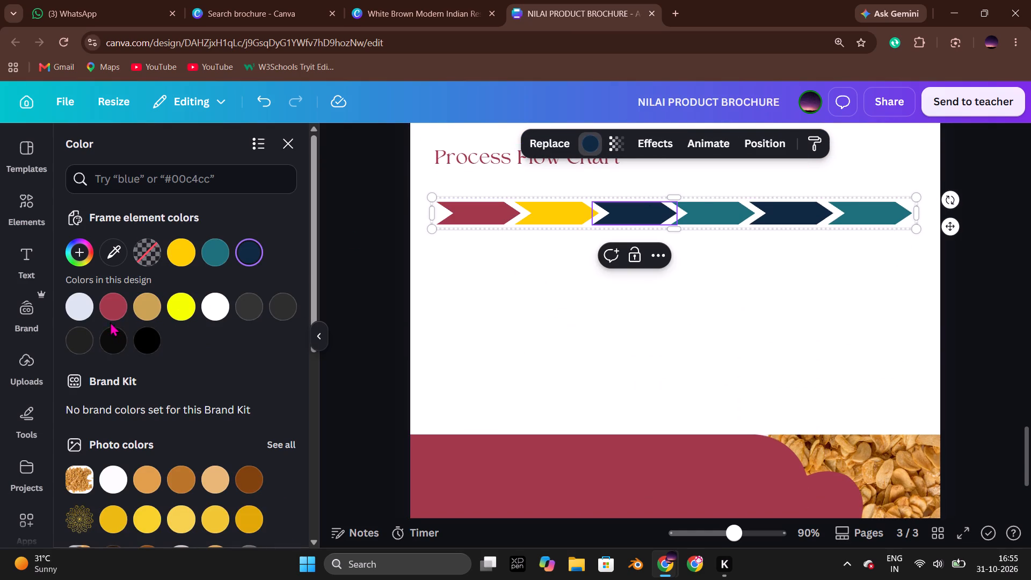
left_click(113, 310)
left_click(800, 212)
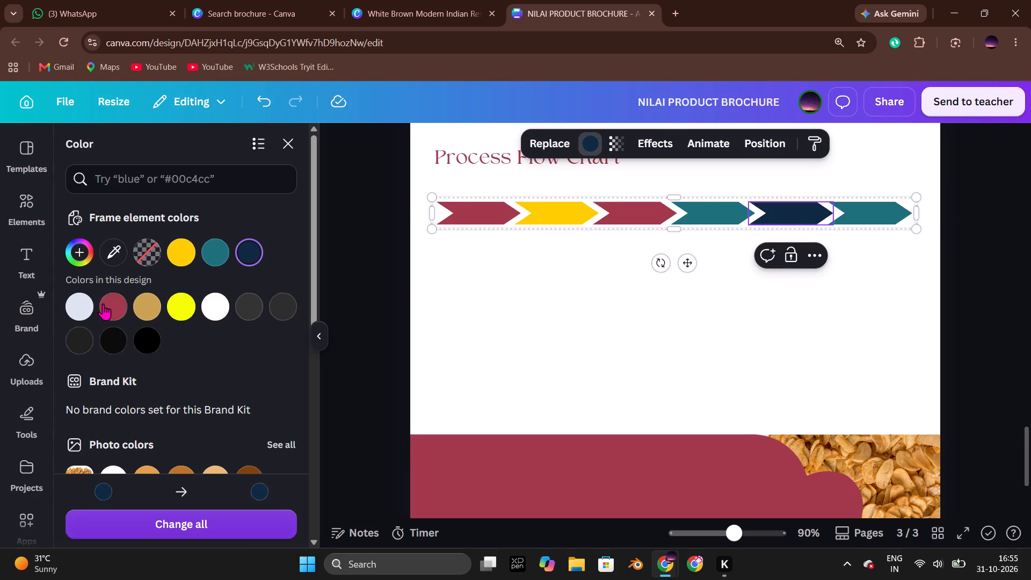
left_click(126, 305)
Recolor the fourth and sixth arrows of the row to the same golden yellow as the second arrow.
left_click(715, 218)
left_click(171, 260)
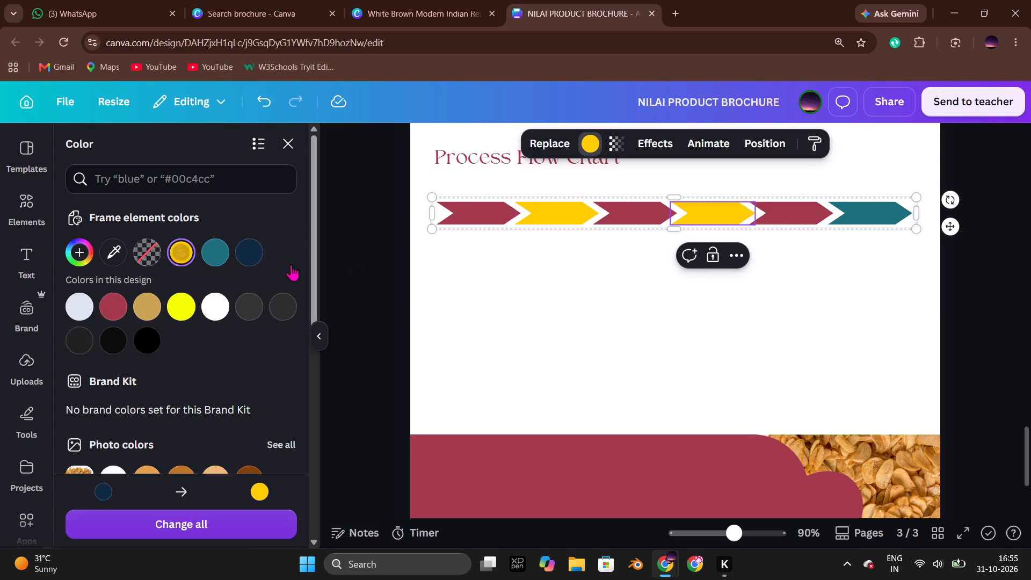
left_click(874, 217)
left_click(186, 260)
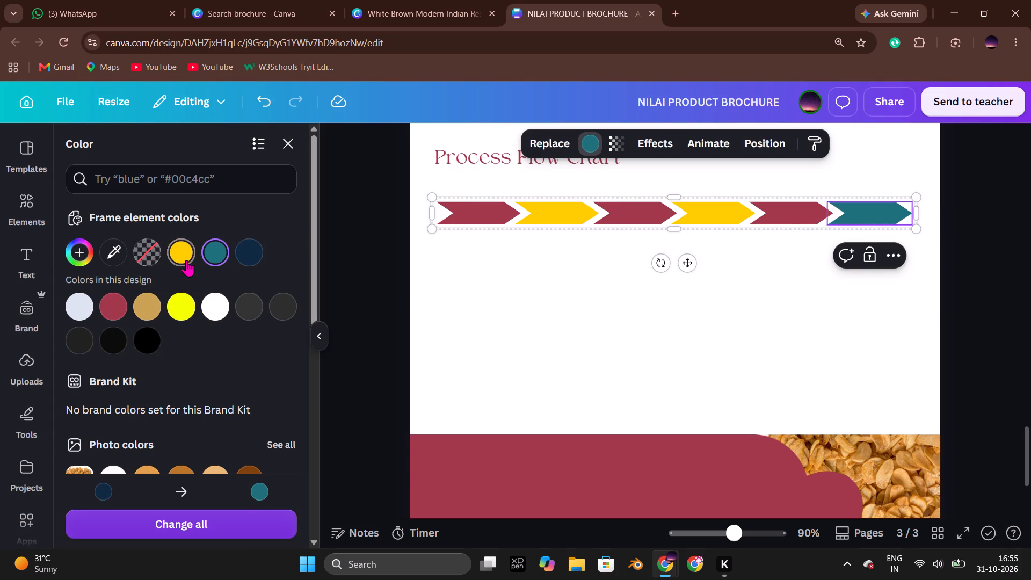
left_click(613, 302)
Review the brochure from the cover page through page 3 with the recolored arrow row.
scroll(613, 302, "up", 1)
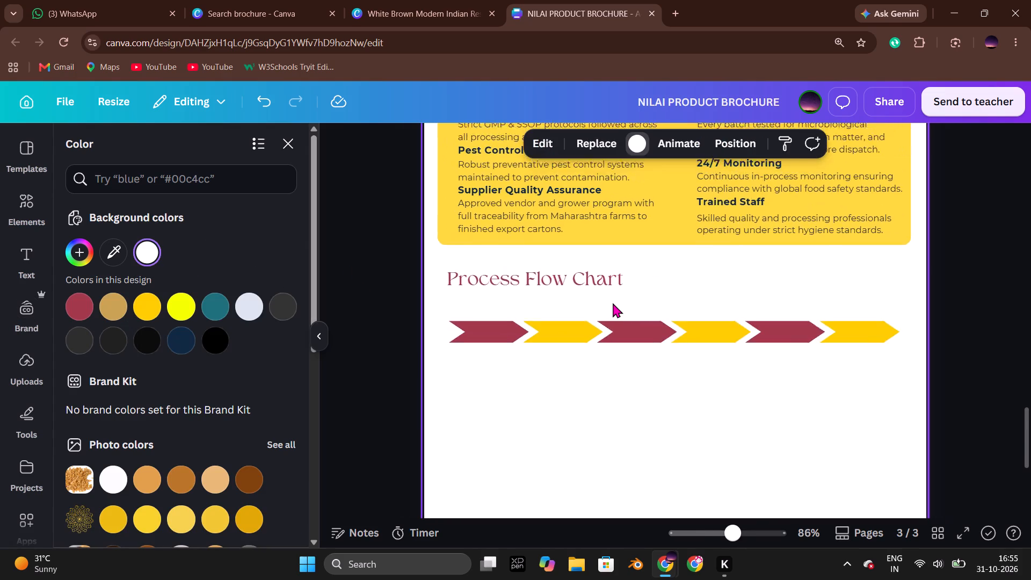
scroll(612, 304, "up", 7)
scroll(634, 359, "down", 2)
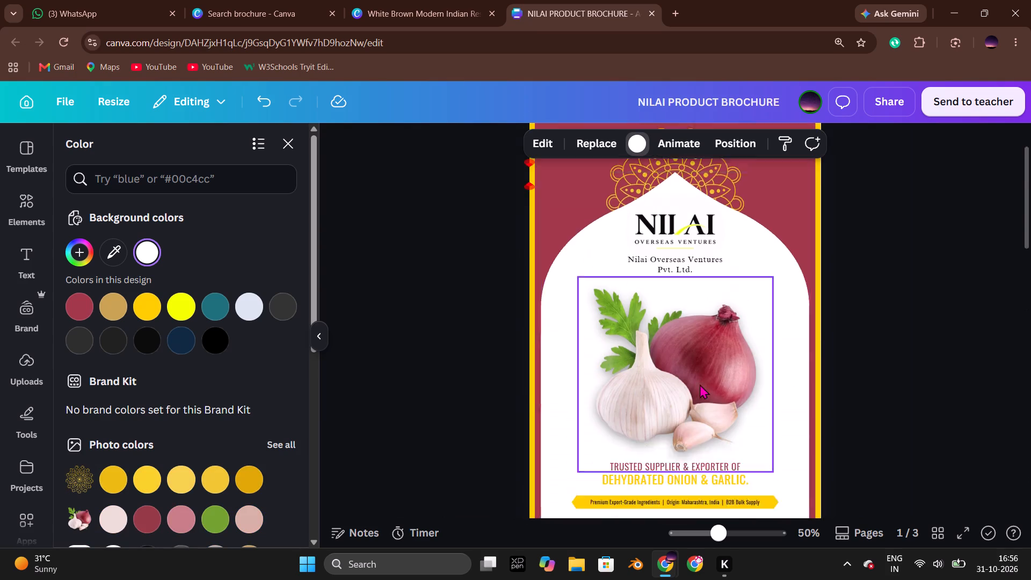
scroll(700, 384, "down", 3)
scroll(735, 388, "up", 3)
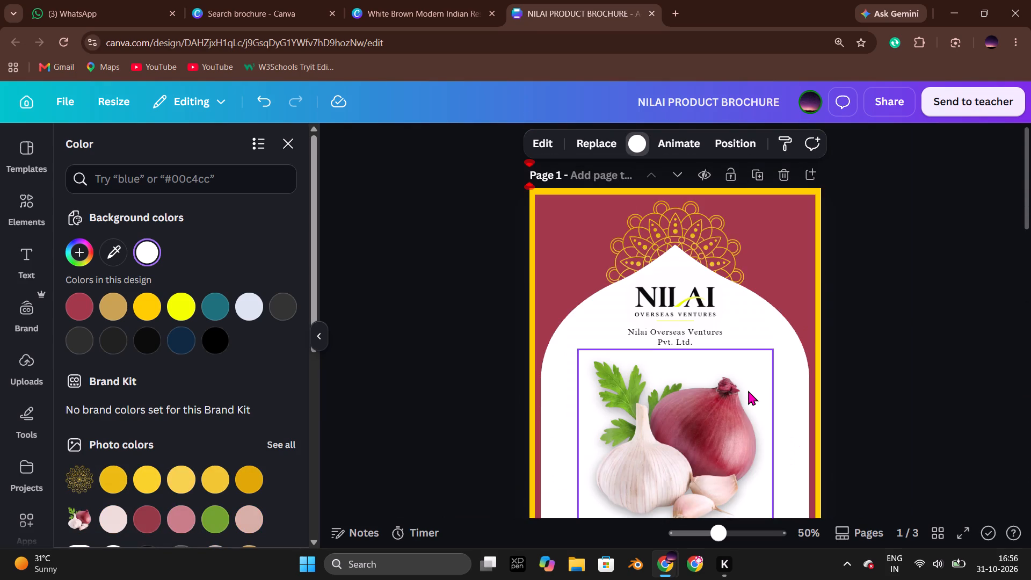
scroll(745, 380, "down", 5)
scroll(794, 389, "up", 1)
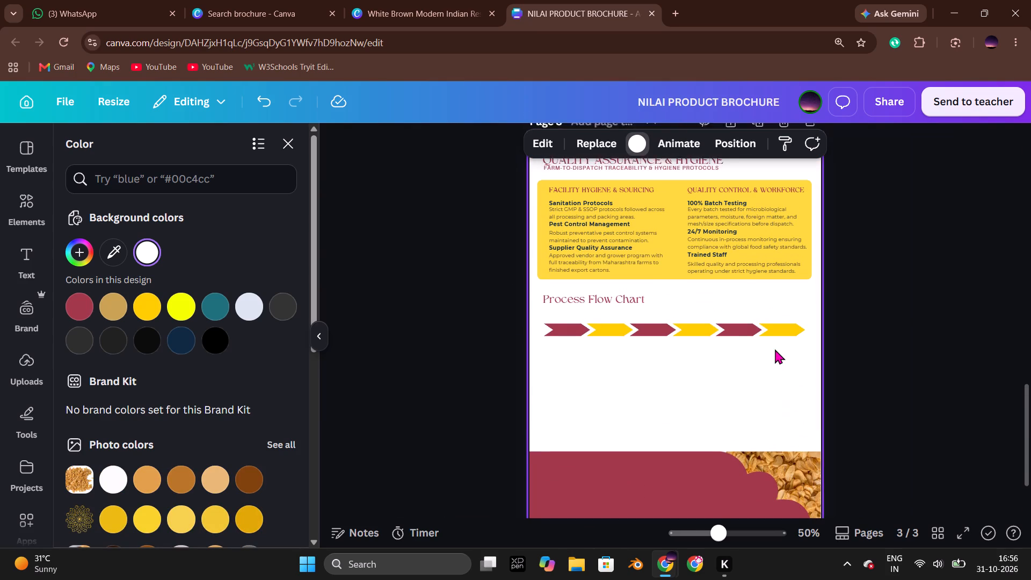
Duplicate the maroon and yellow arrow row and place the copy below the original.
left_click(807, 316)
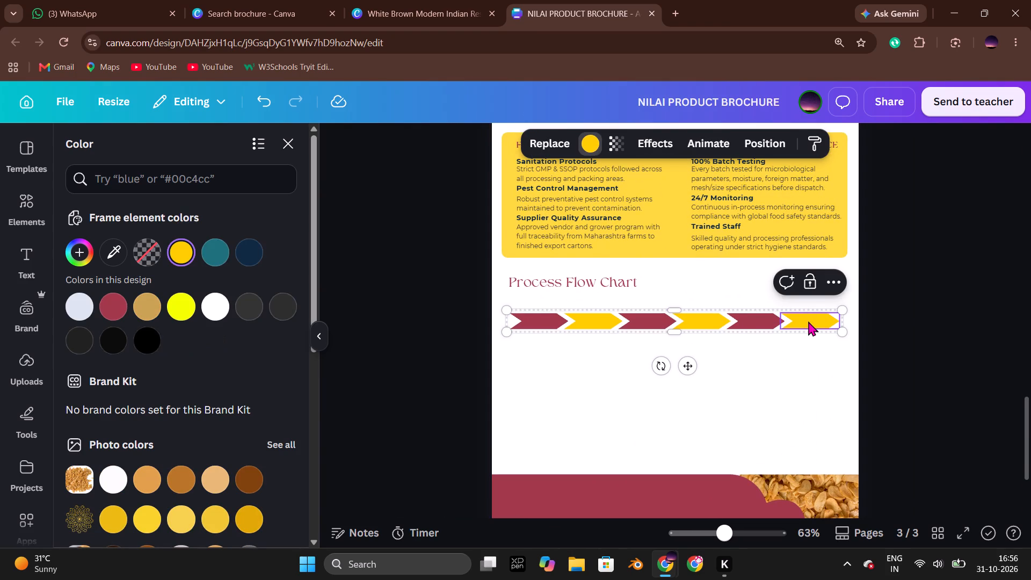
left_click(809, 366)
left_click(714, 318)
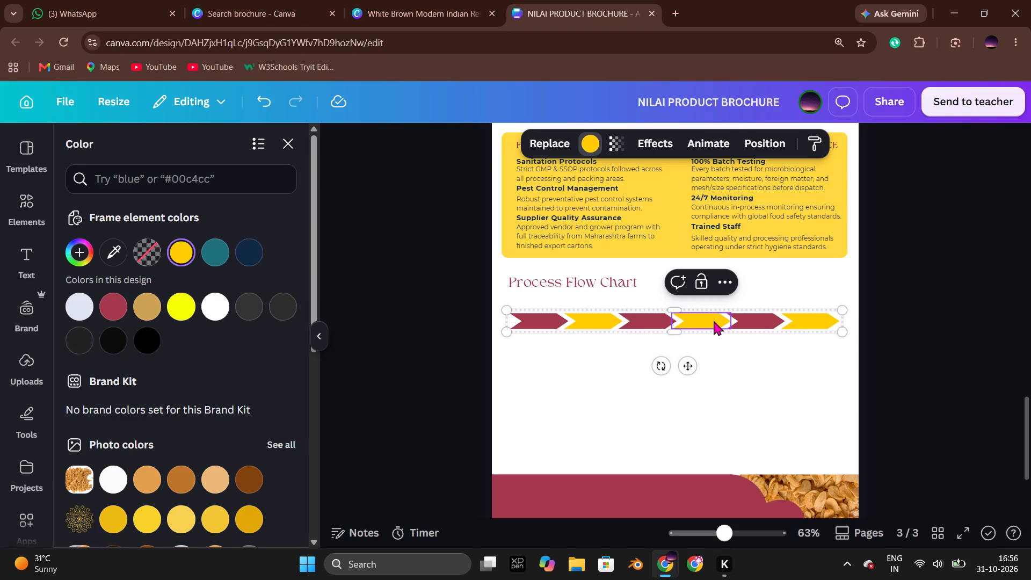
double_click(714, 321)
key("ctrl+c")
key("ctrl+v")
left_click_drag(716, 331, 716, 337)
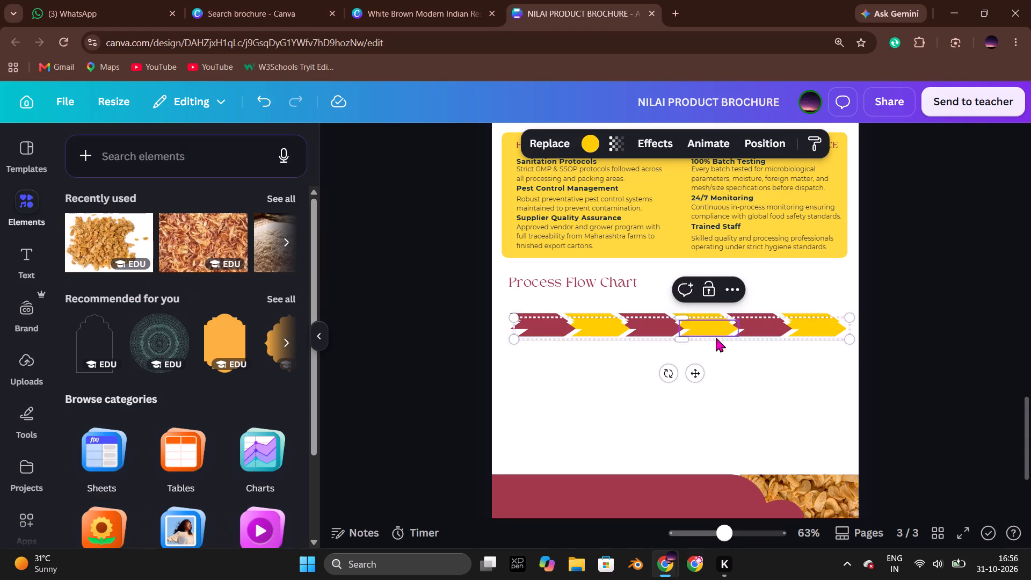
left_click_drag(716, 337, 714, 393)
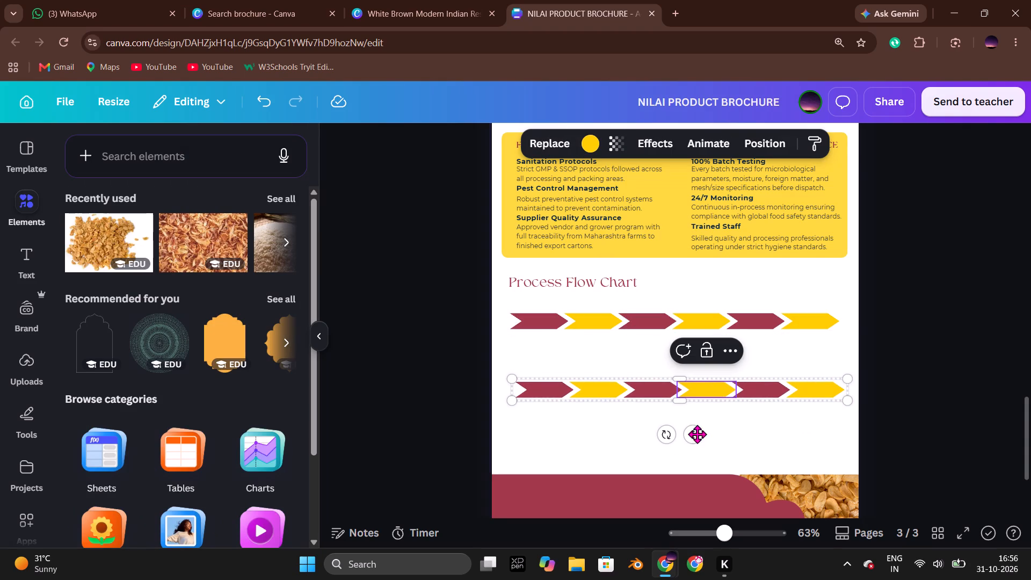
Rotate the lower arrow row half a turn so its arrows point left, and align it under the upper row.
left_click_drag(664, 443, 698, 342)
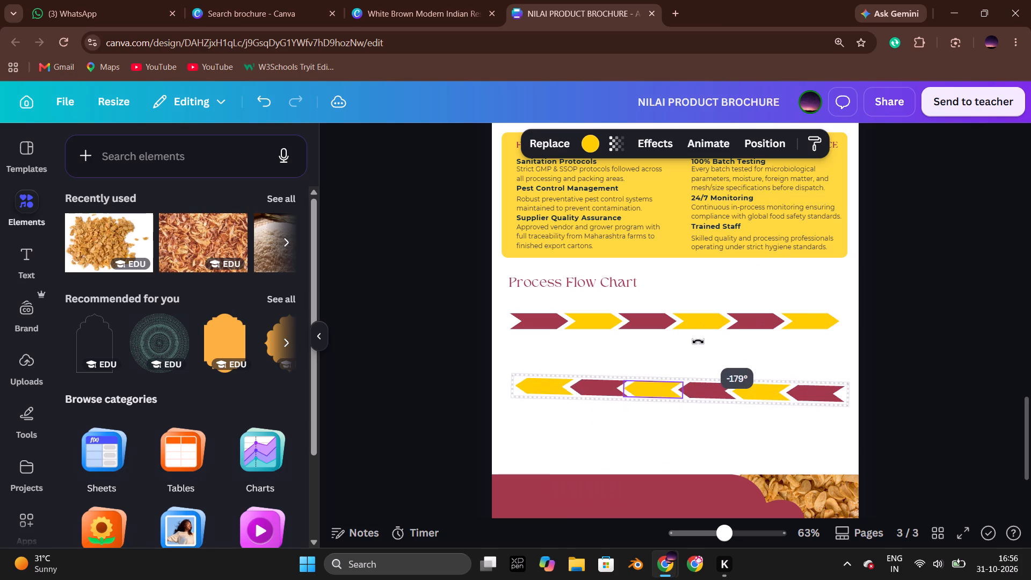
left_click_drag(698, 342, 696, 342)
left_click_drag(701, 390, 698, 400)
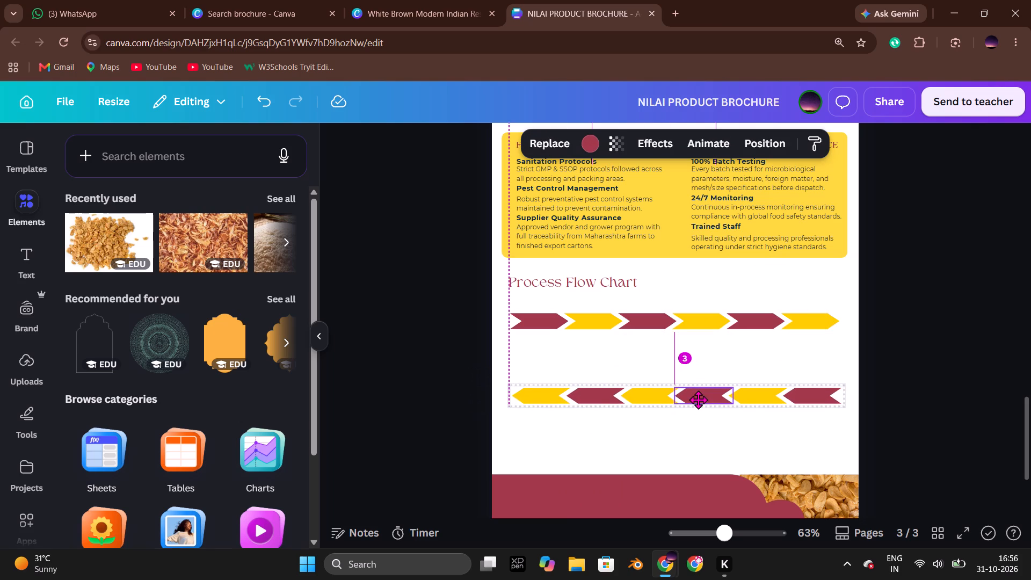
left_click_drag(698, 400, 695, 400)
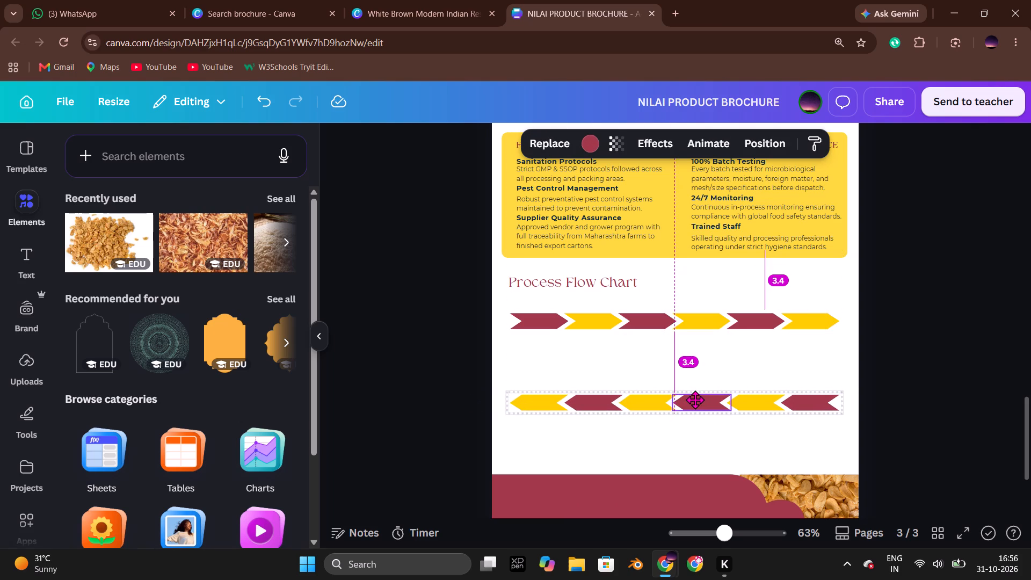
left_click_drag(695, 400, 697, 400)
left_click(510, 355)
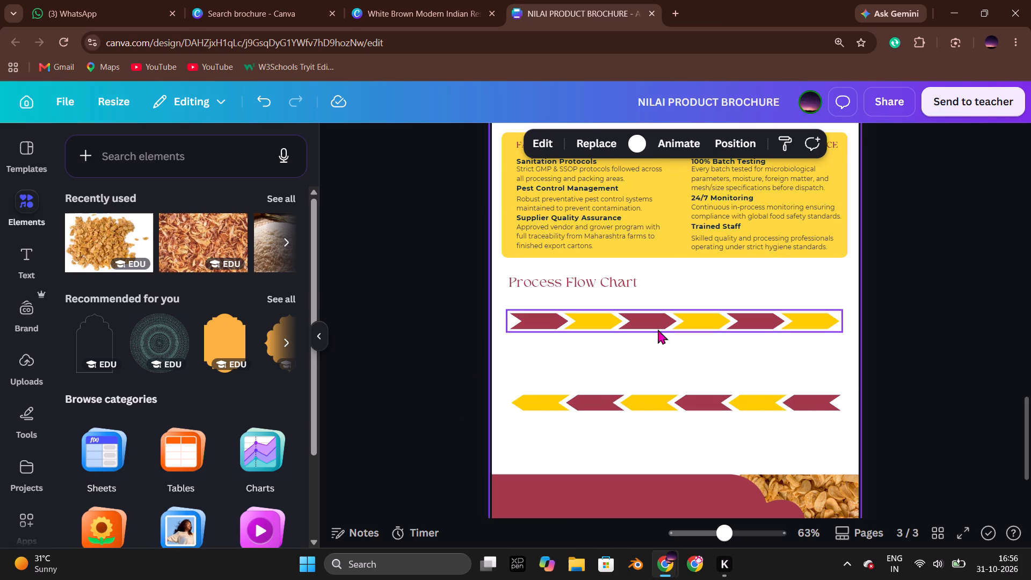
Move the lower arrow row further down, keeping it aligned with the upper row, to widen the gap between them.
left_click(667, 327)
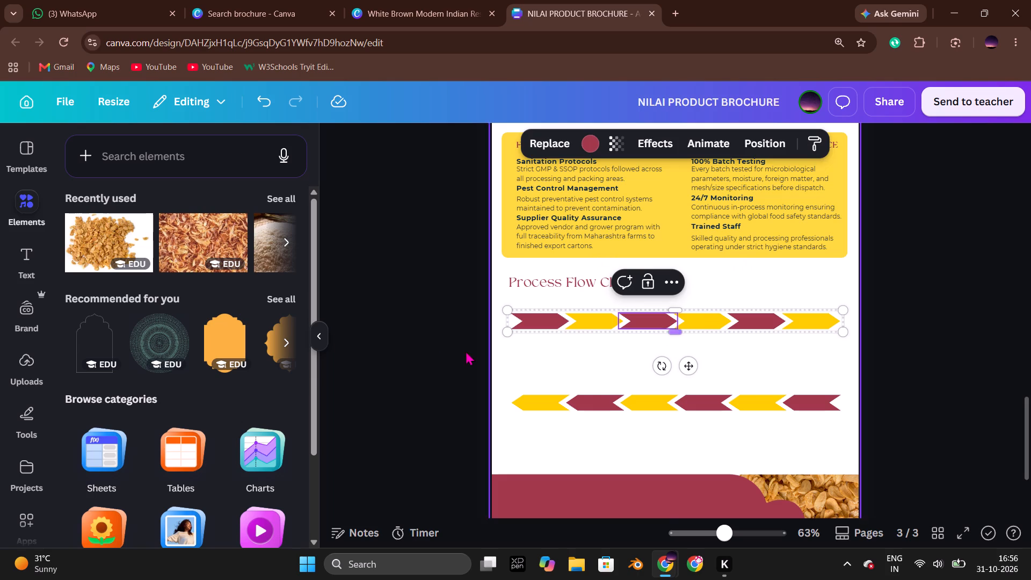
left_click(430, 345)
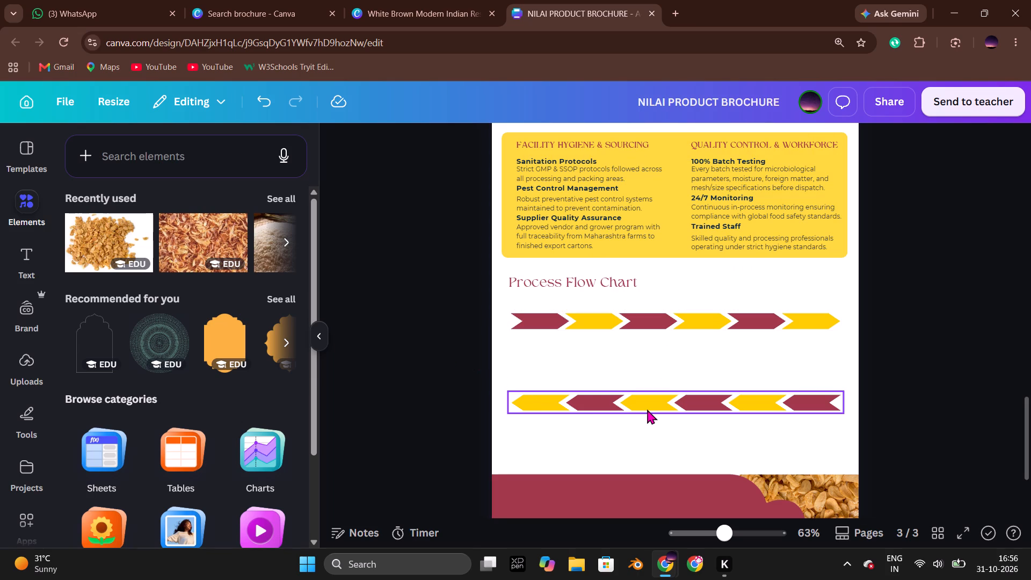
left_click_drag(647, 406, 646, 422)
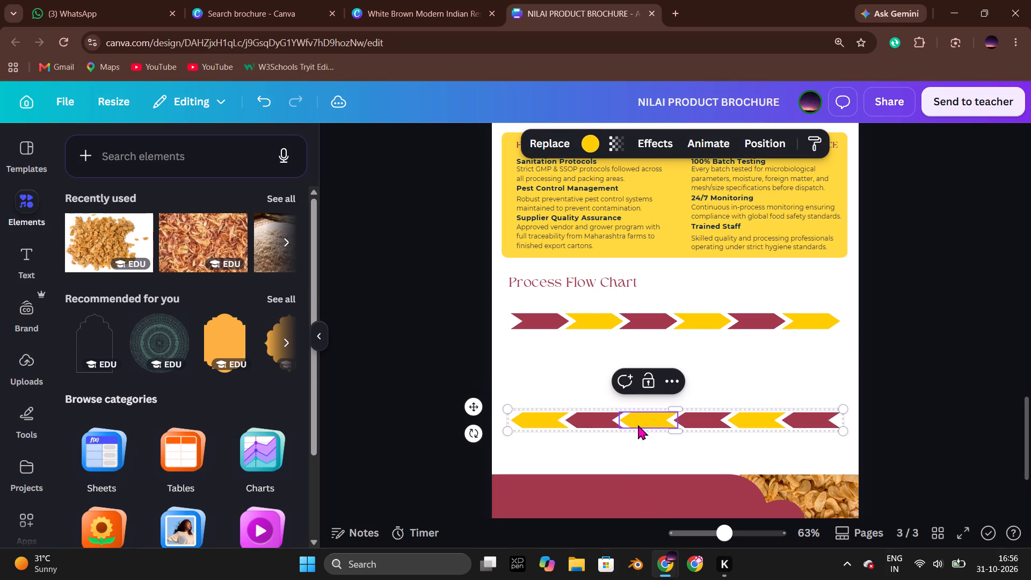
Open the position settings for the lower arrow row.
left_click(765, 139)
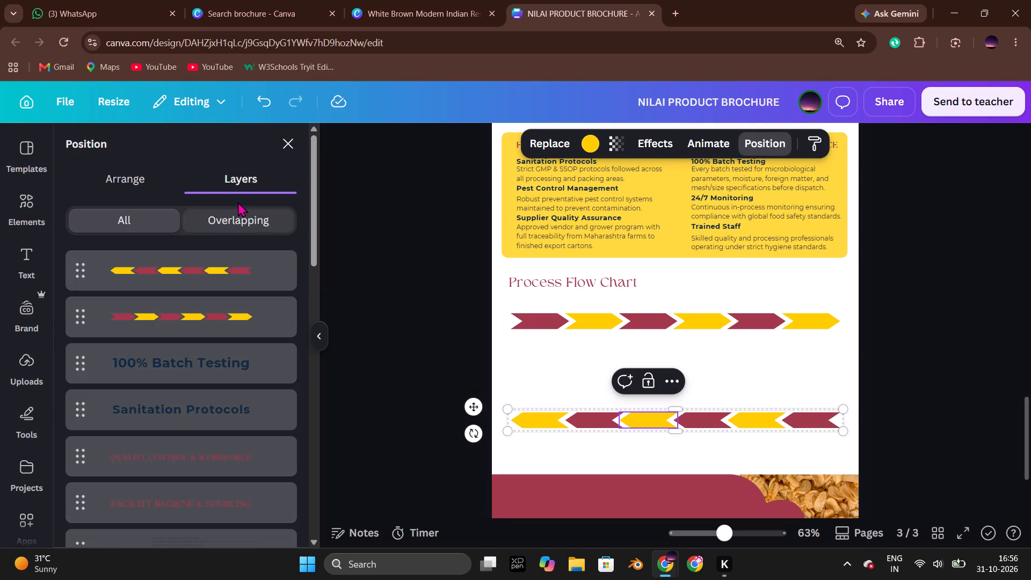
Center the lower, left-pointing arrow row horizontally on the page.
scroll(223, 417, "down", 5)
scroll(169, 291, "up", 6)
left_click(100, 175)
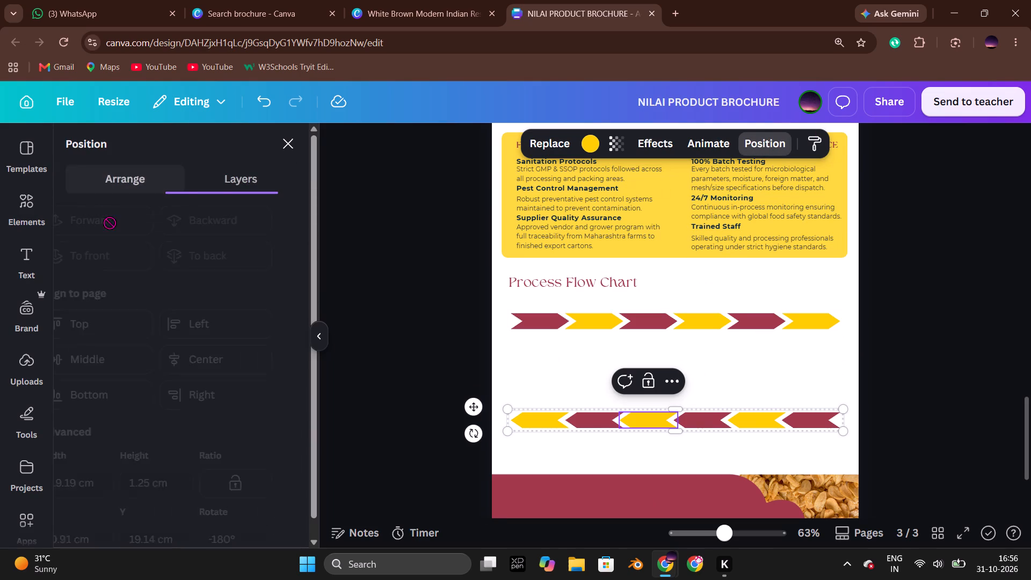
left_click(222, 358)
left_click(426, 351)
Move the upper arrow row down to a Y position of about 15.24 cm and center it horizontally on the page.
left_click(572, 329)
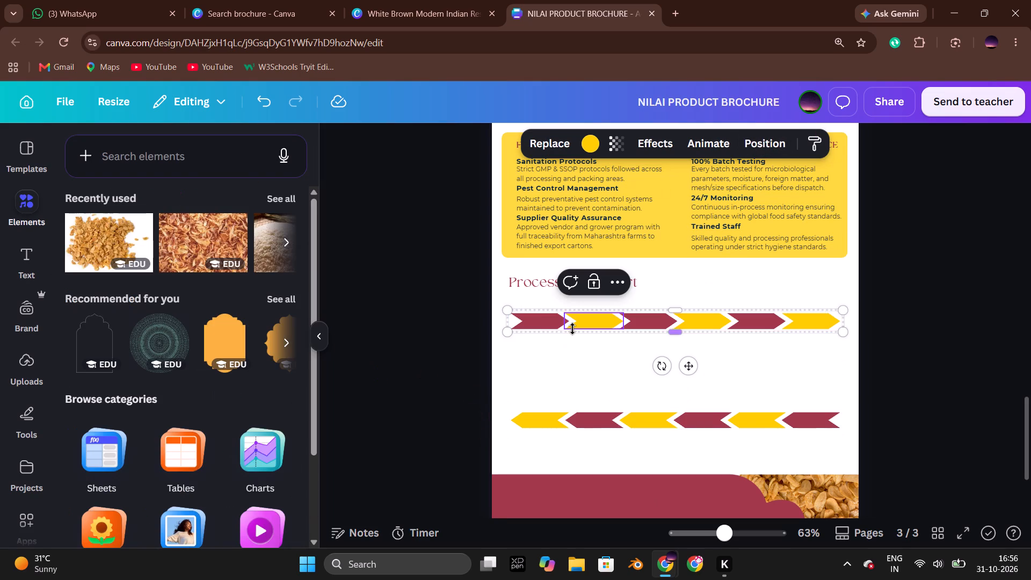
left_click(772, 140)
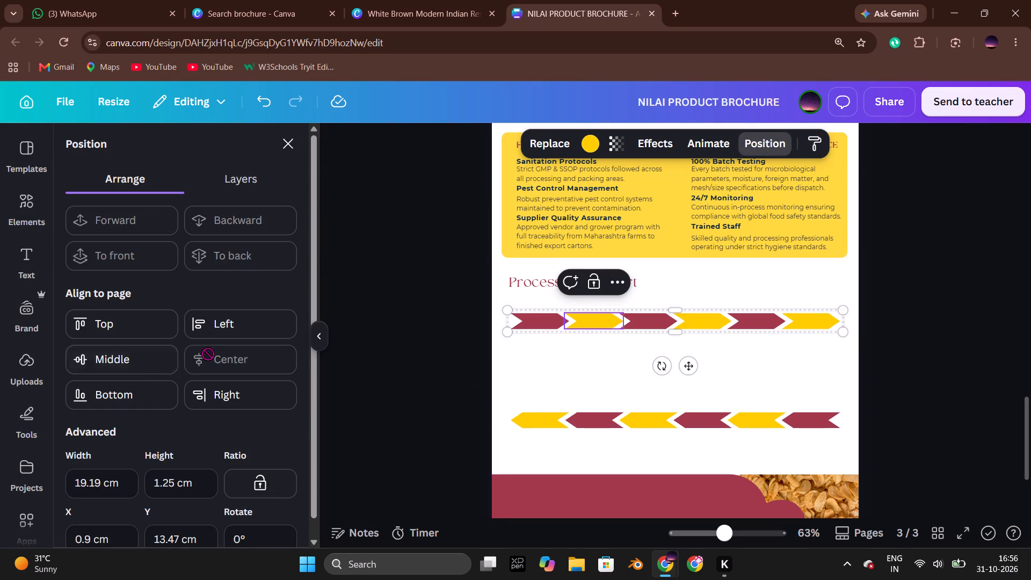
left_click(141, 363)
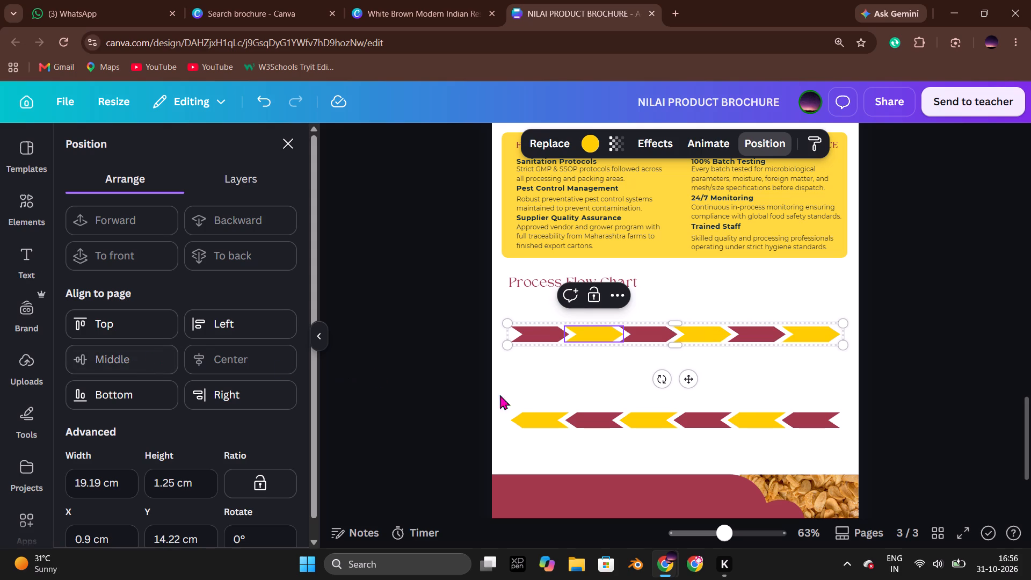
left_click_drag(663, 334, 663, 329)
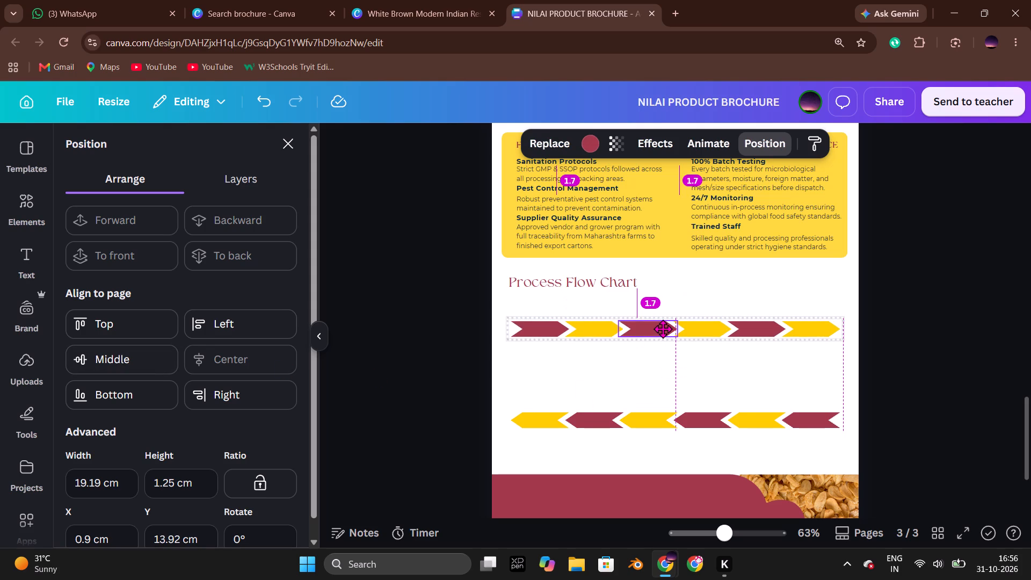
left_click_drag(663, 329, 663, 352)
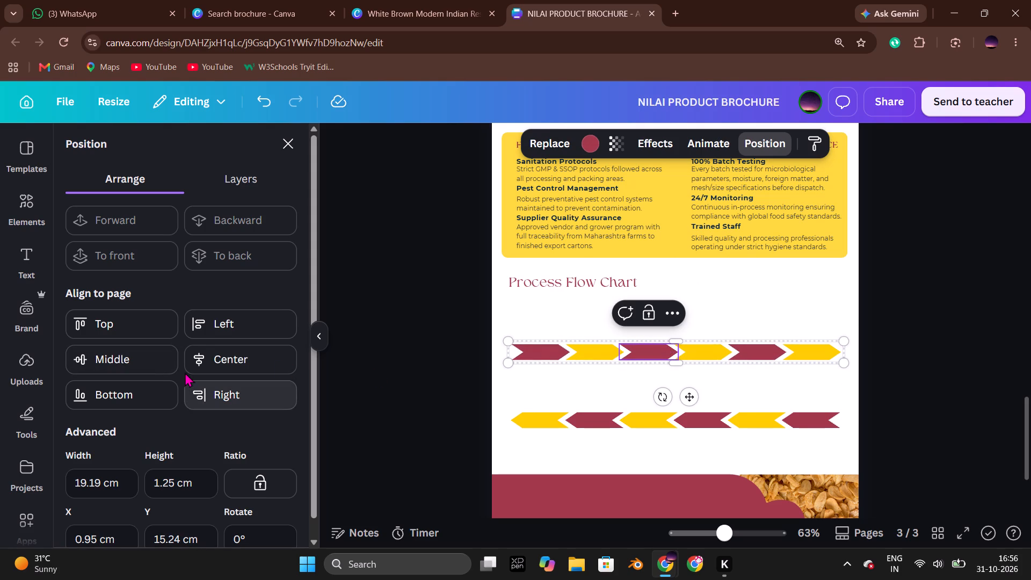
left_click(228, 359)
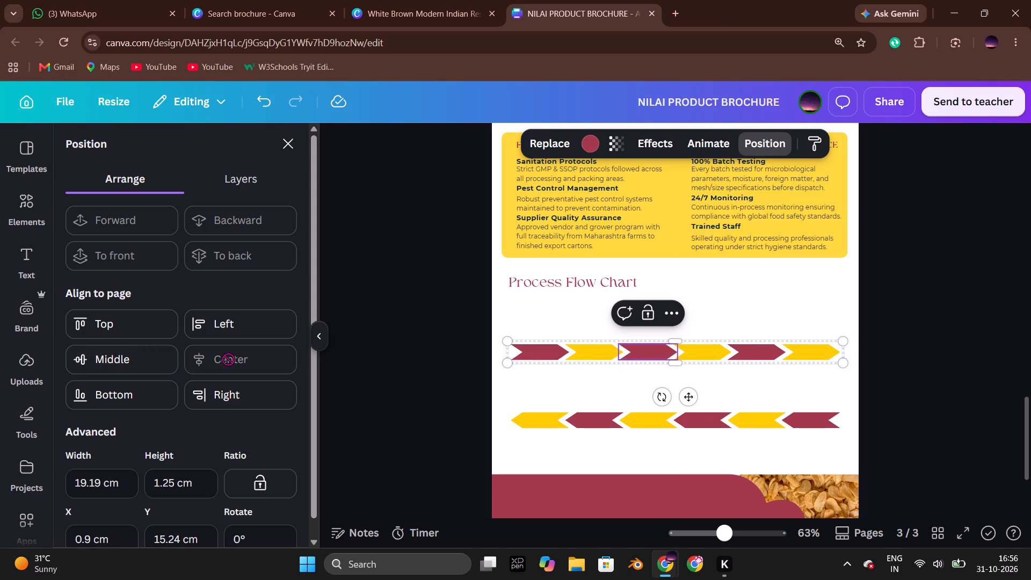
double_click(916, 353)
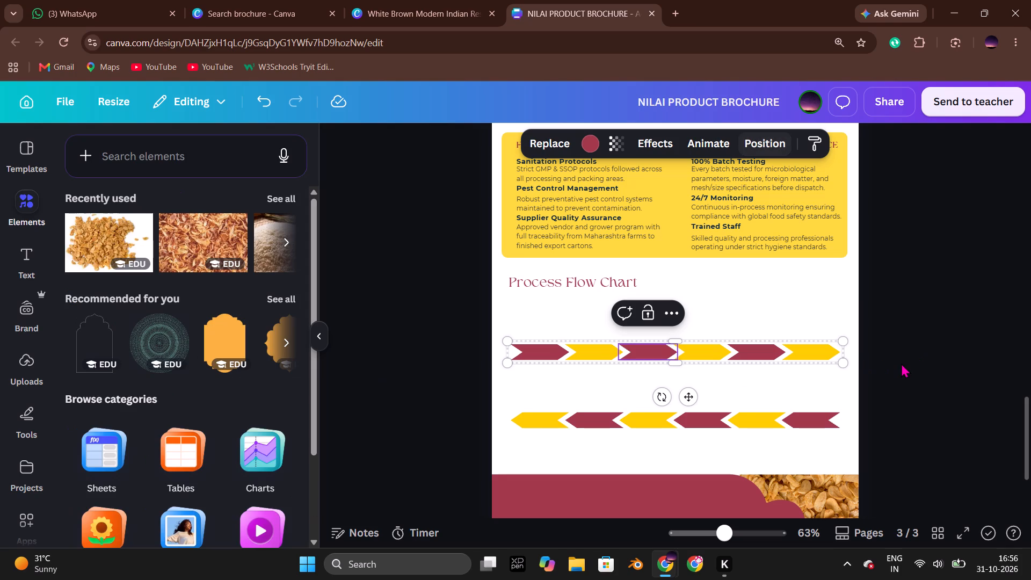
Open a new blank browser tab.
left_click(399, 13)
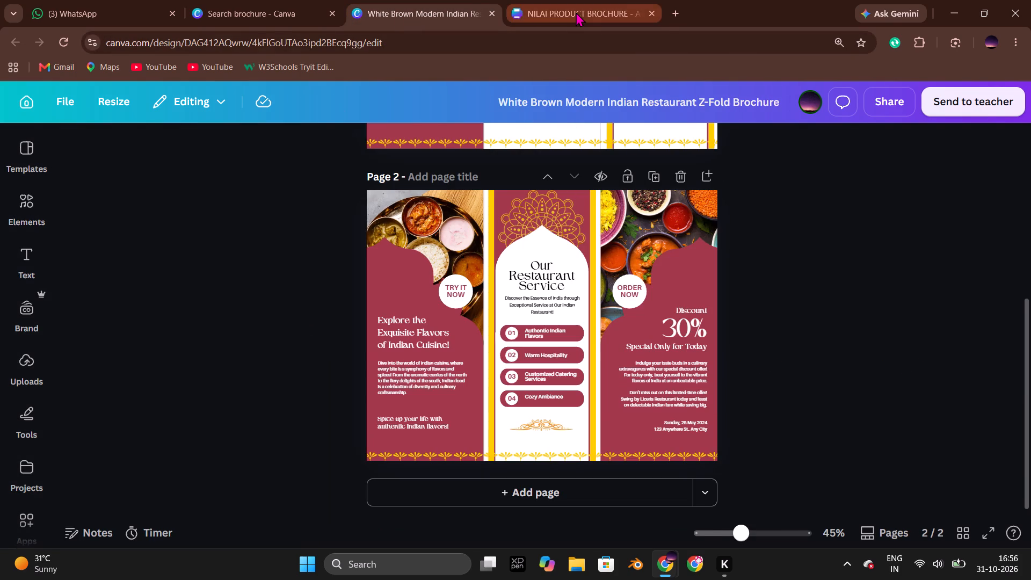
left_click(576, 12)
left_click(676, 12)
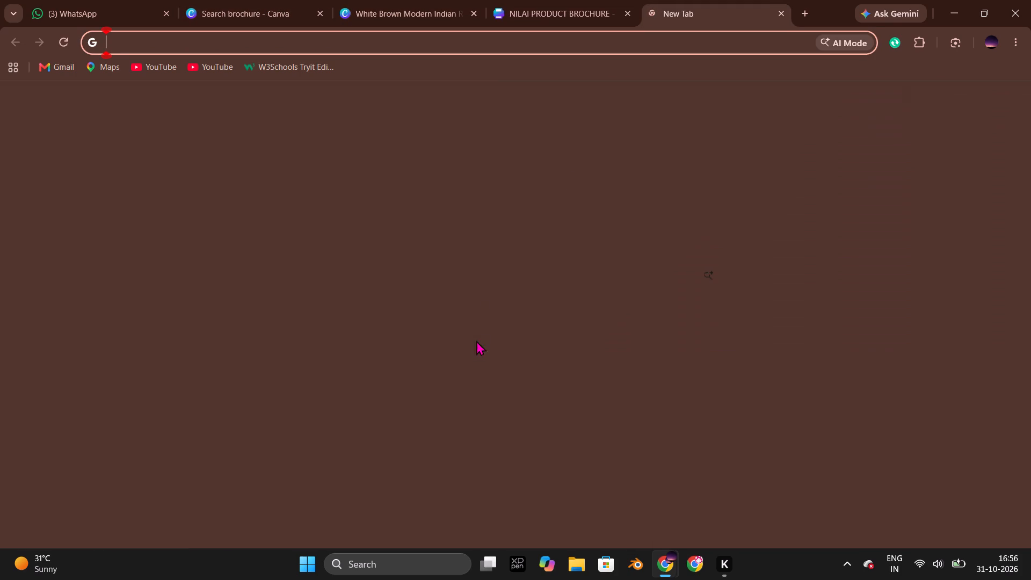
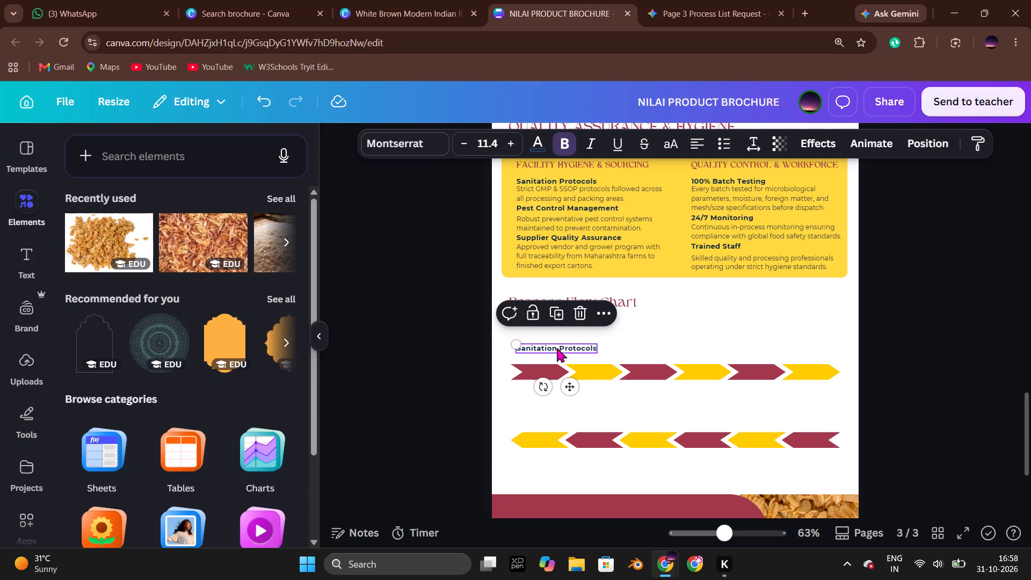
double_click(557, 347)
key("ctrl+v")
left_click(459, 330)
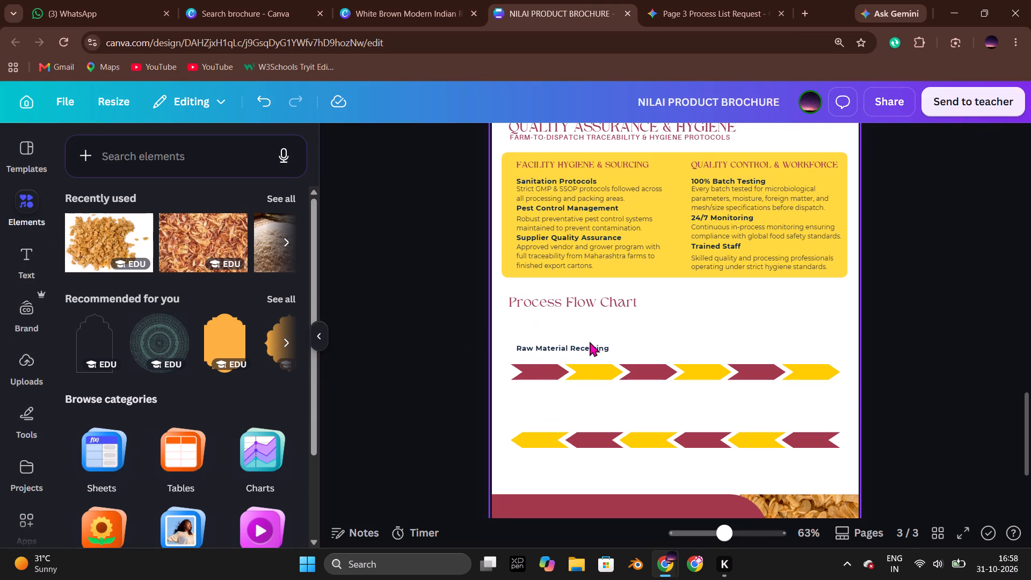
Move the Raw Material Receiving label closer to the upper arrow row, starting near the first arrow's back edge.
left_click(583, 347)
left_click(583, 347)
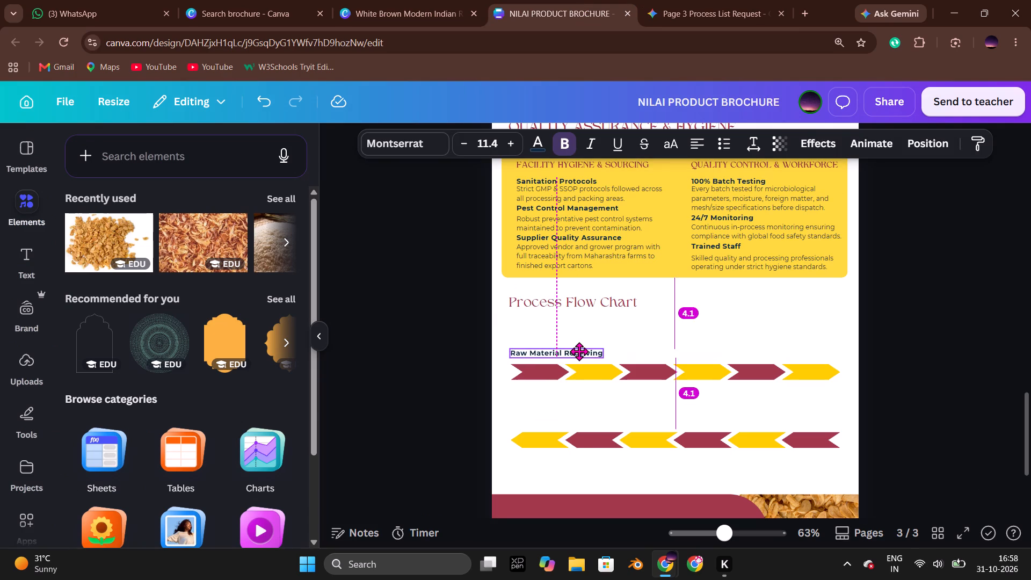
left_click(432, 299)
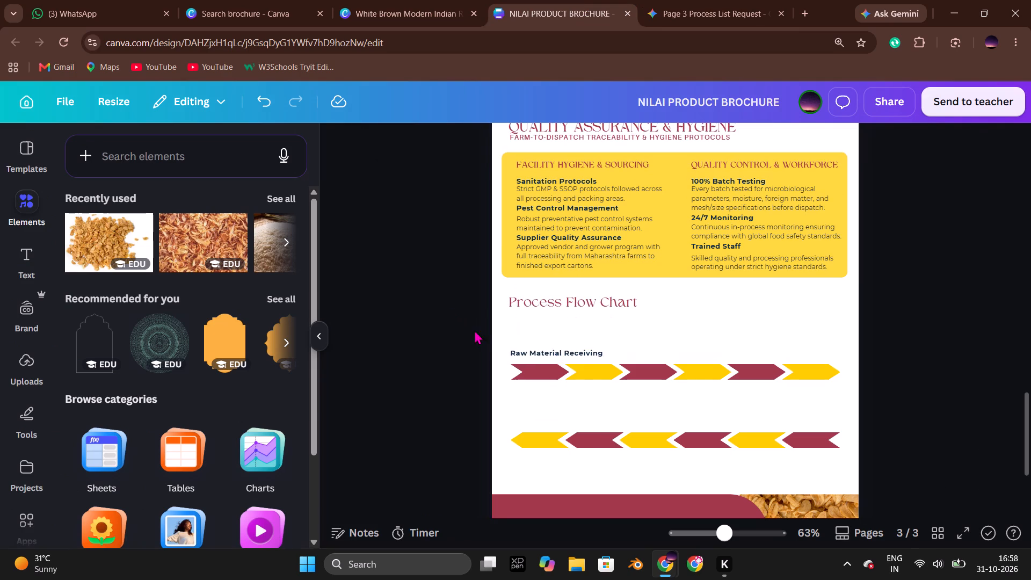
Reduce the Raw Material Receiving label's font size to 9.4 and remove its bold formatting.
left_click(542, 355)
double_click(468, 146)
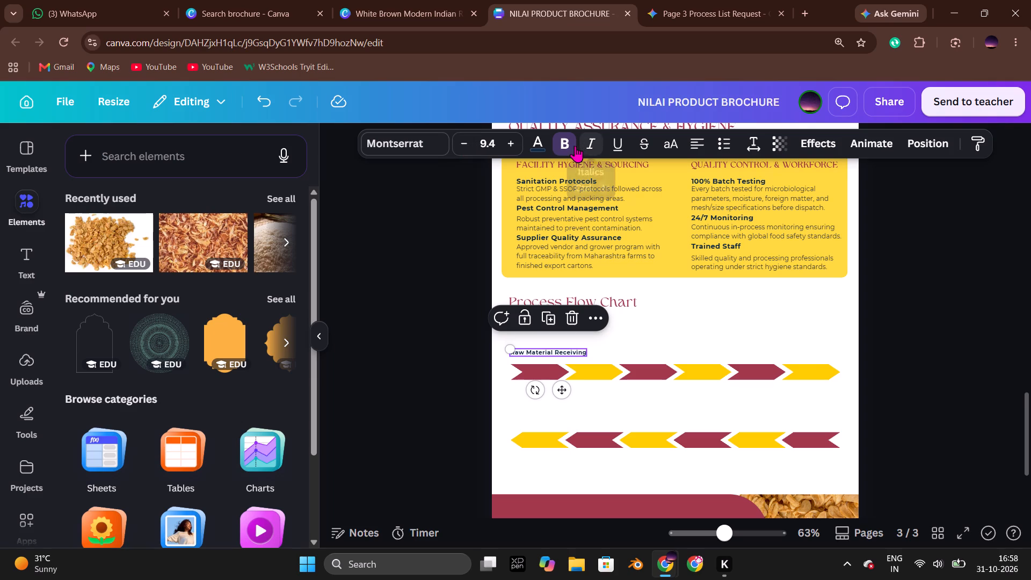
left_click(574, 146)
left_click(421, 238)
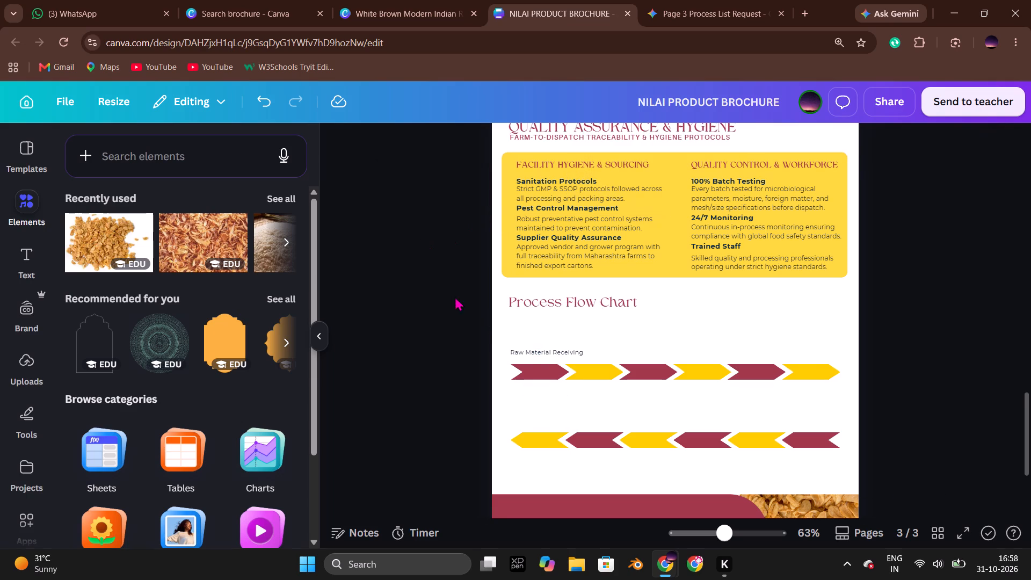
Narrow the Raw Material Receiving text box to about 3.7 wide so it wraps onto two lines, and center its text.
left_click(551, 354)
left_click_drag(585, 354, 576, 357)
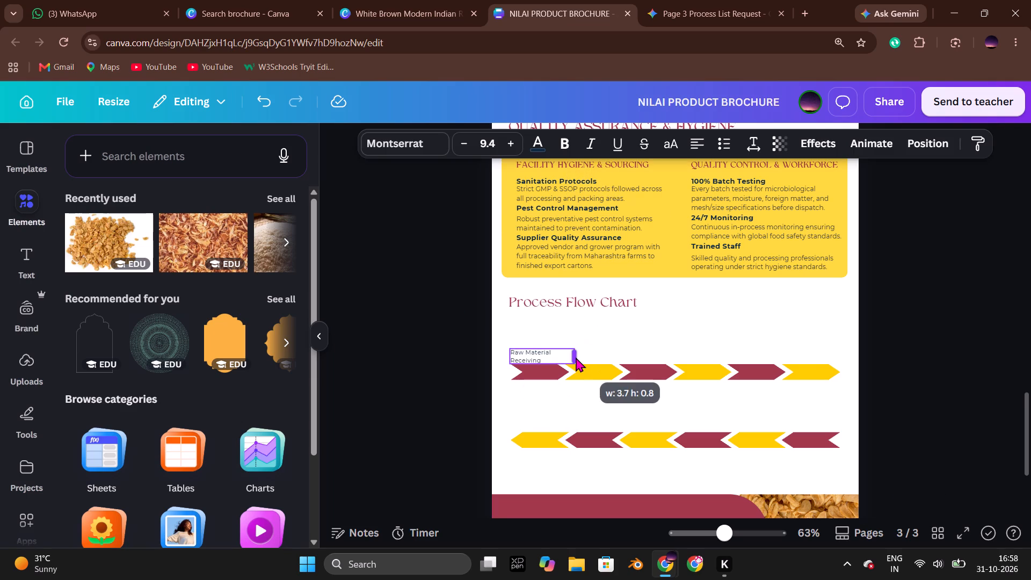
left_click_drag(576, 357, 573, 357)
left_click(356, 287)
left_click(529, 359)
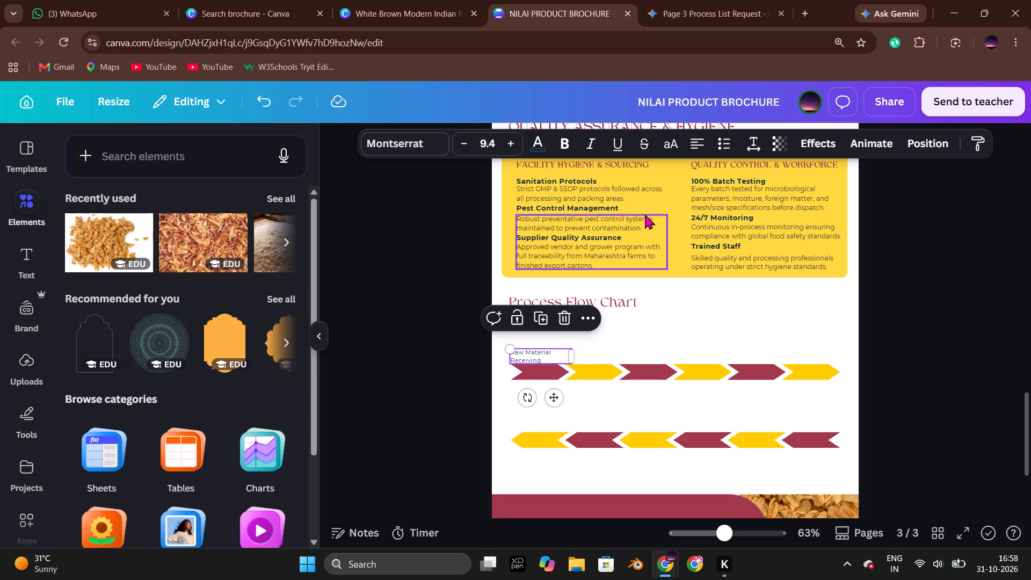
left_click(702, 143)
left_click(334, 280)
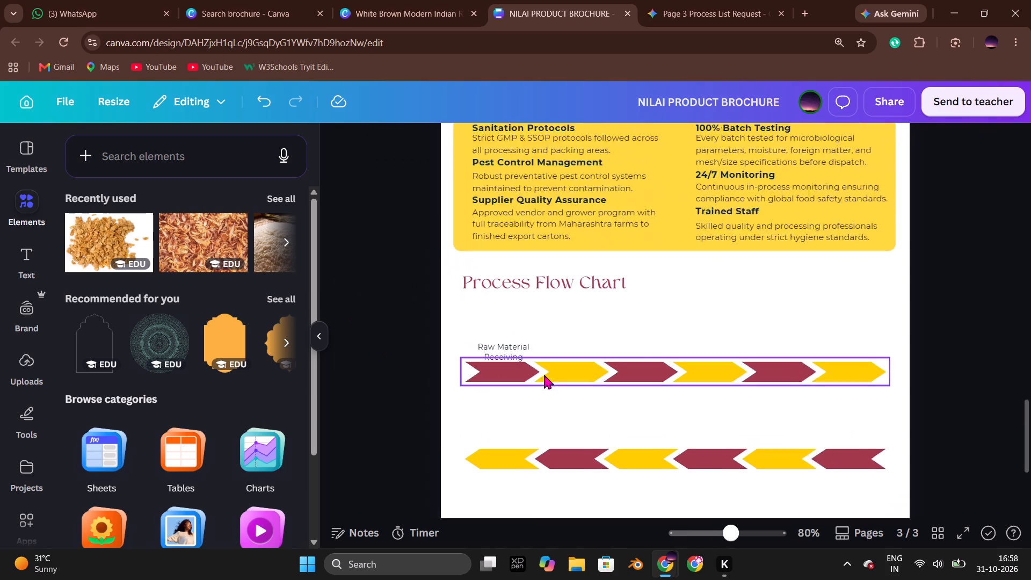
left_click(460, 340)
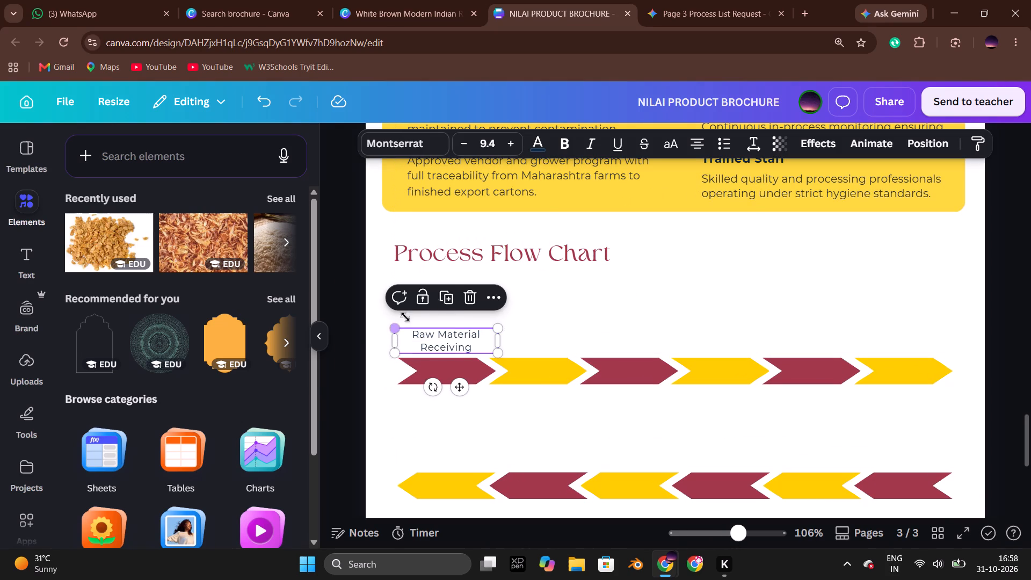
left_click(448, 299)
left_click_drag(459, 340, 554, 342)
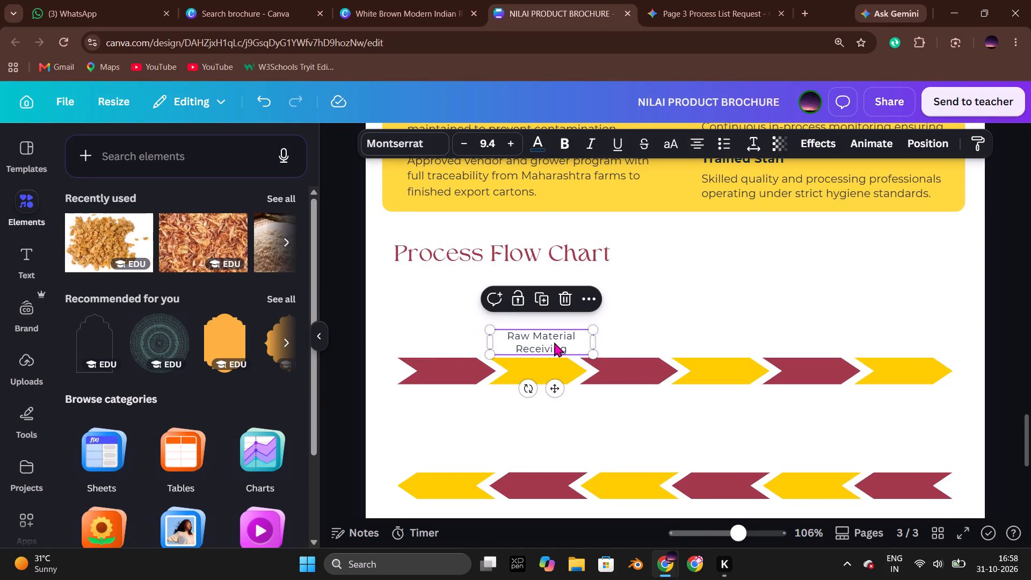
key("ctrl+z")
Duplicate the Raw Material Receiving label twice, placing the copies above the third and fifth arrows of the upper row.
left_click(450, 298)
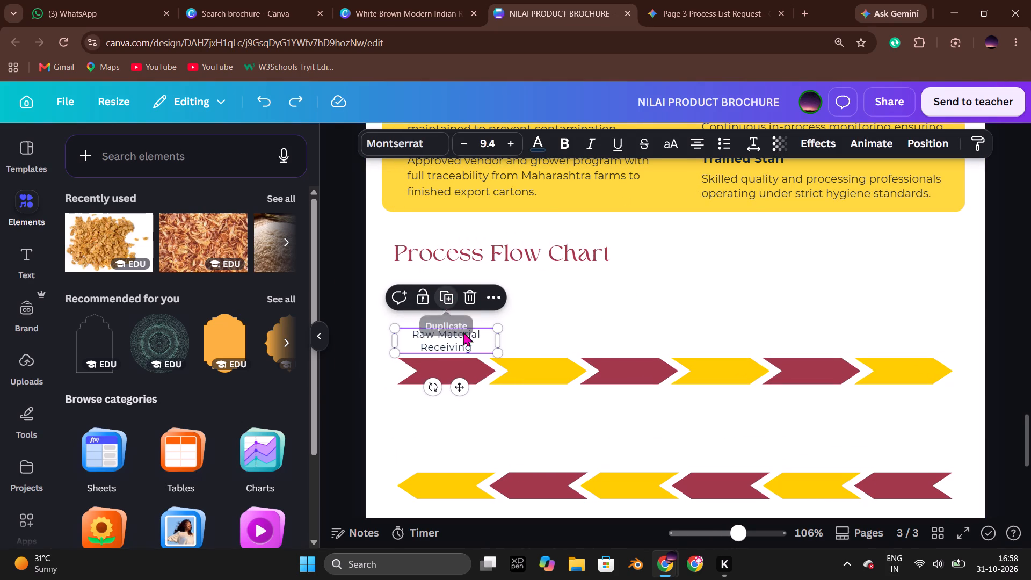
left_click_drag(476, 349, 608, 338)
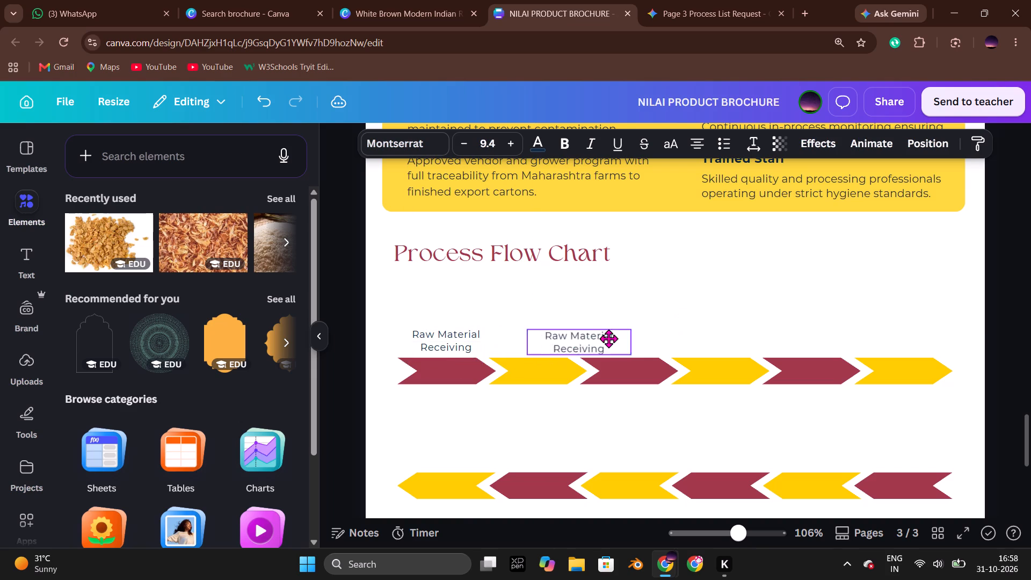
left_click_drag(608, 338, 635, 337)
left_click(627, 302)
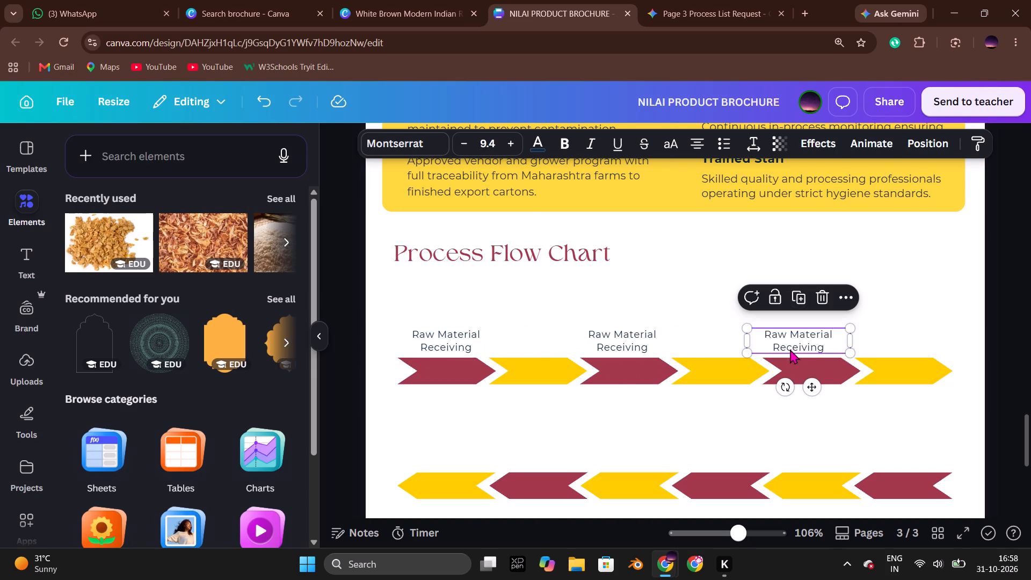
Add three more copies of the Raw Material Receiving label just below the second, fourth and sixth arrows of the upper row.
left_click(798, 303)
left_click_drag(968, 340, 491, 457)
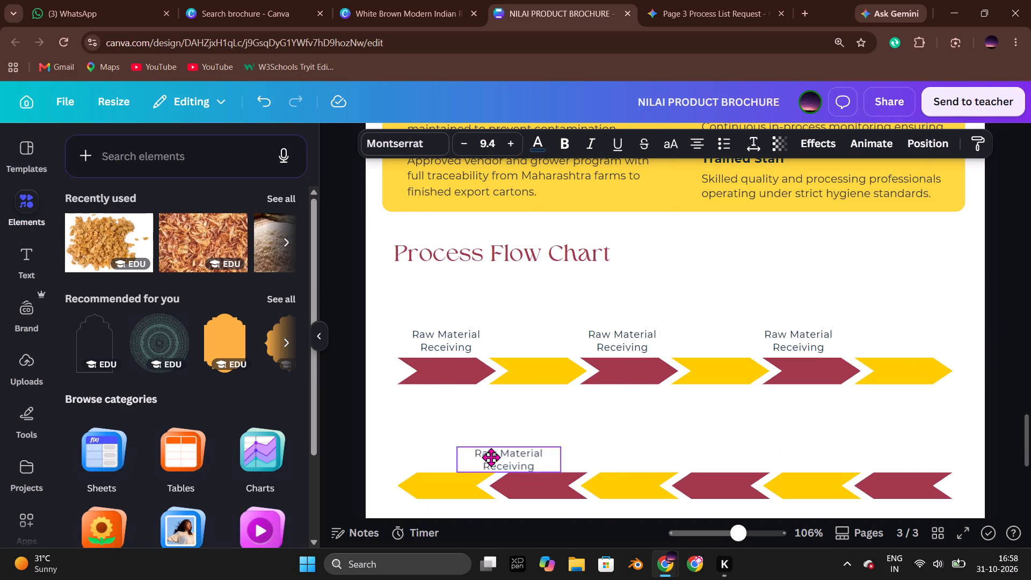
left_click_drag(491, 457, 526, 400)
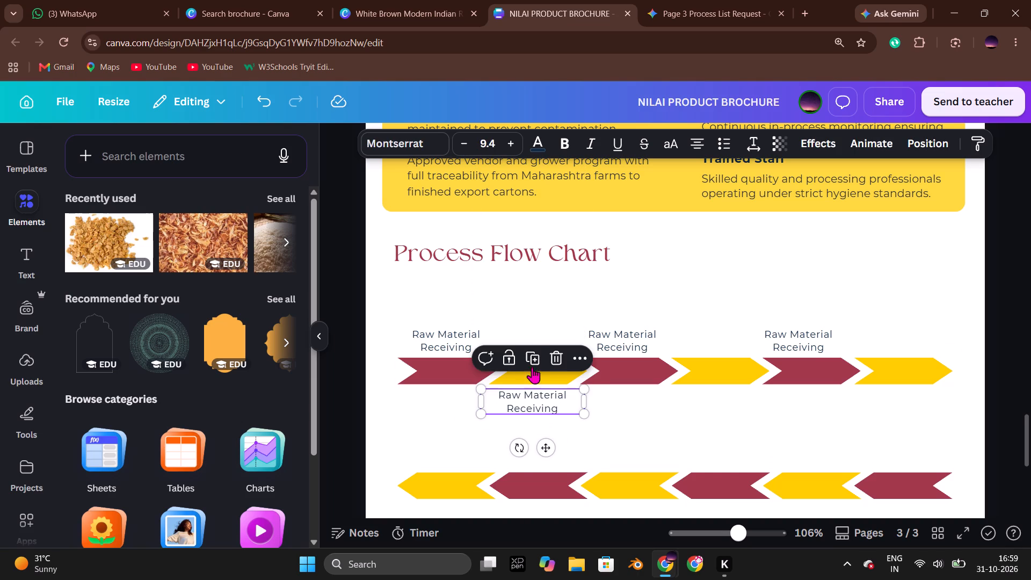
left_click(533, 362)
left_click_drag(562, 411, 737, 401)
left_click(726, 361)
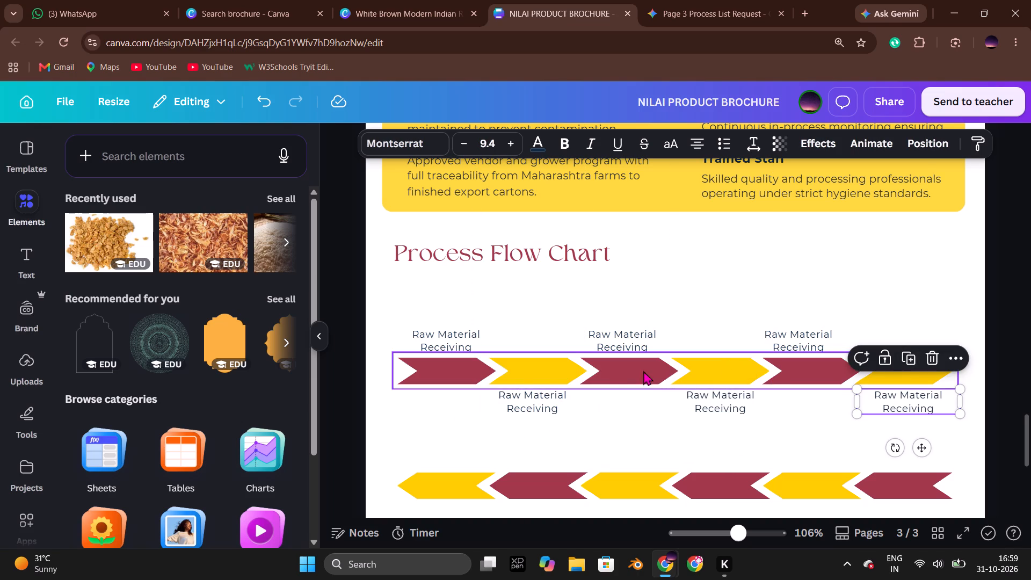
left_click(675, 292)
Move the lower arrow row slightly down to widen its gap from the upper arrow row.
scroll(675, 292, "down", 2)
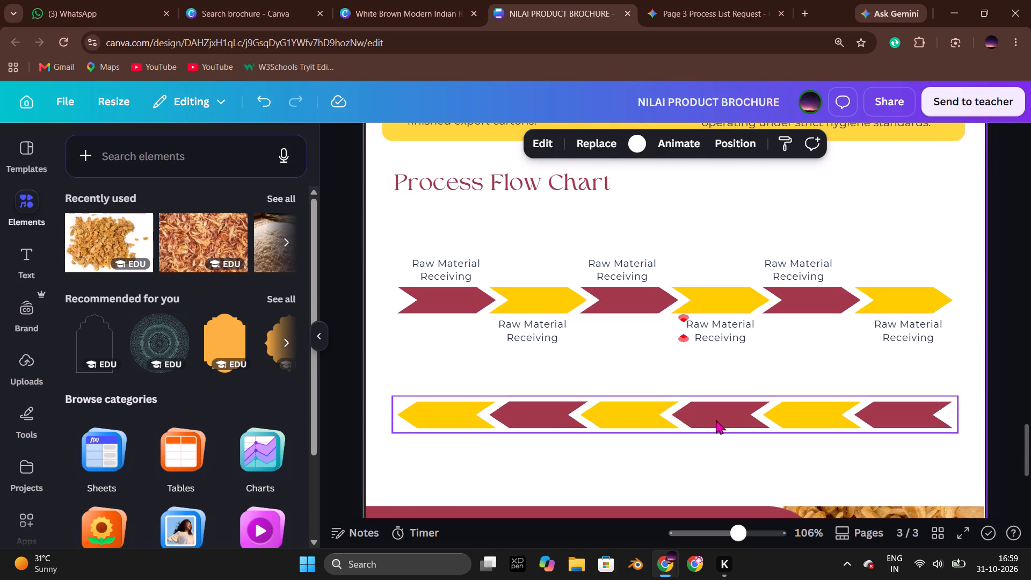
scroll(716, 419, "down", 1)
left_click_drag(709, 385, 709, 391)
left_click(453, 316)
Duplicate the three labels above the upper row together and place the copies just above the lower row's first, third and fifth arrows.
left_click_drag(392, 199, 872, 228)
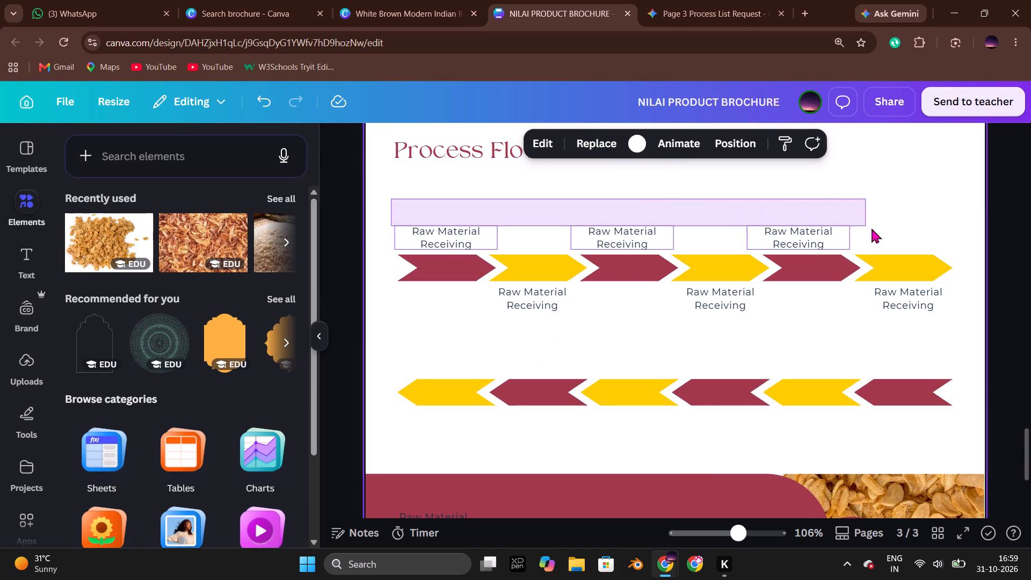
left_click_drag(872, 228, 876, 235)
left_click(630, 192)
left_click_drag(674, 249, 677, 341)
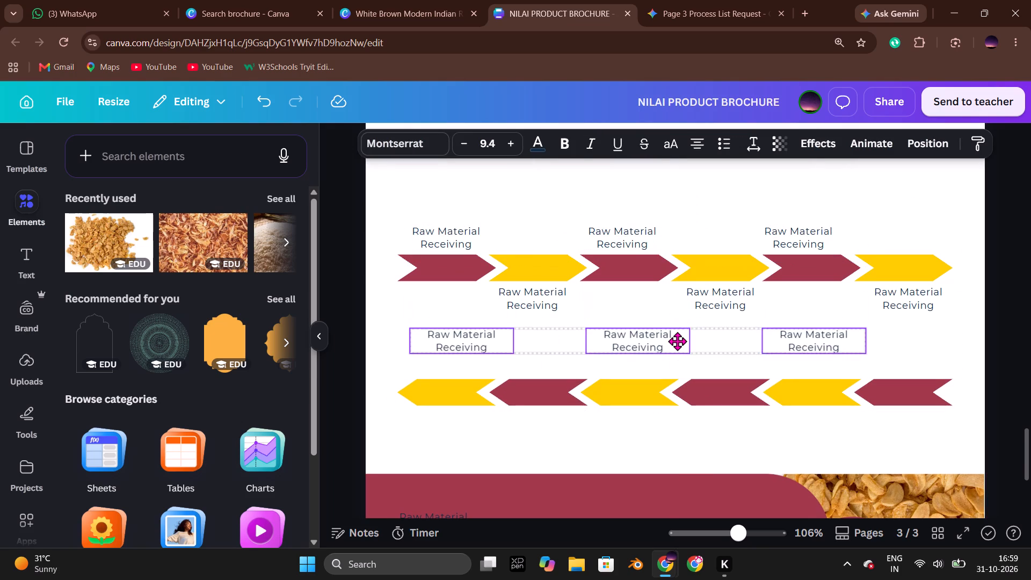
left_click_drag(677, 341, 680, 357)
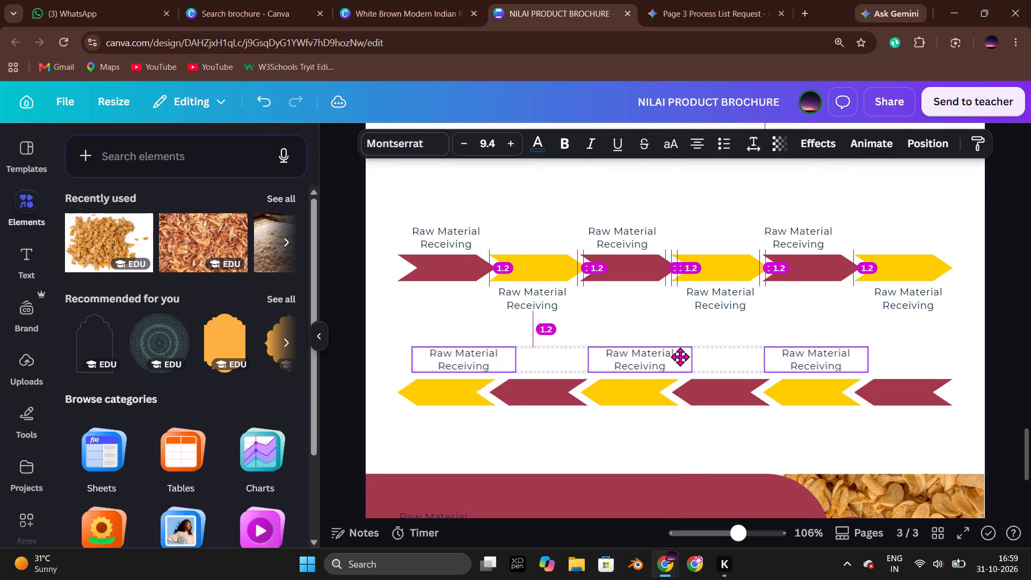
left_click_drag(680, 357, 677, 358)
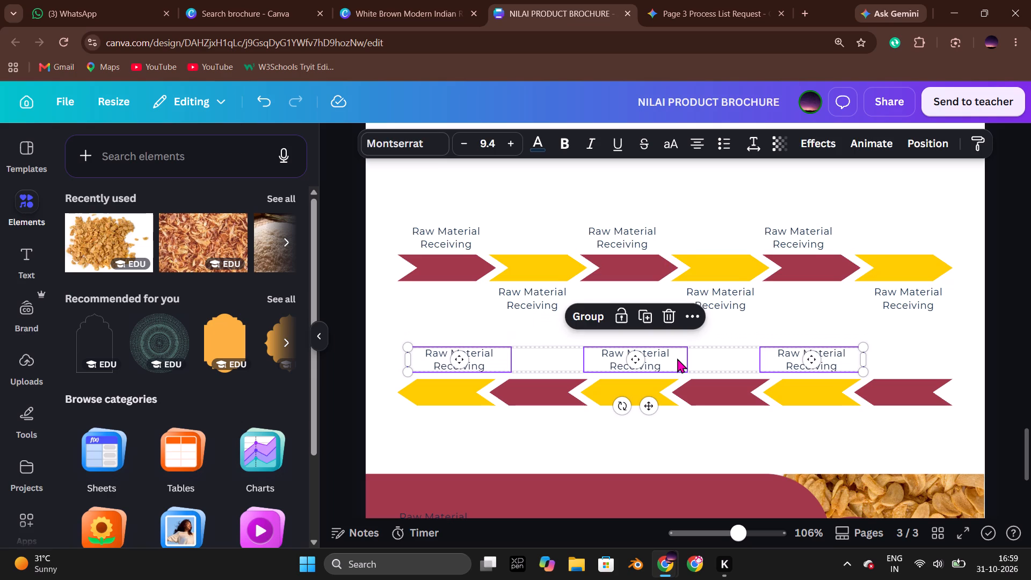
left_click(711, 427)
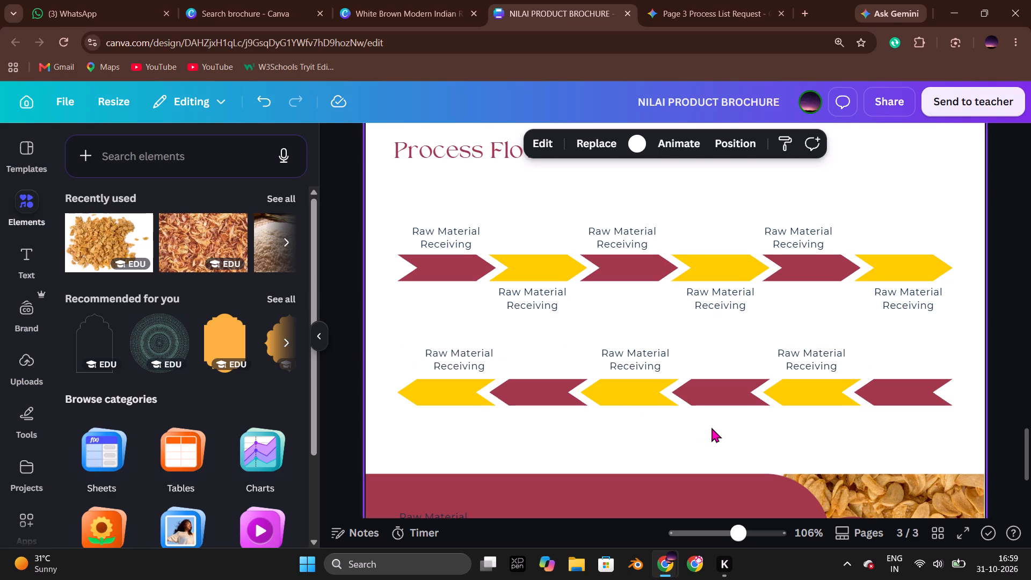
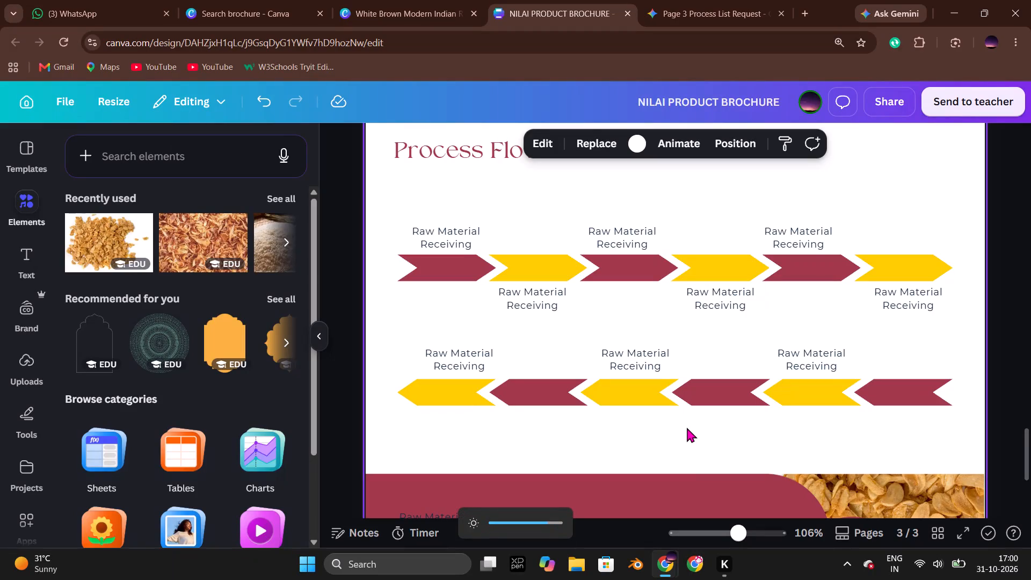
Duplicate the three labels below the upper arrow row together and place the copies below the lower row's second, fourth and sixth arrows.
left_click(1013, 381)
left_click_drag(460, 301, 788, 308)
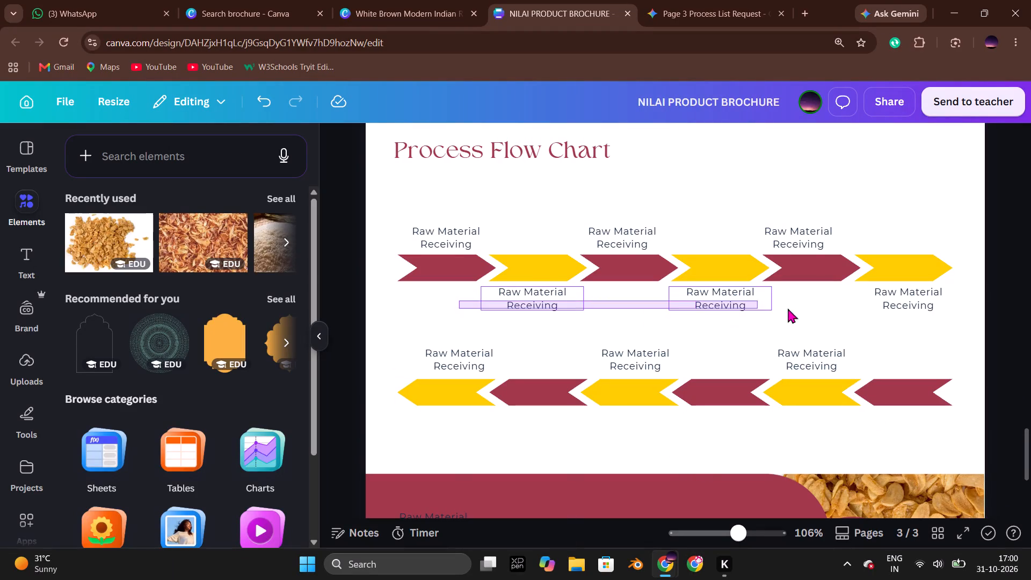
left_click_drag(788, 308, 895, 308)
left_click(727, 263)
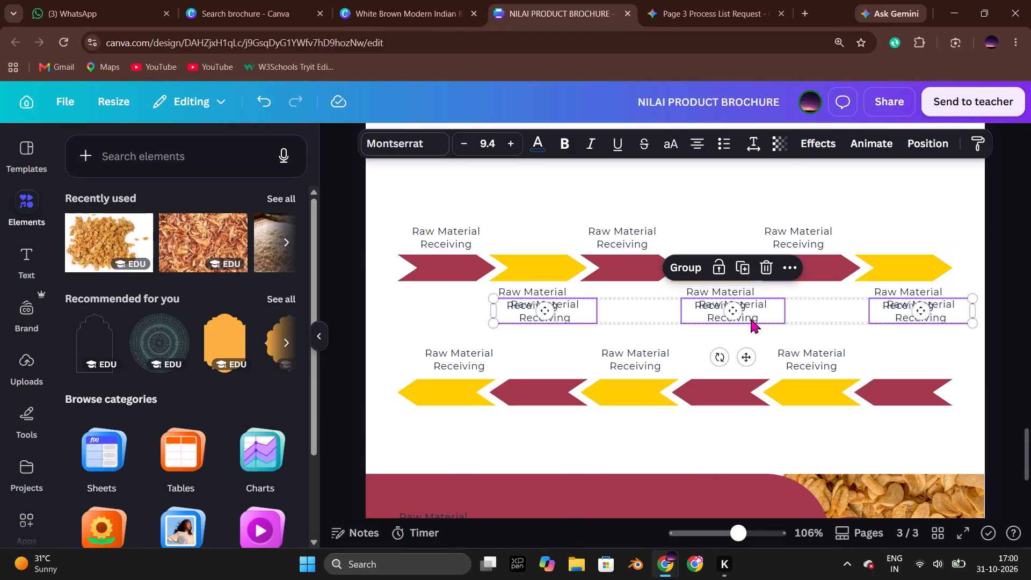
left_click_drag(754, 315, 754, 430)
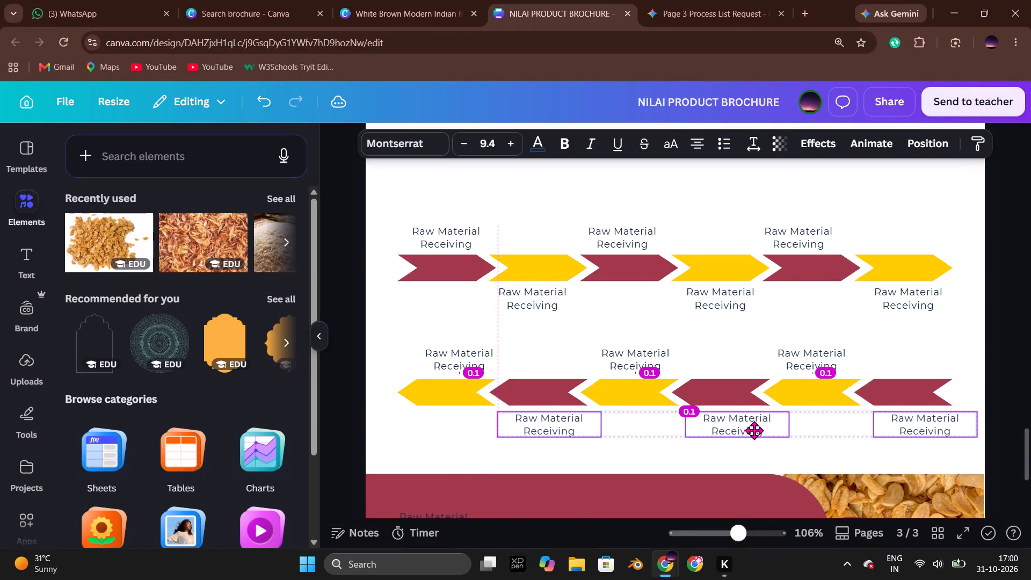
left_click_drag(754, 430, 746, 434)
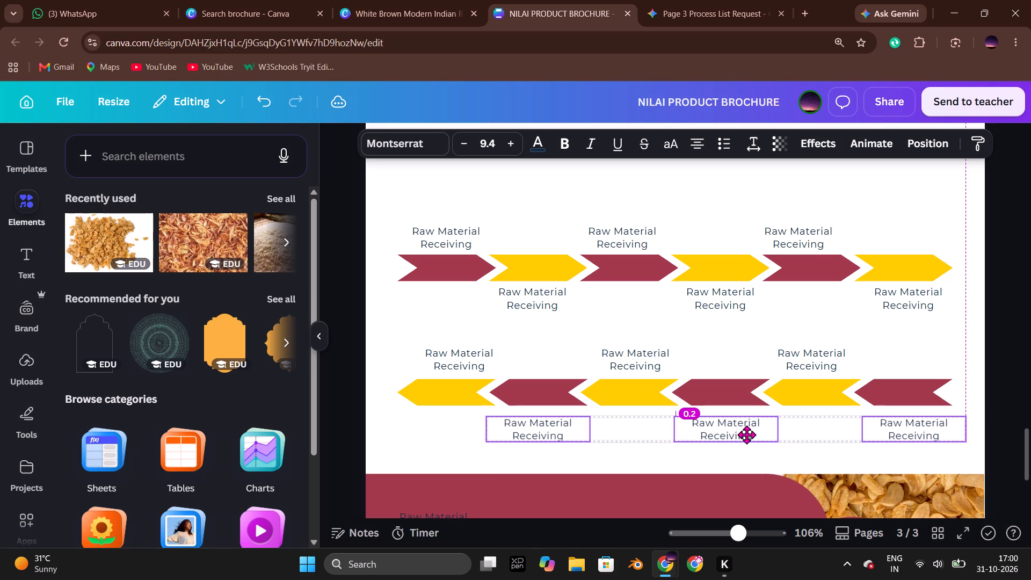
left_click_drag(746, 434, 742, 436)
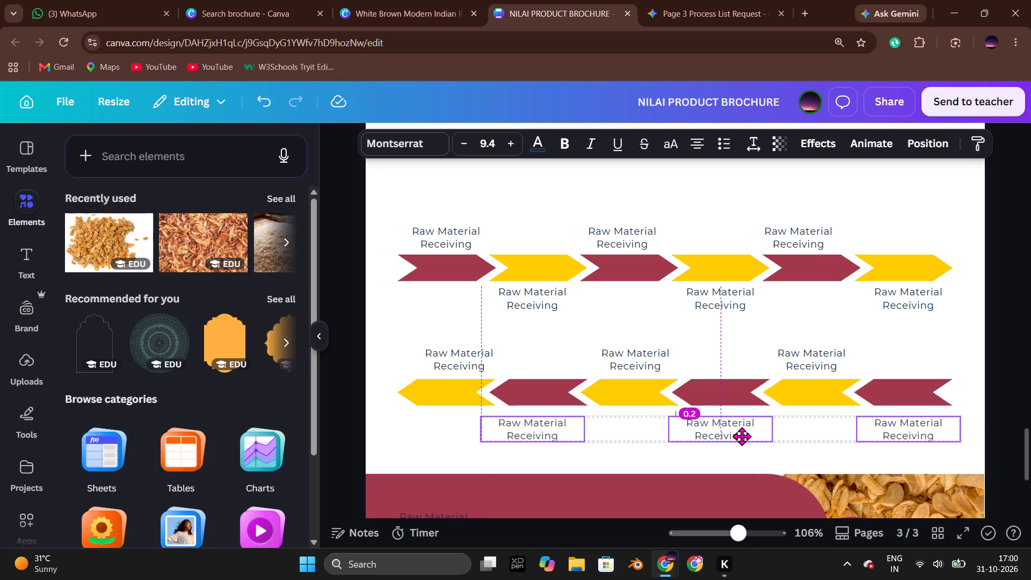
left_click_drag(742, 436, 742, 434)
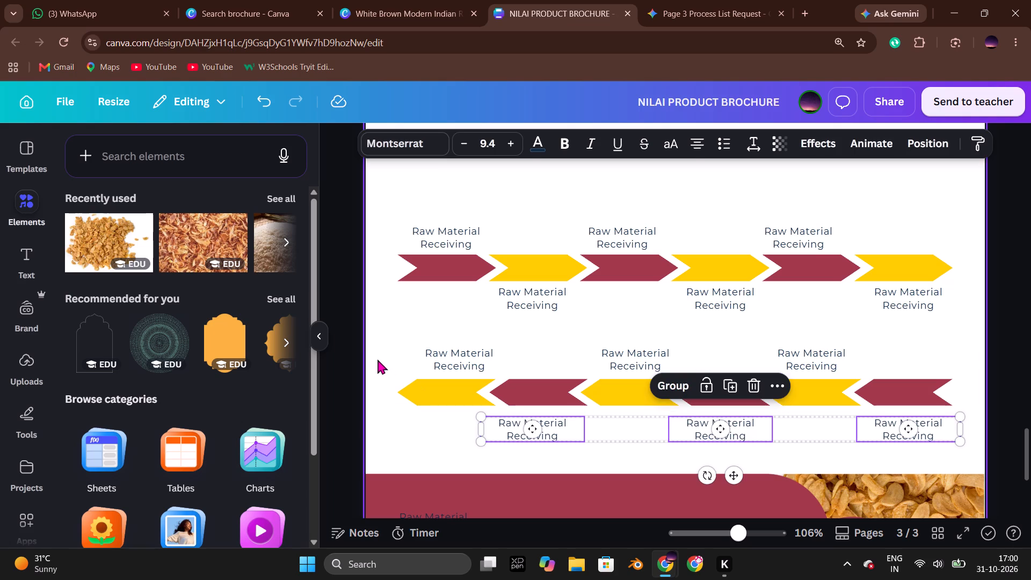
left_click(376, 357)
Nudge the three labels below the lower arrow row up closer to the arrows and slightly to the right.
scroll(703, 360, "left", 1)
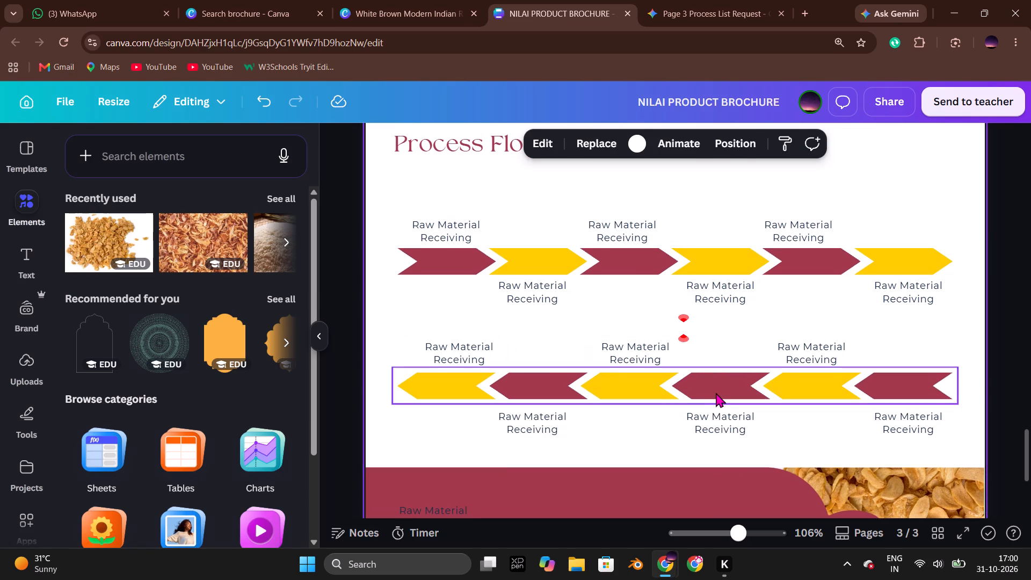
left_click_drag(491, 432, 673, 443)
key("ctrl+z")
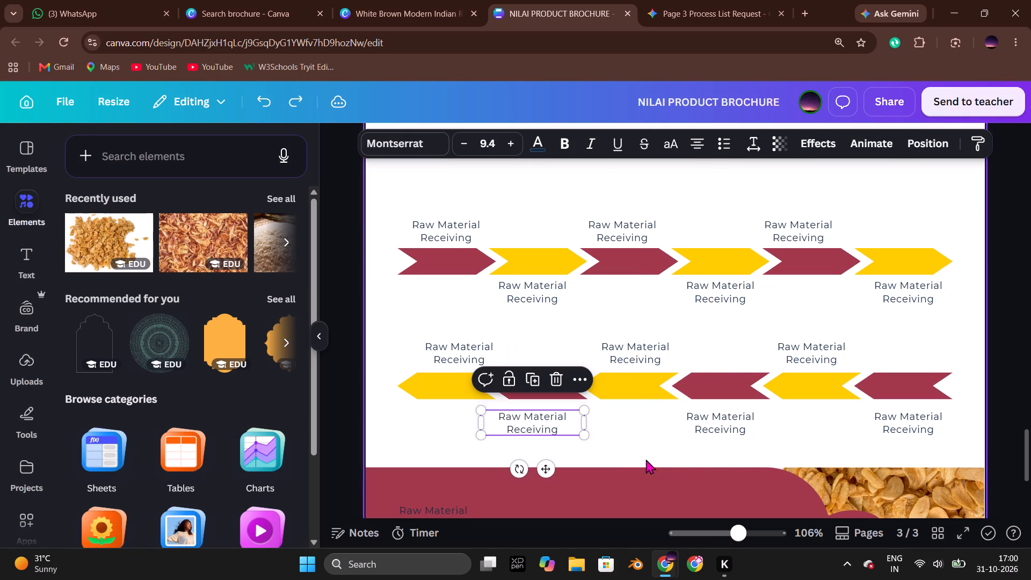
left_click(440, 427)
left_click_drag(442, 420, 914, 445)
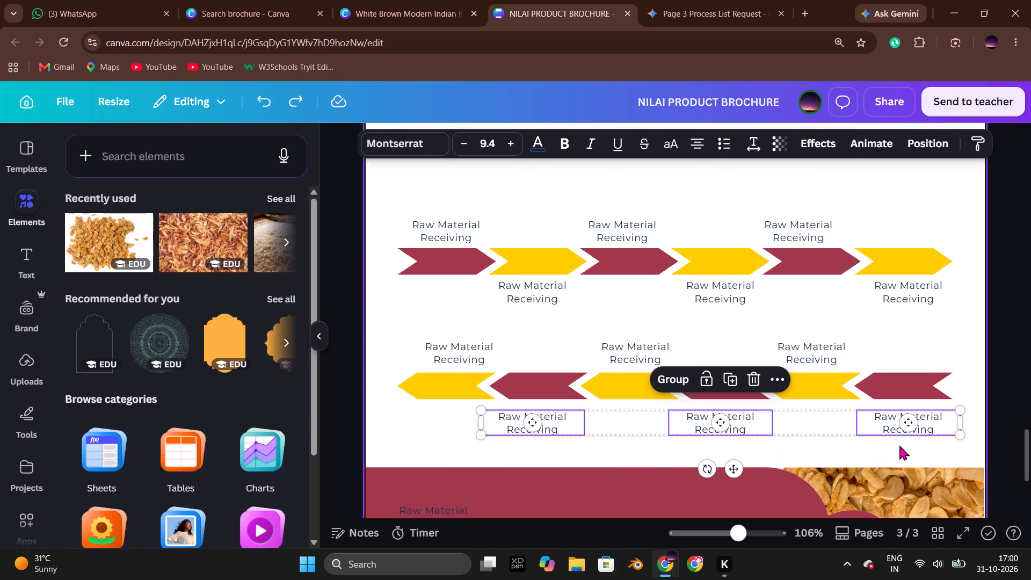
key("Up")
key("Up")
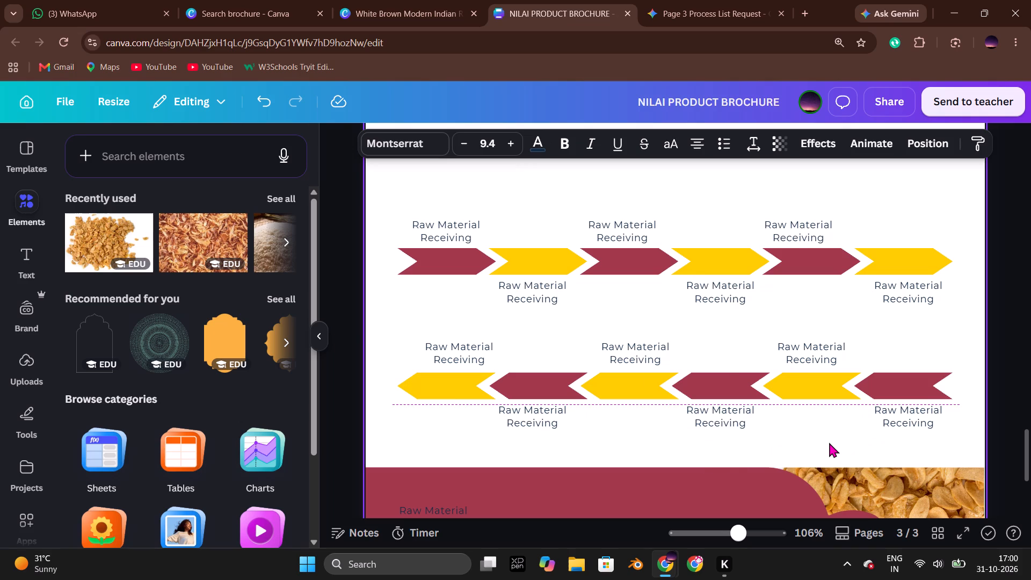
key("Right")
key("Right")
key("Right")
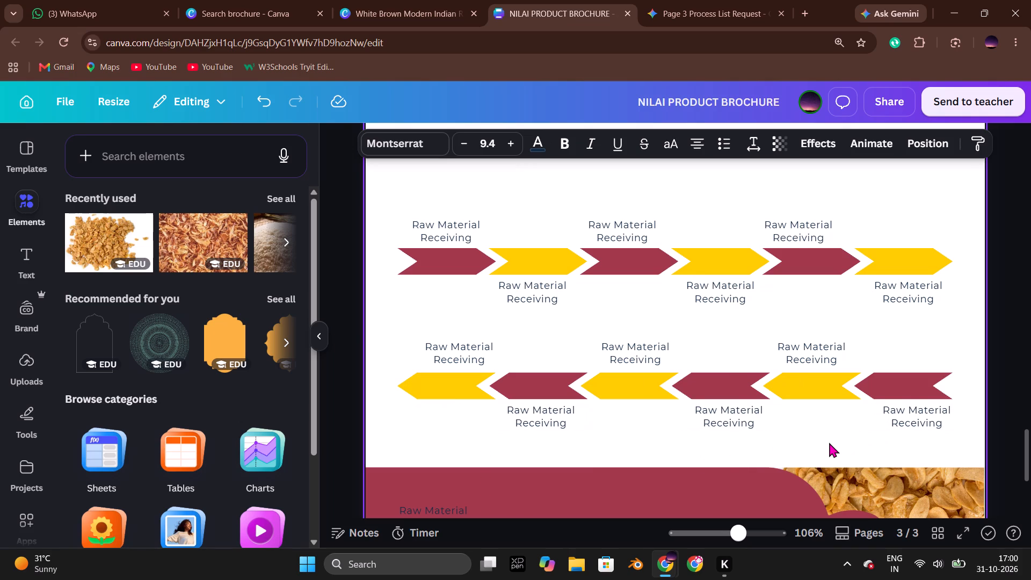
key("Left")
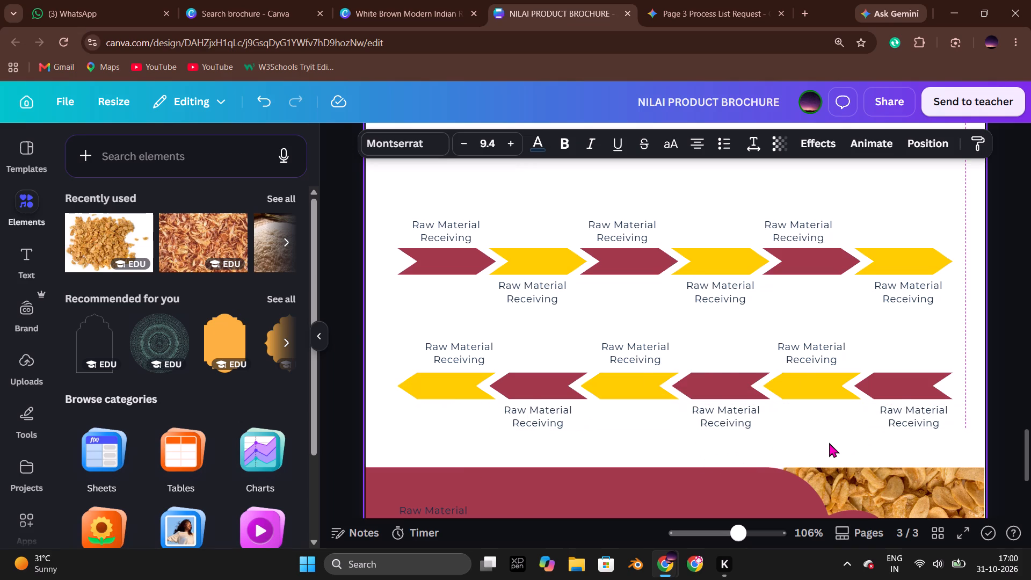
Nudge the three labels above the lower arrow row slightly down, closer to the arrows.
left_click(353, 294)
left_click_drag(391, 318, 826, 355)
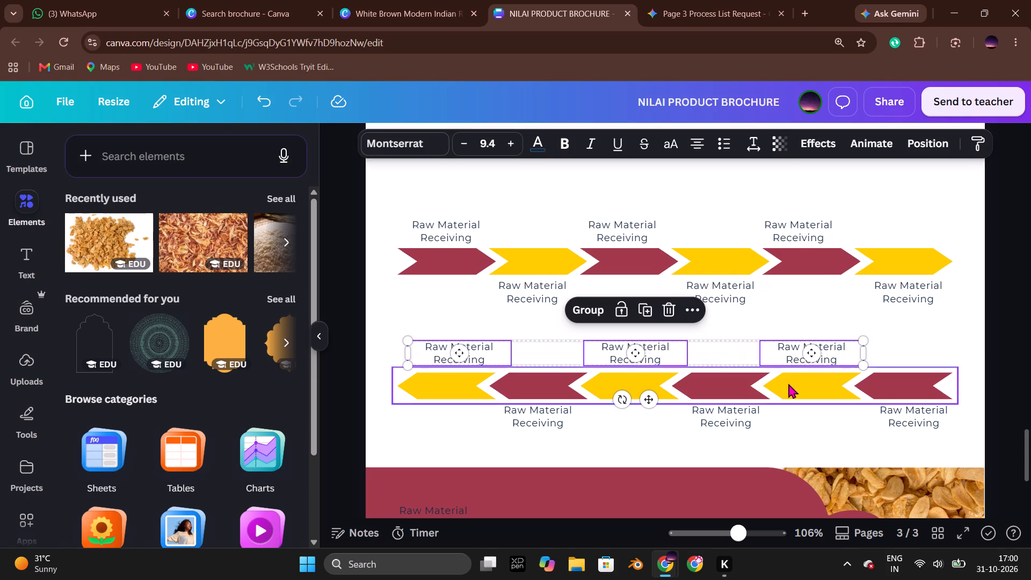
key("Right")
key("Left")
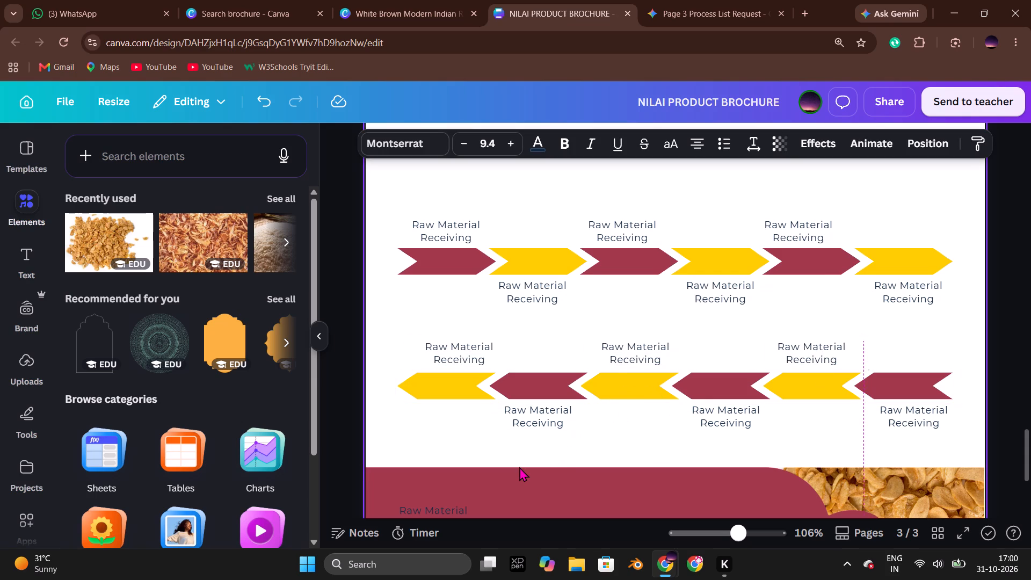
key("Down")
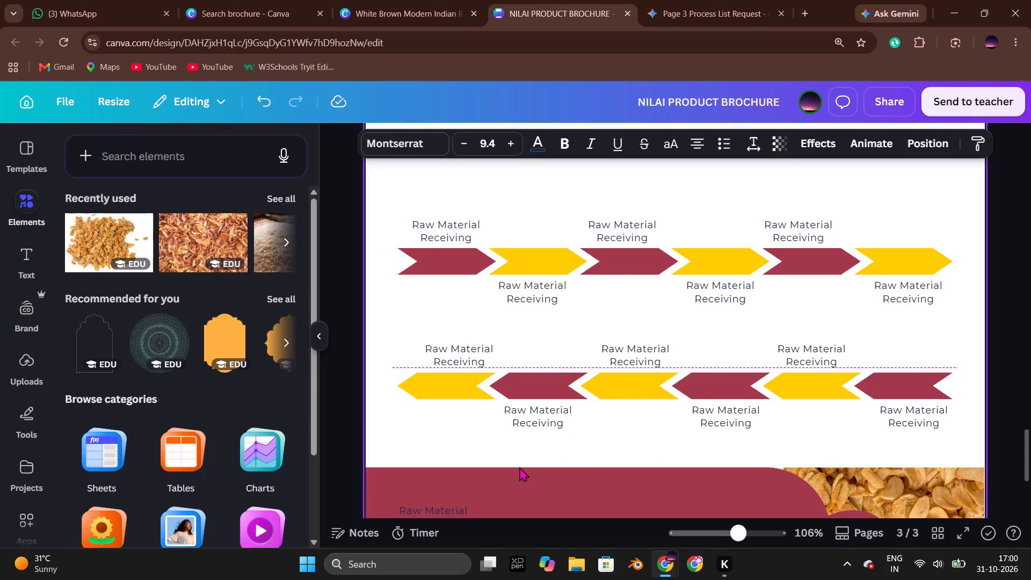
left_click(375, 293)
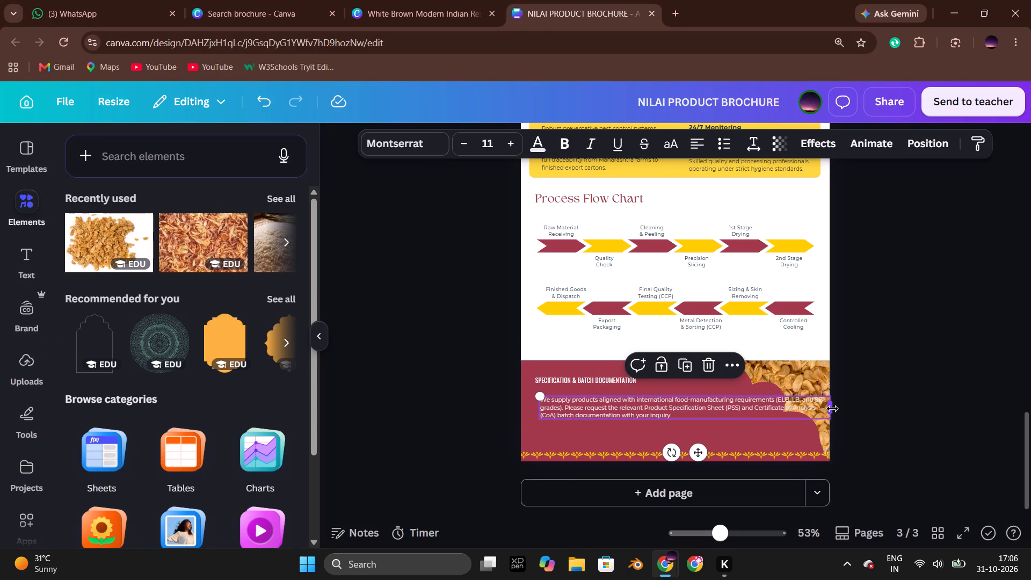
left_click_drag(832, 409, 789, 417)
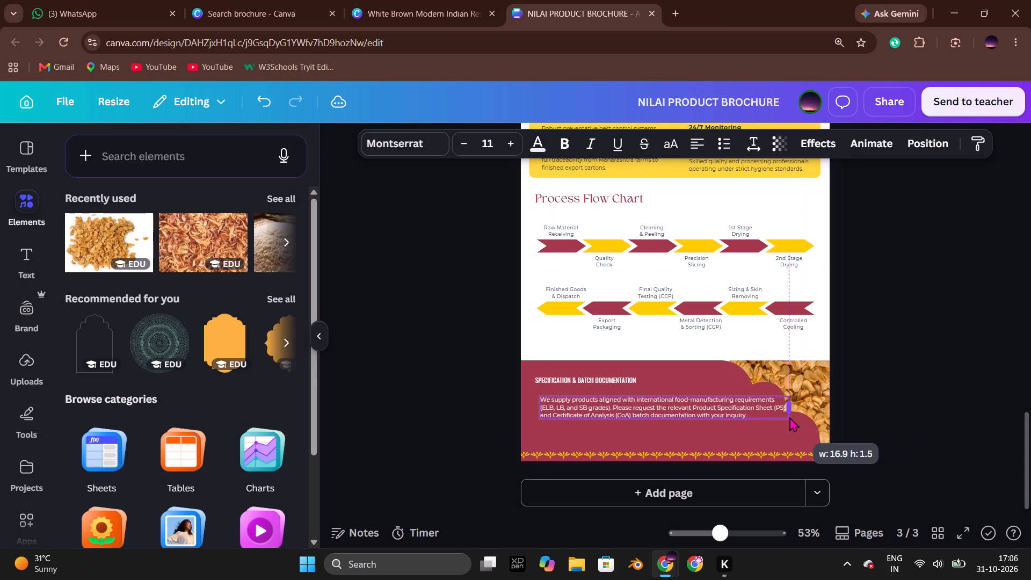
left_click_drag(789, 417, 765, 419)
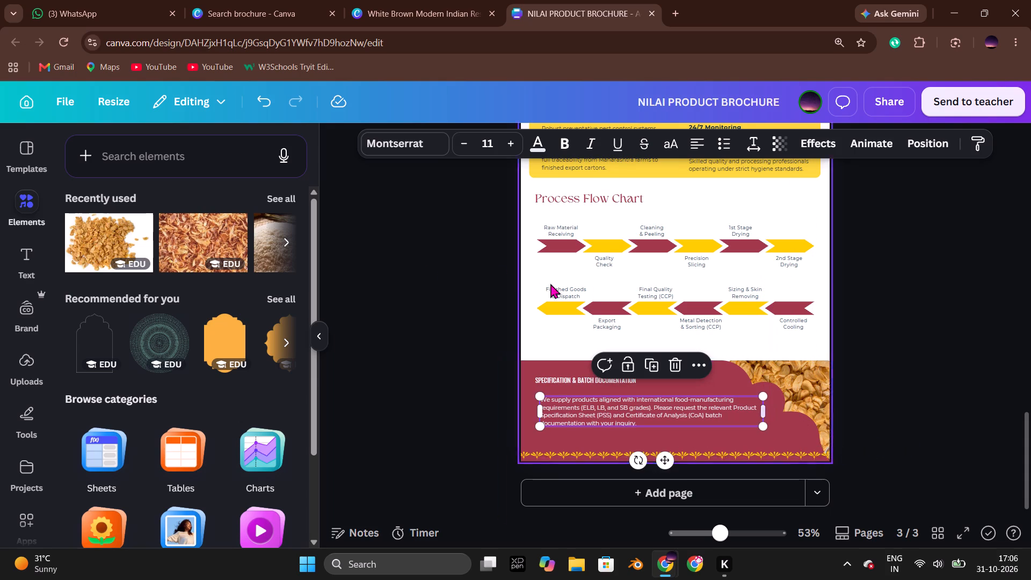
Set the footer body text's line spacing to 1.42 and letter spacing to 57.
left_click(386, 269)
left_click(577, 411)
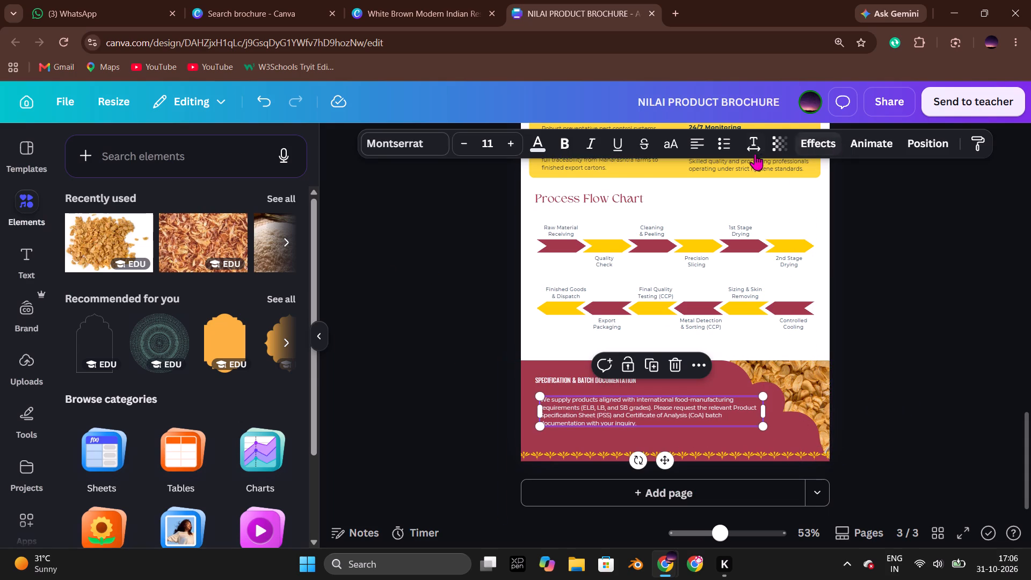
left_click(752, 148)
left_click(699, 207)
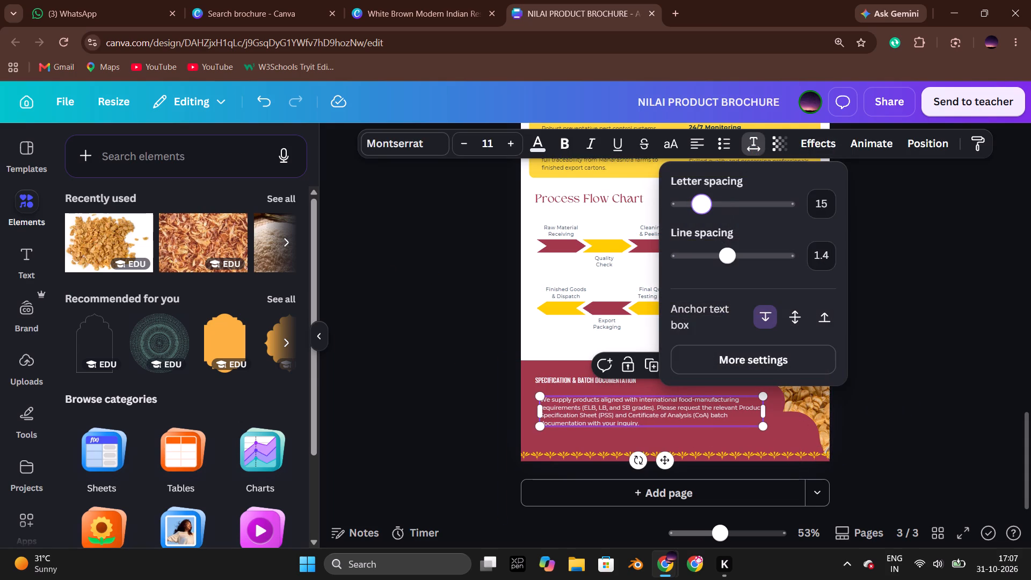
left_click(724, 254)
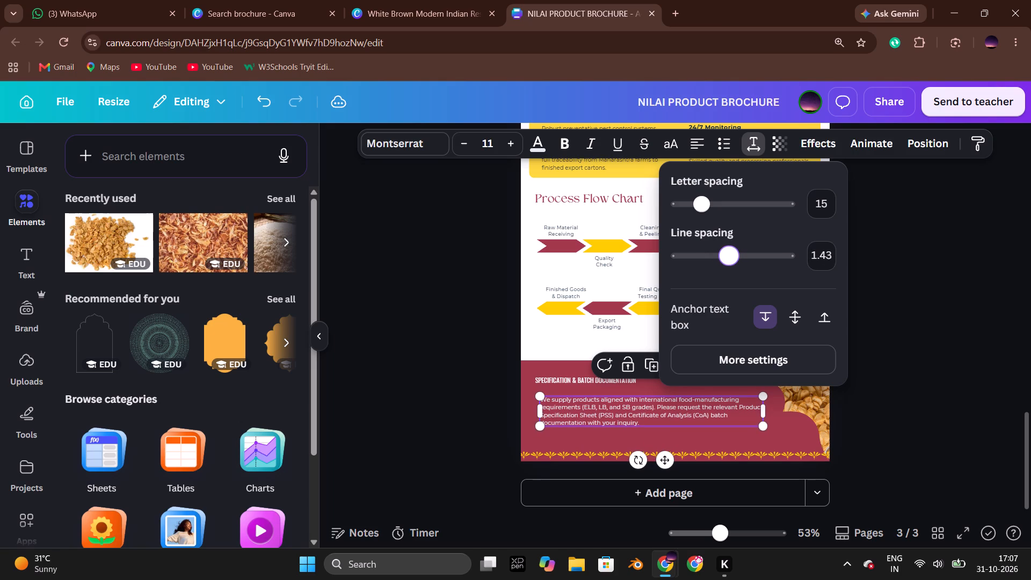
left_click(701, 208)
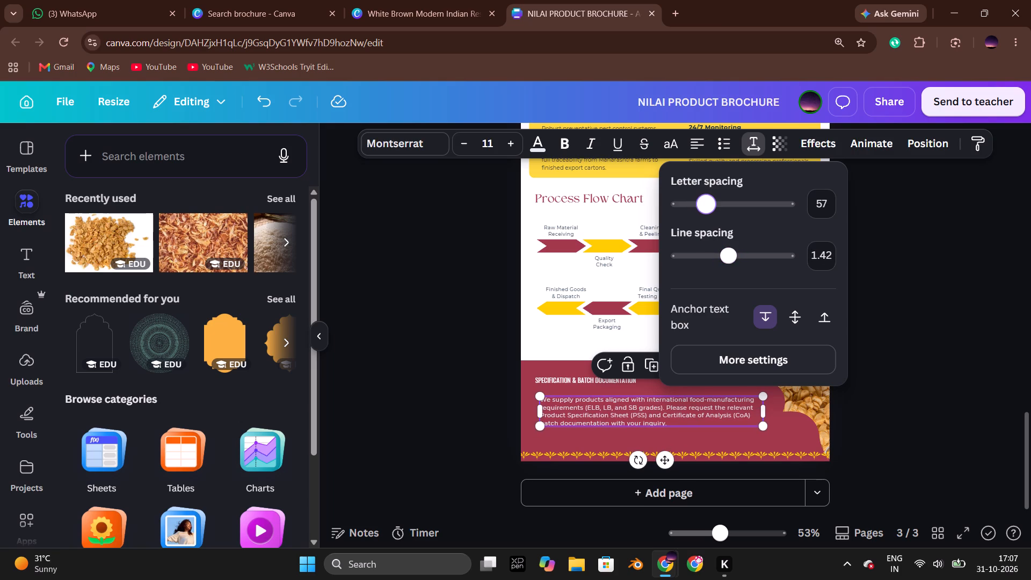
left_click(422, 295)
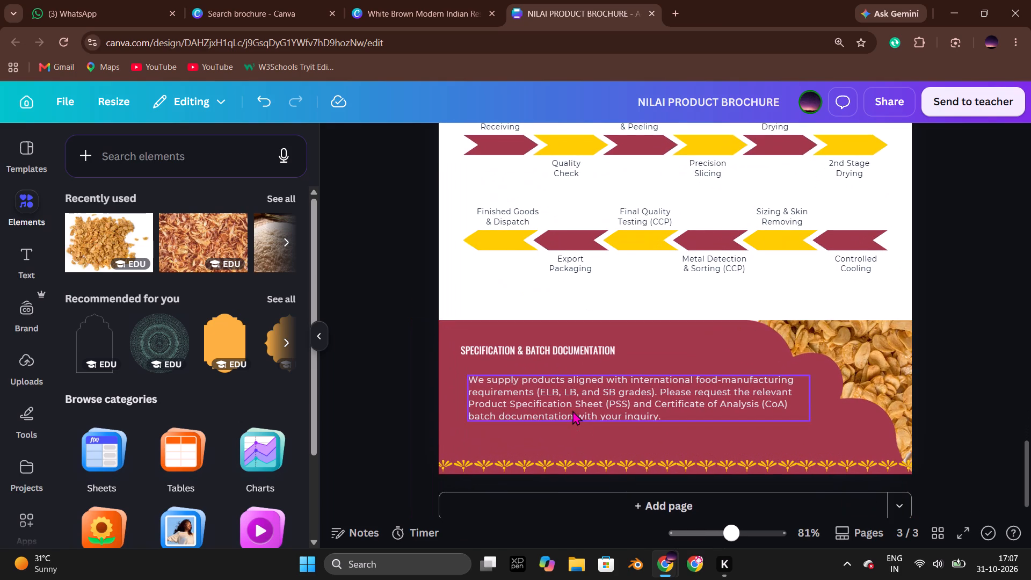
Move the footer body text box so its left edge lines up with the Specification & Batch Documentation heading.
left_click_drag(572, 410, 565, 405)
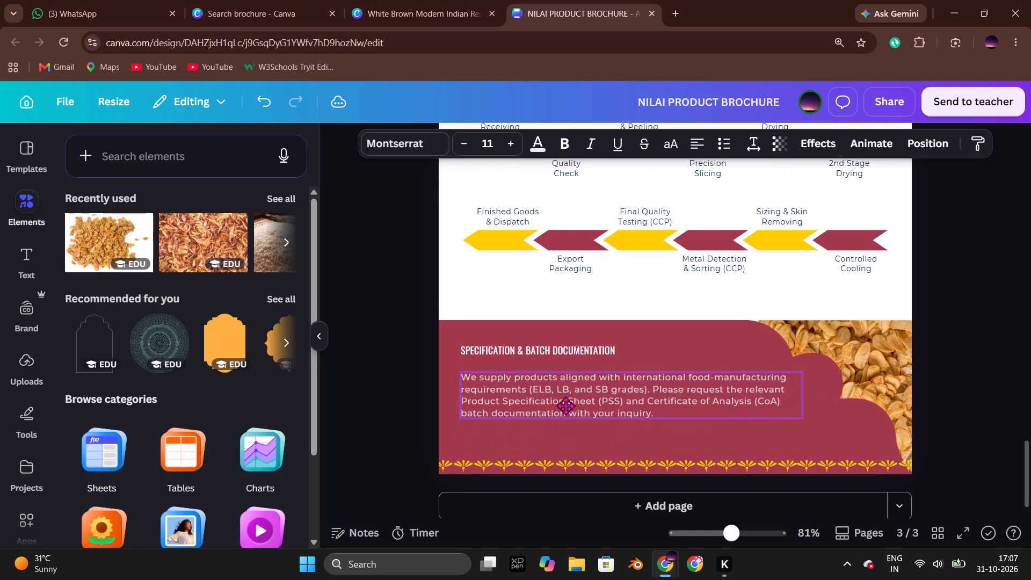
left_click_drag(565, 405, 566, 405)
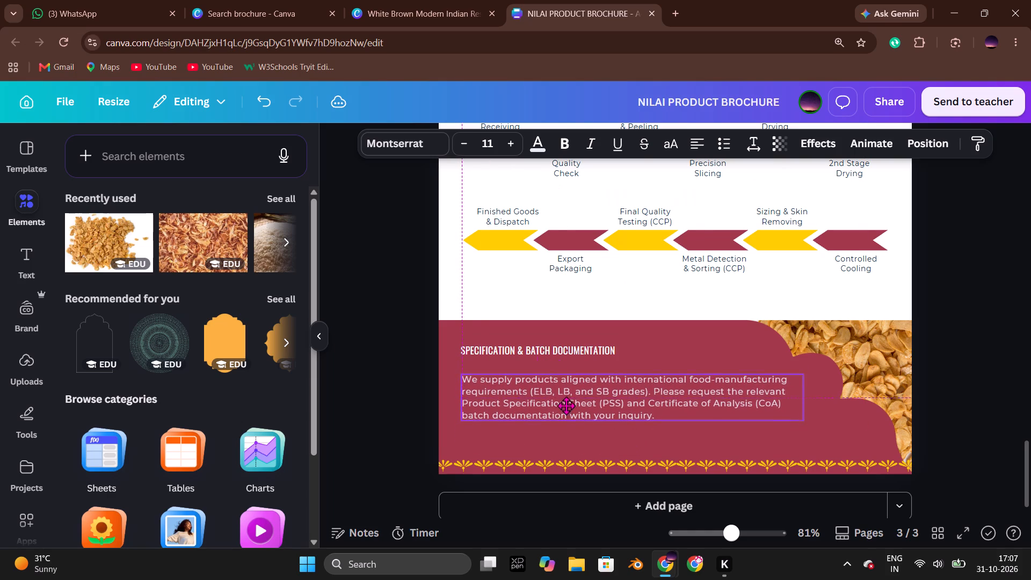
left_click_drag(566, 405, 566, 408)
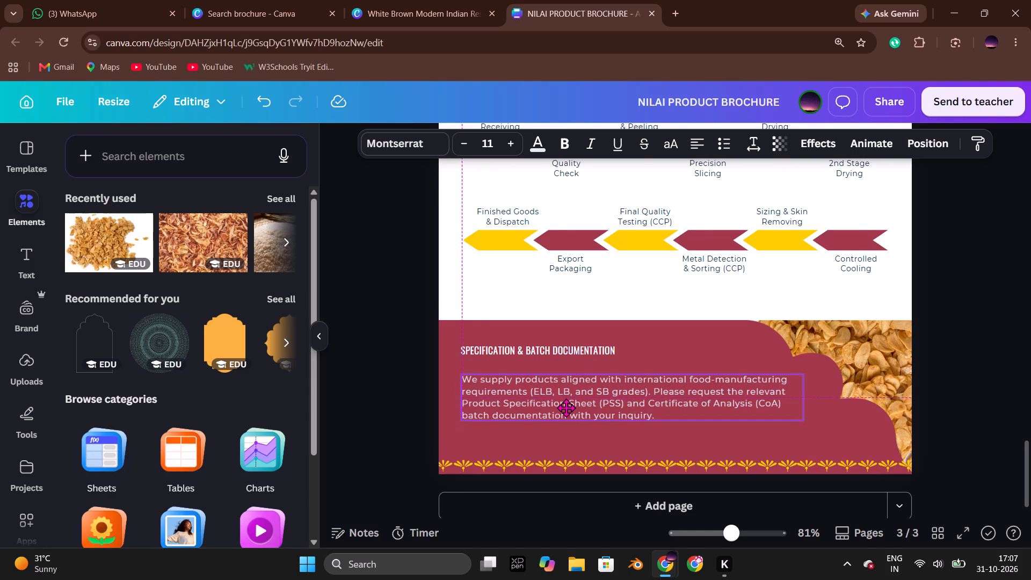
left_click_drag(566, 408, 564, 408)
left_click(393, 376)
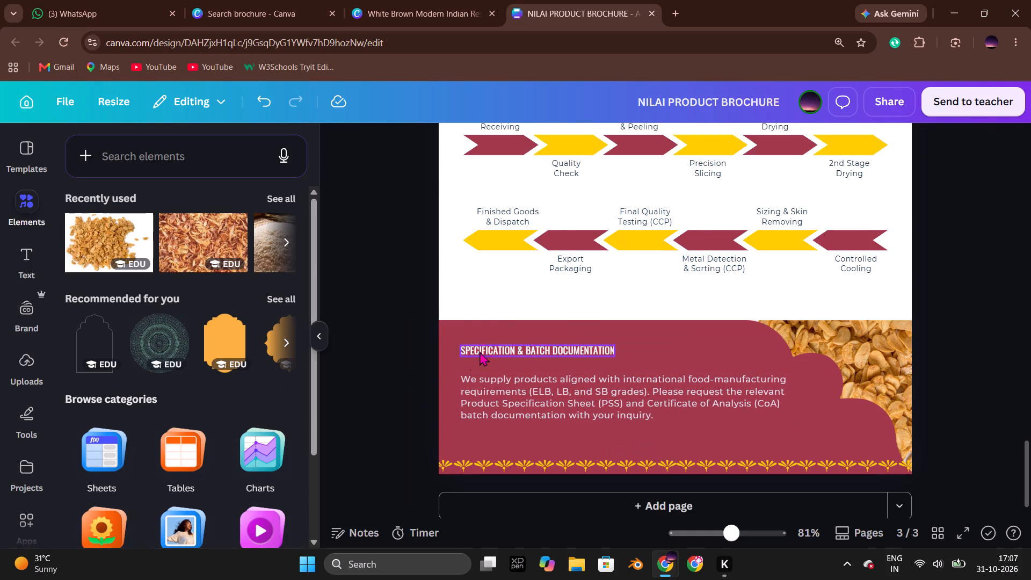
Set the Specification & Batch Documentation heading's font size to 14 and move it down closer to the body text.
left_click(482, 347)
double_click(515, 143)
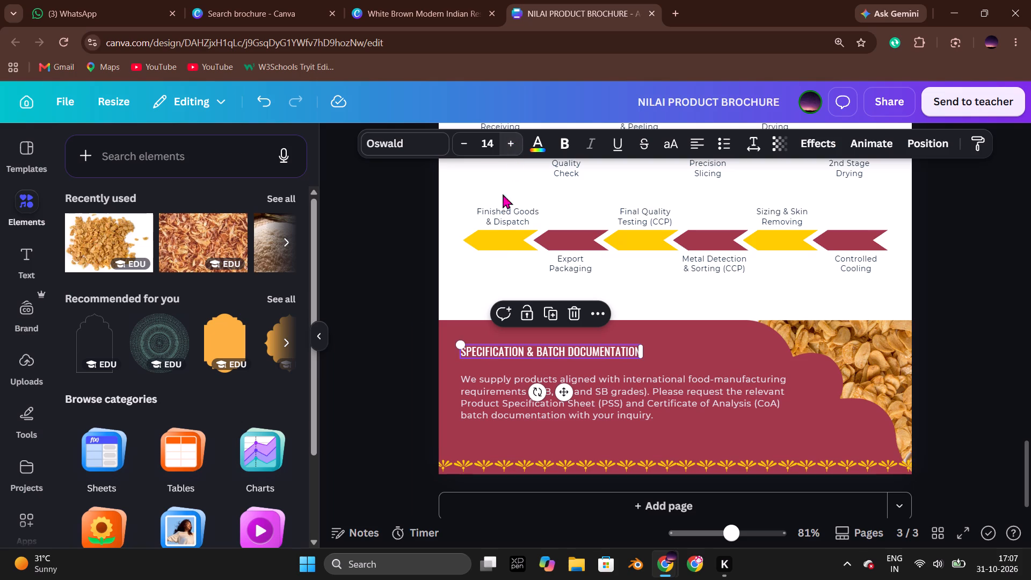
left_click(368, 330)
left_click_drag(537, 353, 537, 359)
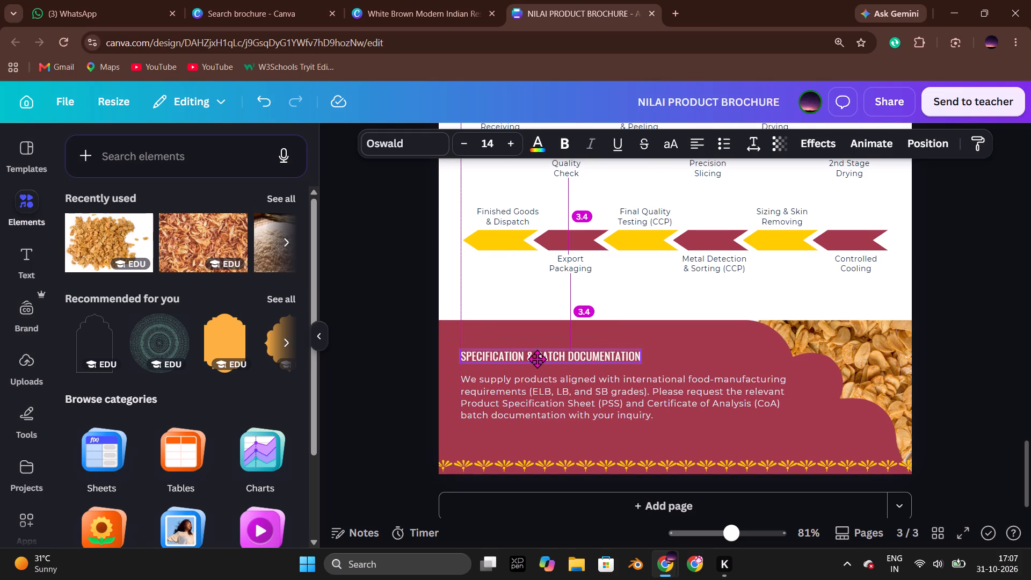
left_click_drag(537, 359, 537, 360)
left_click(381, 337)
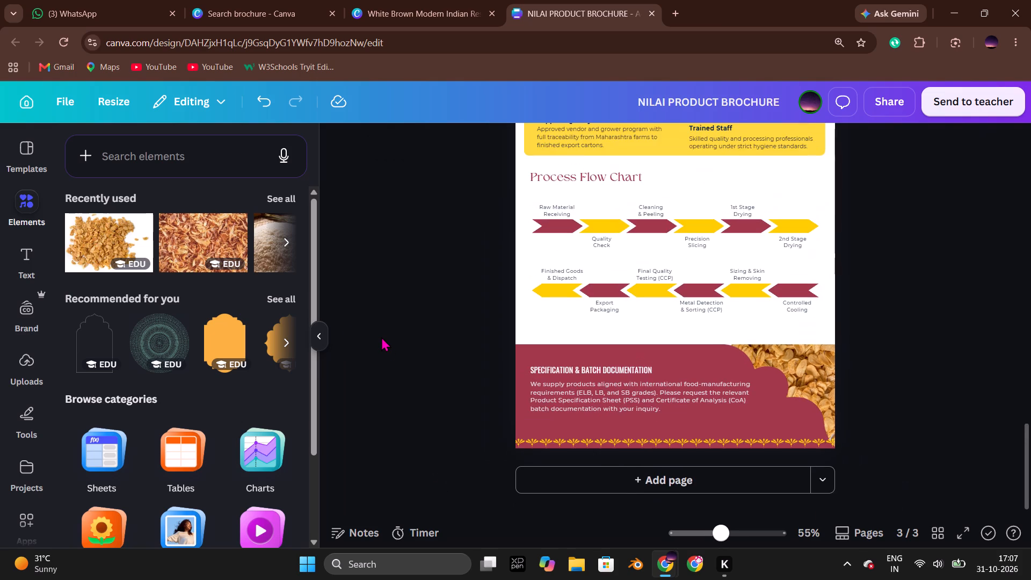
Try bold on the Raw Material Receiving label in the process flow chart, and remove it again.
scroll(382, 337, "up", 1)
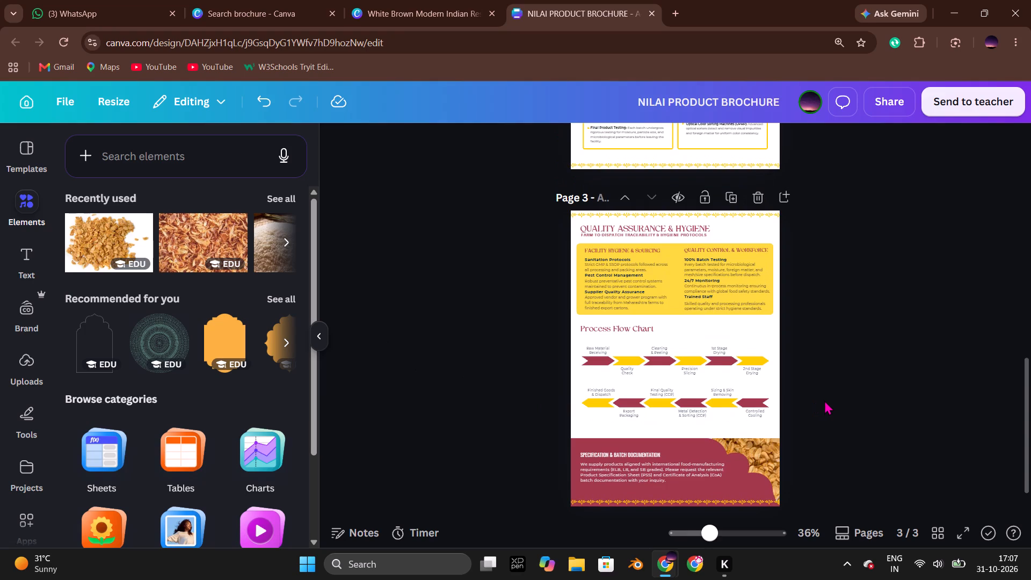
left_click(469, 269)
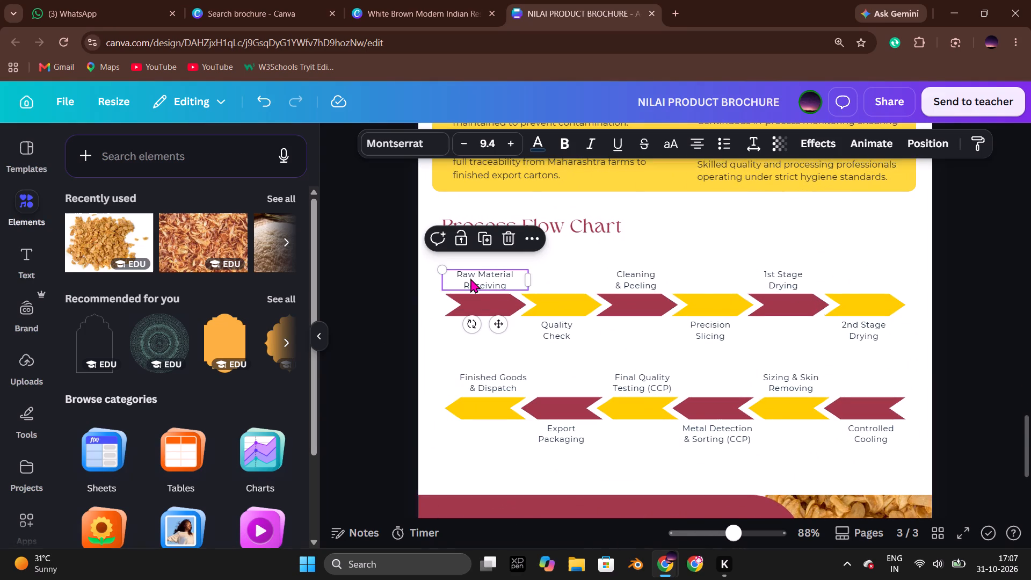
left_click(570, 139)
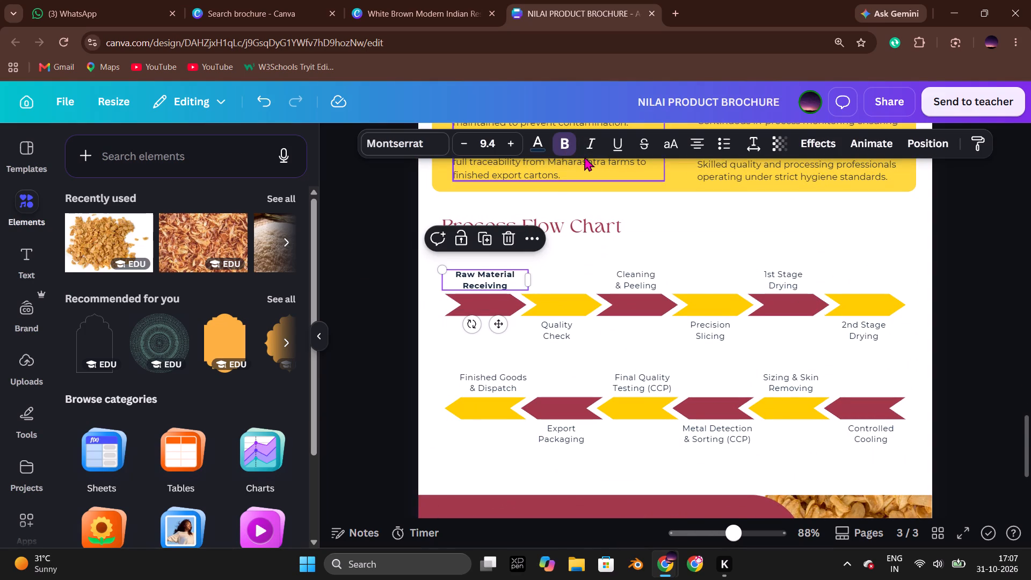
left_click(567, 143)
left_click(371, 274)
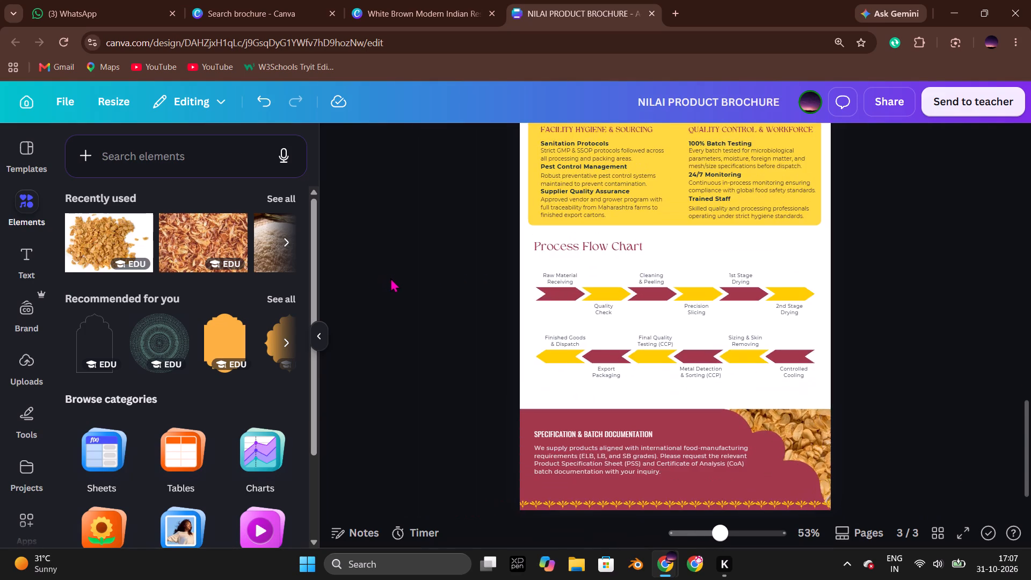
Set the subheadings and body text in both columns of the yellow box to black #000000, leaving the maroon column titles.
scroll(1012, 282, "up", 2)
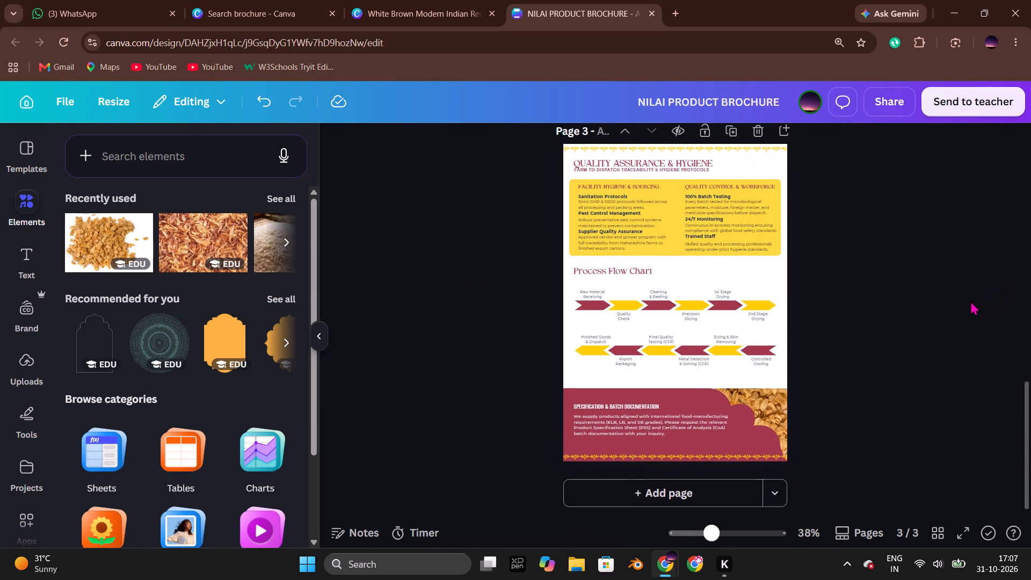
scroll(970, 301, "up", 1)
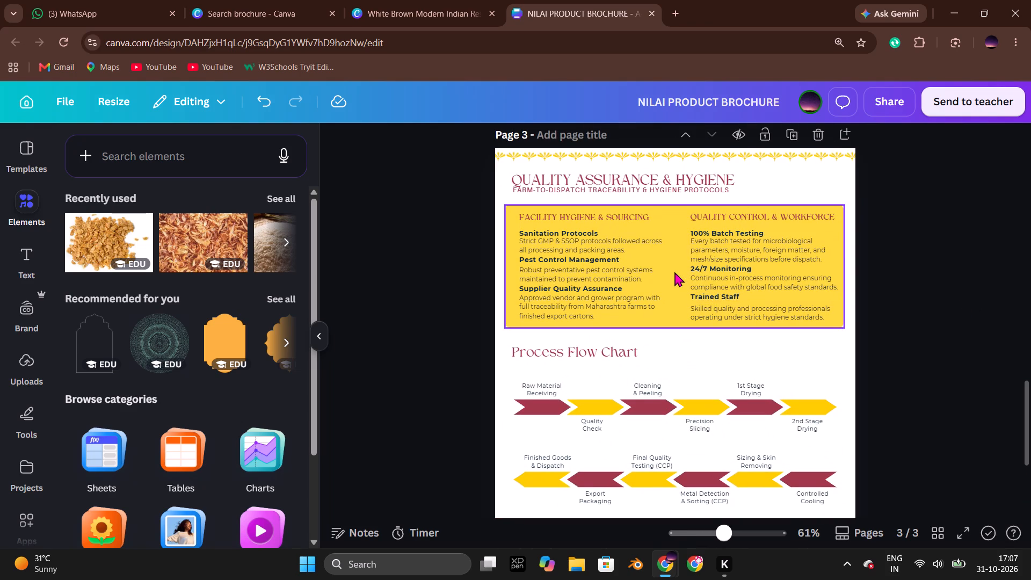
left_click(674, 272)
left_click(591, 266)
left_click(542, 151)
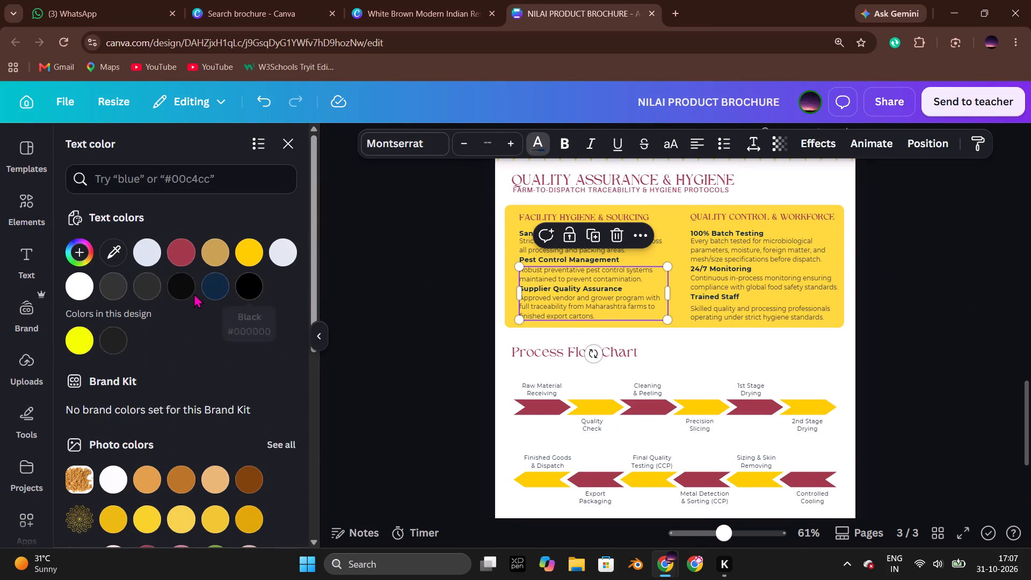
left_click(256, 289)
left_click(466, 308)
left_click(450, 238)
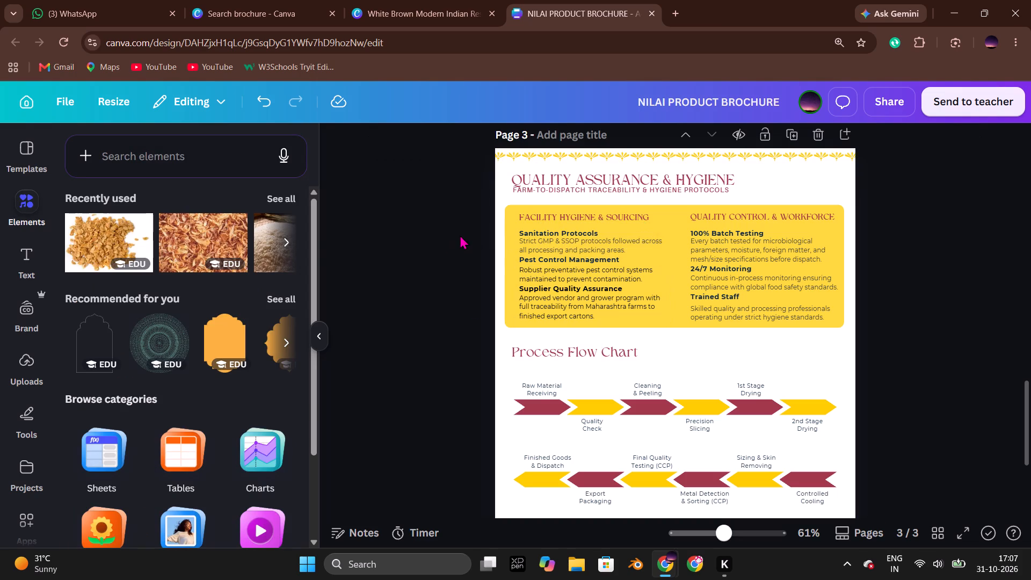
left_click_drag(468, 234, 758, 307)
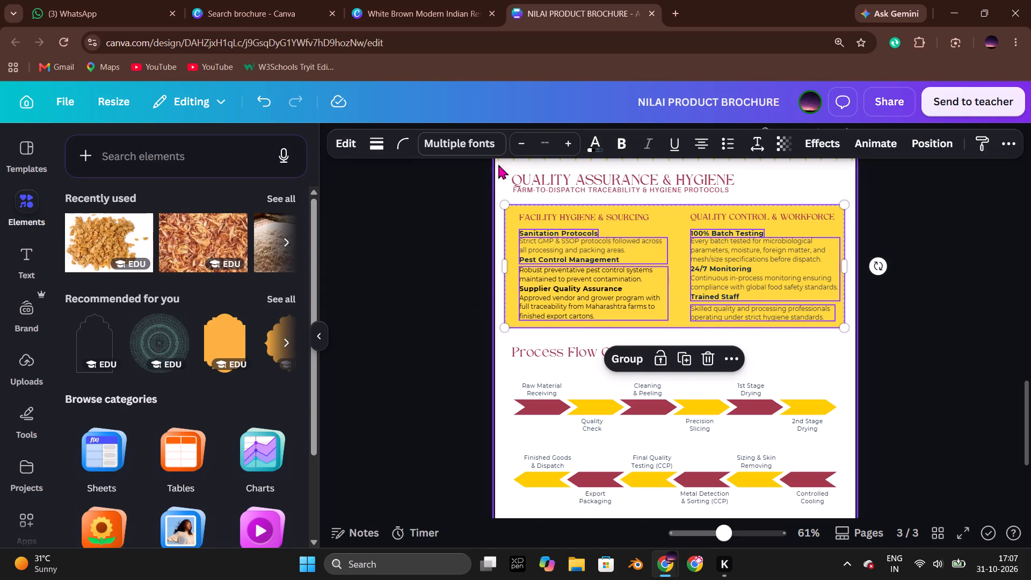
left_click(602, 148)
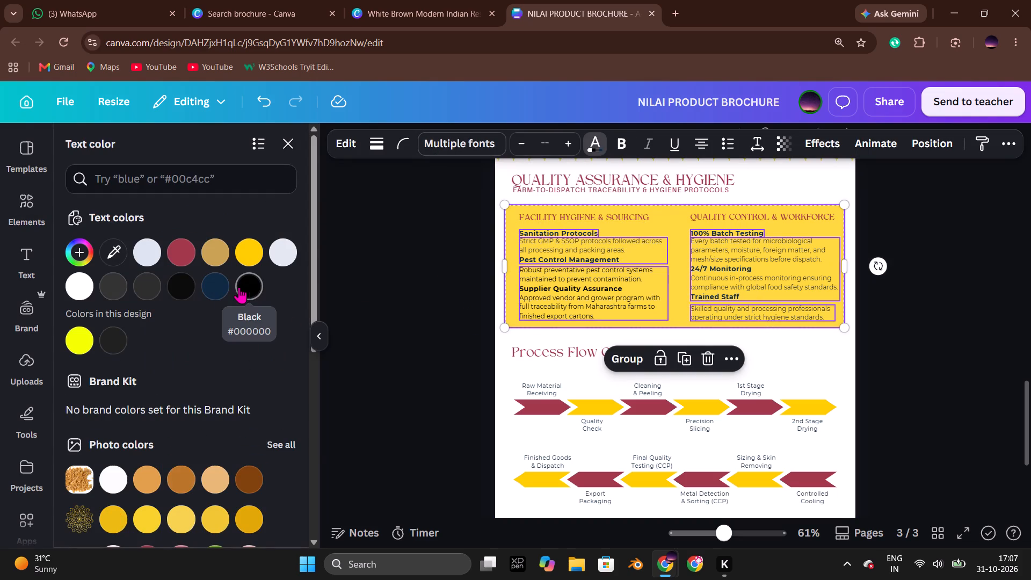
left_click(250, 285)
double_click(423, 289)
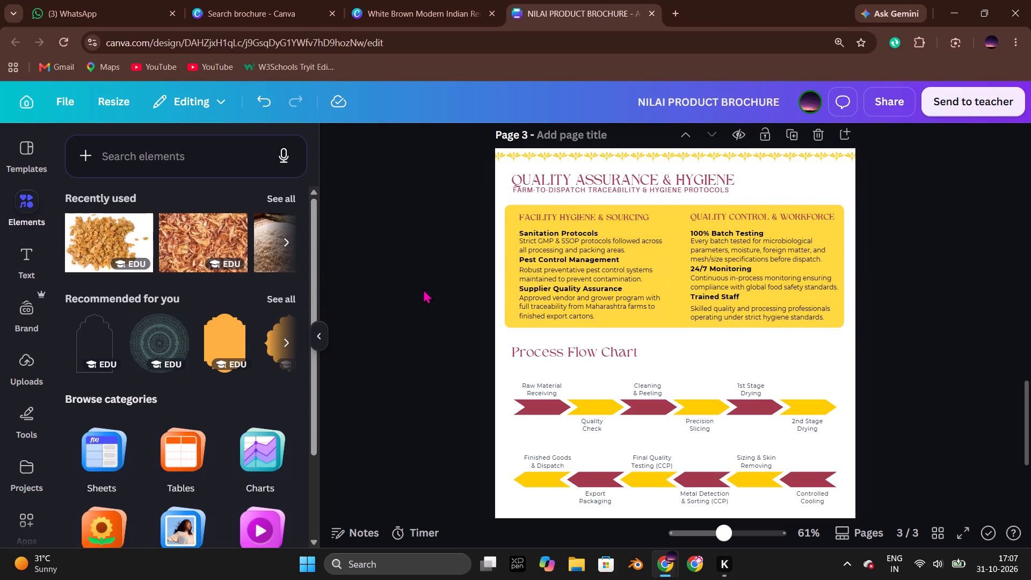
Nudge the Process Flow Chart heading down, closer to the first row of arrows.
scroll(423, 289, "down", 3)
left_click(584, 221)
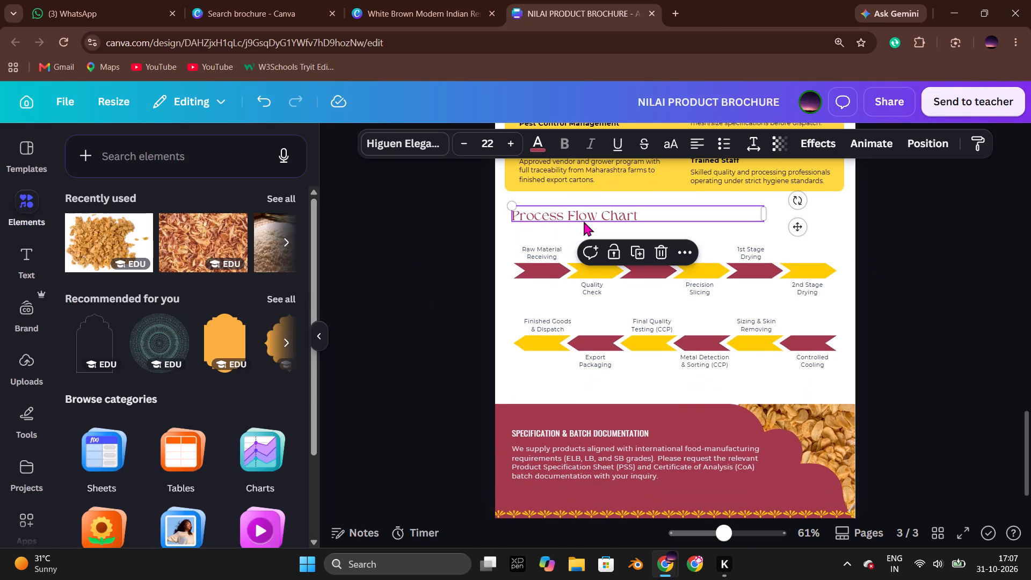
key("Down")
key("Down")
key("Down")
key("Down")
key("Down")
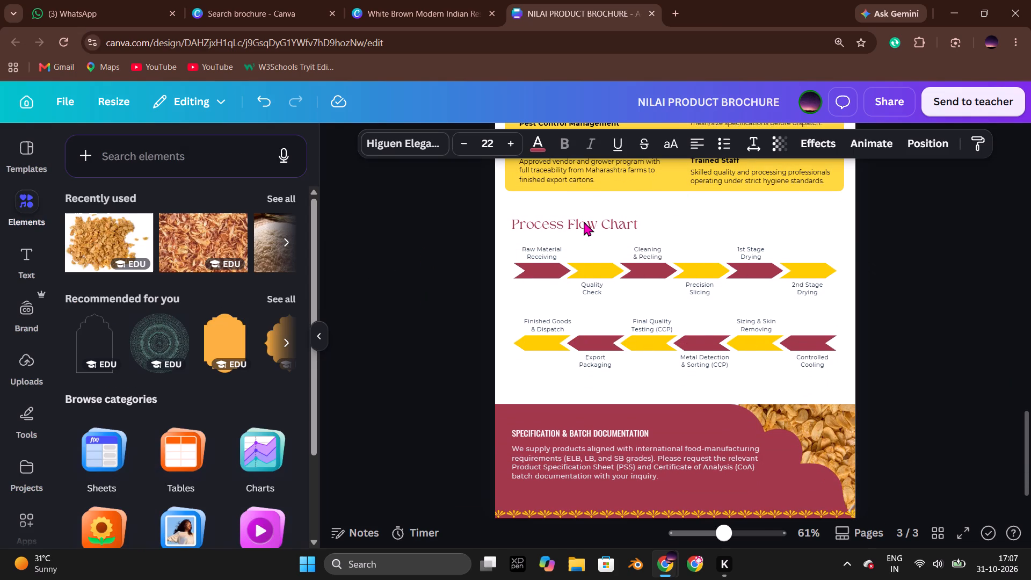
left_click(445, 236)
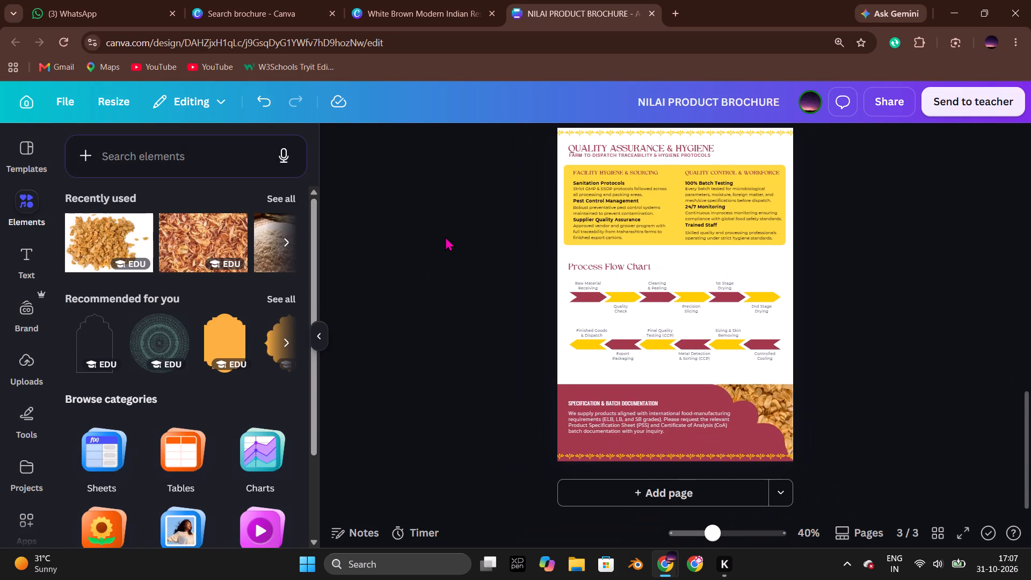
Nudge the Farm-to-Dispatch Traceability & Hygiene Protocols subtitle slightly down from the Quality Assurance & Hygiene title.
scroll(445, 236, "up", 2)
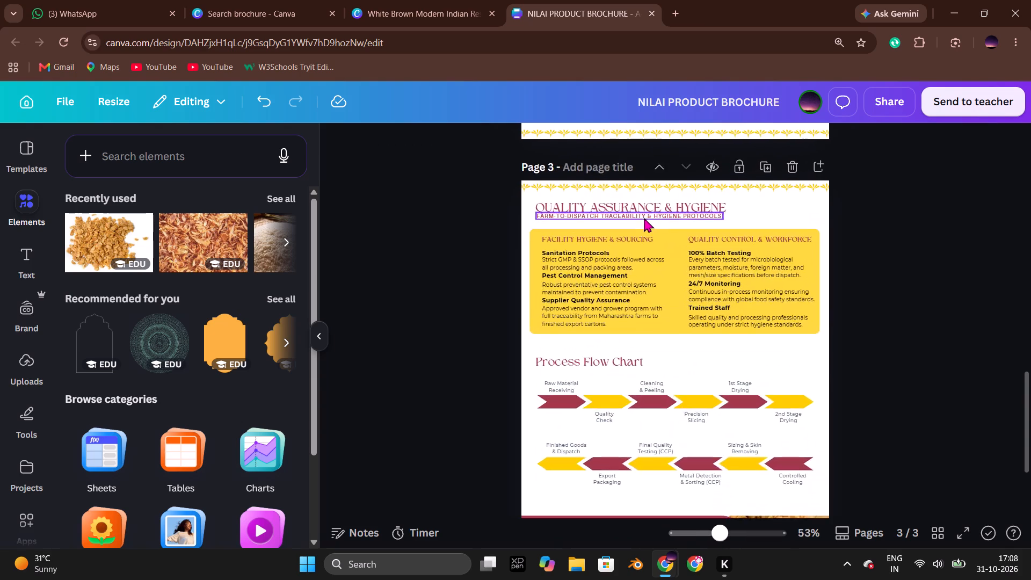
left_click(644, 218)
key("Down")
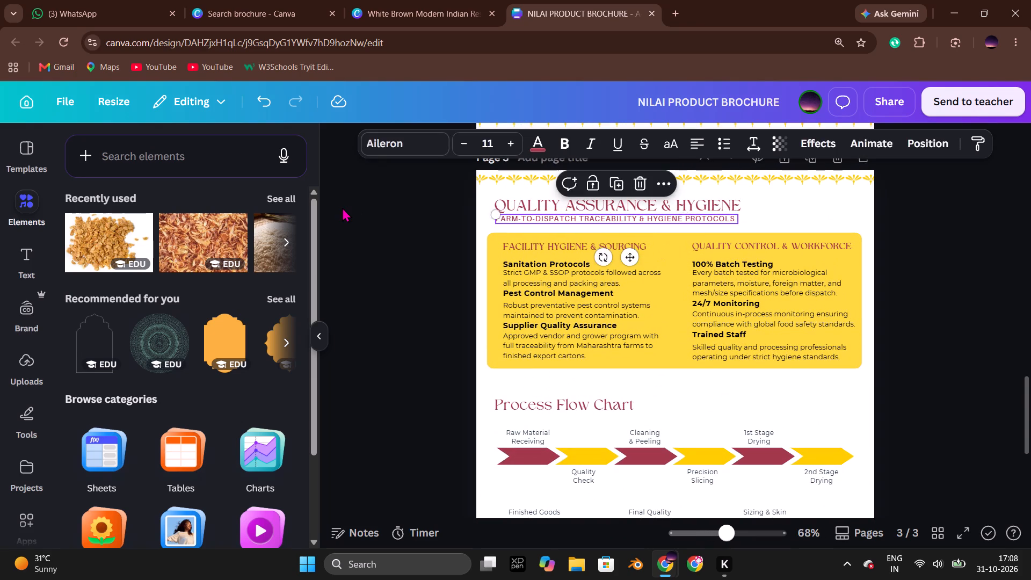
left_click(342, 207)
Nudge the yellow box together with all its headings and text slightly down, away from the subtitle.
left_click_drag(435, 250, 794, 347)
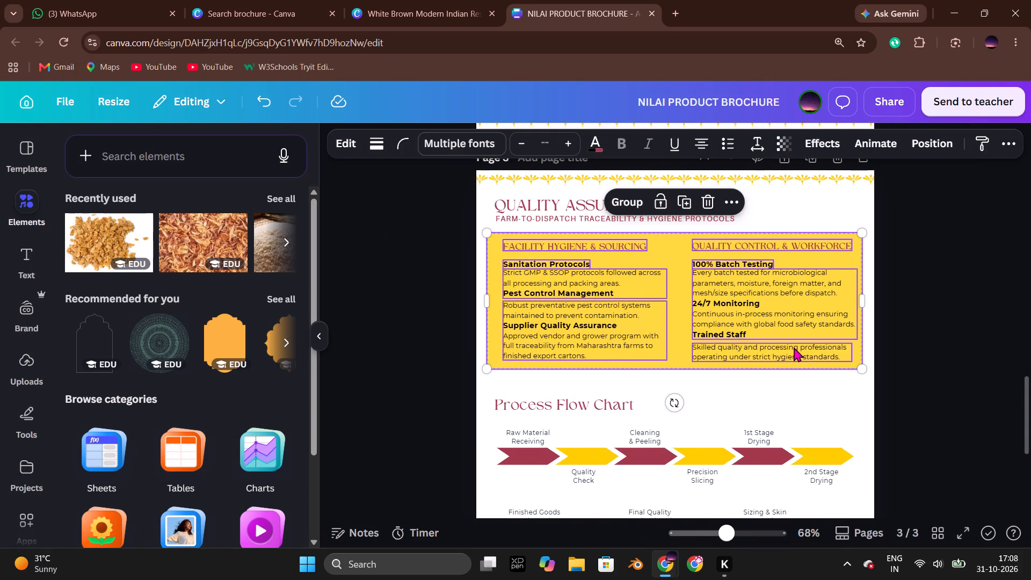
key("Down")
key("Down")
key("Up")
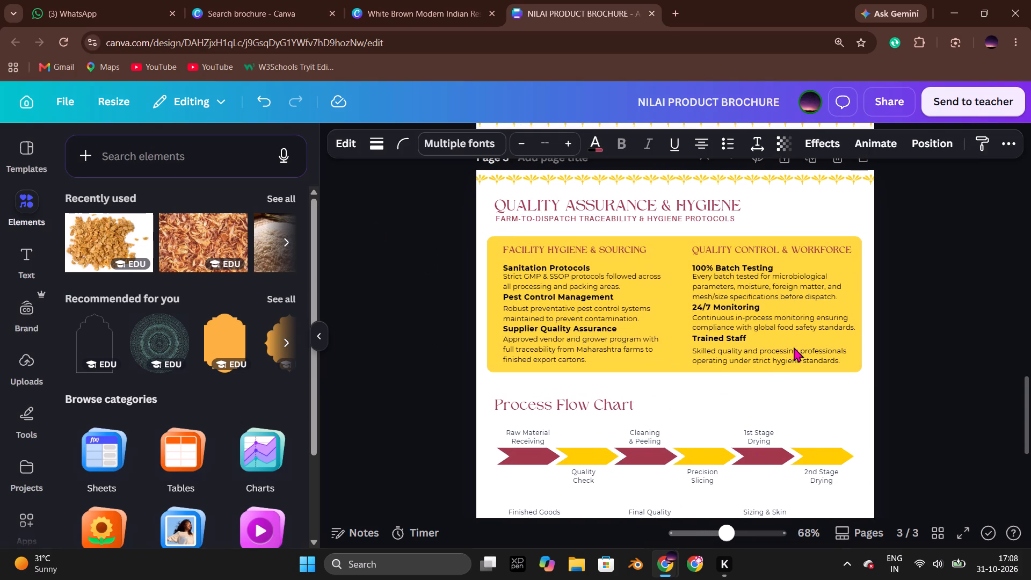
left_click(908, 345)
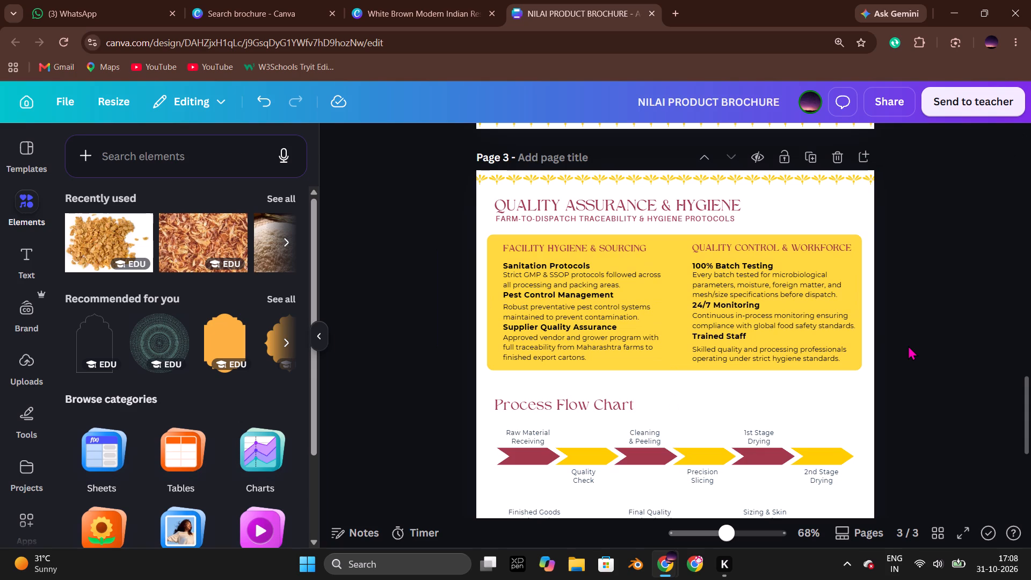
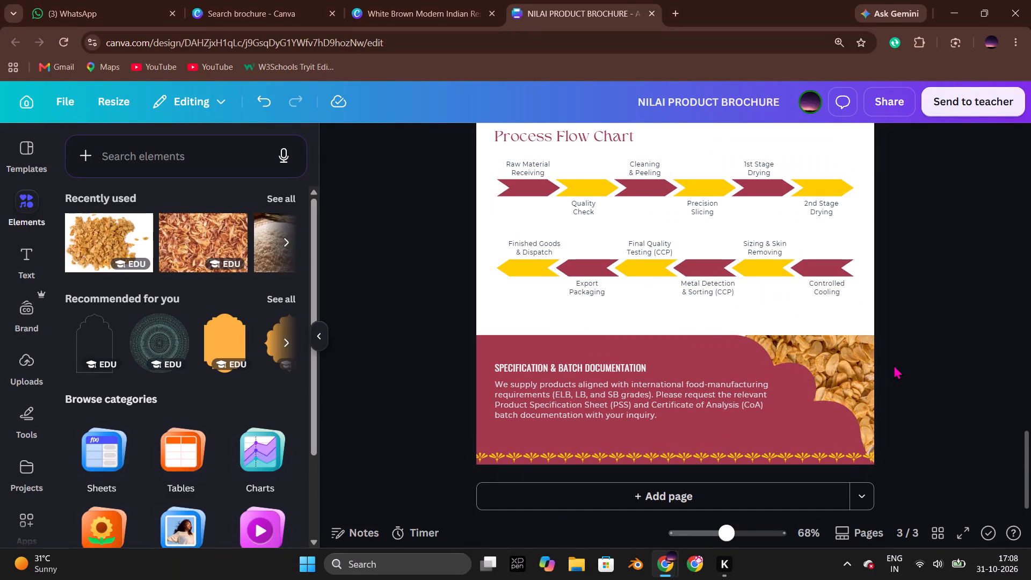
Duplicate page 2, the Company Profile page, of the NILAI brochure.
scroll(891, 356, "down", 2)
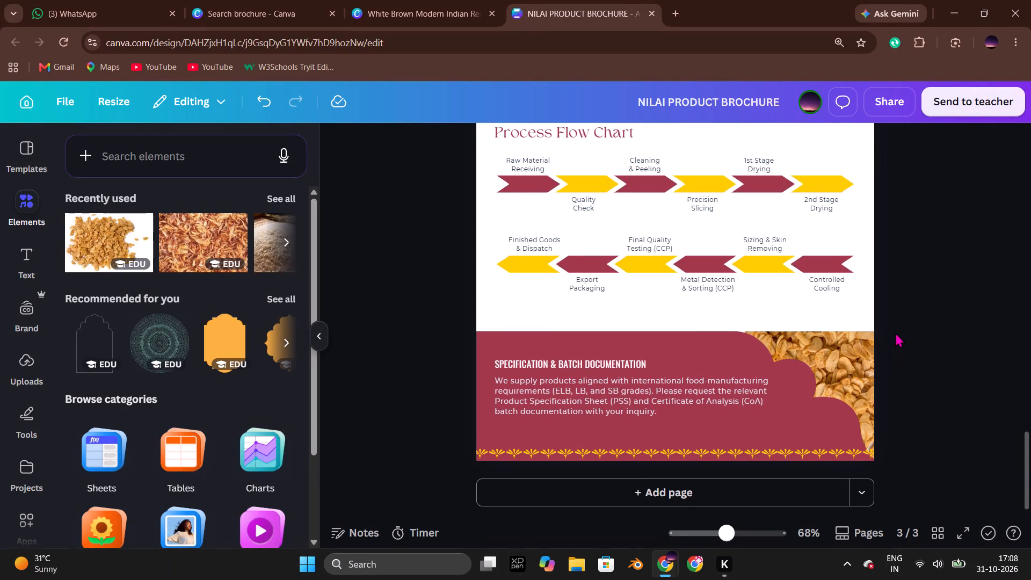
scroll(800, 267, "up", 5)
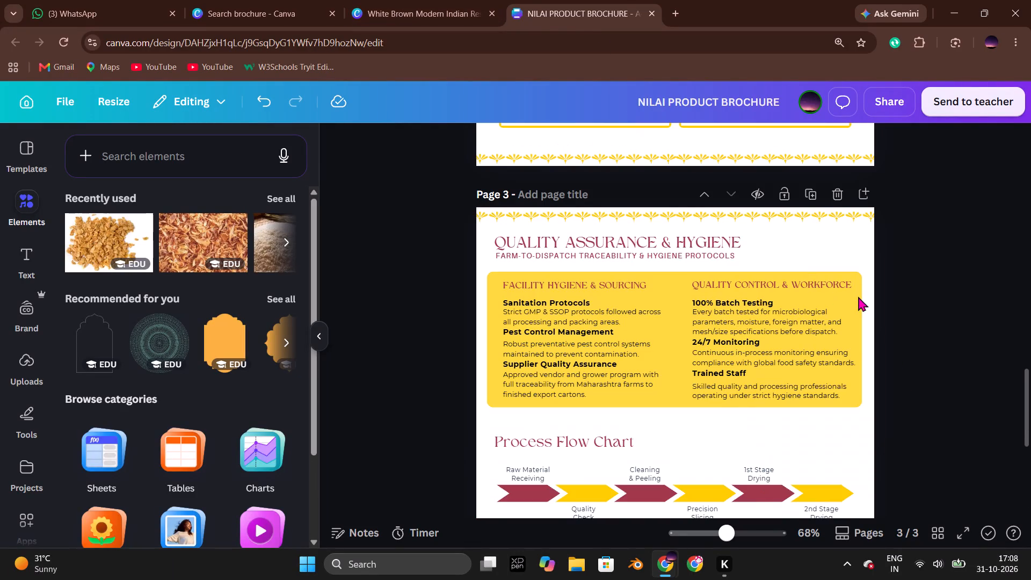
scroll(880, 308, "down", 1)
scroll(880, 308, "up", 6)
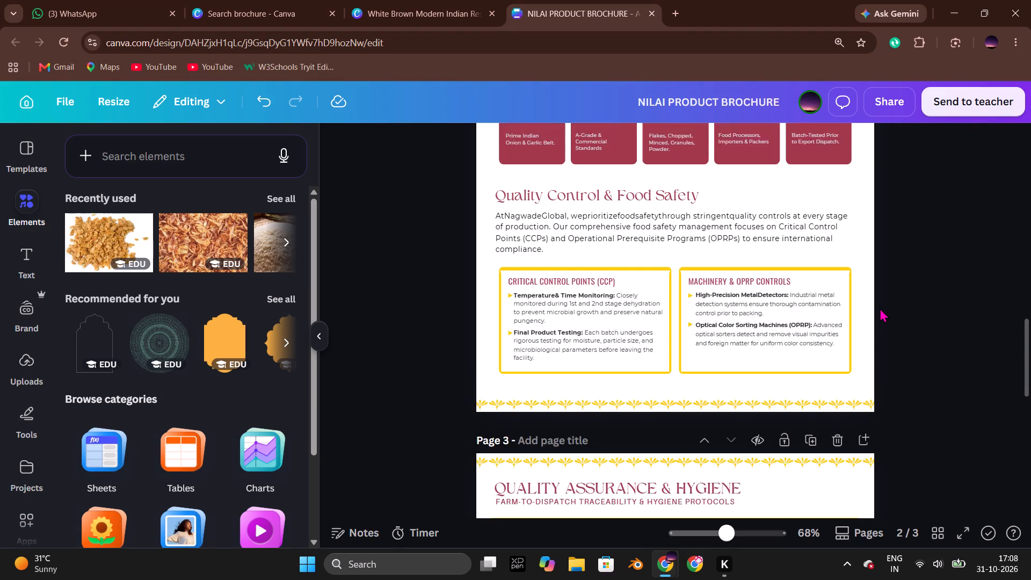
scroll(880, 308, "up", 4)
left_click(817, 225)
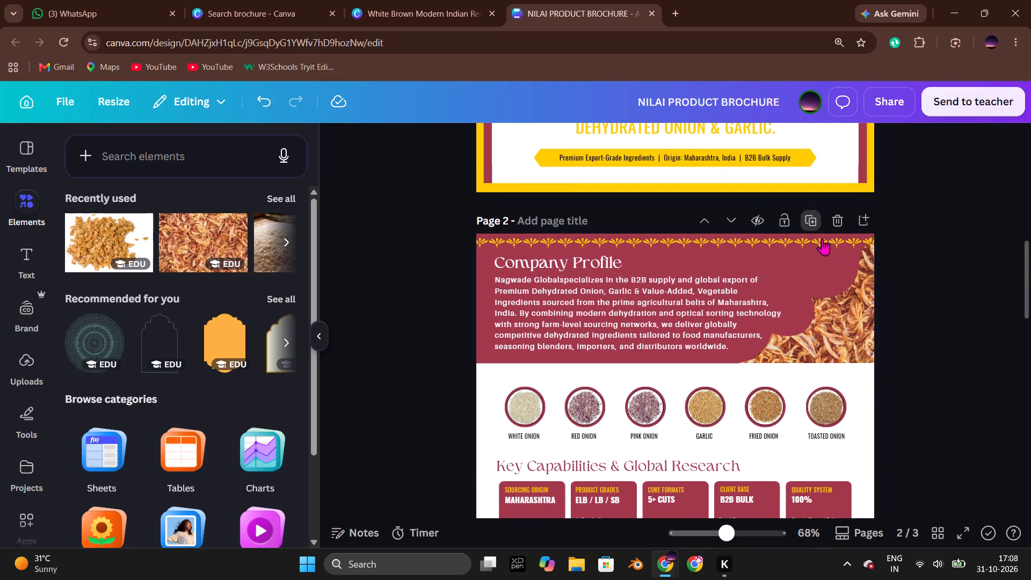
Move the duplicated Company Profile page down below the Quality Assurance & Hygiene page so it comes last as page 4.
scroll(910, 296, "down", 9)
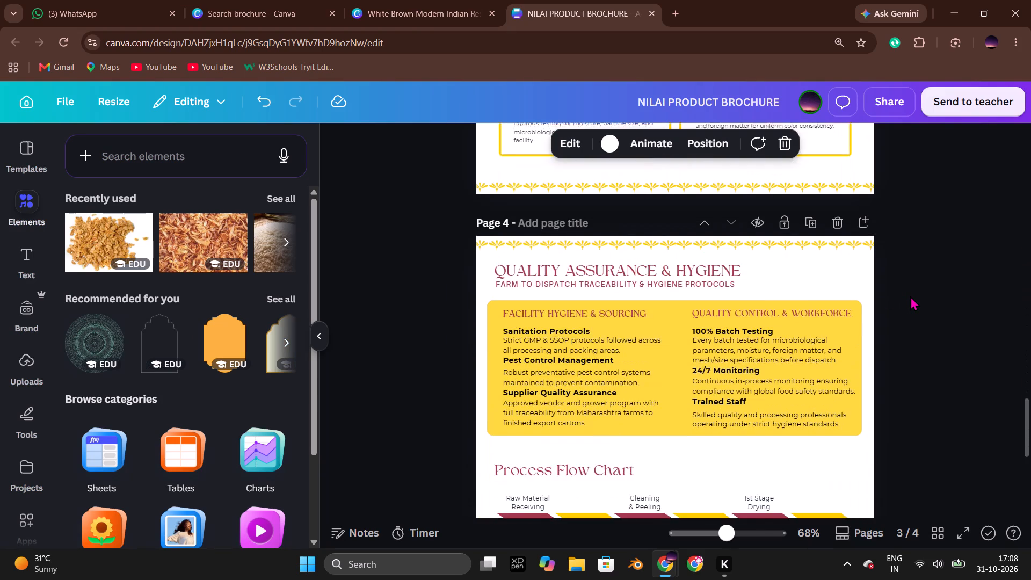
scroll(910, 296, "up", 4)
scroll(866, 382, "up", 5)
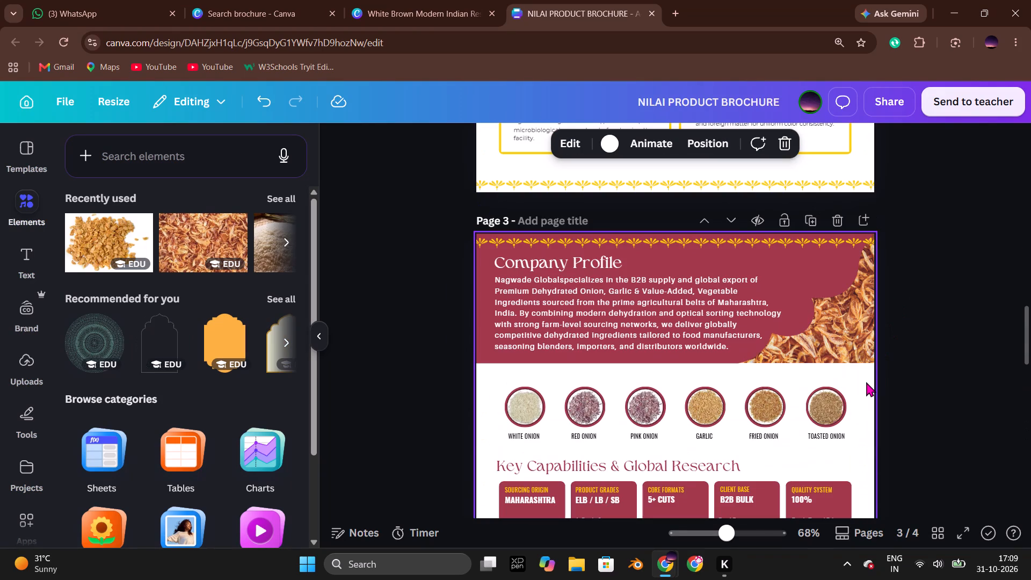
left_click(727, 220)
Check the reordered brochure pages and the layout of the White Brown Modern Indian Restaurant Z-Fold Brochure template for reference.
scroll(902, 327, "down", 4)
scroll(902, 327, "up", 6)
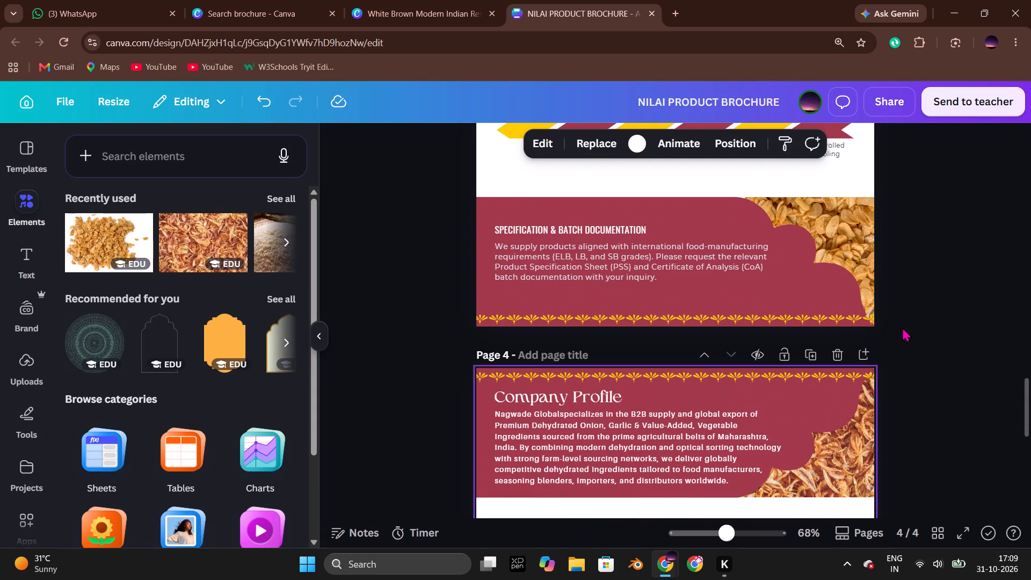
scroll(902, 327, "up", 10)
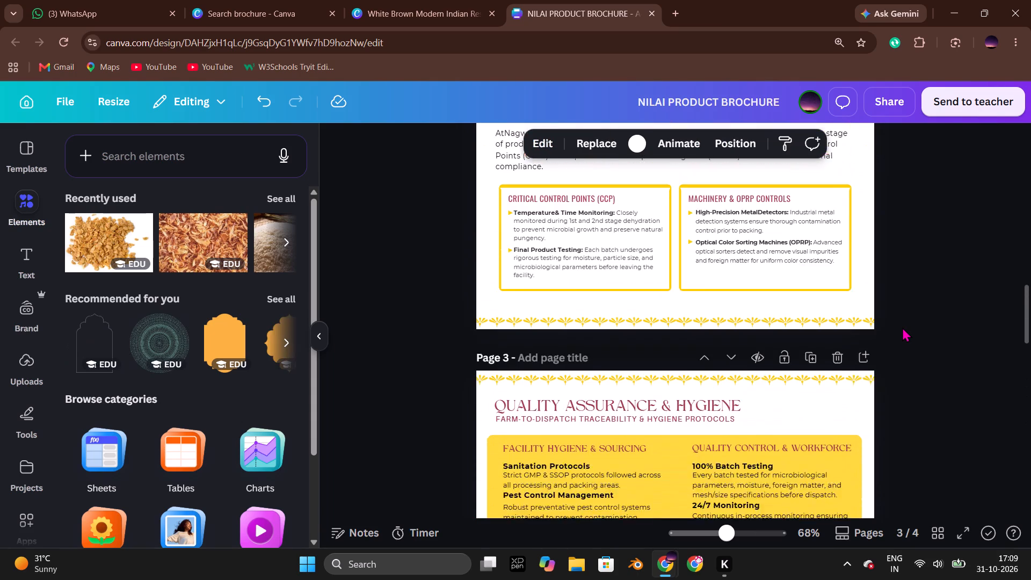
scroll(902, 327, "up", 2)
scroll(902, 327, "down", 14)
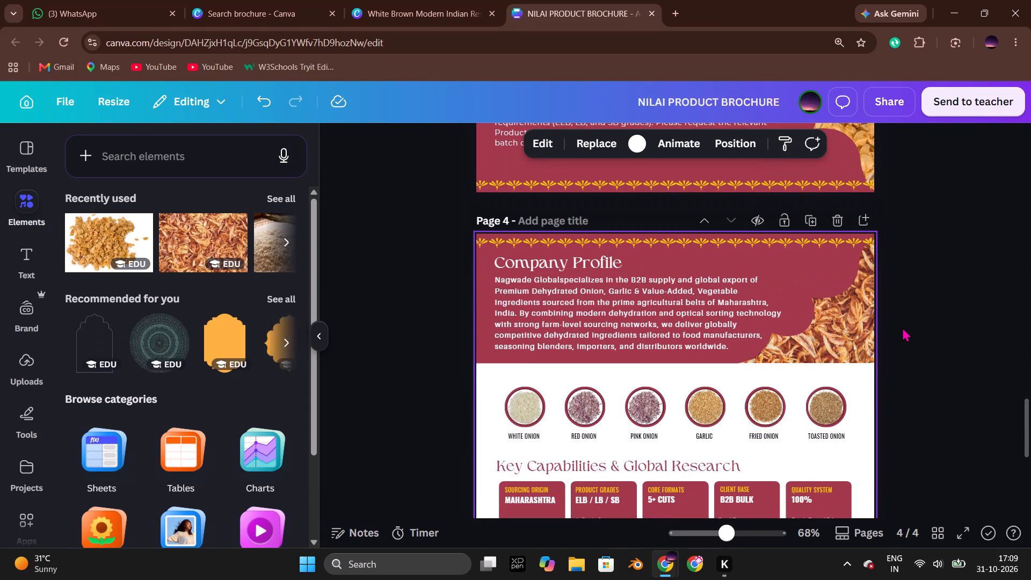
scroll(902, 327, "down", 2)
key("alt+Tab")
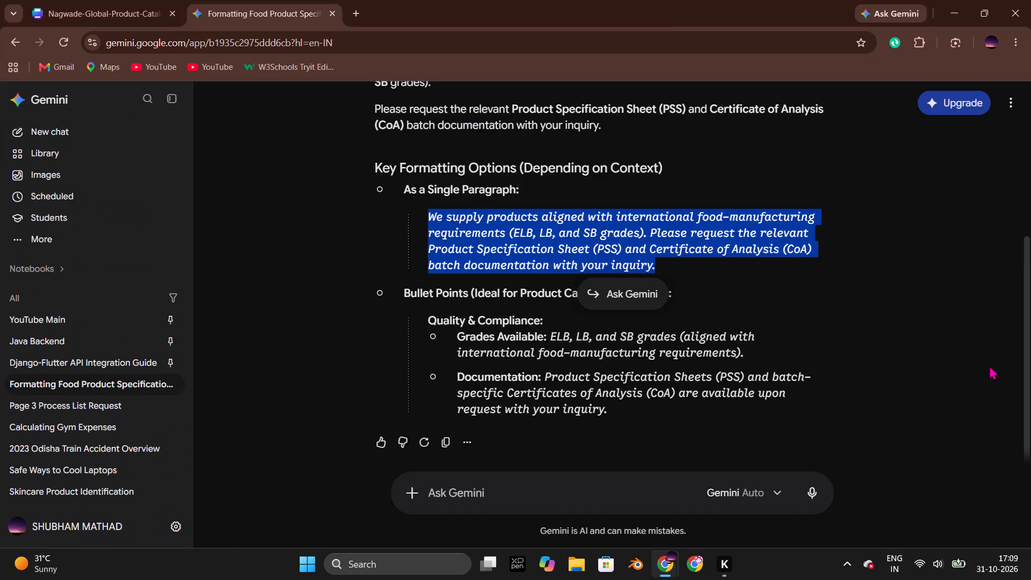
key("alt+Tab")
left_click(484, 0)
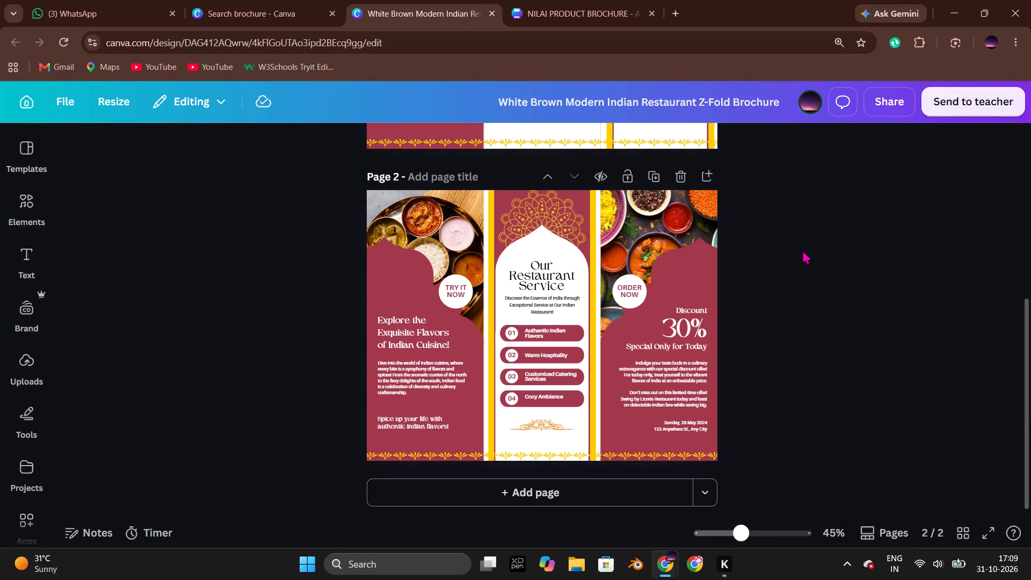
left_click(836, 302)
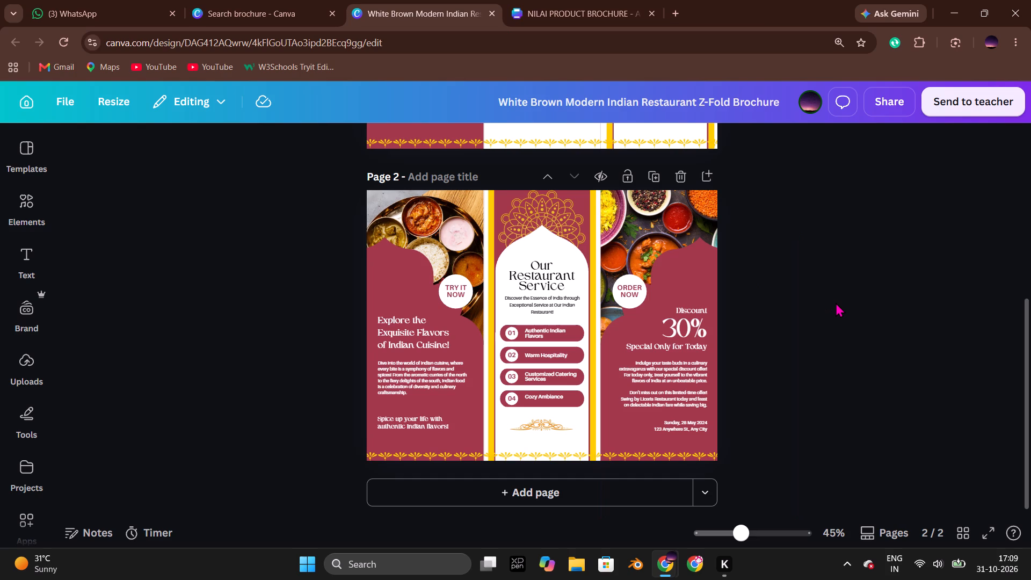
left_click(836, 302)
left_click(585, 16)
scroll(920, 314, "down", 3)
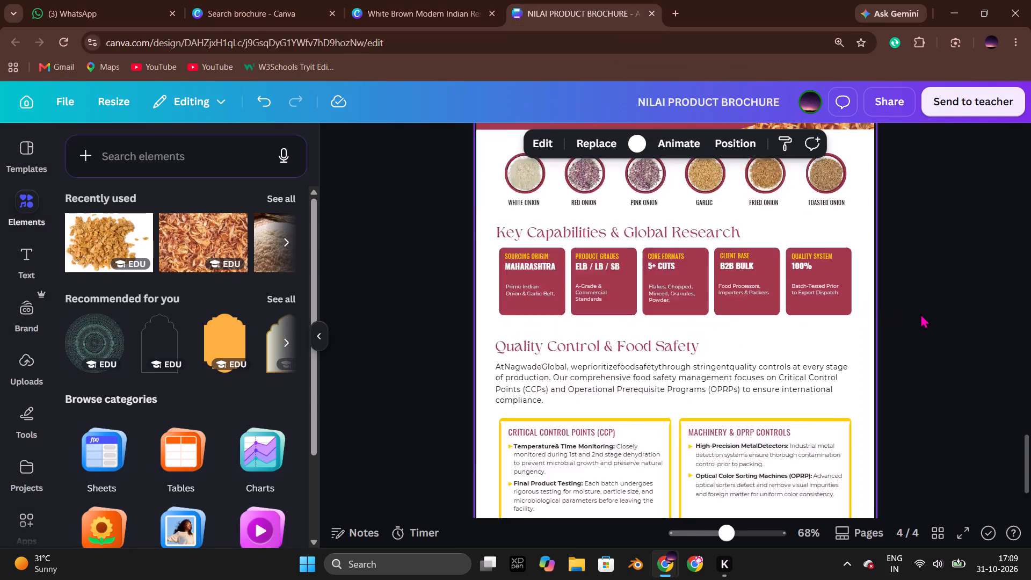
scroll(919, 315, "up", 5)
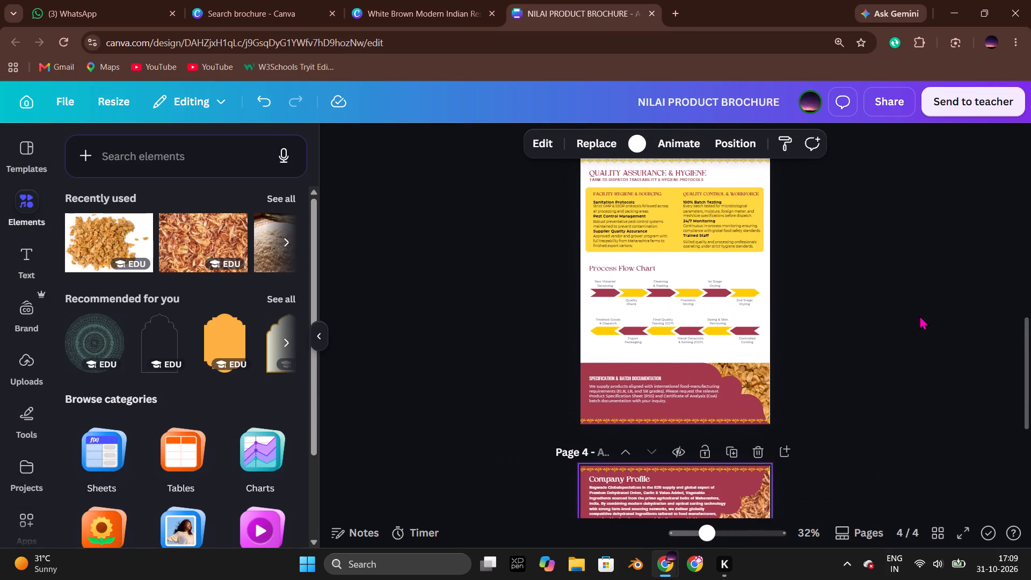
scroll(919, 315, "up", 3)
scroll(919, 315, "down", 4)
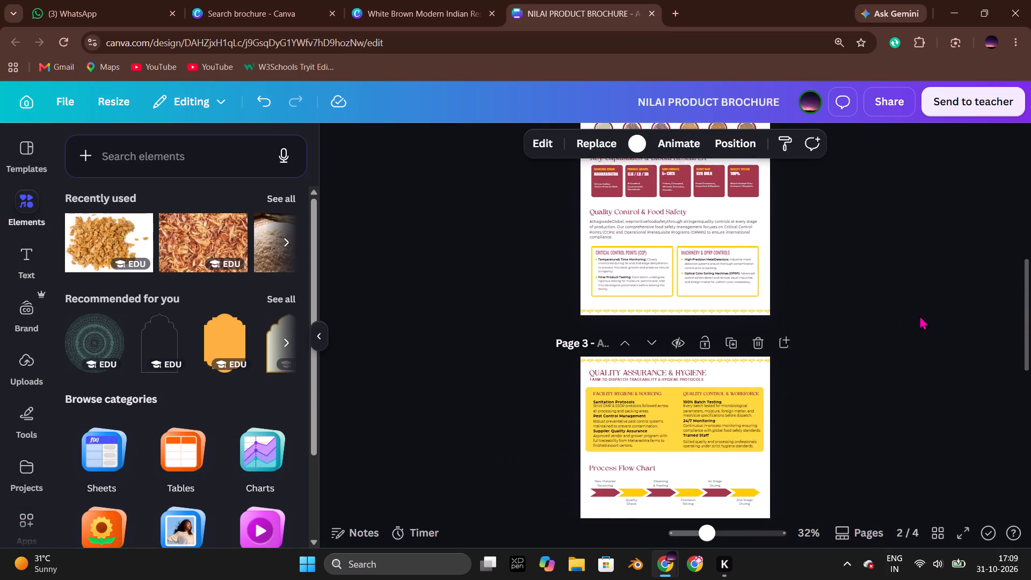
scroll(919, 315, "down", 2)
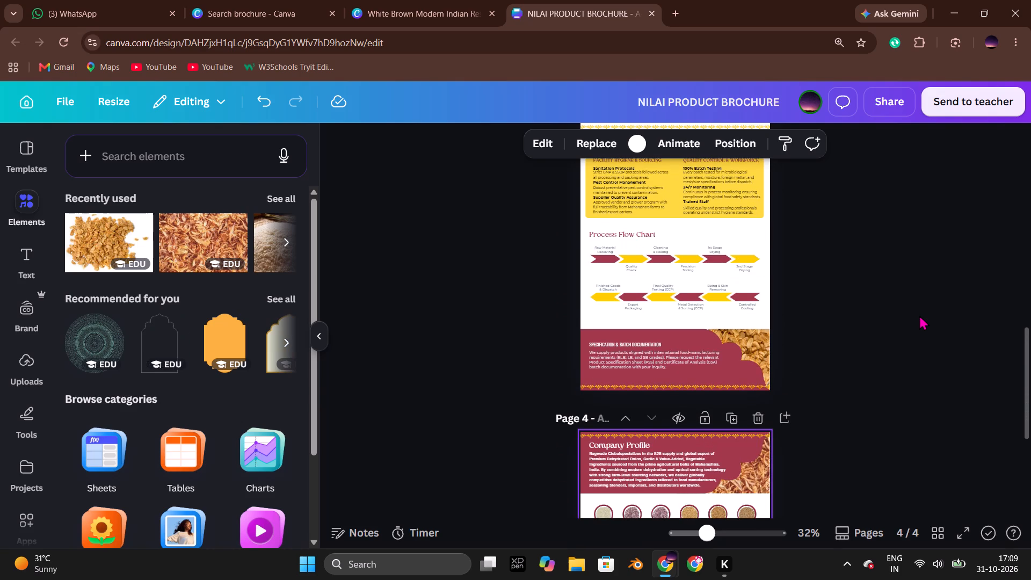
scroll(919, 315, "down", 3)
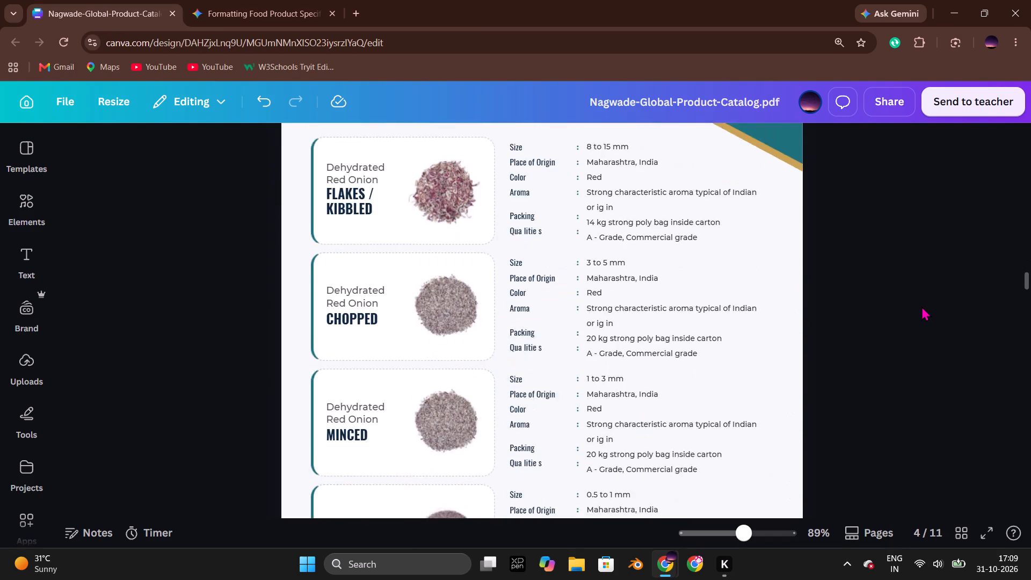
scroll(921, 306, "down", 20)
scroll(921, 306, "down", 18)
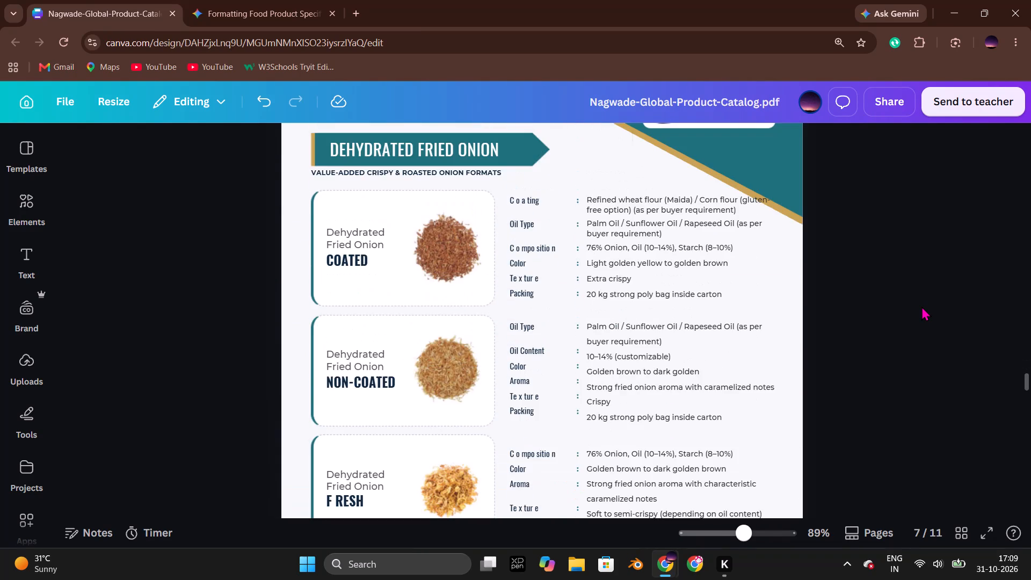
scroll(921, 306, "down", 20)
scroll(921, 306, "down", 15)
left_click_drag(1025, 497, 1025, 494)
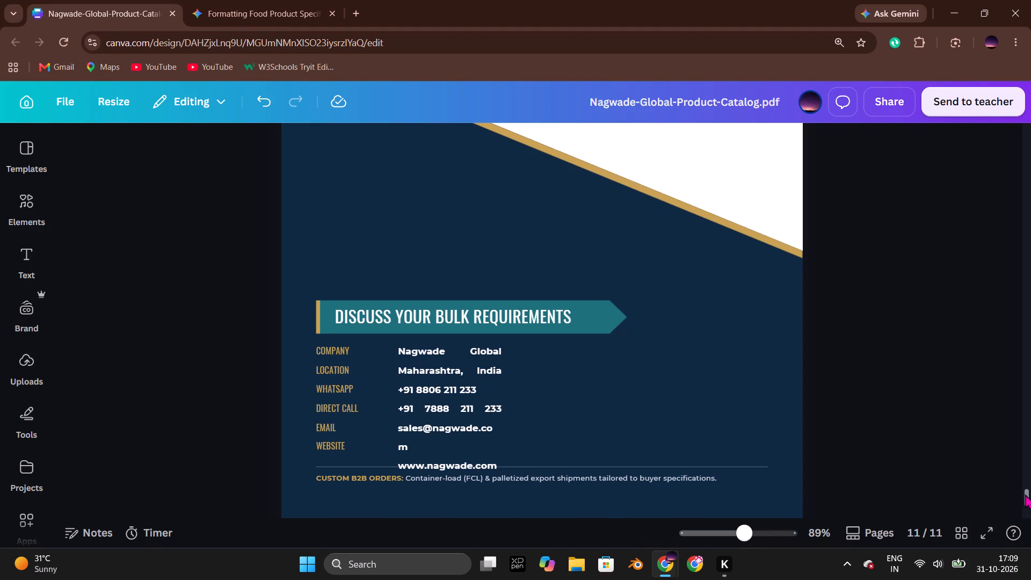
left_click_drag(1025, 494, 1017, 246)
Compare catalog pages 2 and 3 with the start of the Our Products section on page 4.
scroll(888, 321, "up", 7)
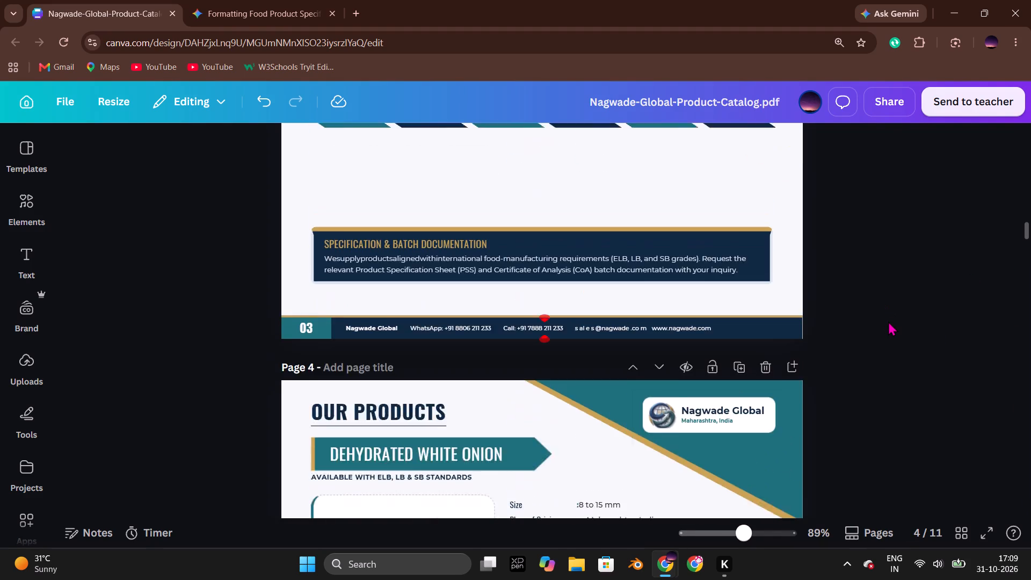
scroll(888, 321, "up", 3)
left_click(888, 321)
scroll(888, 321, "up", 12)
scroll(888, 321, "down", 4)
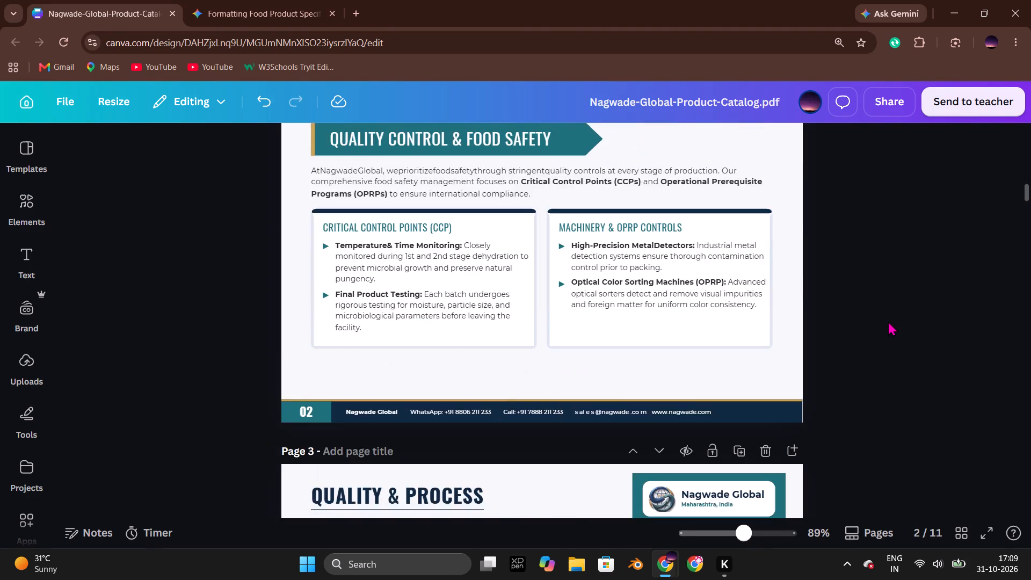
scroll(888, 321, "down", 9)
scroll(888, 321, "up", 3)
scroll(888, 321, "down", 8)
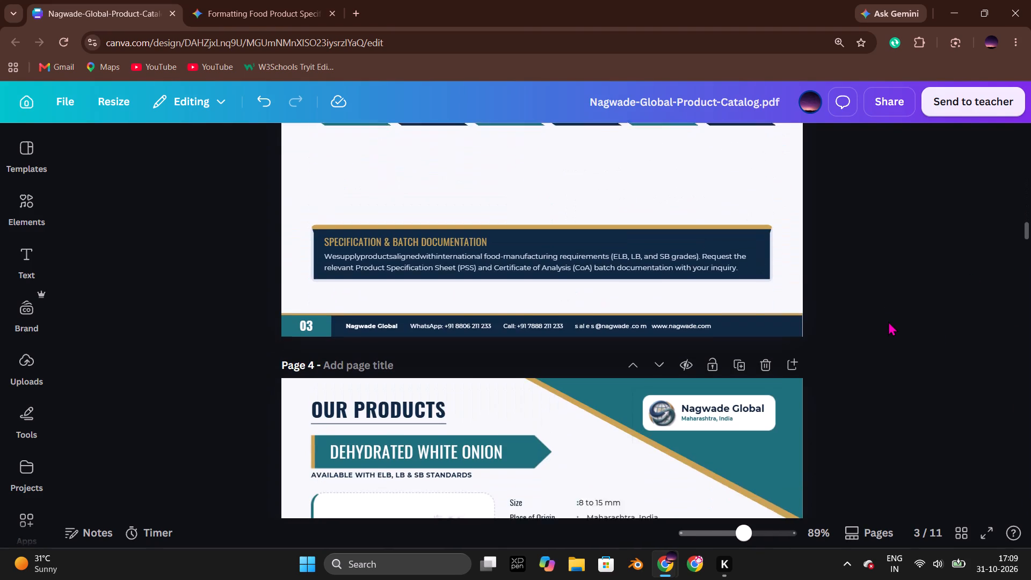
scroll(888, 321, "down", 2)
Back in the NILAI brochure, delete page 4's product circles, Key Capabilities cards and Quality Control & Food Safety content below the header.
key("alt+Tab")
left_click(880, 329)
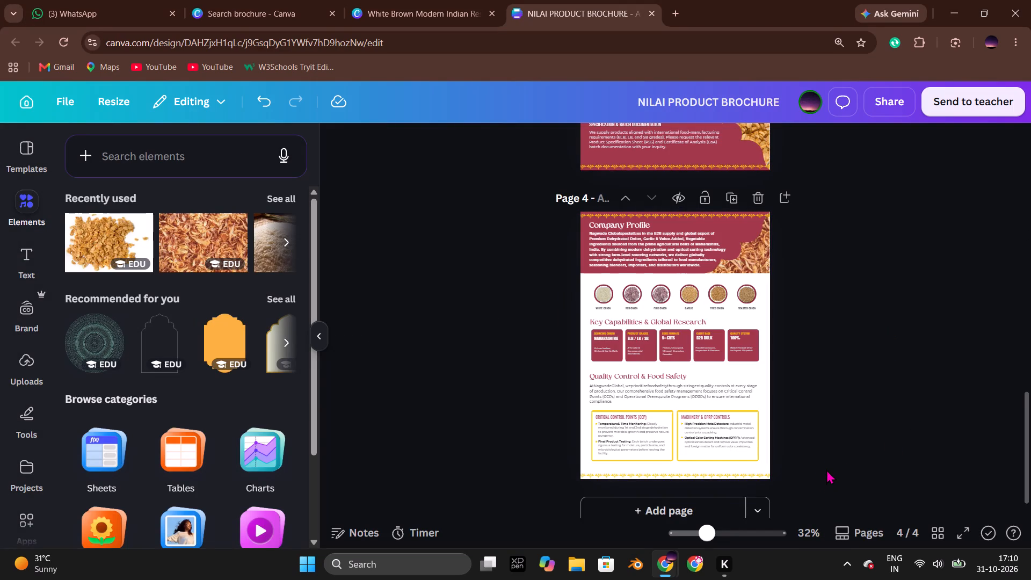
left_click_drag(810, 475, 743, 446)
left_click(848, 443)
left_click_drag(557, 294, 800, 465)
key("Delete")
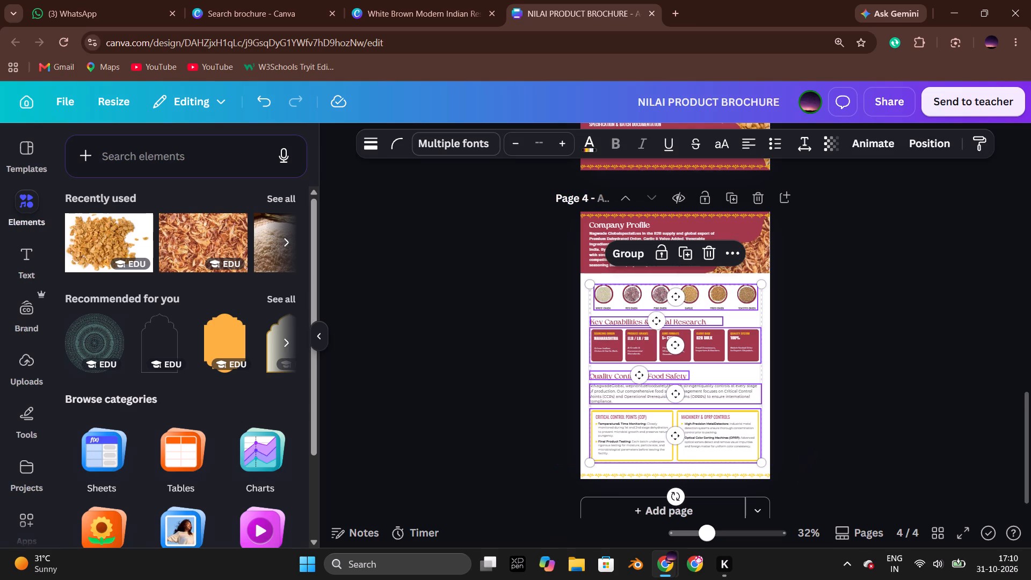
left_click(792, 371)
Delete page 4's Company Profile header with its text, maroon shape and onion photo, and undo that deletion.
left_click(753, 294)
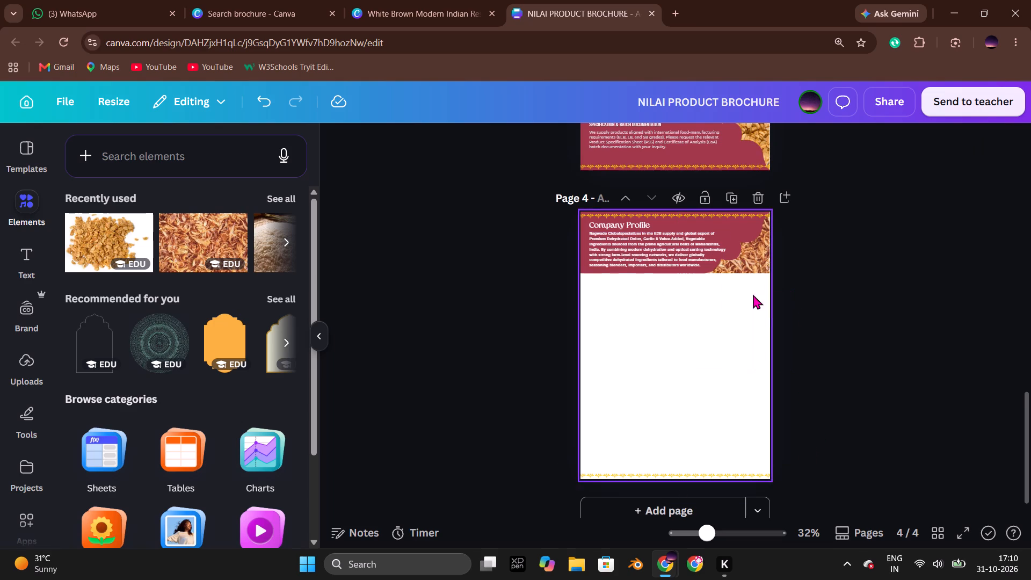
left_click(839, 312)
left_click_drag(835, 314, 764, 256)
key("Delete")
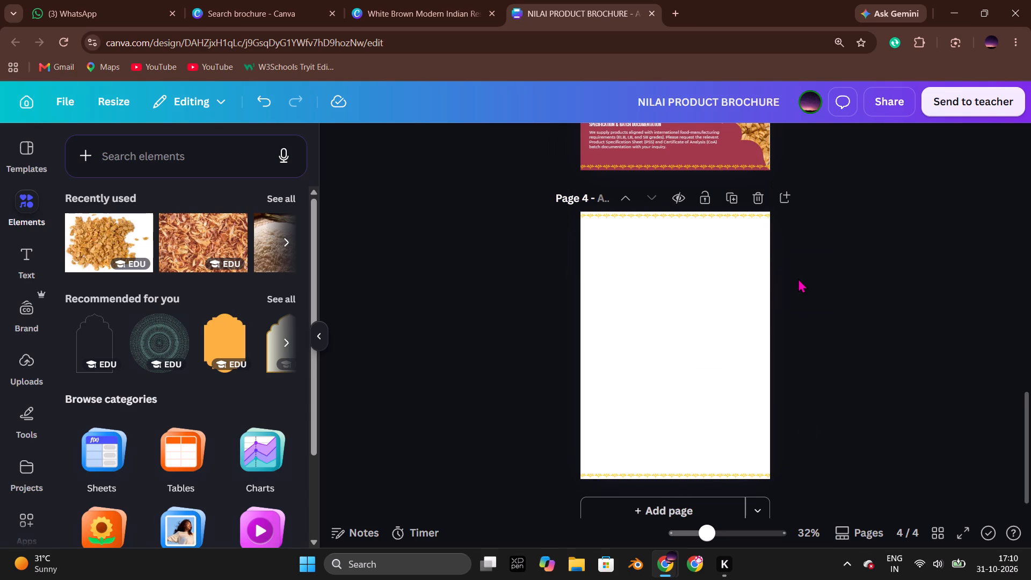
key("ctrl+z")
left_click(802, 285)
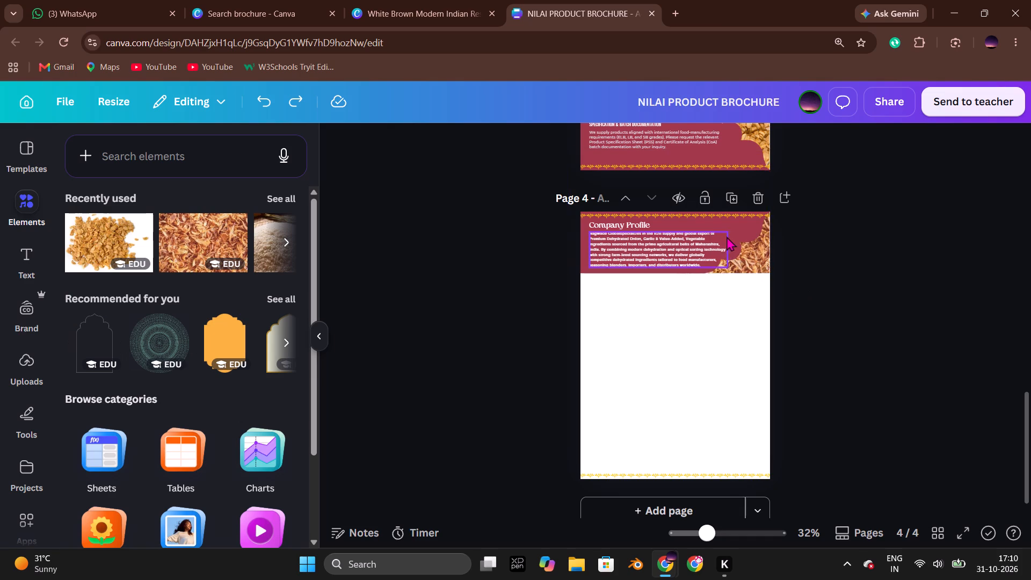
Move the scalloped maroon shape from page 4's header down to the empty middle of the page.
left_click_drag(739, 233, 754, 381)
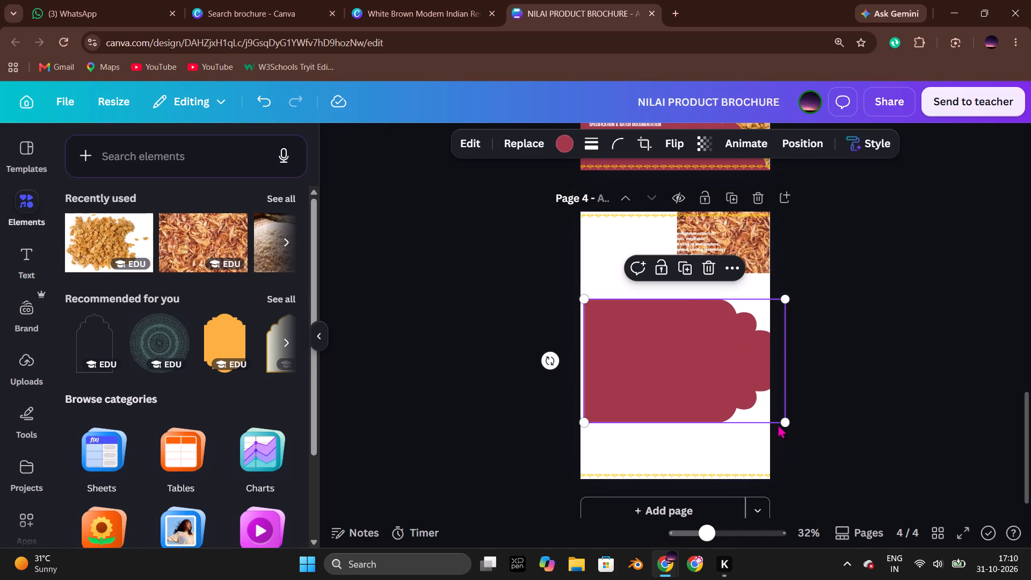
Delete the remaining Company Profile paragraph, onion photo and heading from the top of page 4.
left_click_drag(579, 231, 681, 264)
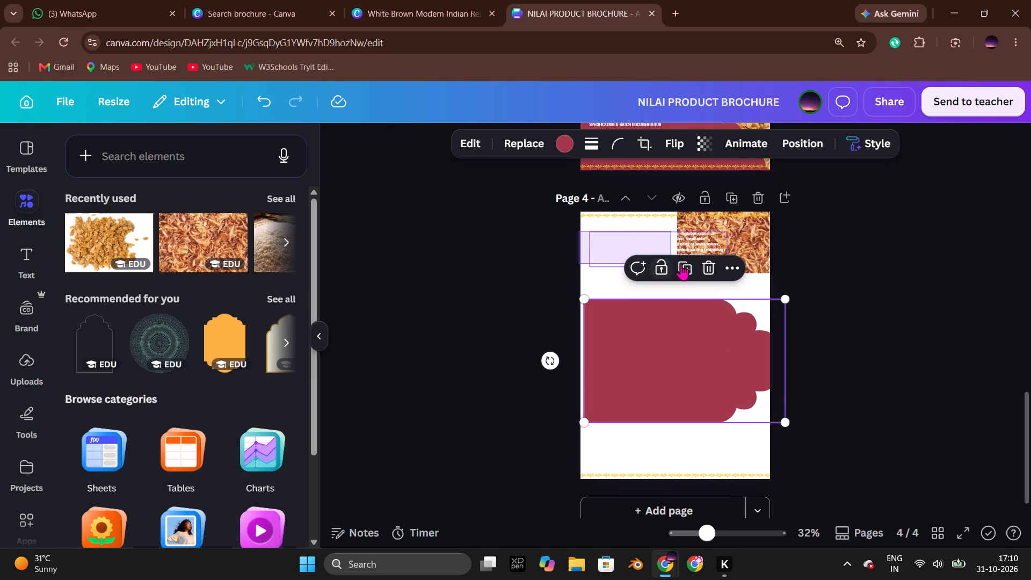
left_click_drag(681, 264, 749, 263)
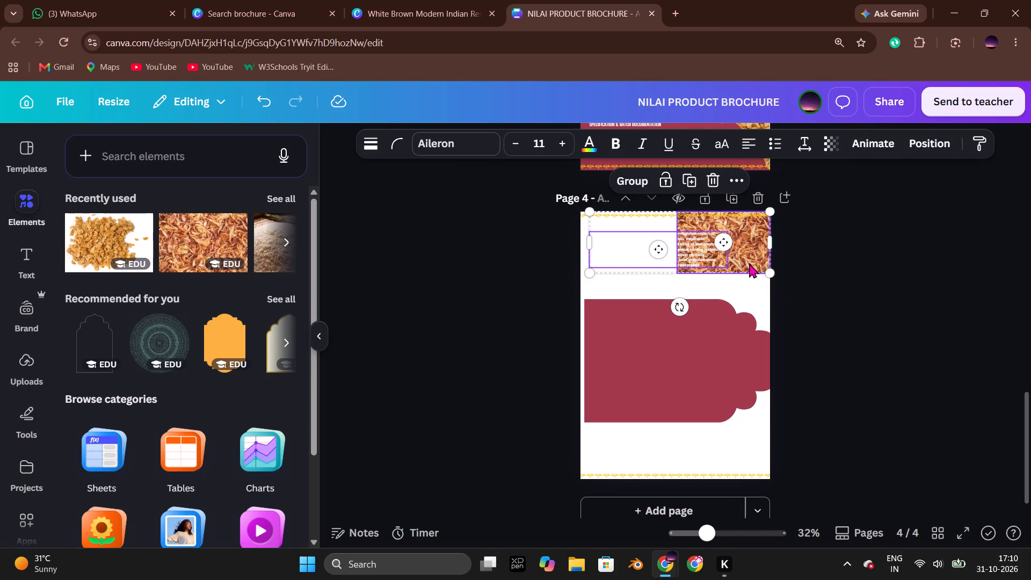
key("Delete")
left_click(592, 226)
key("Delete")
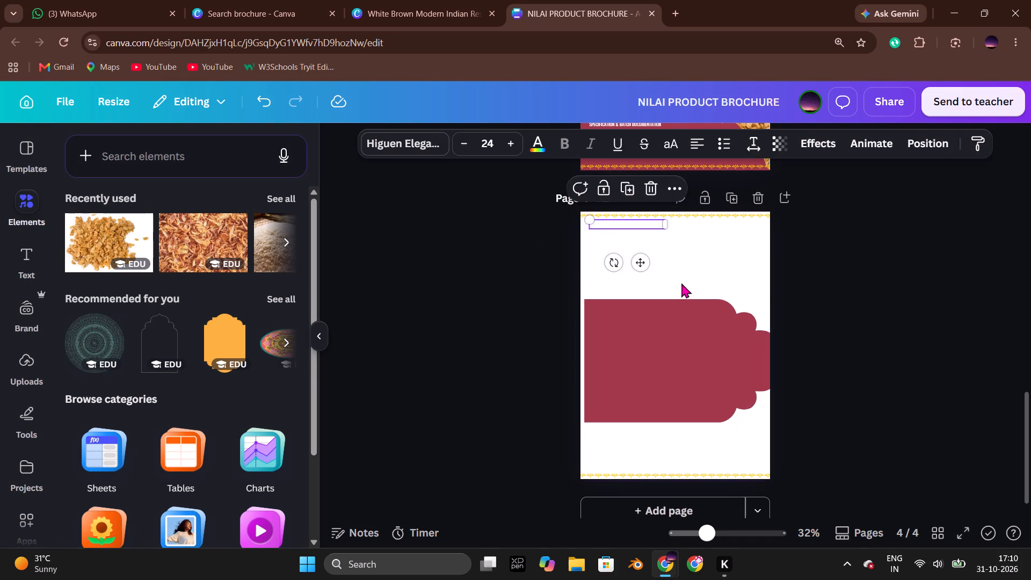
Rotate page 4's maroon scalloped shape upright with its point at the top, and move it partly past the page's lower left edge.
left_click(721, 364)
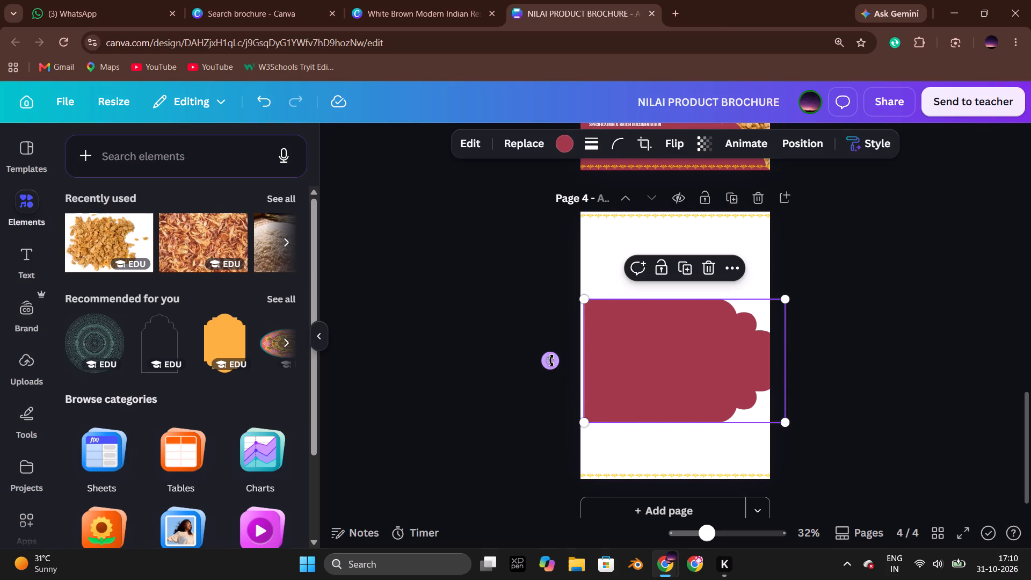
left_click_drag(551, 360, 691, 400)
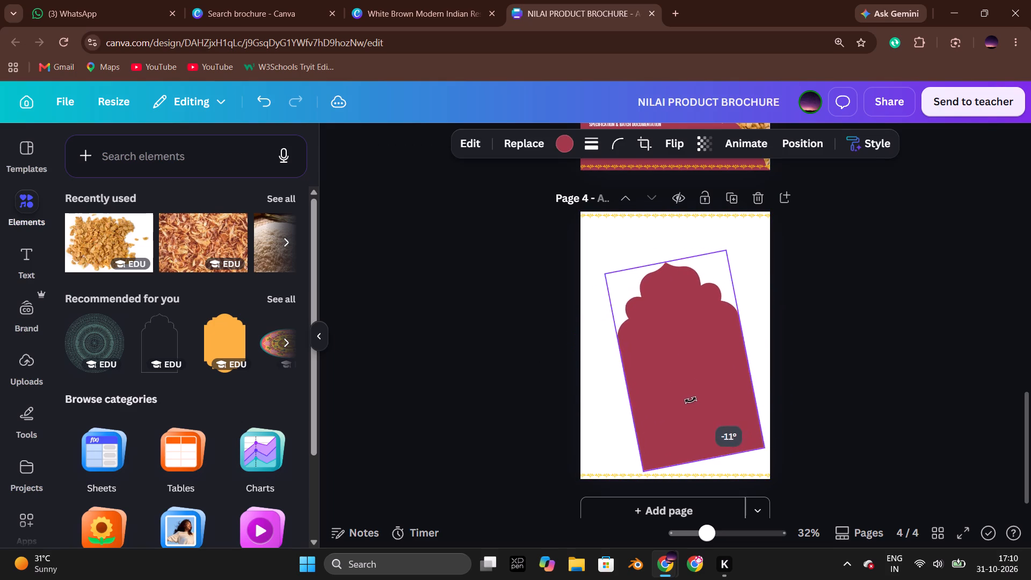
left_click_drag(691, 400, 684, 402)
left_click_drag(707, 393, 648, 411)
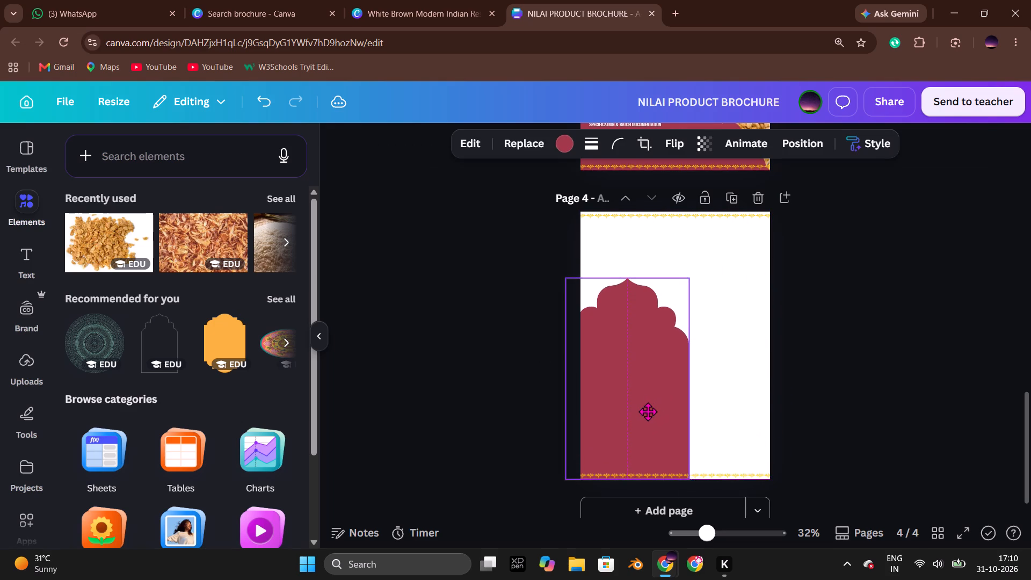
left_click_drag(648, 411, 609, 411)
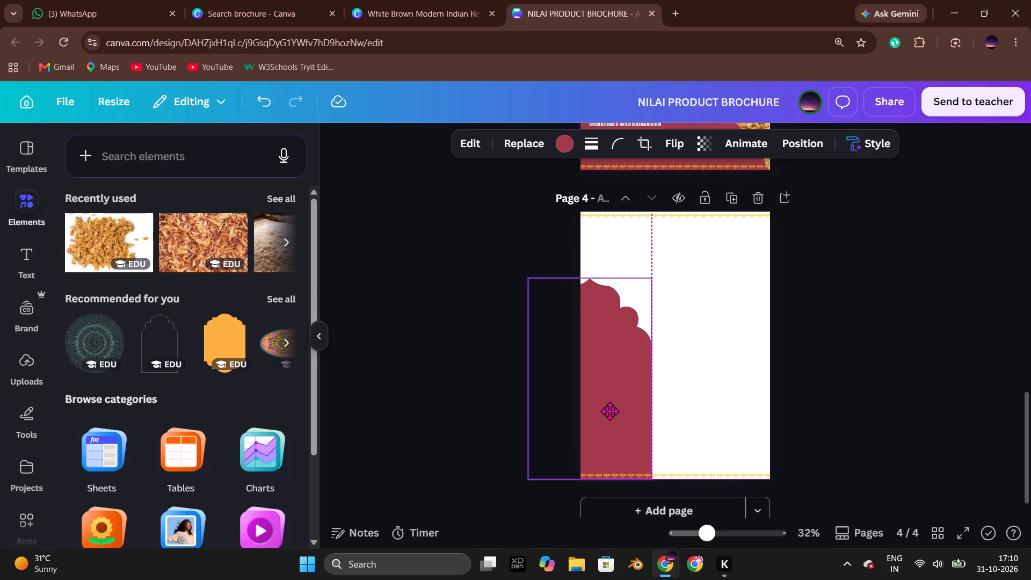
left_click_drag(609, 411, 607, 411)
Enlarge the maroon scalloped shape to about the full page height, keeping only its right half on page 4.
left_click_drag(641, 276, 649, 271)
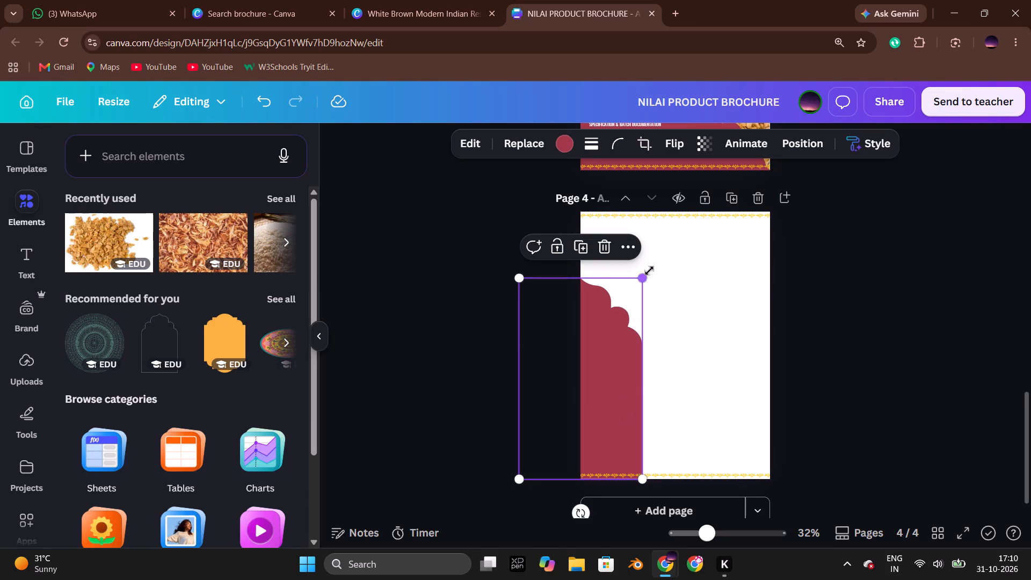
left_click_drag(649, 271, 691, 221)
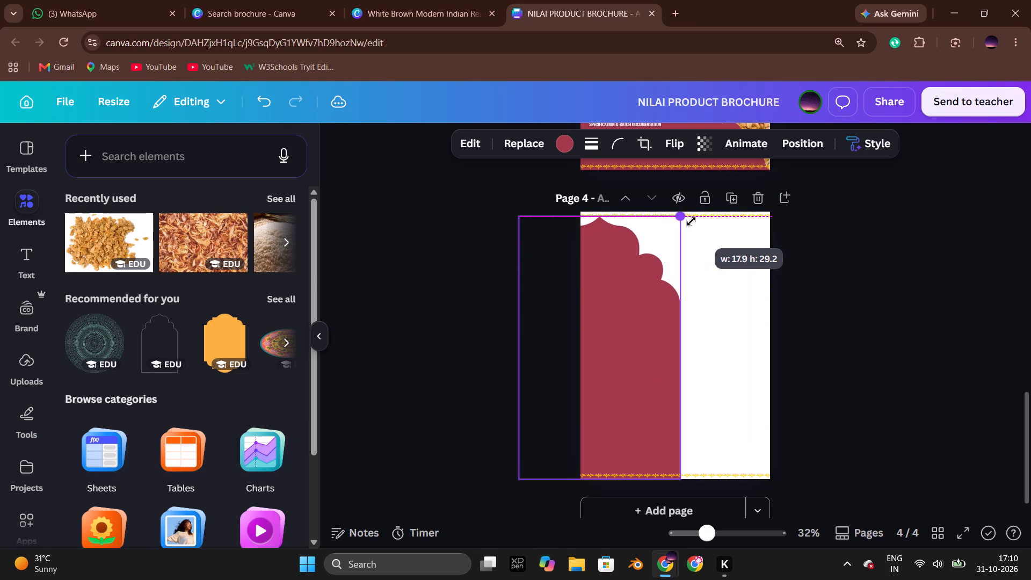
left_click_drag(691, 221, 694, 216)
left_click_drag(663, 336, 654, 339)
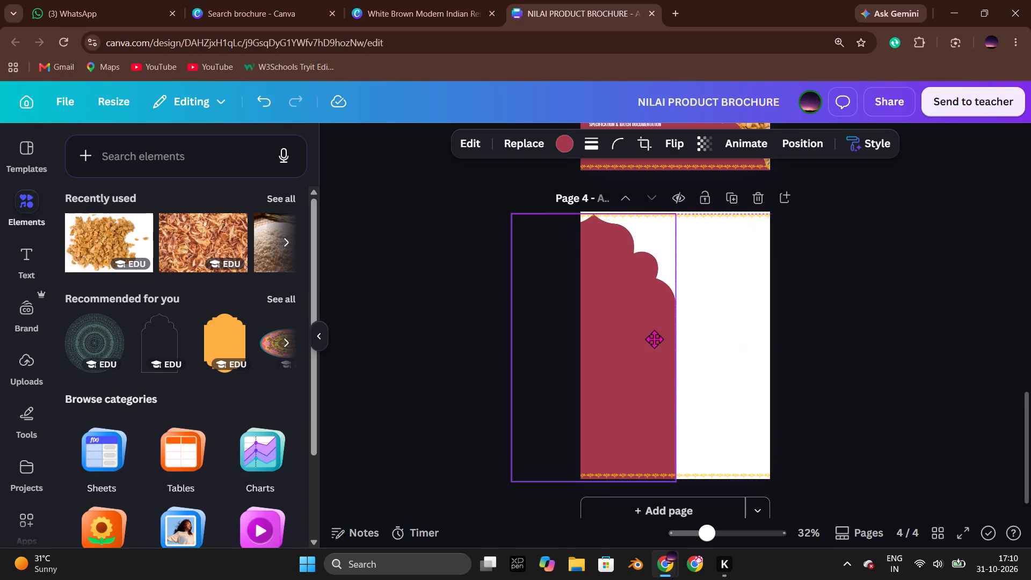
left_click_drag(654, 339, 645, 337)
left_click(882, 305)
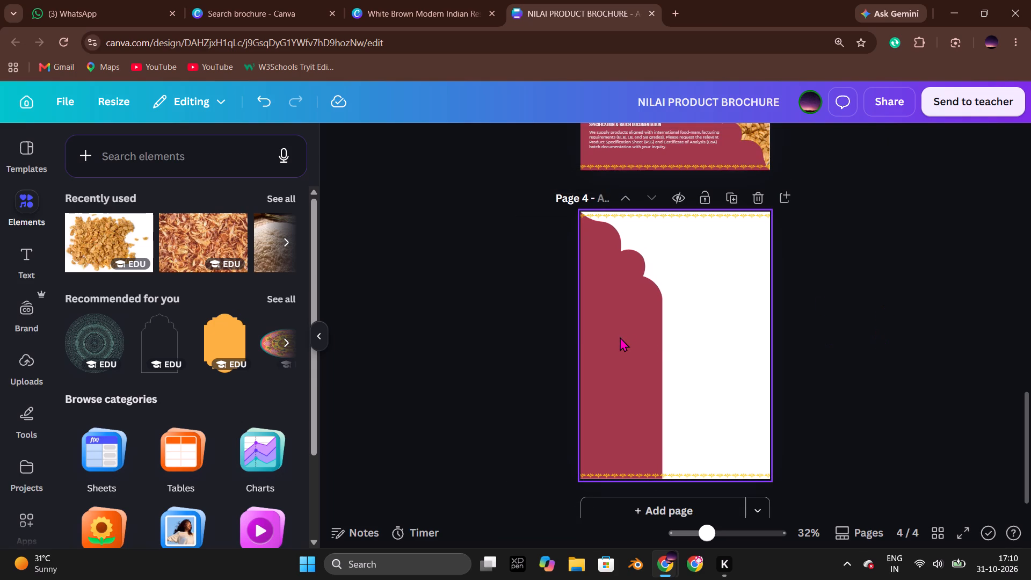
left_click(888, 357)
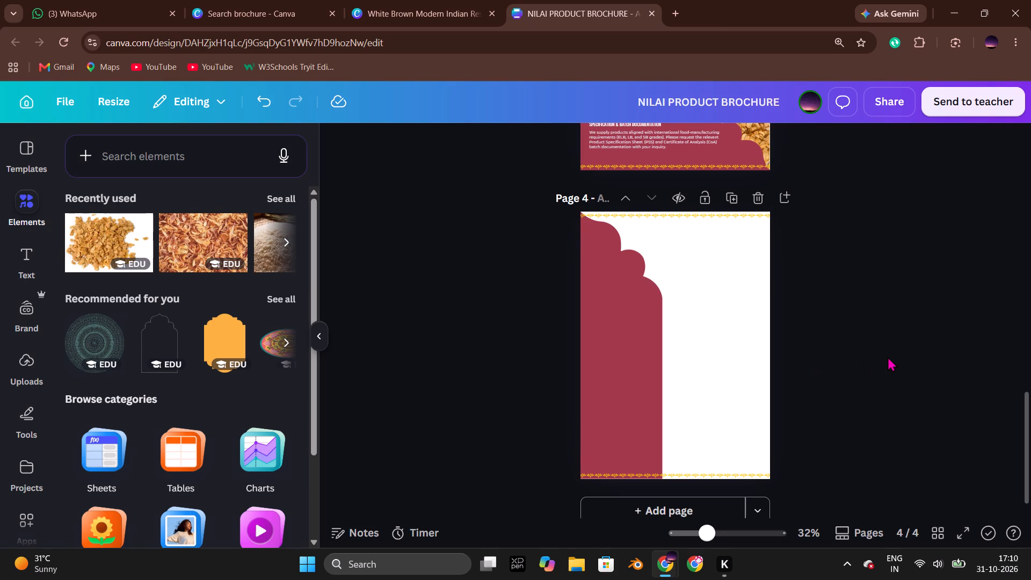
Move the full-height maroon shape across page 4 so its straight side meets the page's right edge.
left_click_drag(641, 351, 726, 351)
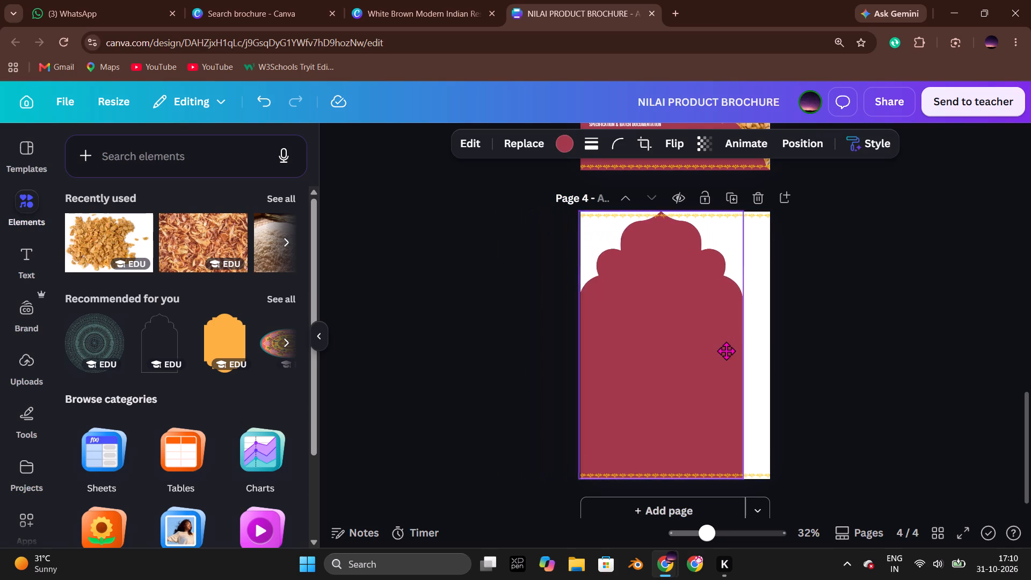
left_click_drag(726, 351, 750, 352)
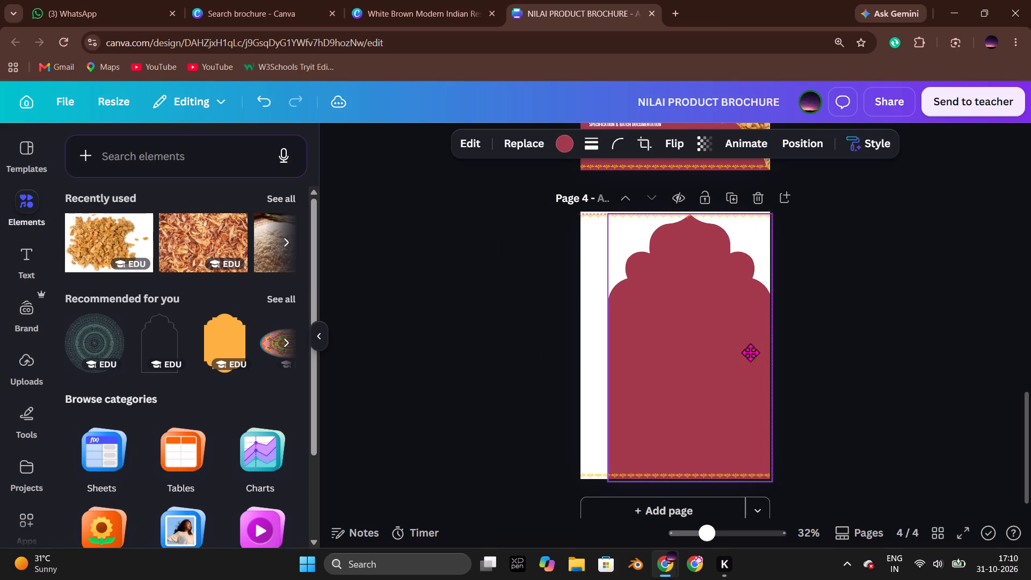
left_click_drag(750, 352, 748, 351)
left_click(908, 346)
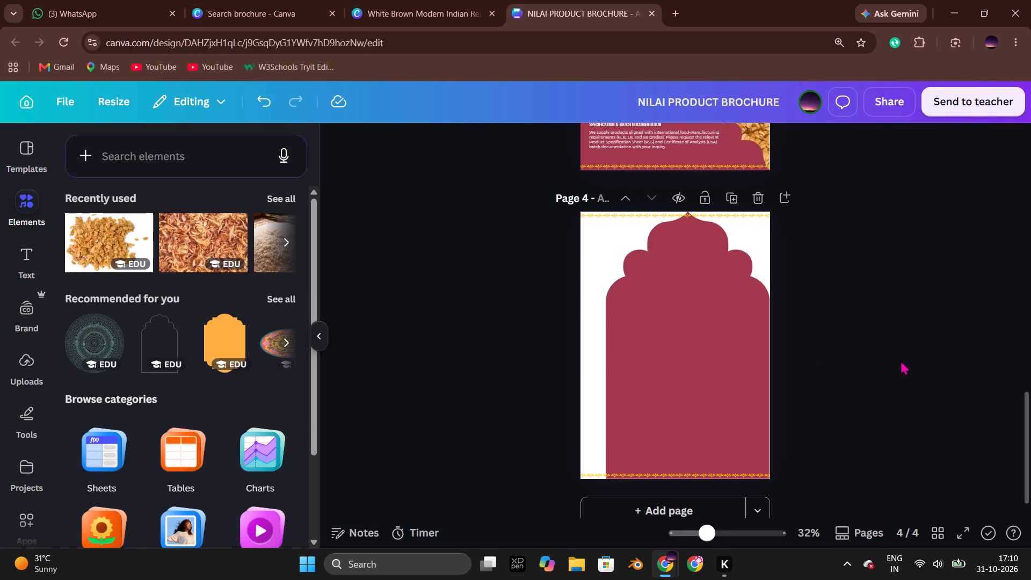
Add a square to page 4 and fill it with the same maroon as the scalloped shape.
left_click(142, 165)
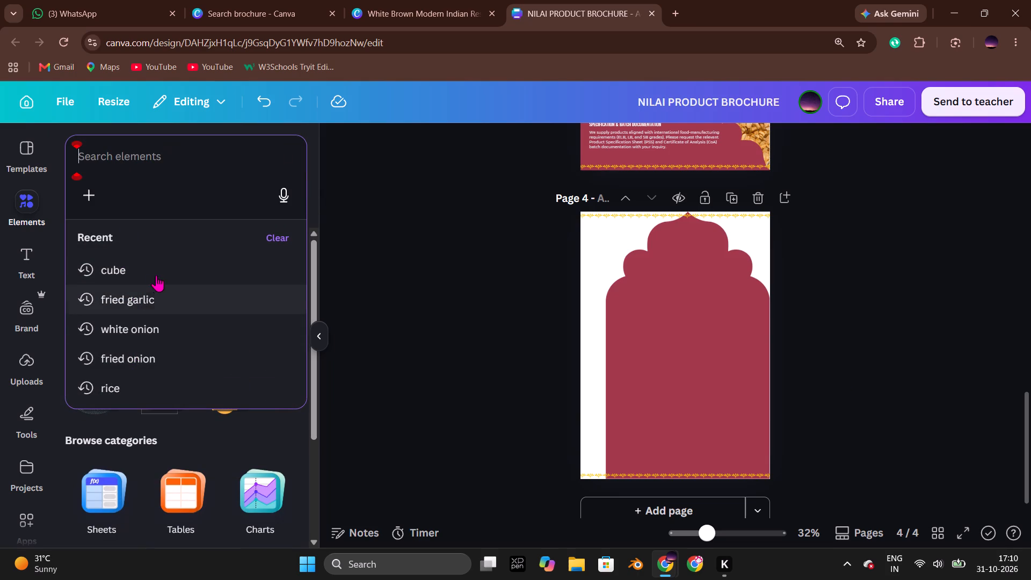
type("sq")
left_click(143, 267)
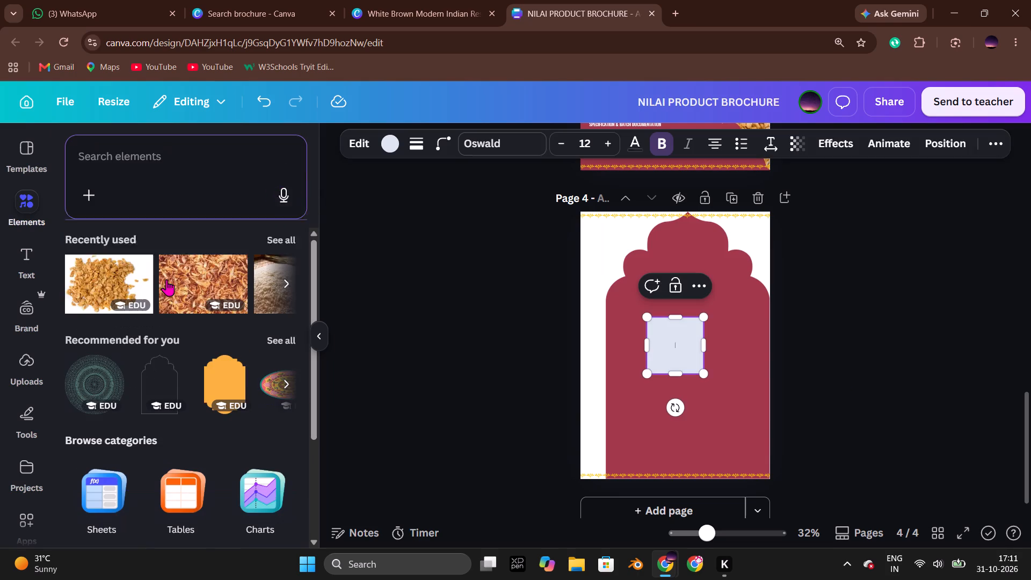
left_click(828, 349)
left_click(679, 345)
left_click(554, 137)
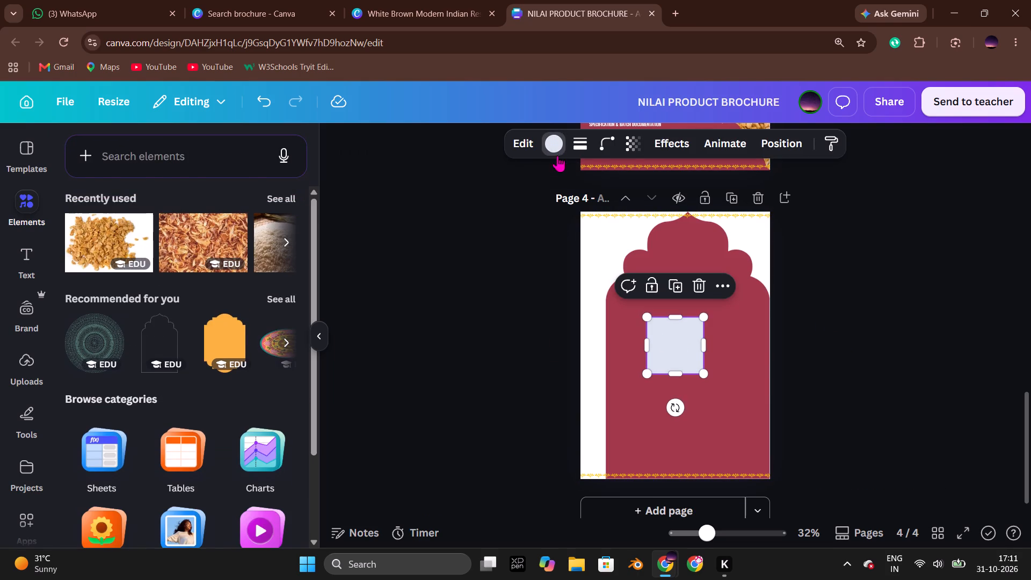
left_click(223, 251)
left_click(904, 325)
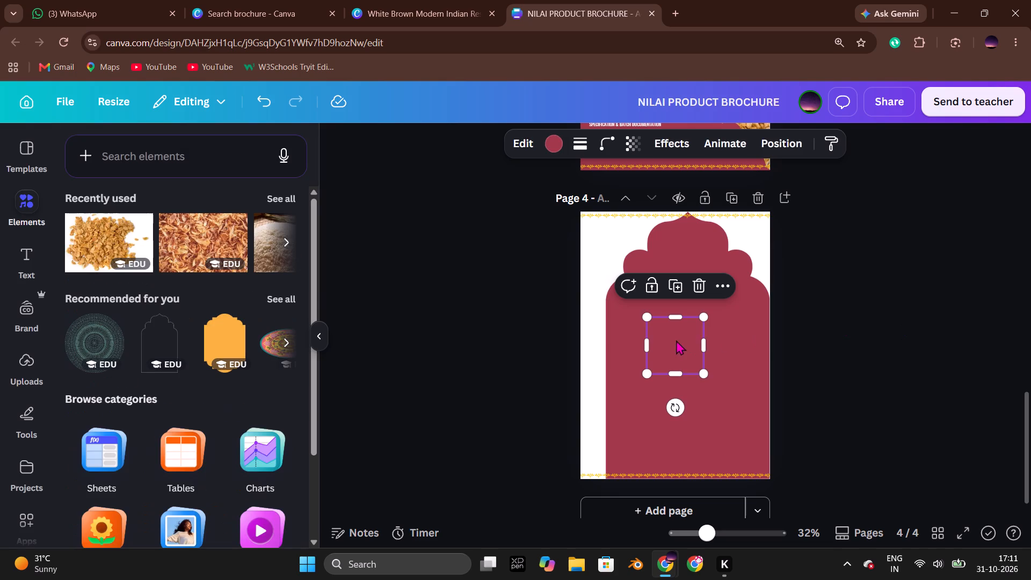
Place the maroon square in page 4's top-left corner and stretch it to the arch's peak and down the full page height.
left_click_drag(675, 340, 609, 233)
left_click_drag(637, 240, 686, 241)
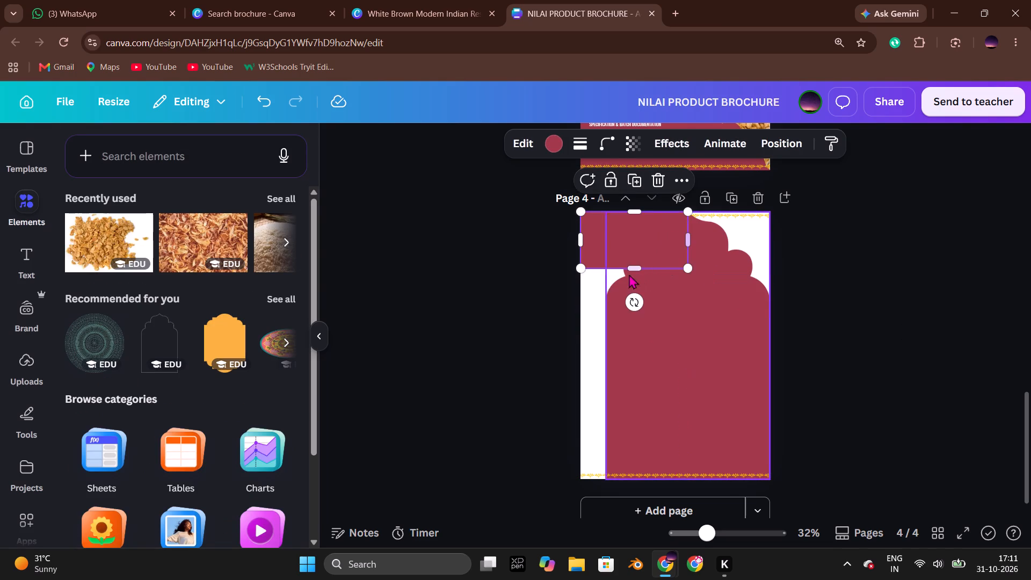
left_click_drag(628, 269, 633, 479)
left_click(934, 324)
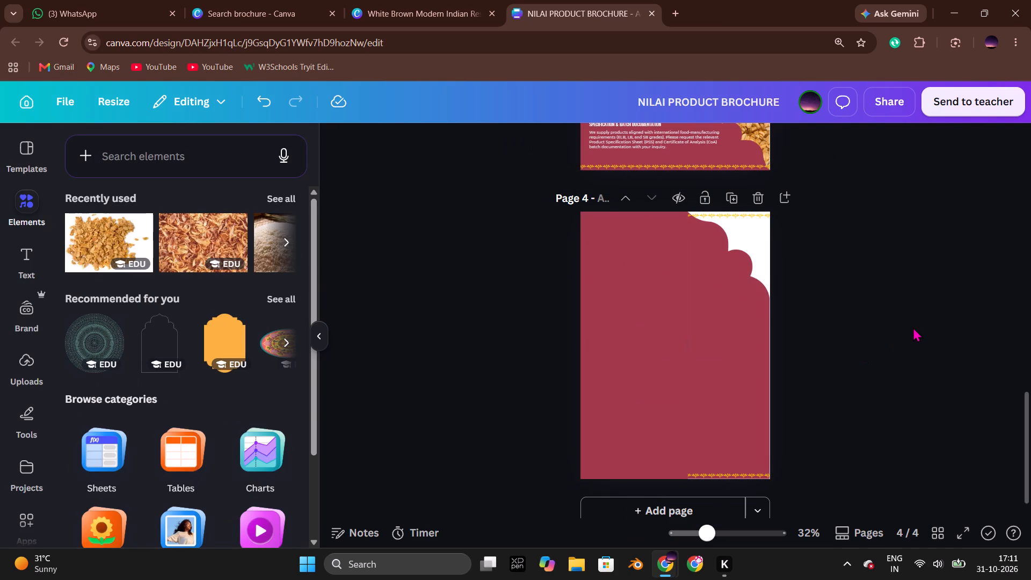
Send the maroon rectangle on page 4 to the back, behind the gold borders.
left_click(851, 307)
left_click(649, 316)
right_click(649, 316)
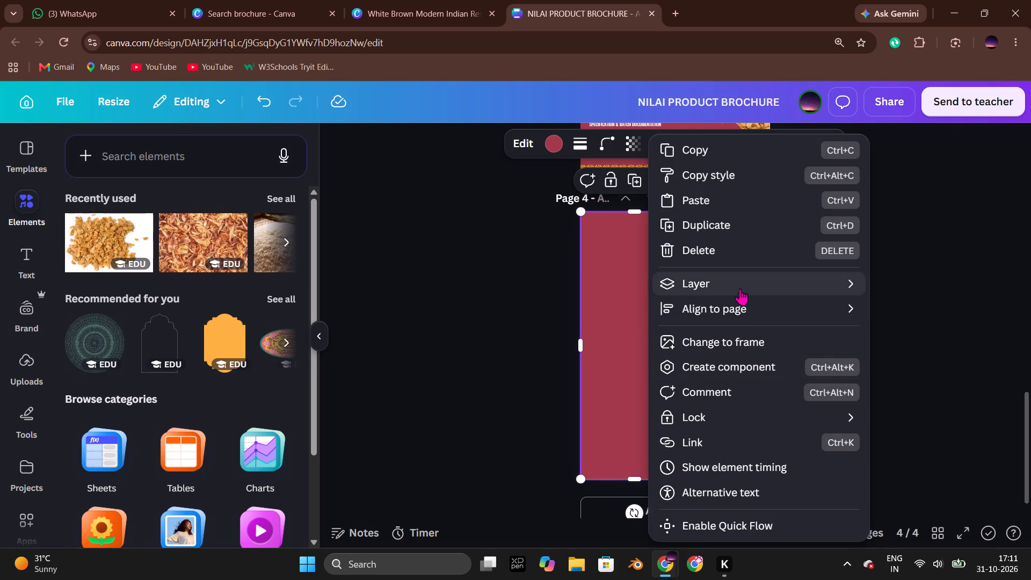
left_click(529, 356)
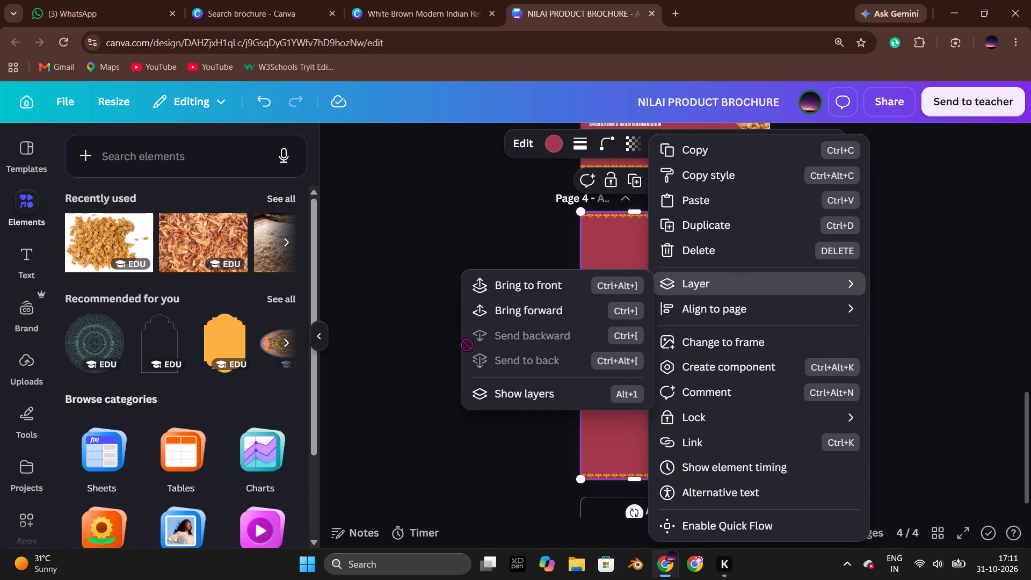
double_click(477, 245)
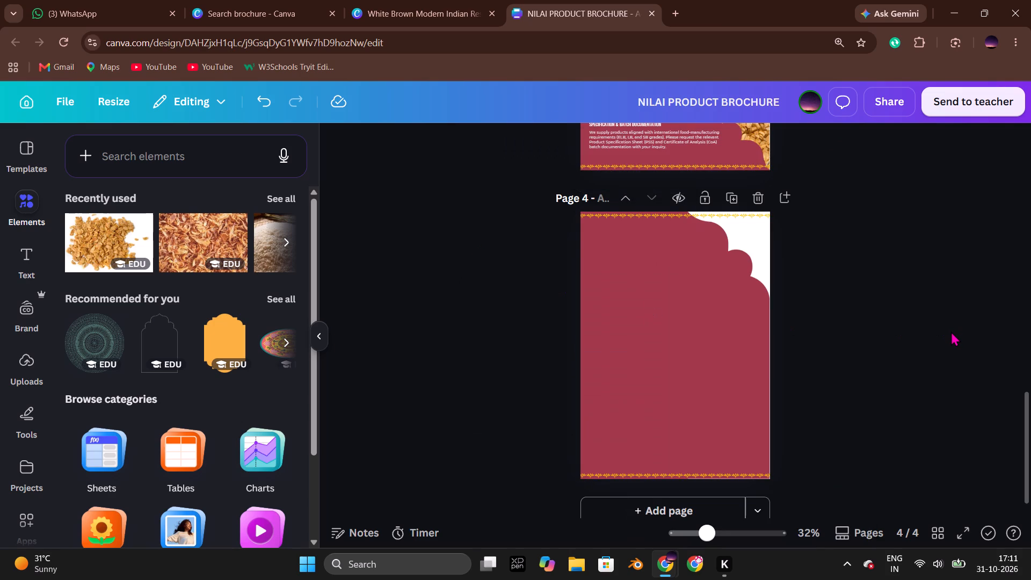
Shift the maroon shapes slightly right to close the gap at page 4's right edge, and extend the rectangle past the left edge.
left_click(748, 387)
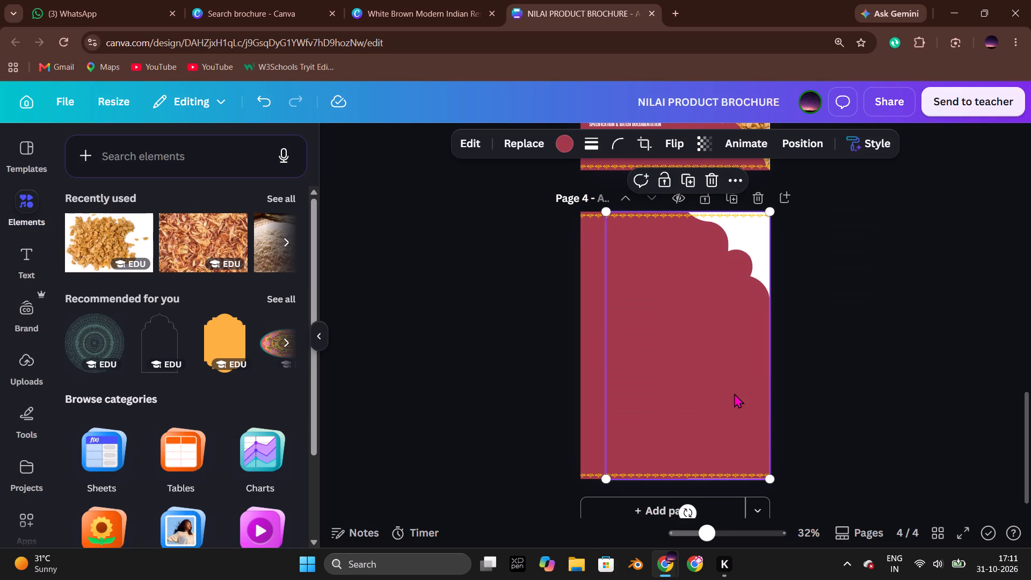
left_click(734, 393)
left_click(931, 383)
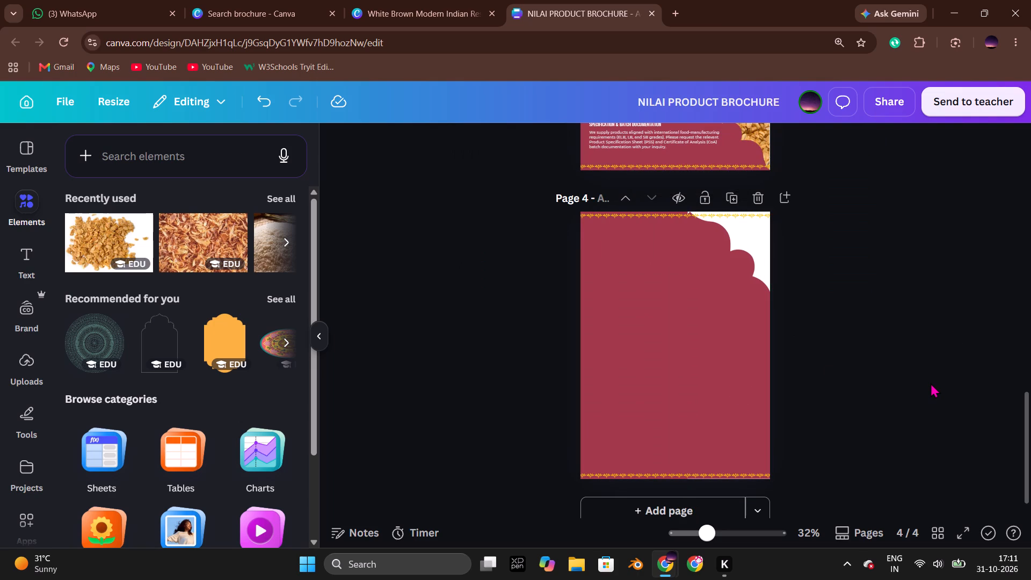
left_click(590, 325)
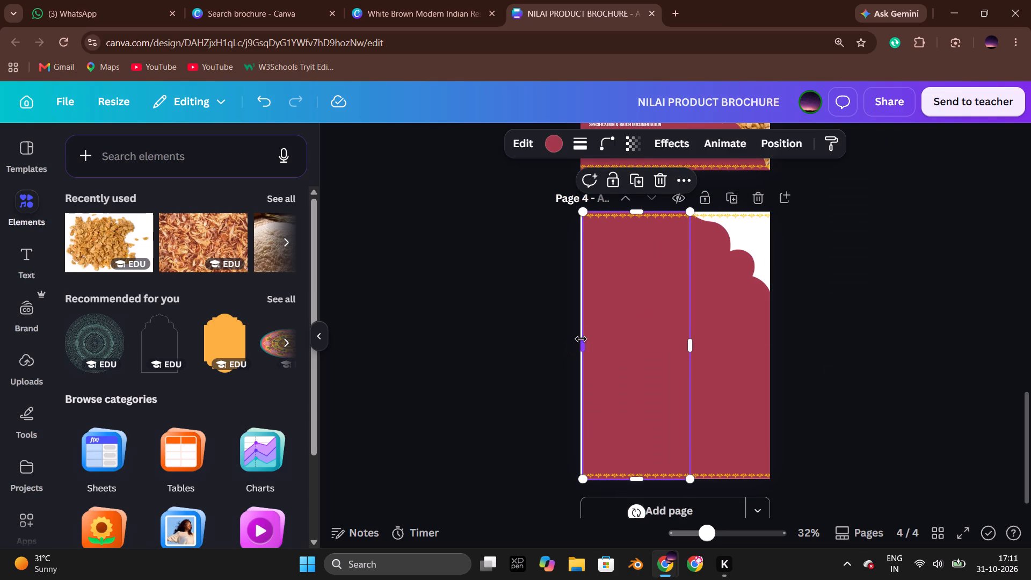
left_click_drag(581, 339, 574, 342)
left_click(526, 336)
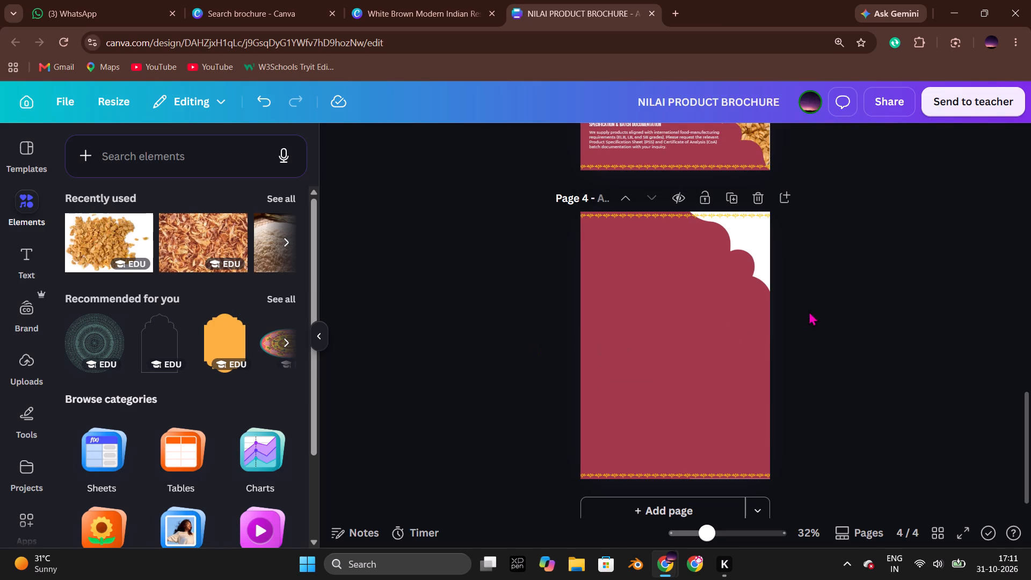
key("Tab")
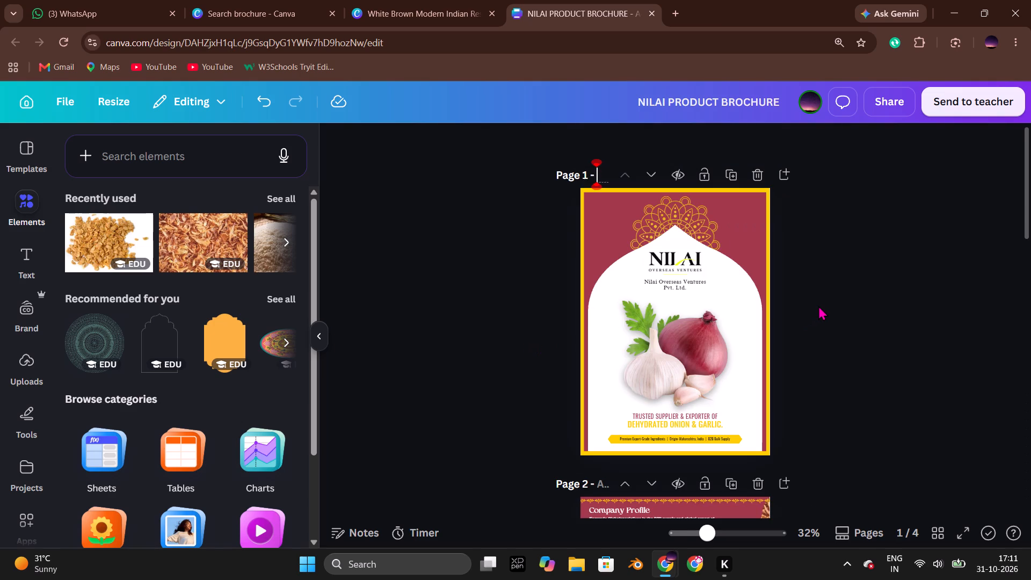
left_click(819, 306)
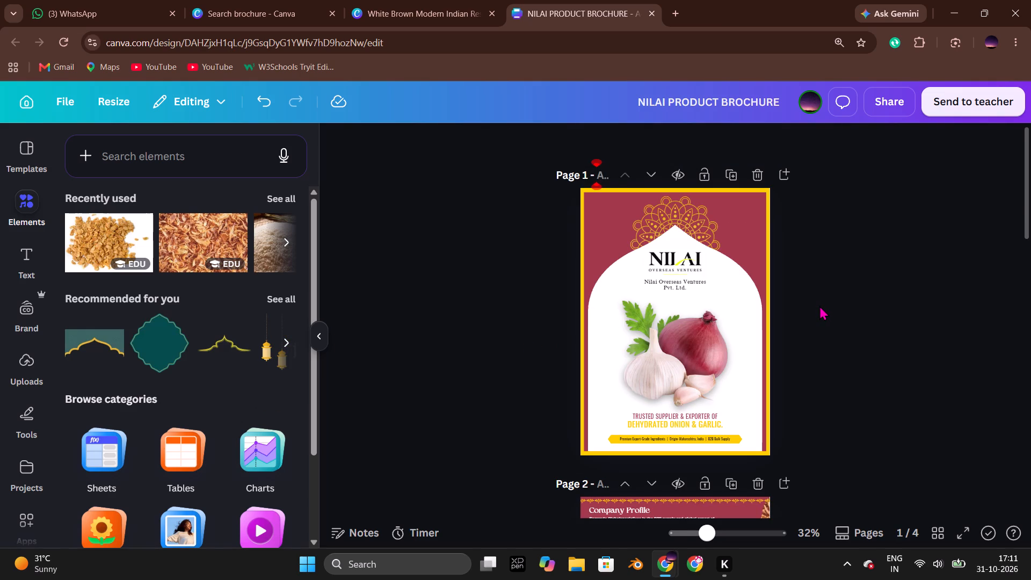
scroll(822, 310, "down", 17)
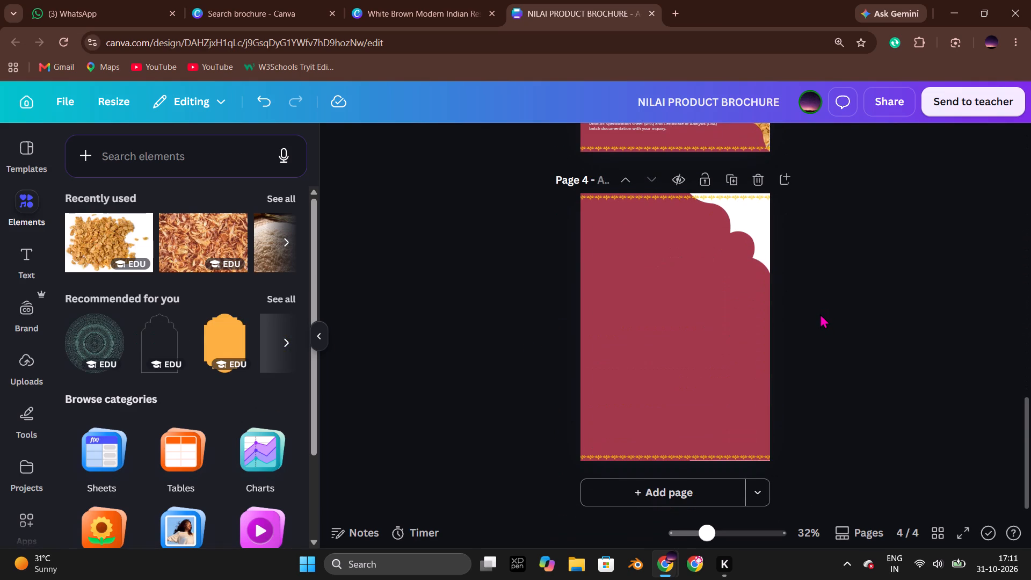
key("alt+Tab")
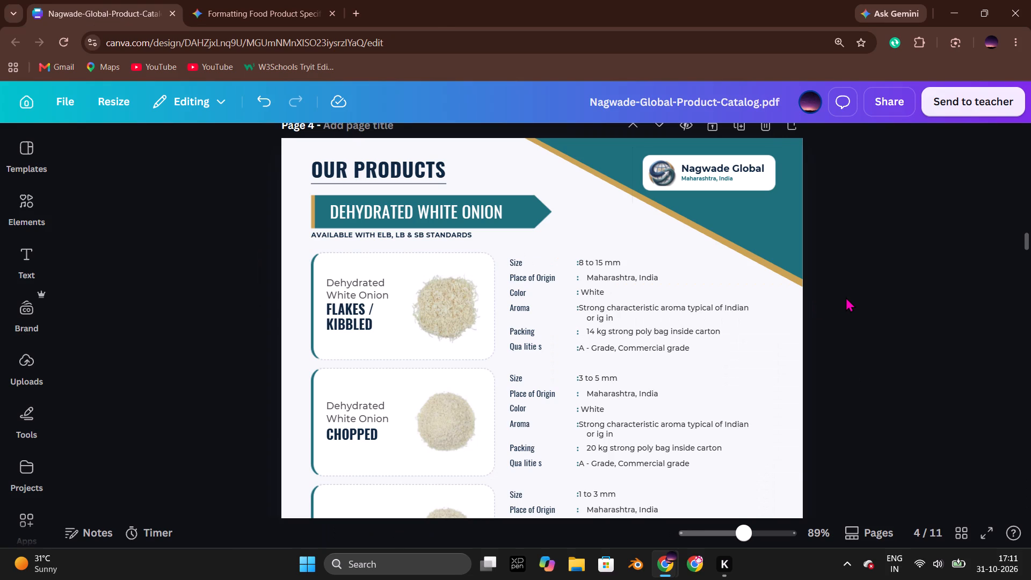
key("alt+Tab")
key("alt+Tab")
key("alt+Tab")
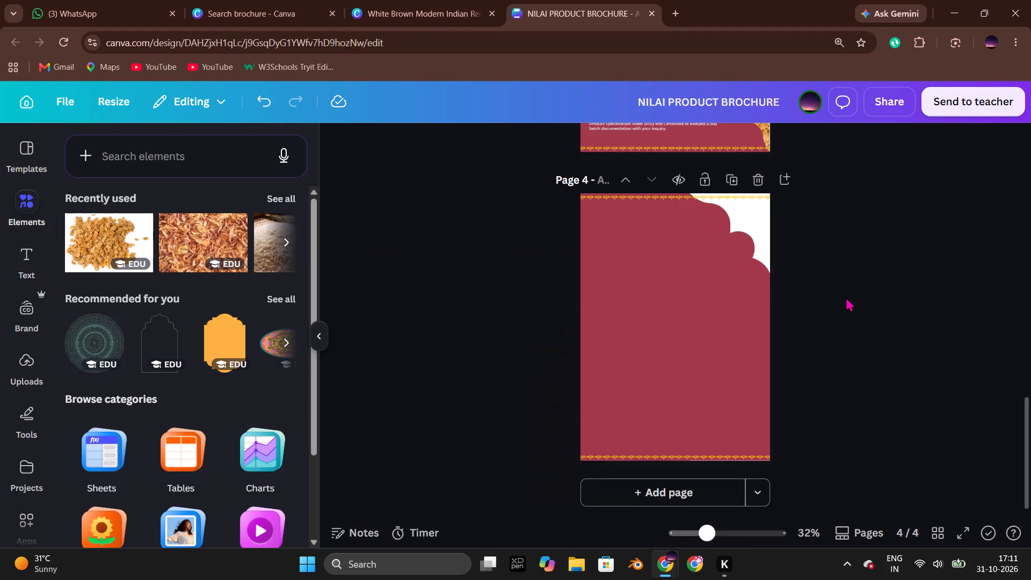
Examine page 2's Key Capabilities & Global Research cards and the text color of the first card's description.
scroll(846, 297, "up", 8)
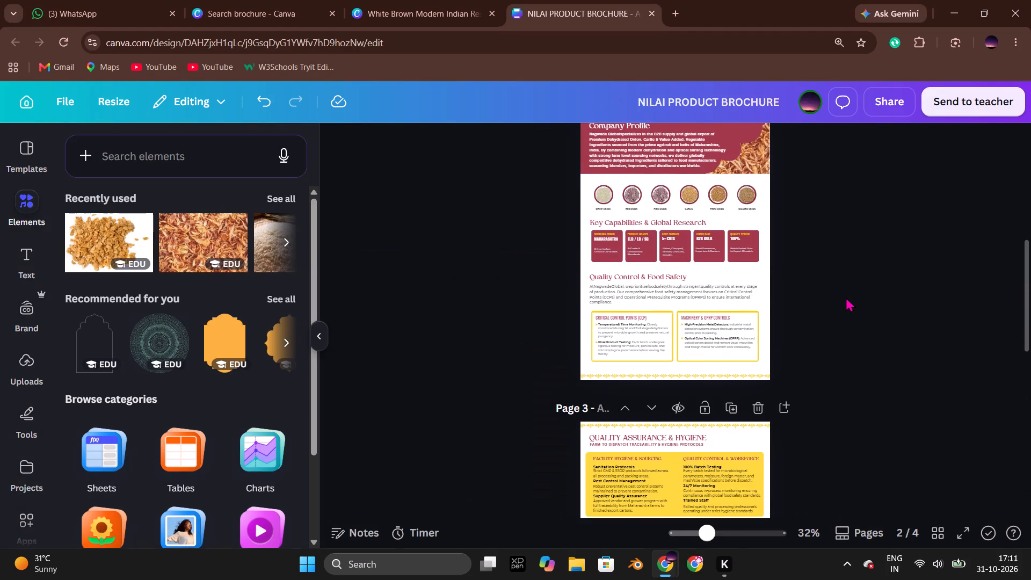
scroll(846, 297, "up", 1)
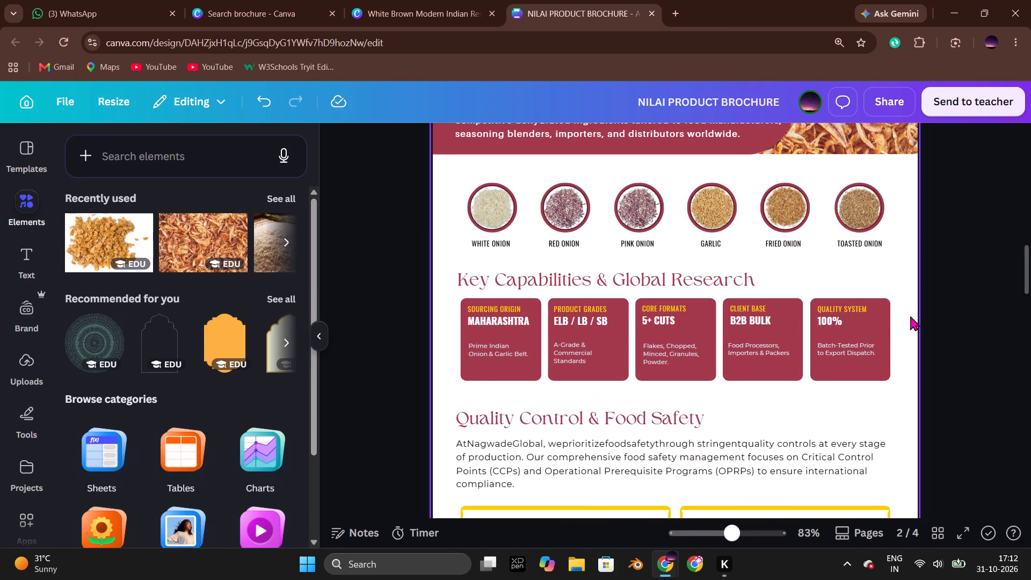
left_click(968, 330)
scroll(968, 330, "down", 1)
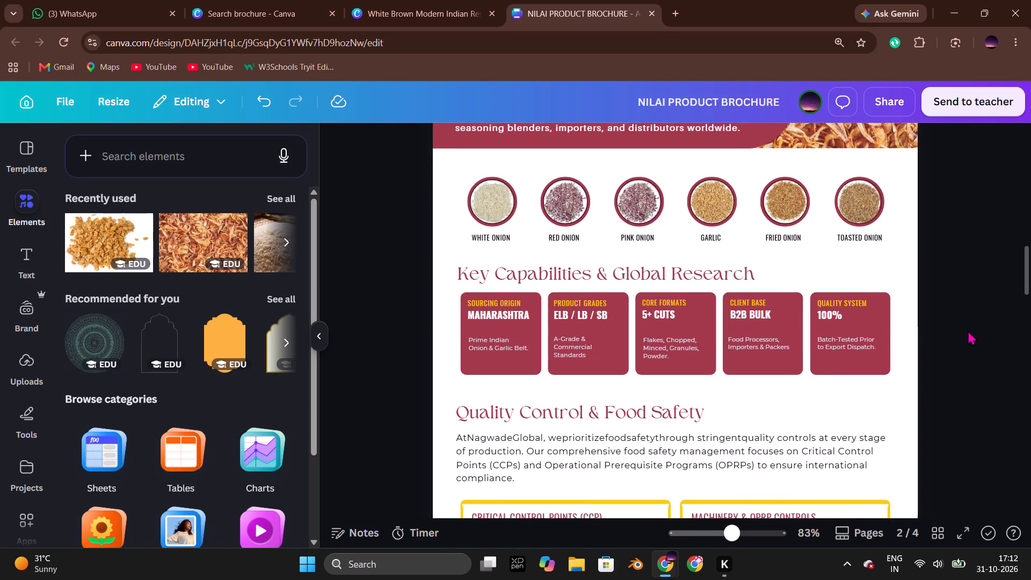
scroll(968, 330, "down", 1)
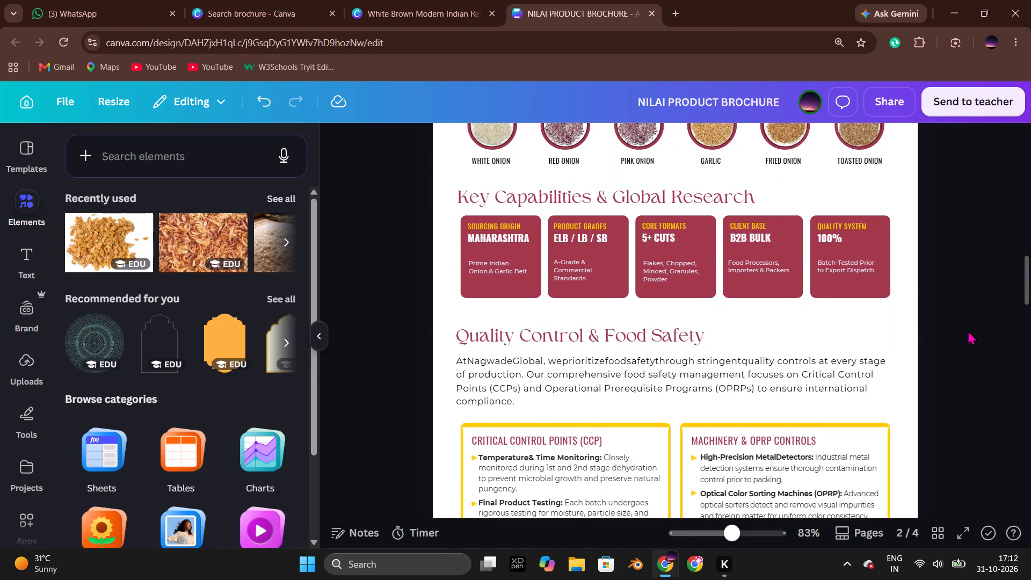
left_click(495, 265)
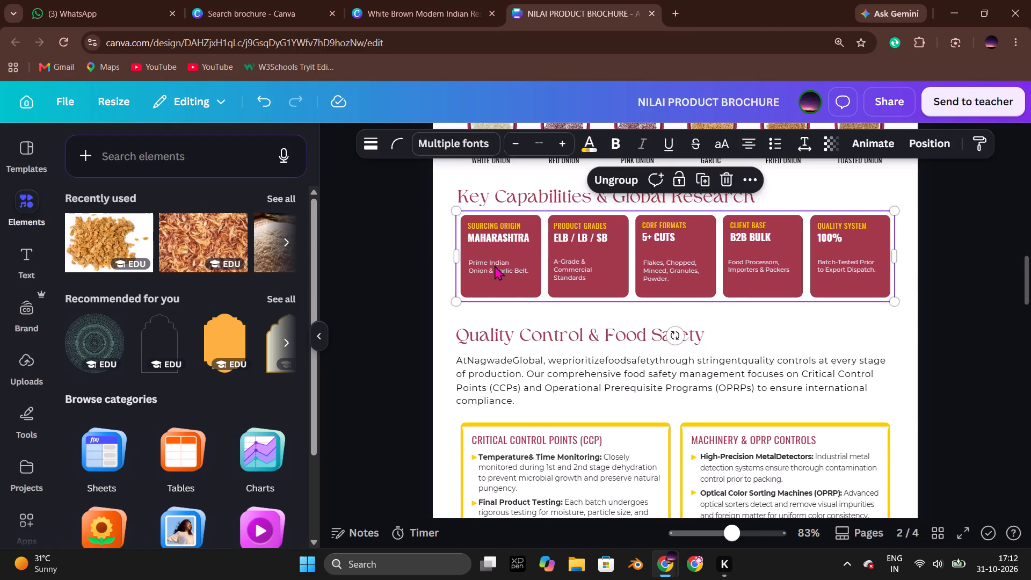
left_click(495, 265)
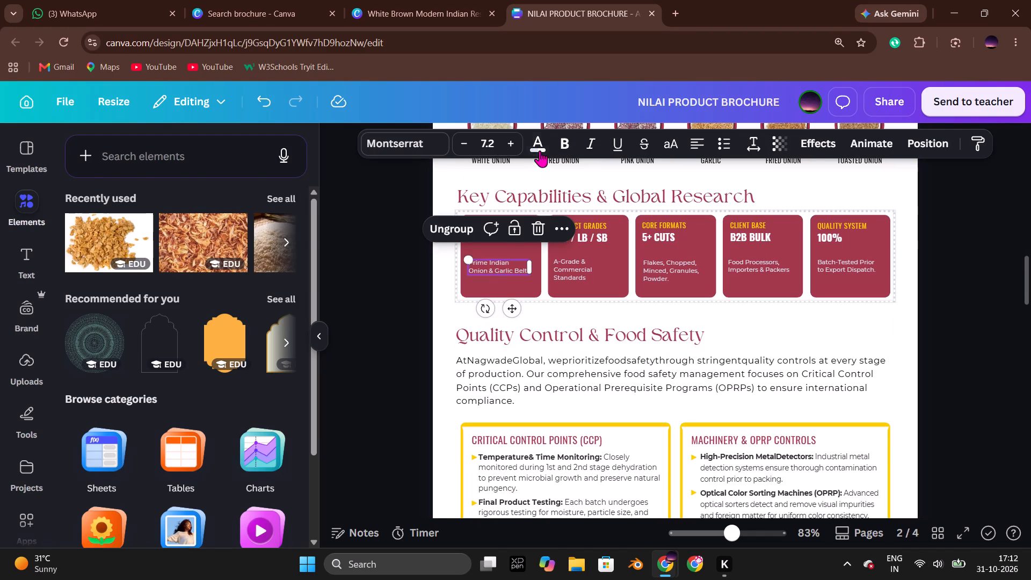
left_click(540, 150)
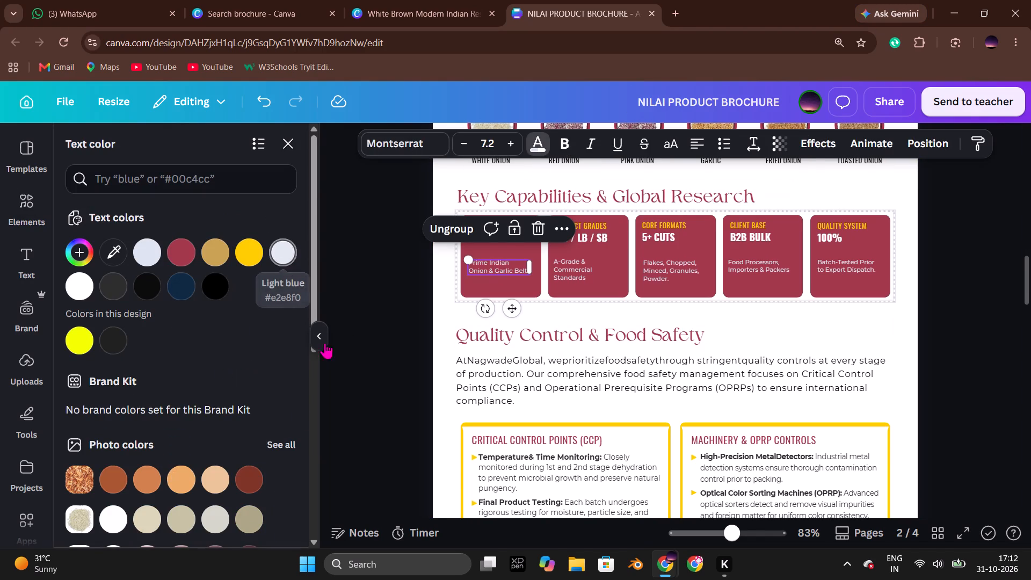
double_click(416, 343)
Insert a space after "At" at the start of page 2's Quality Control & Food Safety paragraph.
scroll(945, 381, "down", 2)
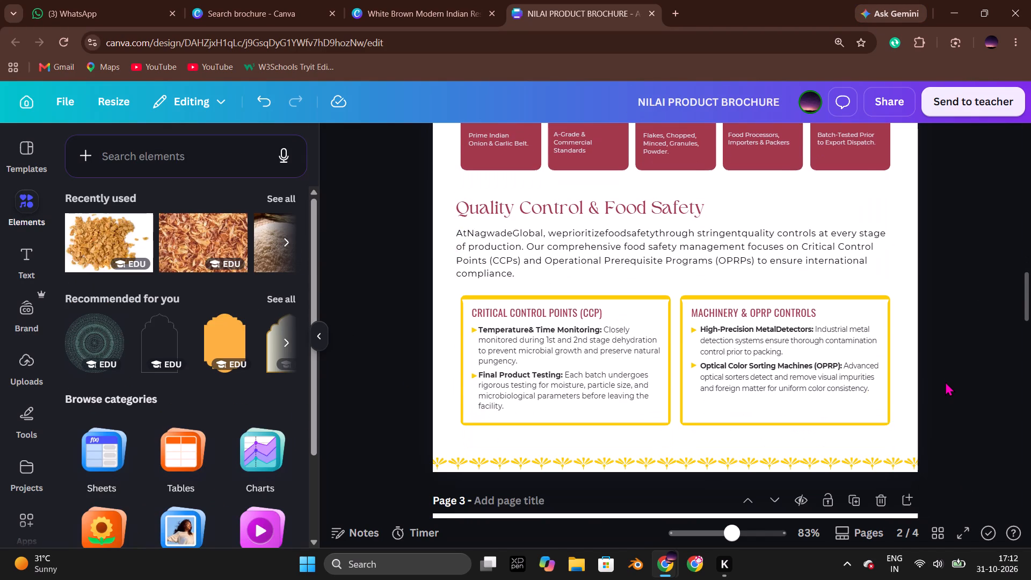
scroll(945, 381, "down", 4)
scroll(945, 381, "up", 4)
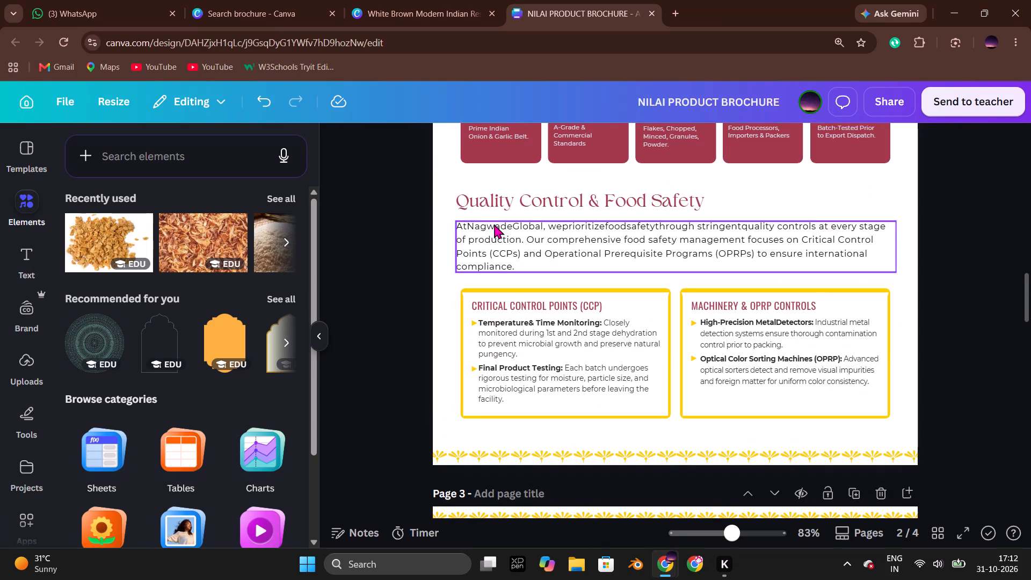
double_click(481, 227)
left_click(467, 229)
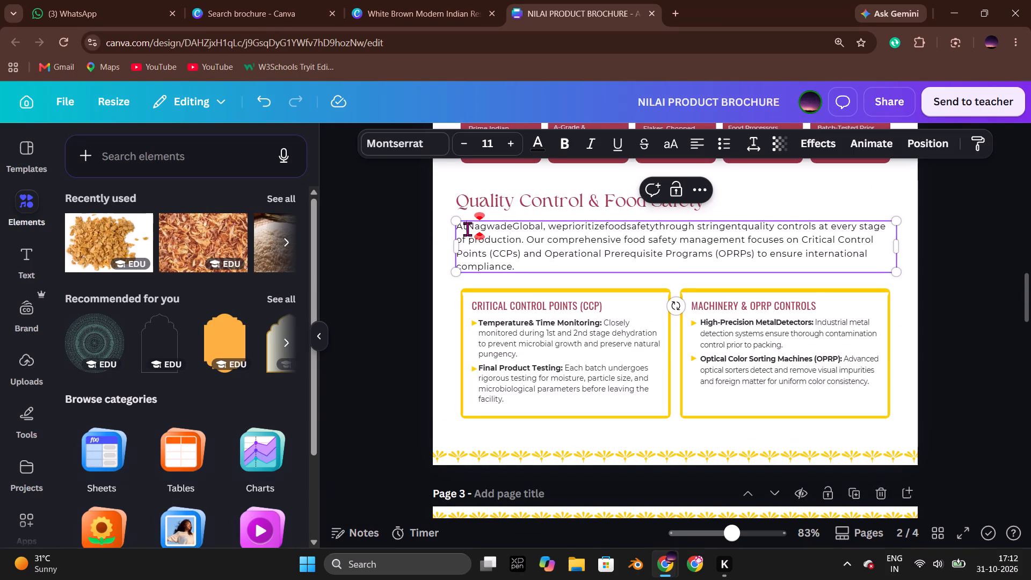
key("space")
left_click(394, 267)
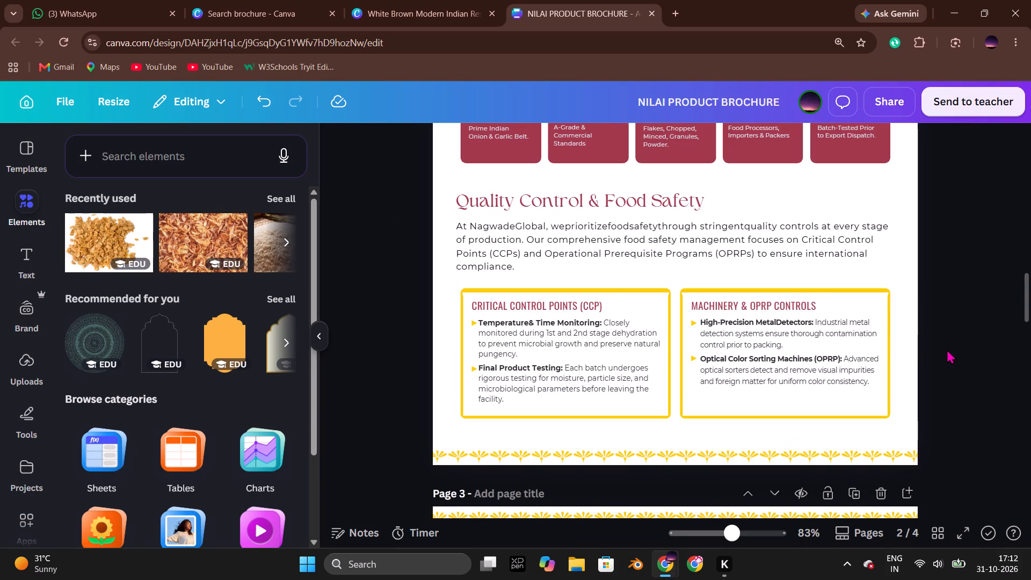
Review page 3 and page 4, checking how far the scalloped maroon shape extends at page 4's bottom edge.
scroll(945, 349, "down", 3)
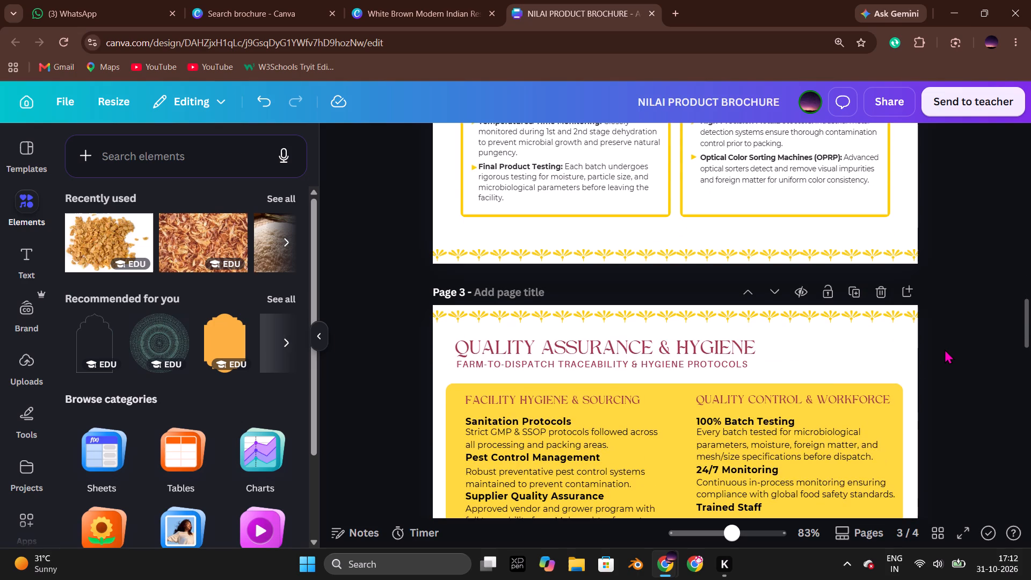
scroll(945, 349, "down", 2)
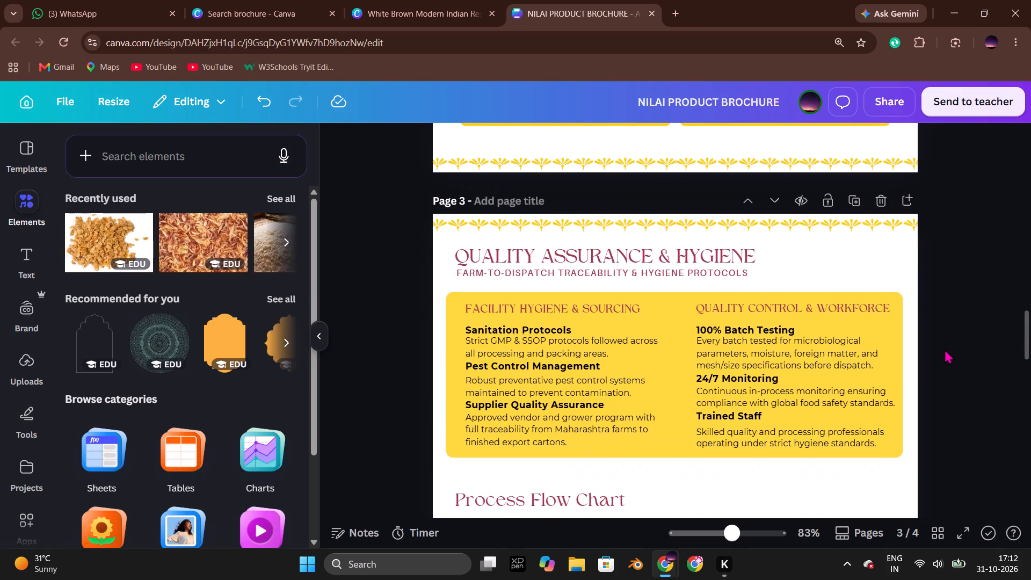
scroll(945, 349, "down", 8)
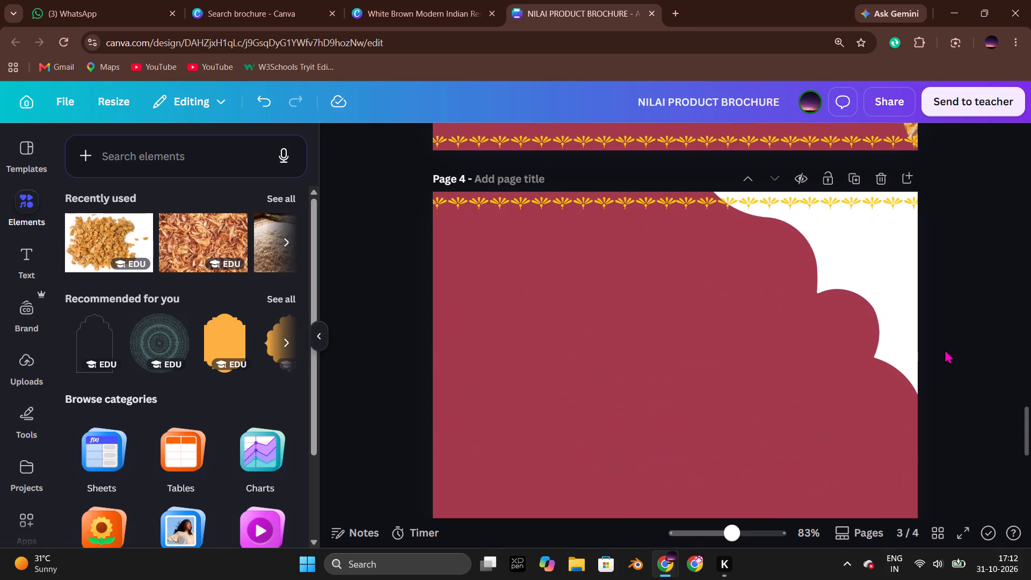
scroll(945, 349, "down", 3)
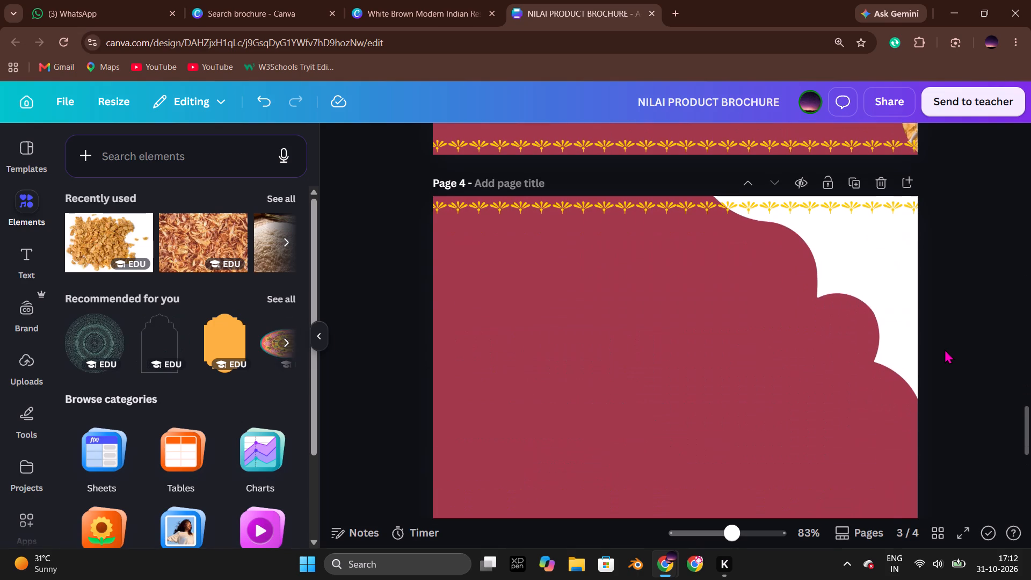
scroll(945, 349, "down", 2)
left_click(878, 371)
left_click(878, 380)
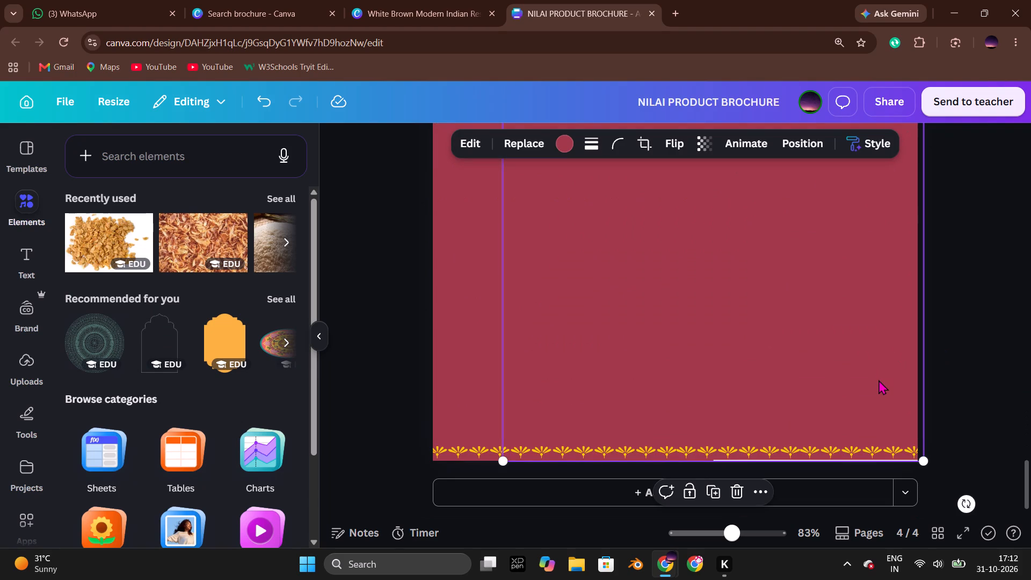
left_click(951, 367)
Shift page 4's scalloped maroon shape slightly left so its side meets the page's right edge, keeping its peak at the page top.
scroll(951, 367, "up", 3)
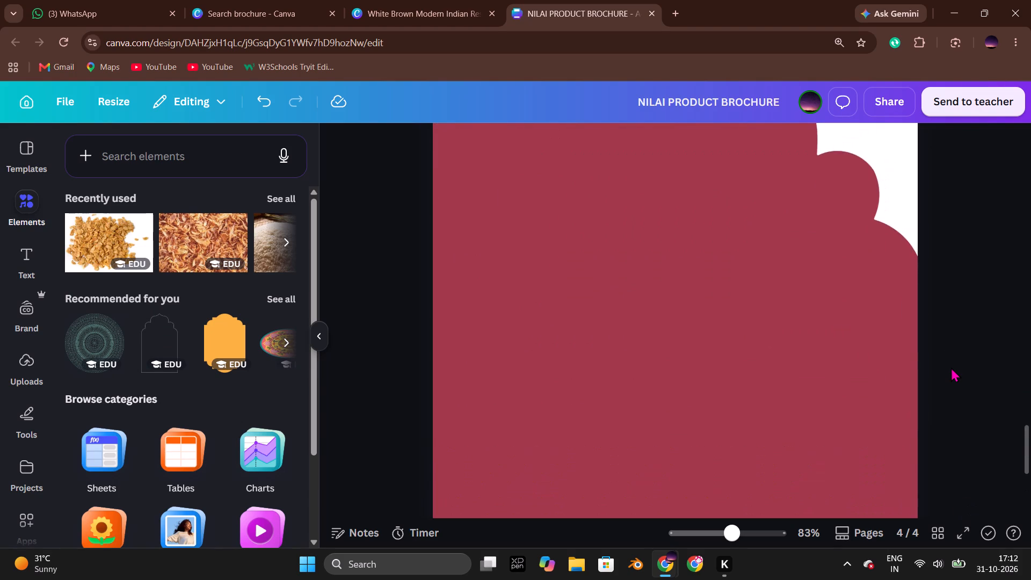
scroll(951, 367, "up", 4)
scroll(951, 367, "down", 1)
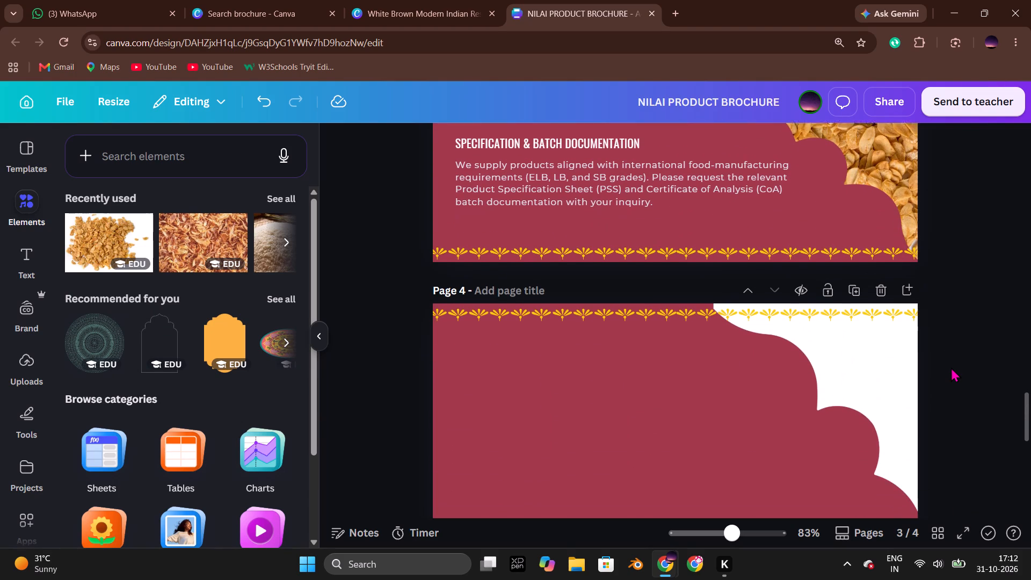
scroll(951, 367, "down", 1)
left_click(792, 403)
left_click_drag(925, 279, 928, 273)
scroll(960, 367, "down", 1)
left_click_drag(840, 403, 837, 404)
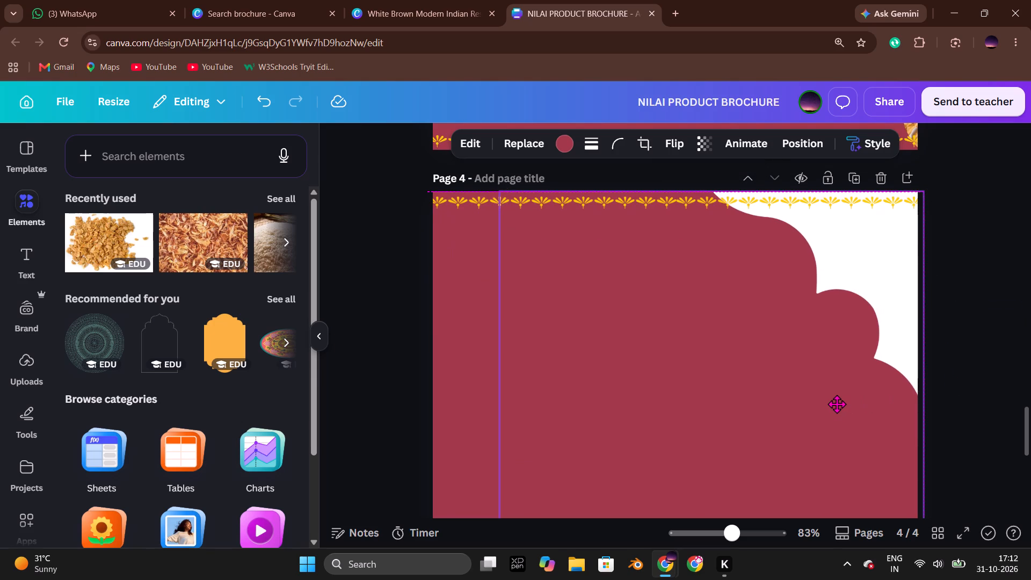
left_click_drag(837, 404, 832, 405)
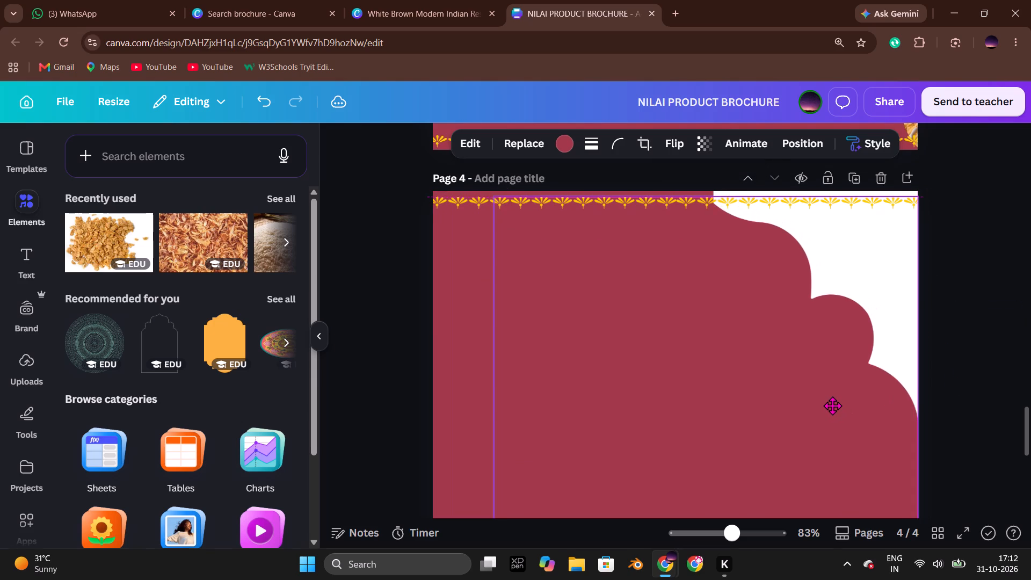
left_click_drag(832, 405, 832, 401)
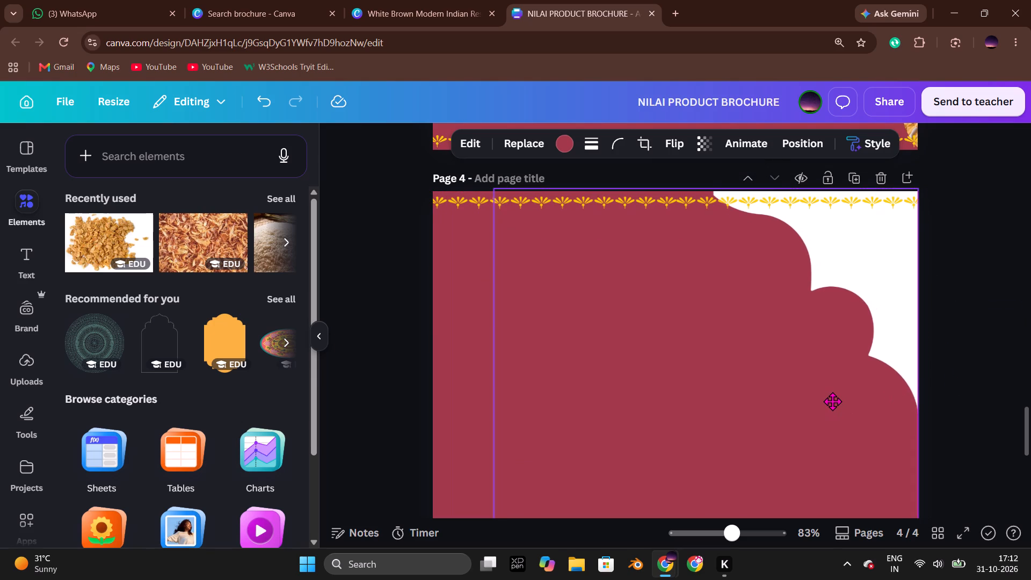
left_click_drag(832, 401, 832, 402)
Move page 4's maroon rectangle slightly left so its right side meets the scalloped shape's peak.
left_click(463, 364)
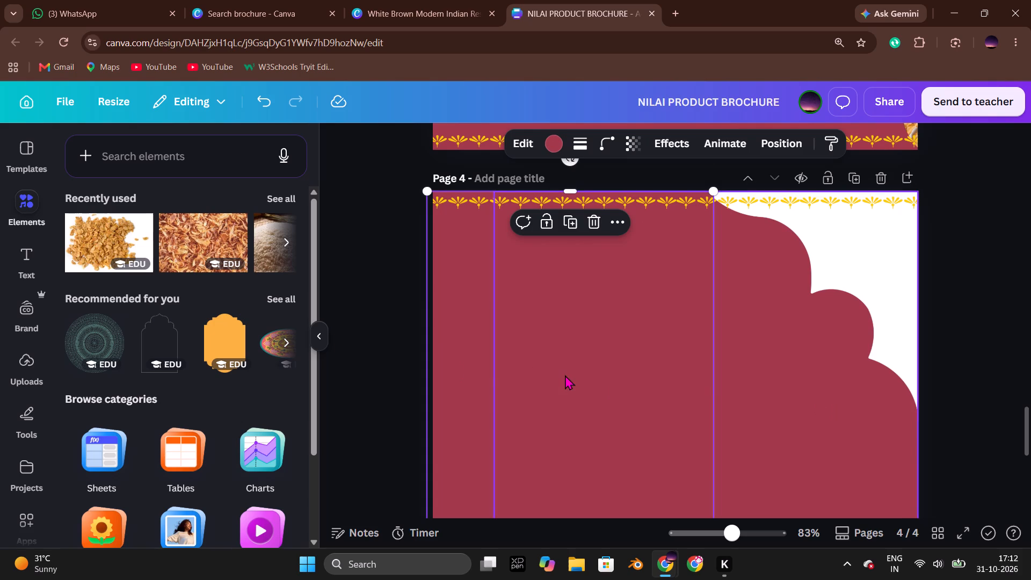
left_click_drag(565, 375, 560, 375)
left_click(965, 367)
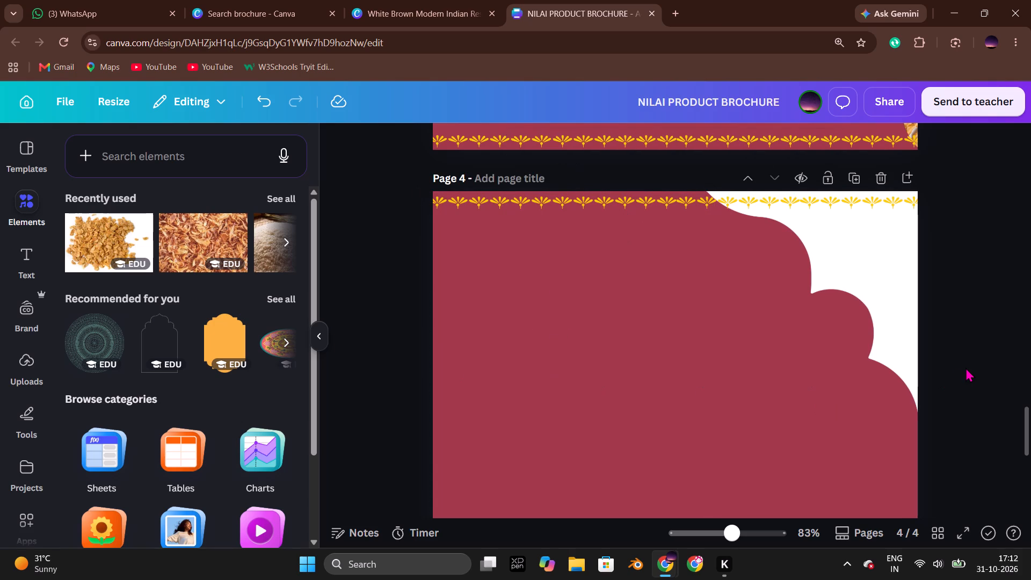
Review page 4's bottom edge and the layouts of the earlier brochure pages.
scroll(965, 367, "down", 4)
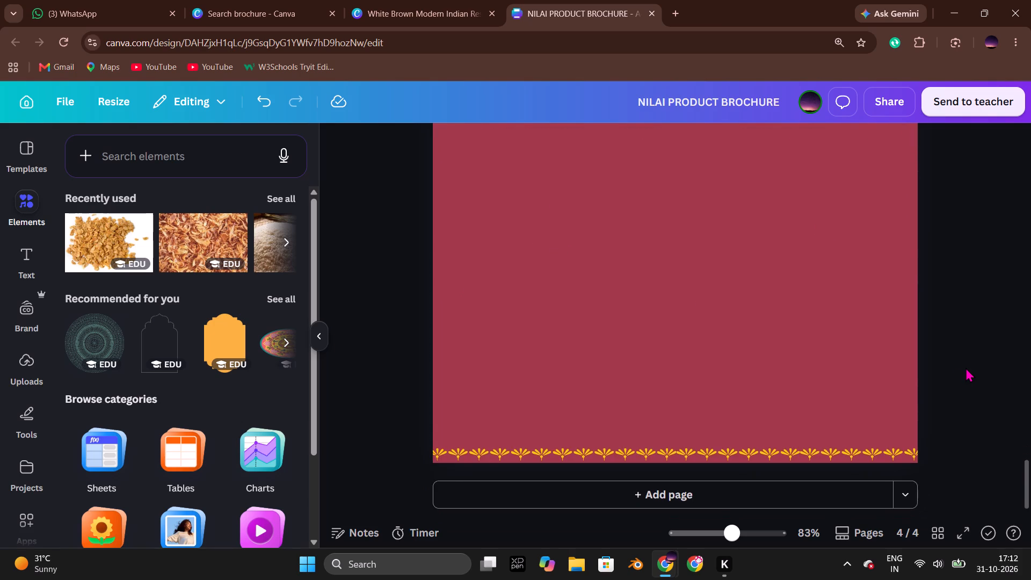
scroll(965, 367, "up", 1)
scroll(965, 367, "down", 5)
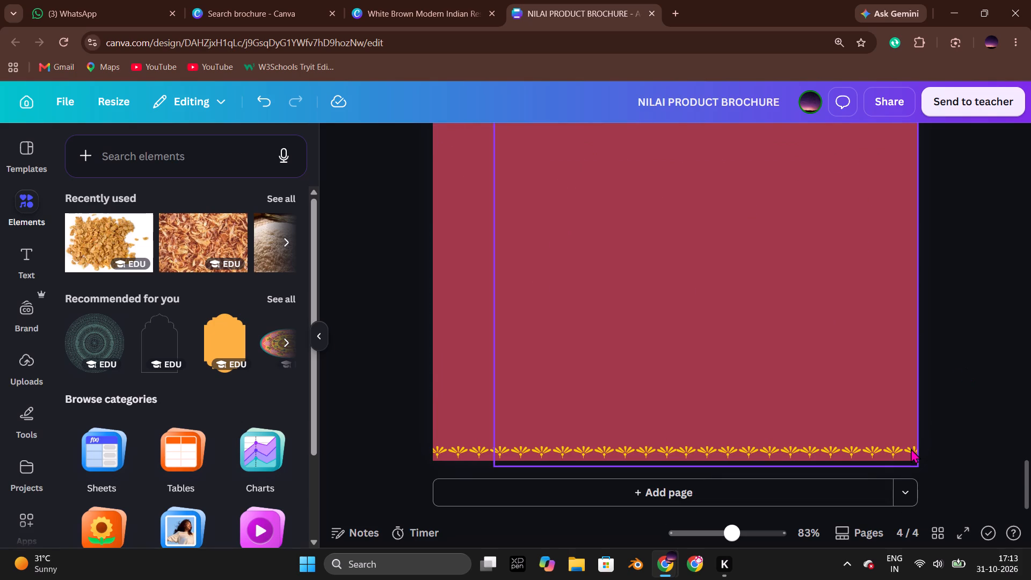
scroll(1000, 380, "up", 11)
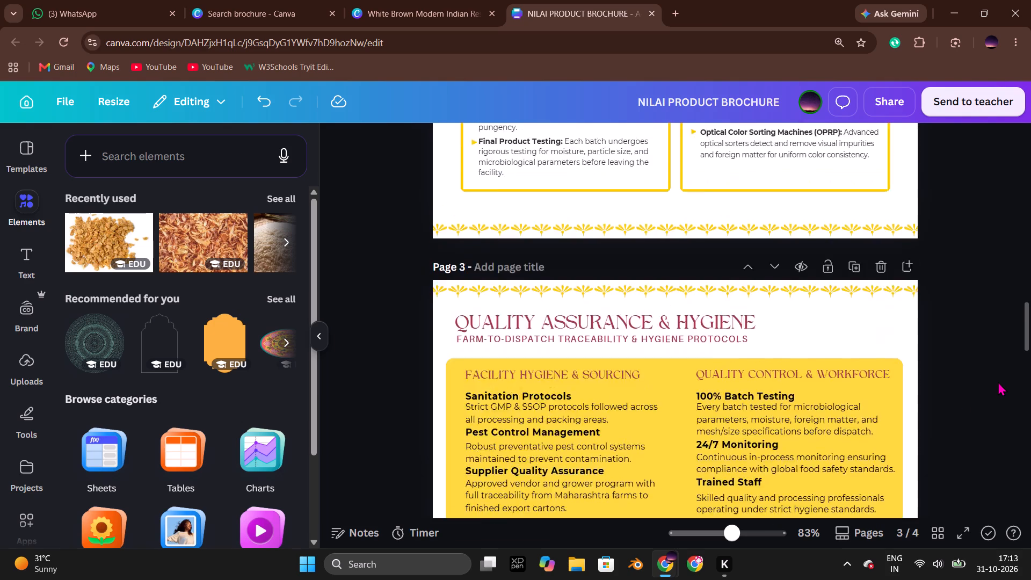
scroll(998, 381, "up", 5)
scroll(998, 381, "down", 6)
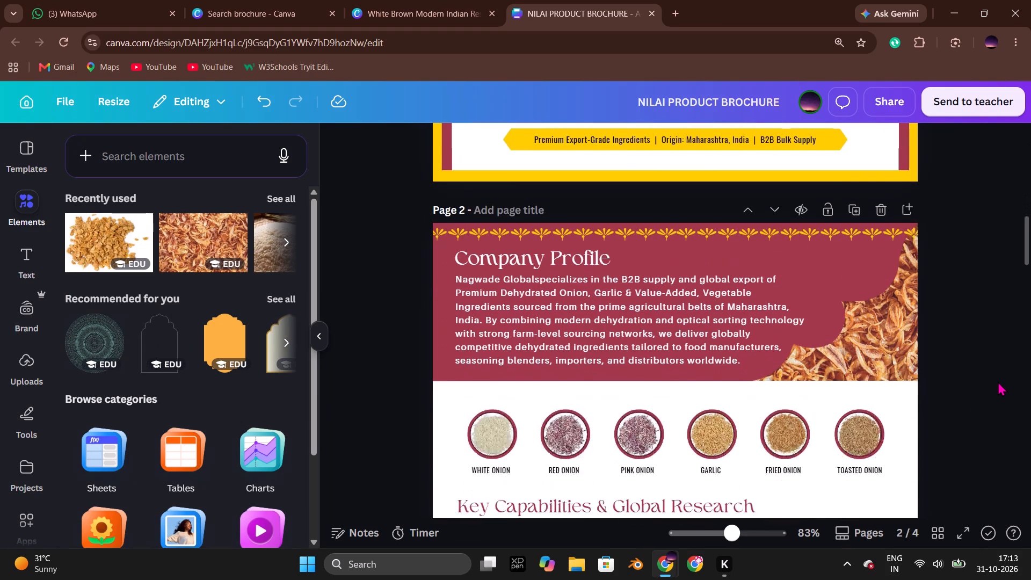
scroll(998, 381, "down", 7)
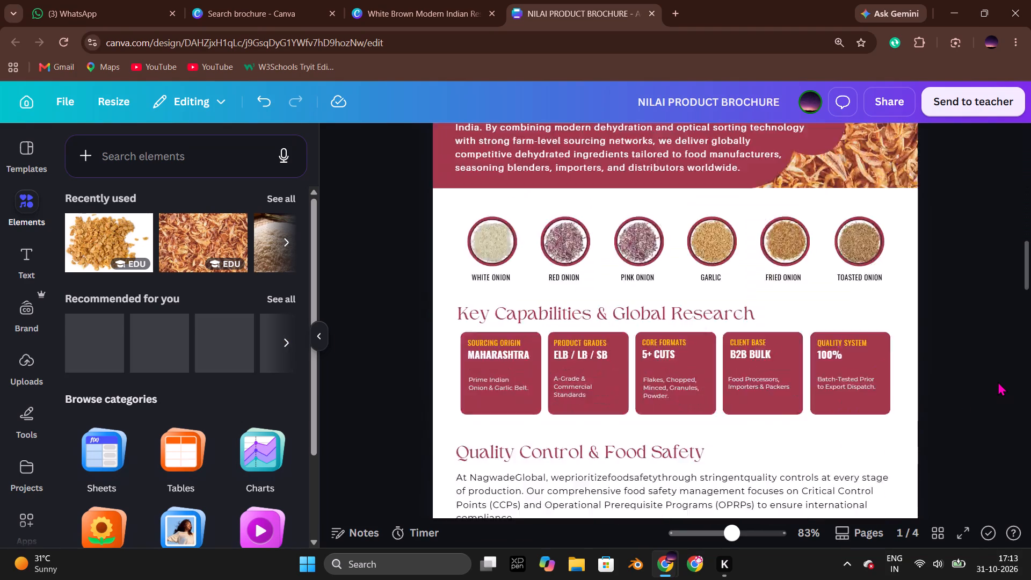
Save the brochure.
key("ctrl+s")
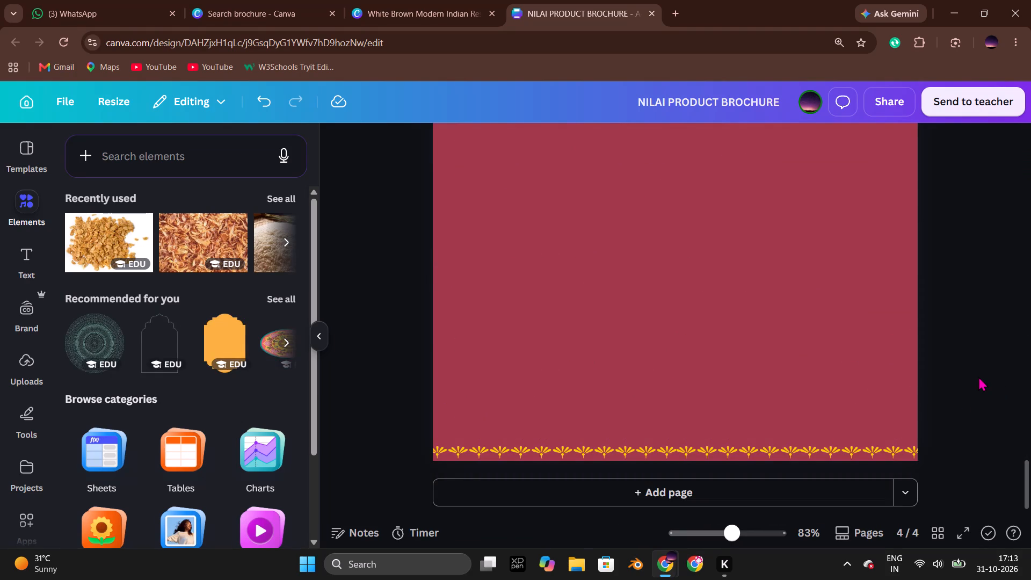
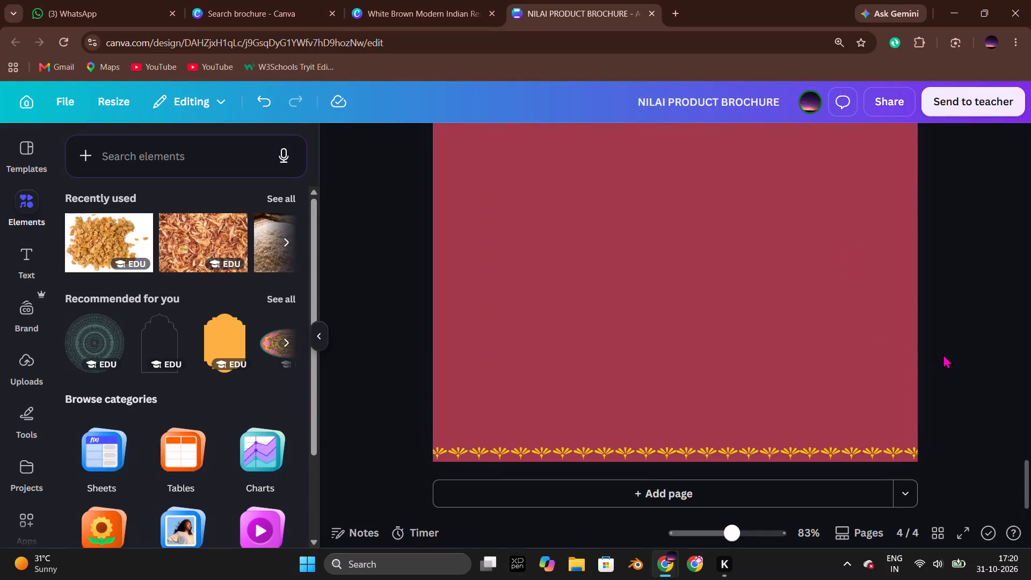
Examine the brochure's empty page 4 and compare it with page 4 of the Nagwade Global product catalog.
scroll(943, 354, "up", 3)
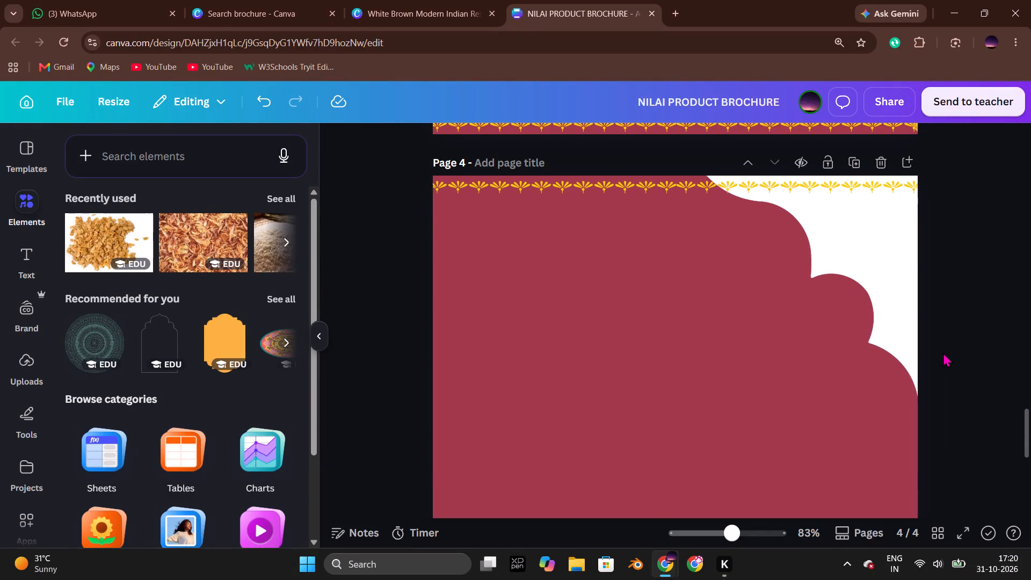
scroll(947, 344, "down", 8)
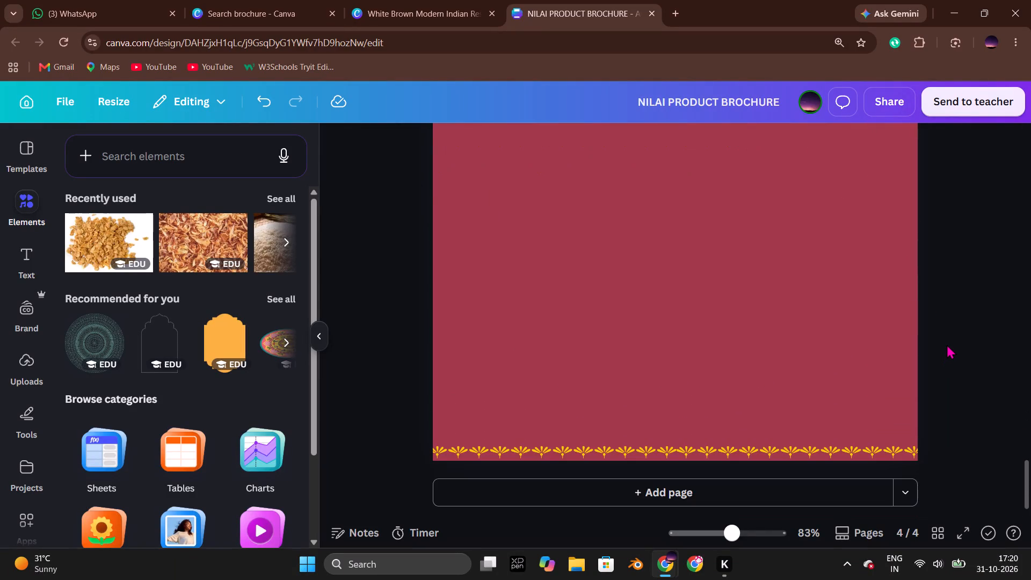
scroll(947, 344, "up", 1)
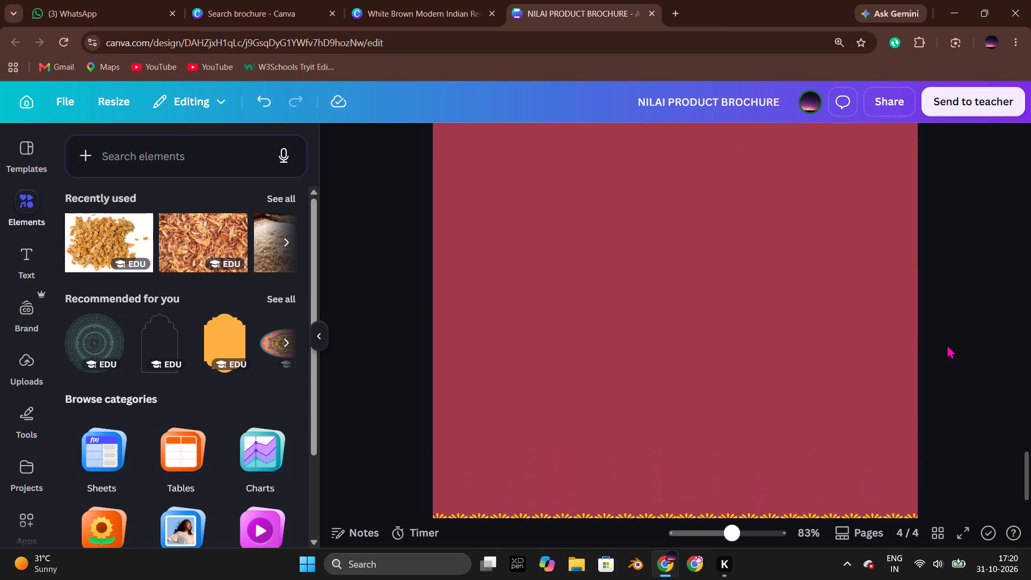
key("alt+Tab")
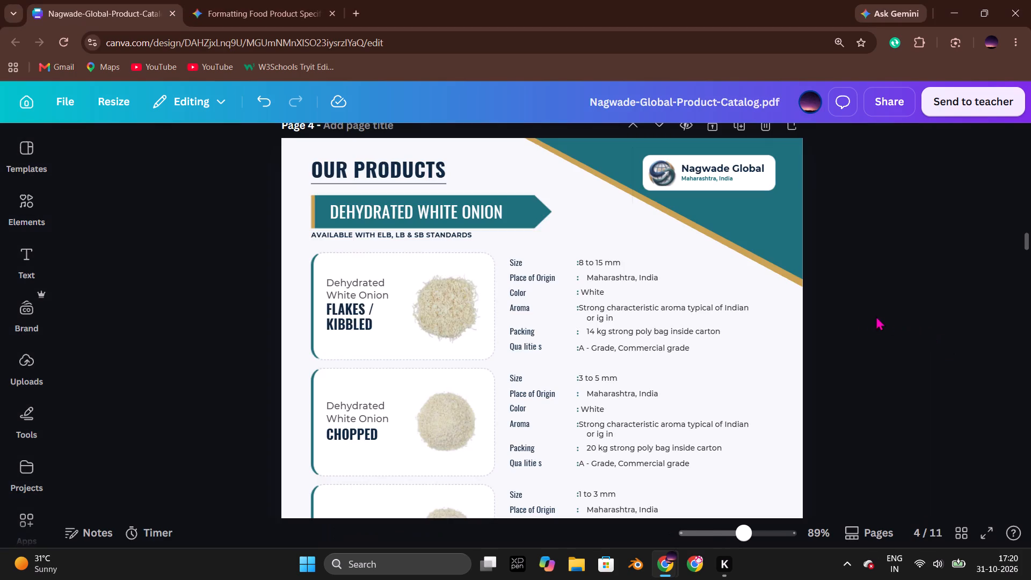
key("alt+Tab")
scroll(897, 324, "down", 1)
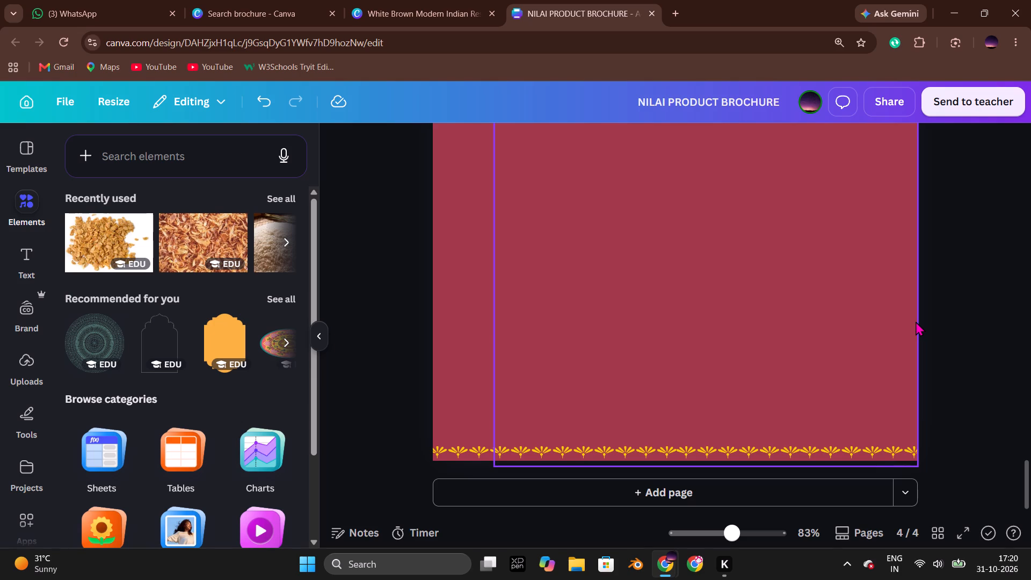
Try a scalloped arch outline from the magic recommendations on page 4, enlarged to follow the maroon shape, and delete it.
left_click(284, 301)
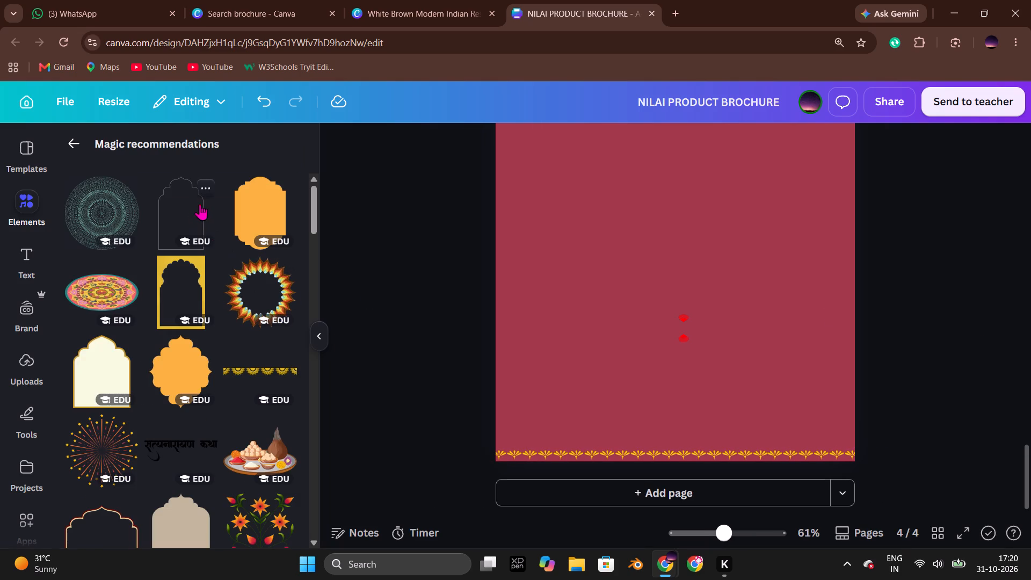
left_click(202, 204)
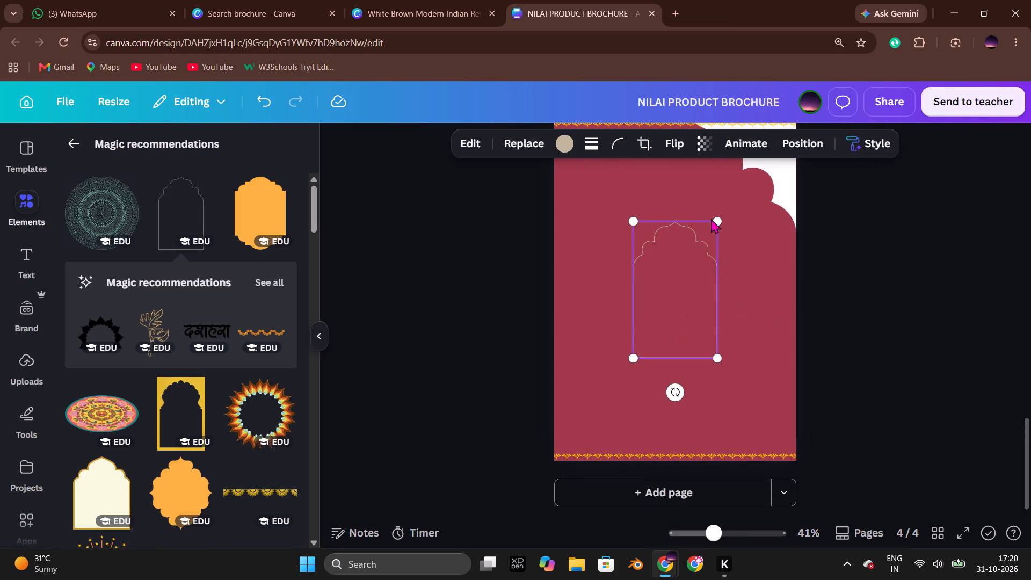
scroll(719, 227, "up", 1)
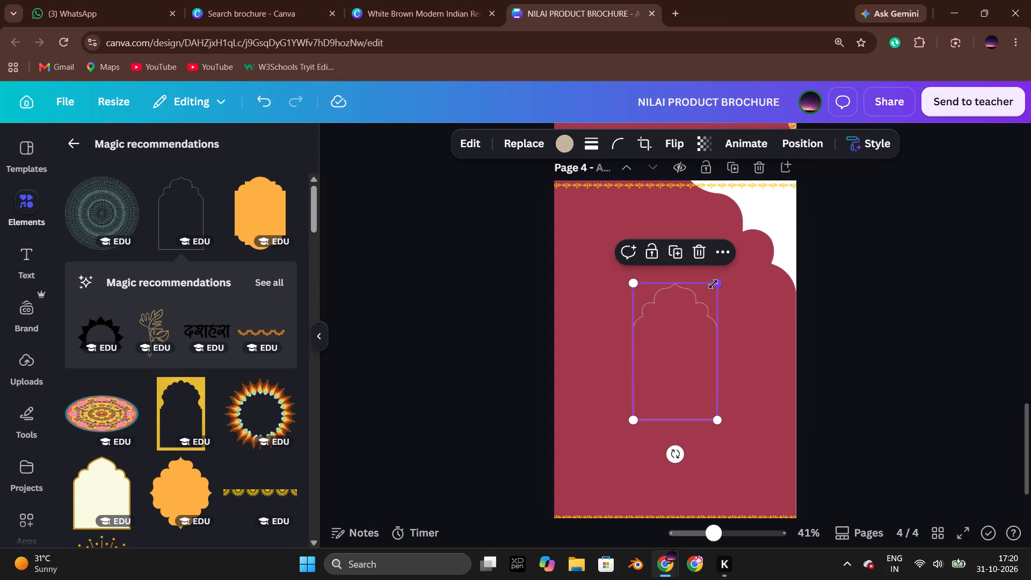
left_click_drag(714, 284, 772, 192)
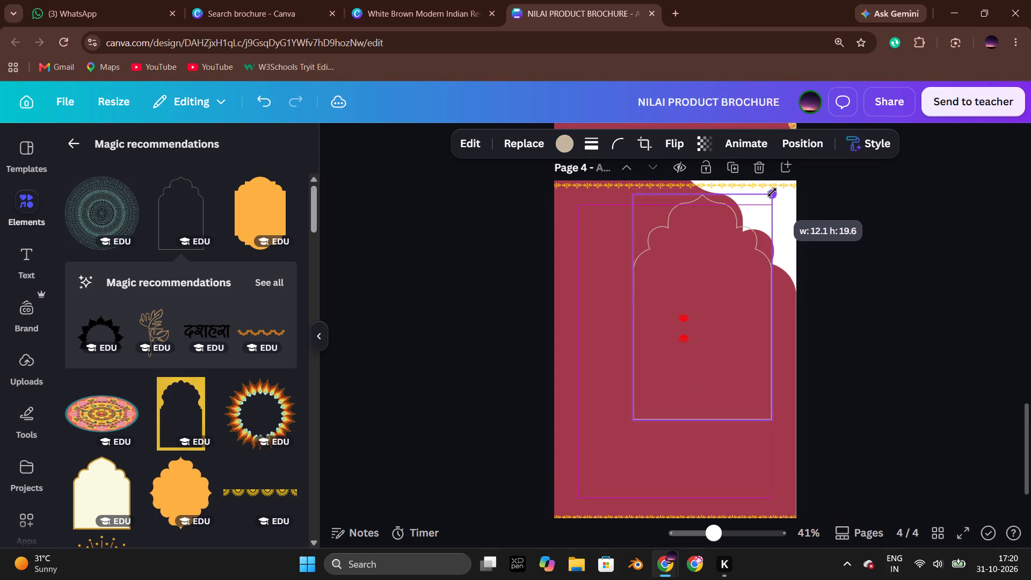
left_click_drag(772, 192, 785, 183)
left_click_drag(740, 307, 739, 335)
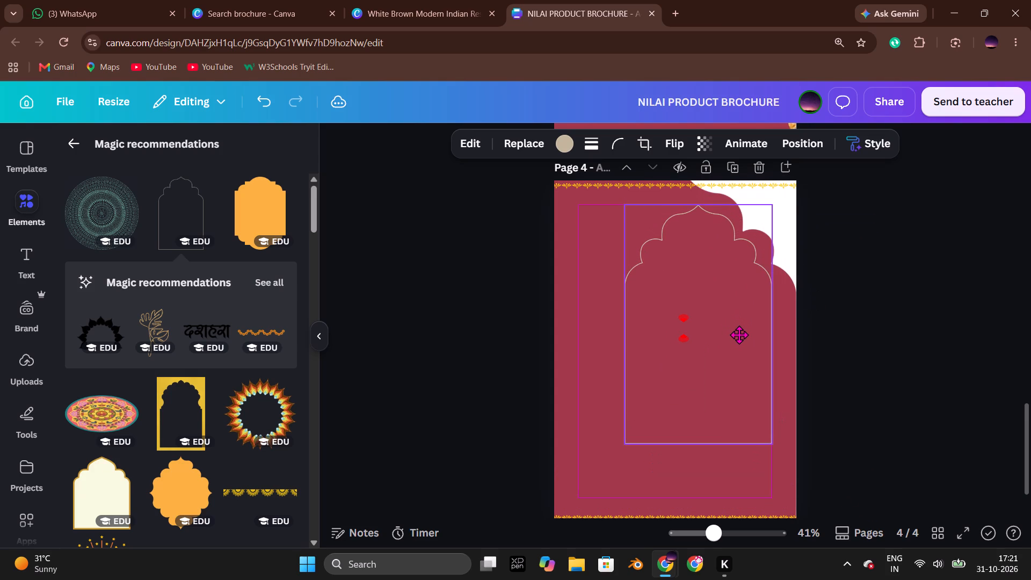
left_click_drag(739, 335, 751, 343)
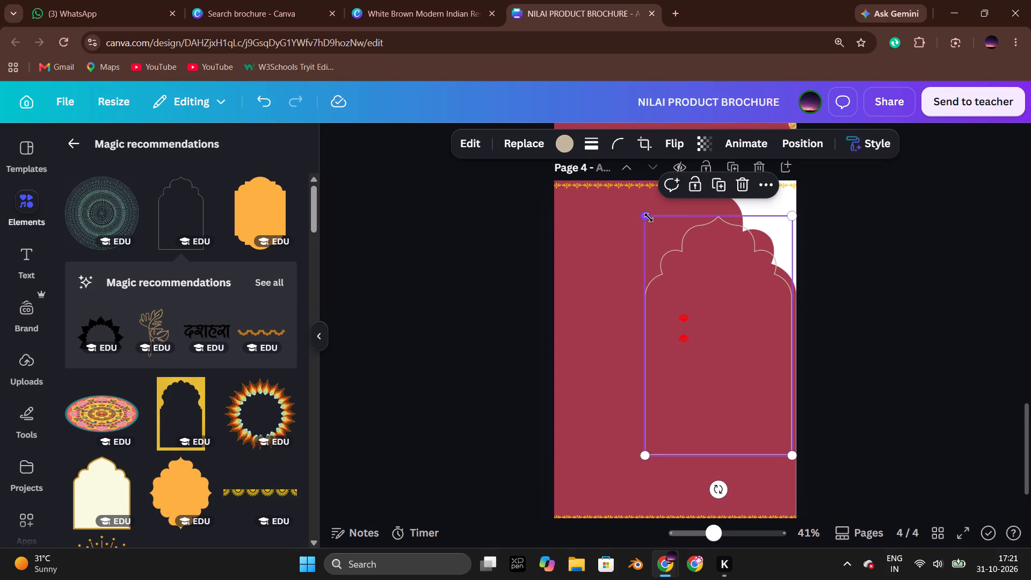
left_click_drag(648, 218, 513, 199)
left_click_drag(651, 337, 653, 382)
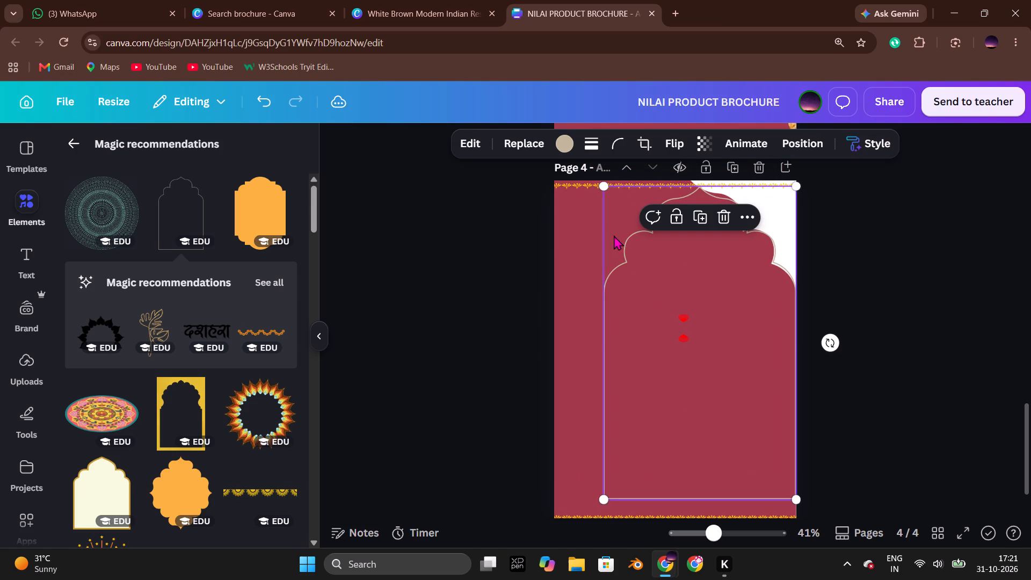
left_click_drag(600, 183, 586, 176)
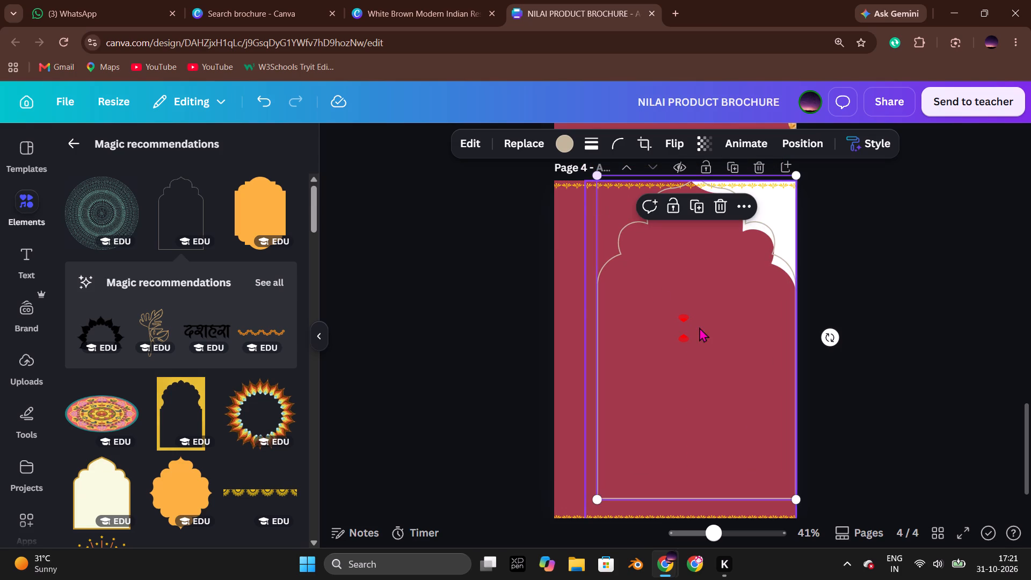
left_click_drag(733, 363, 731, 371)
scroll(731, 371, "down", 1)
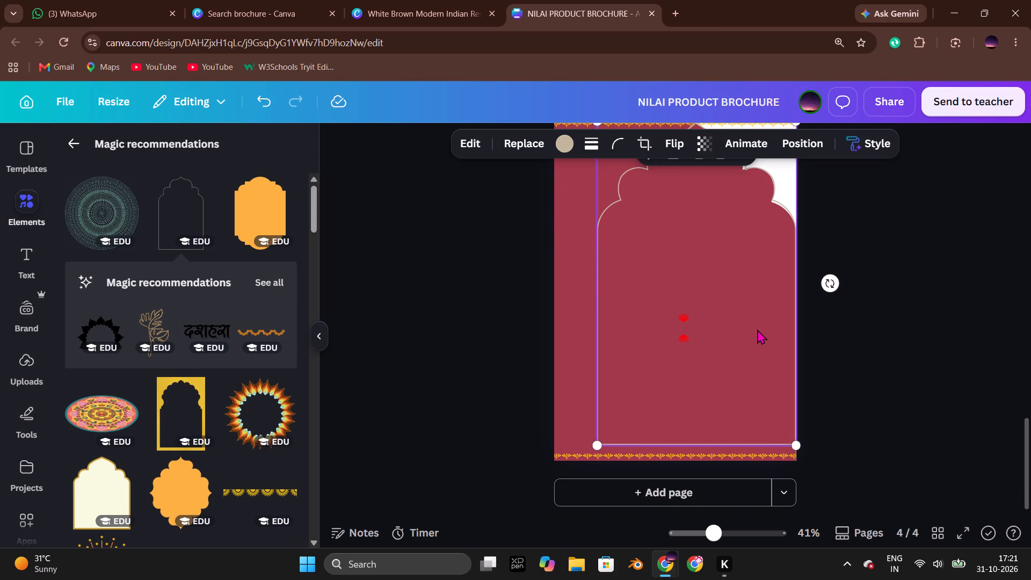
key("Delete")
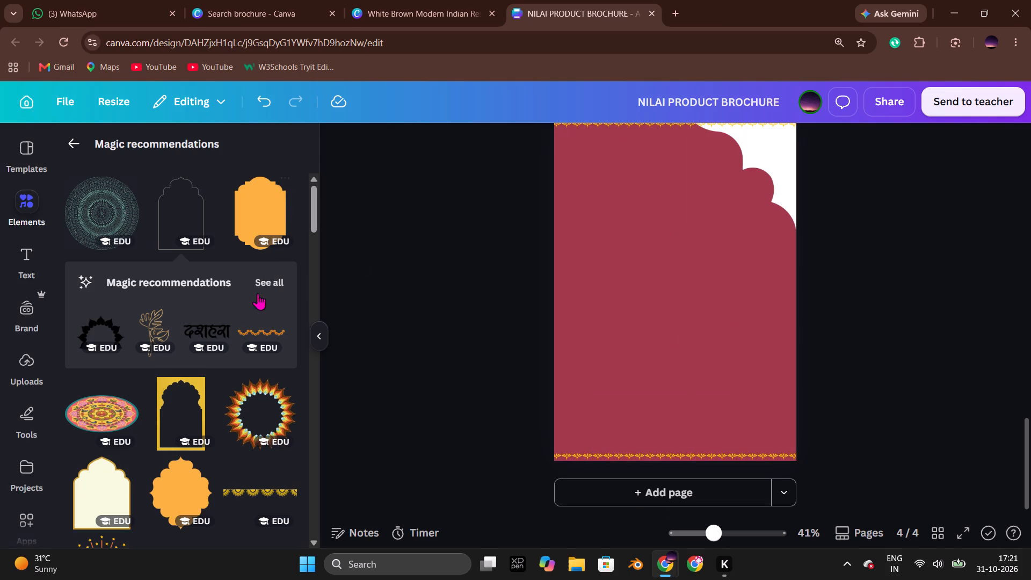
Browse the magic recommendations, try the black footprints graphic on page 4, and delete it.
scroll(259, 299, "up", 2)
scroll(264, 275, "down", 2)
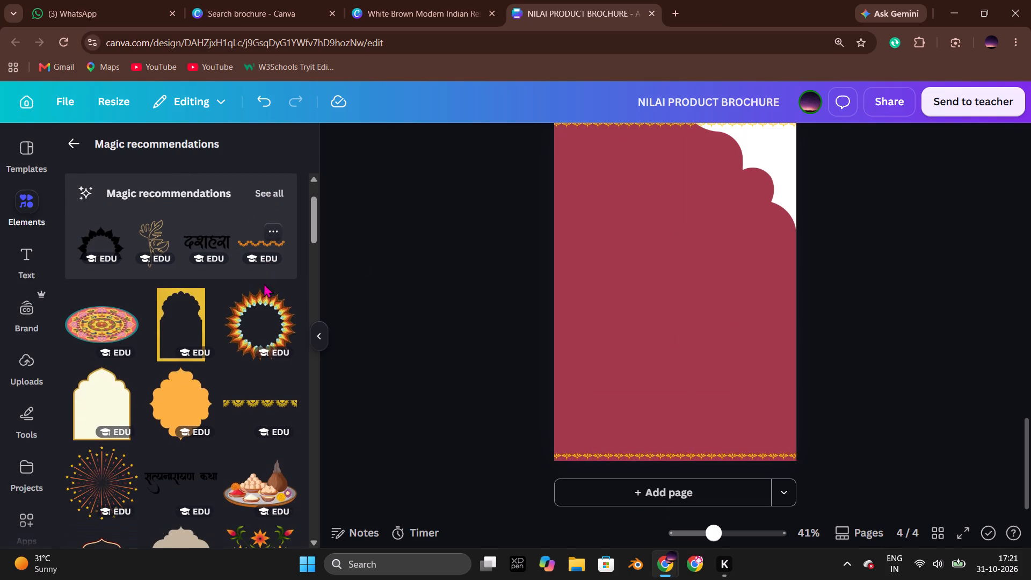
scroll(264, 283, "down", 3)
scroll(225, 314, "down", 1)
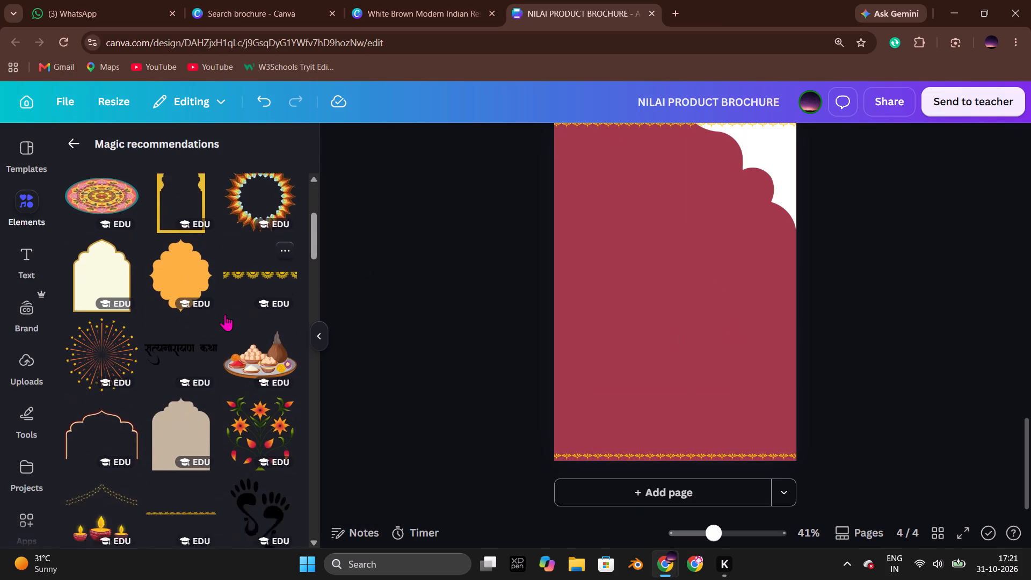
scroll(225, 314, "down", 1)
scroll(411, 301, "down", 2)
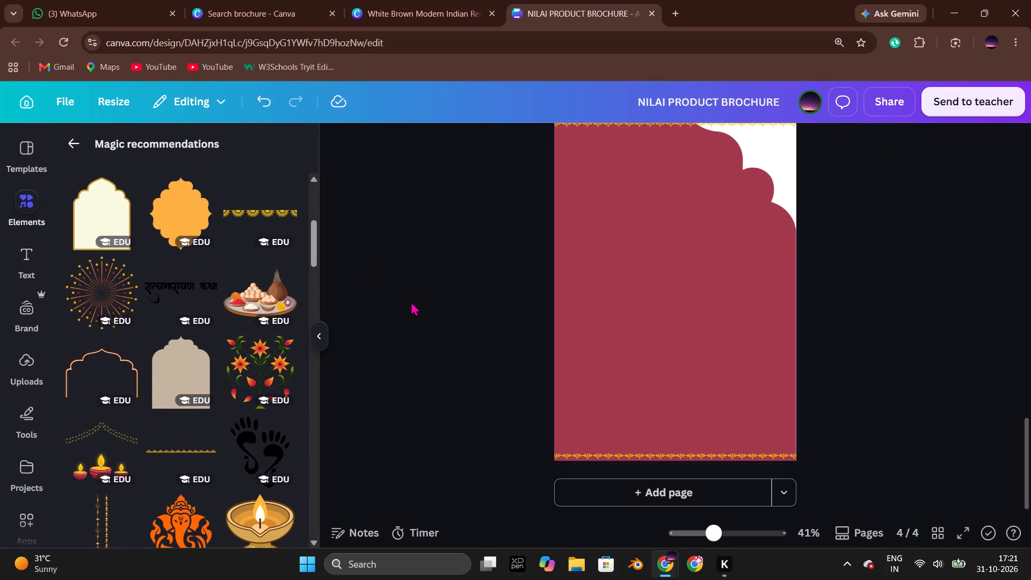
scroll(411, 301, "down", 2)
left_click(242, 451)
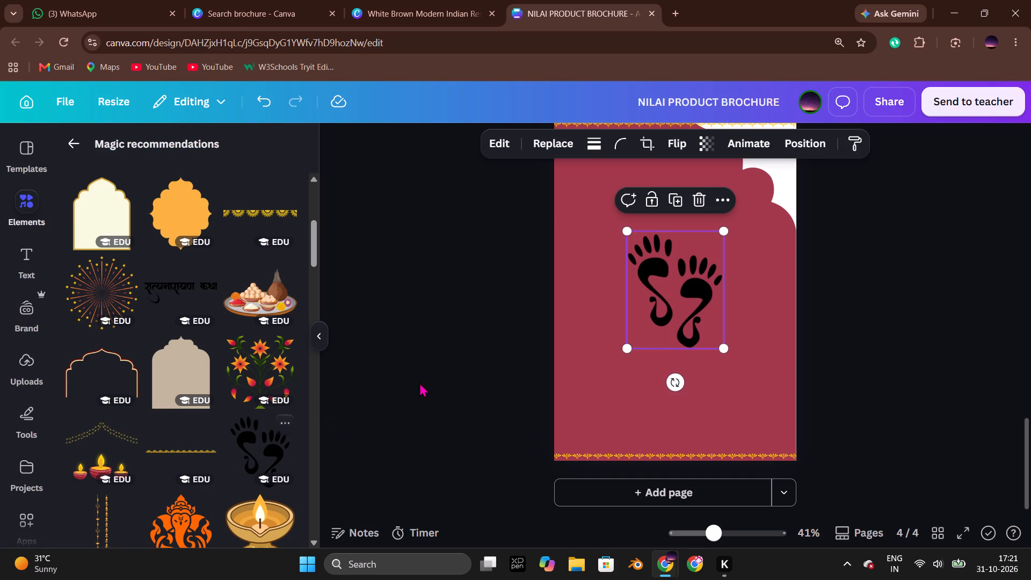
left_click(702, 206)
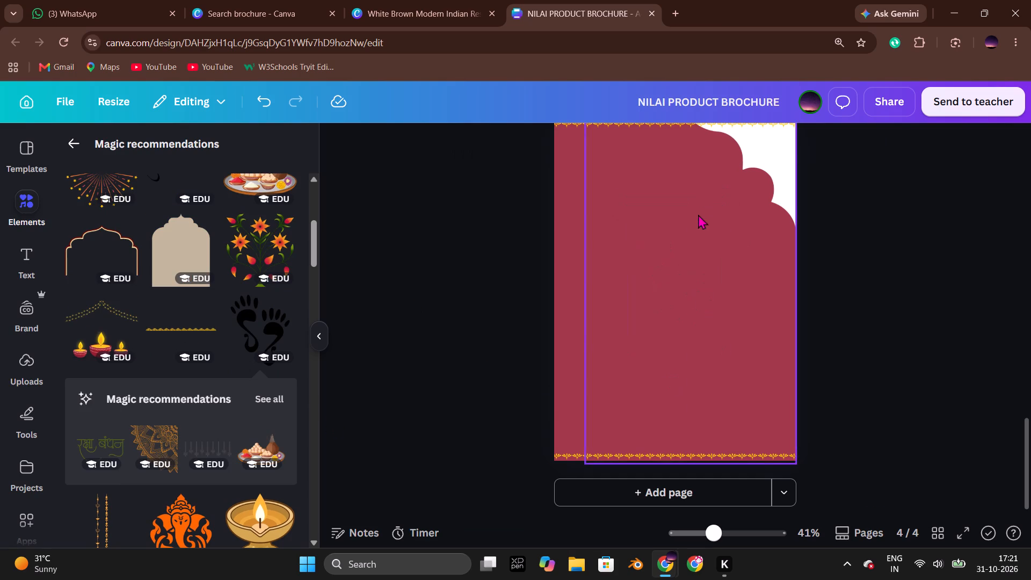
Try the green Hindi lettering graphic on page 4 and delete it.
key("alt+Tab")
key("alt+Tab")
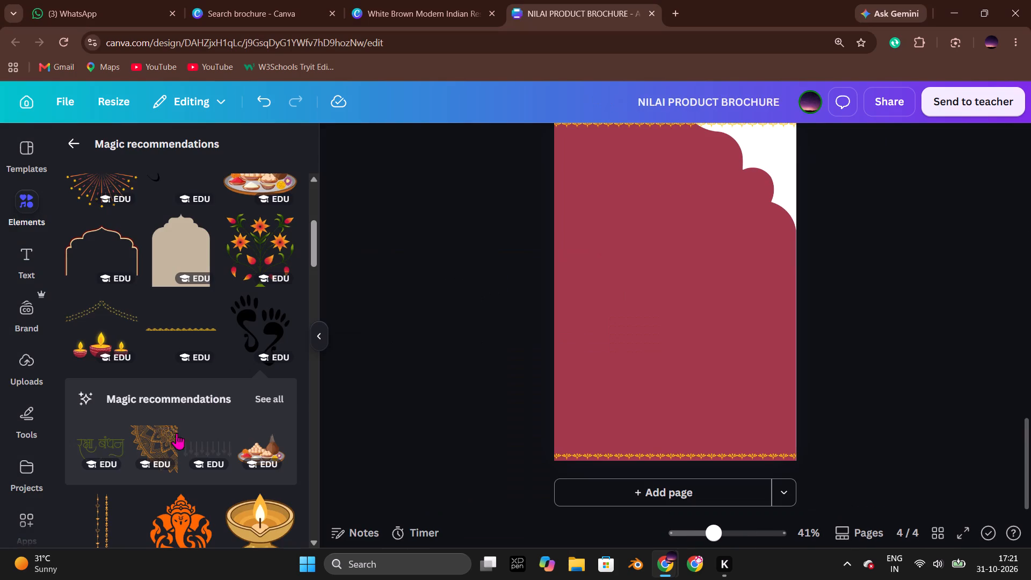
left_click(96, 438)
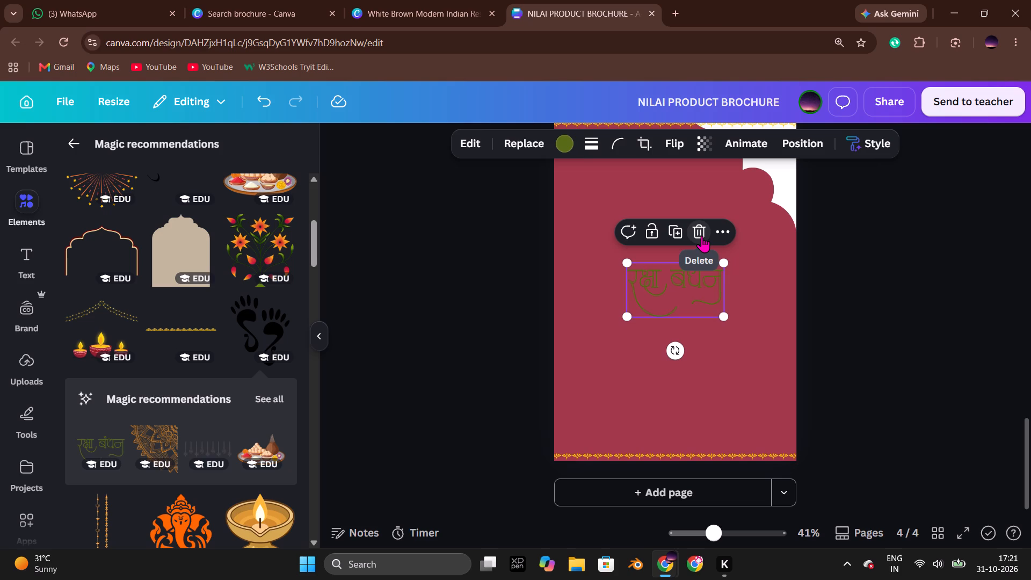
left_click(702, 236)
Examine the heading and corner logo layout on page 4 of the Nagwade Global product catalog.
key("alt+Tab")
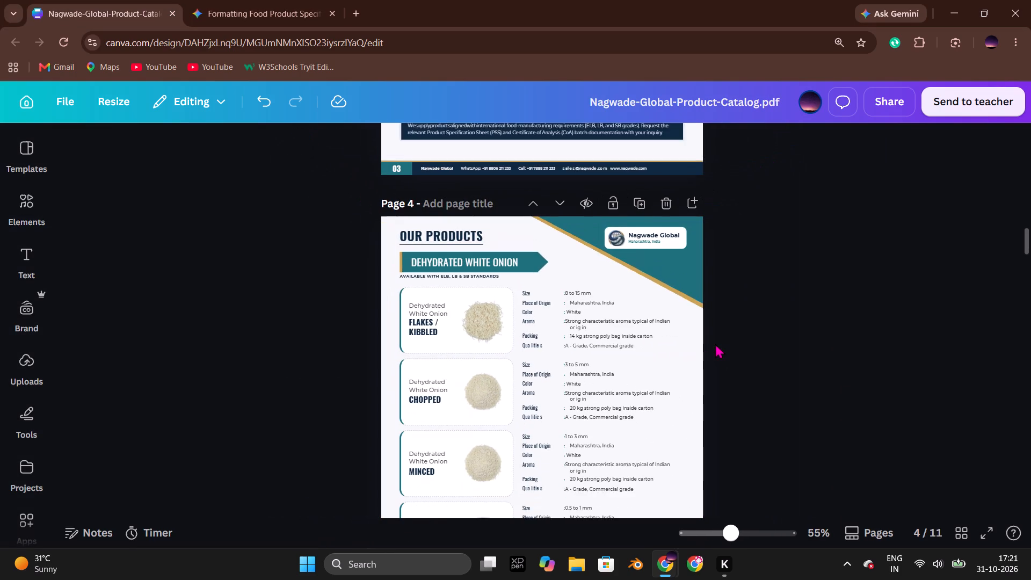
scroll(716, 343, "down", 1)
left_click_drag(723, 228, 673, 199)
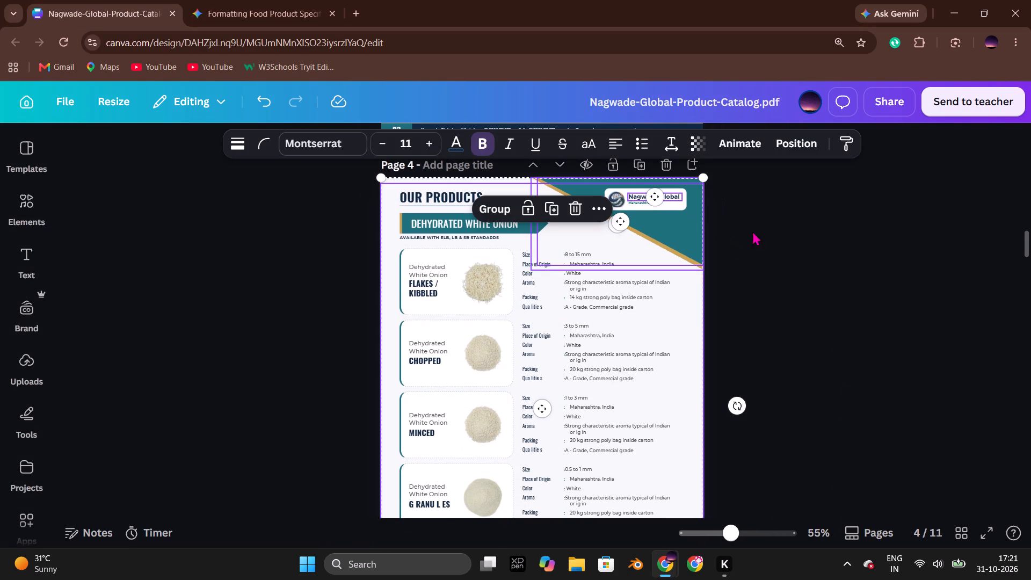
left_click(851, 259)
left_click(433, 196)
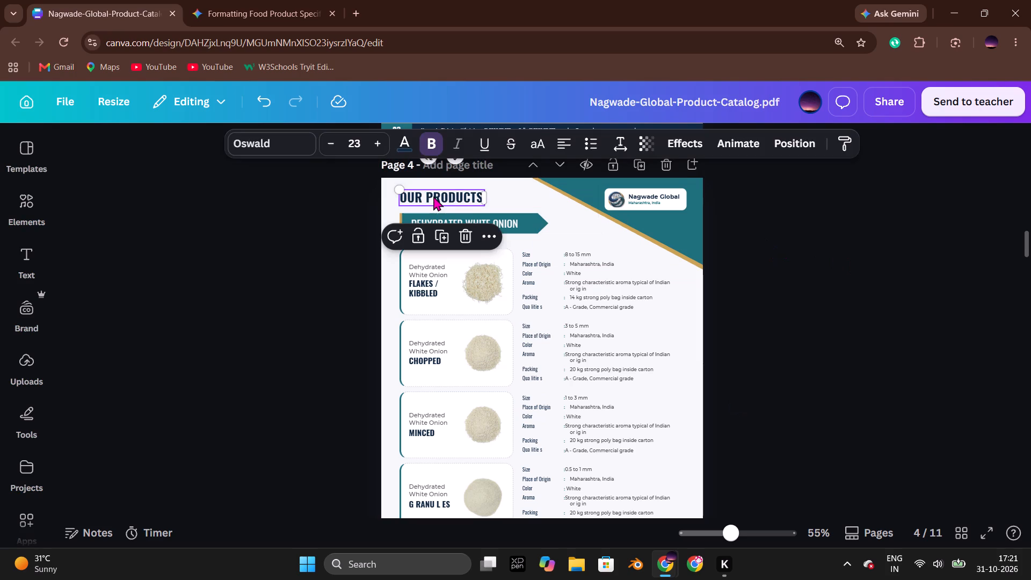
left_click(258, 229)
In the brochure, duplicate page 3's Quality Assurance & Hygiene heading and move the copy onto the upper part of page 4.
key("alt+Tab")
scroll(613, 290, "up", 3)
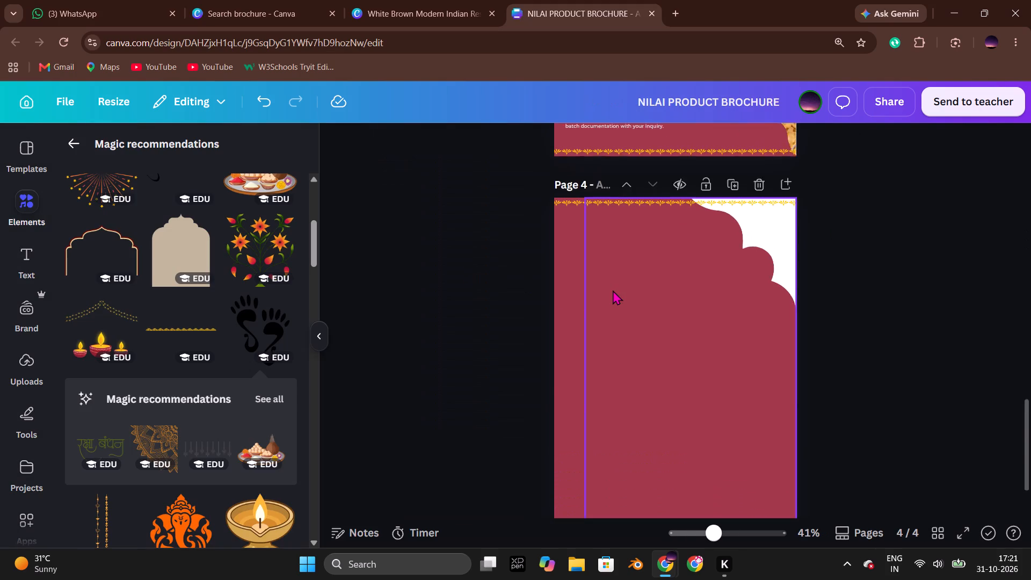
scroll(613, 290, "up", 2)
left_click(594, 227)
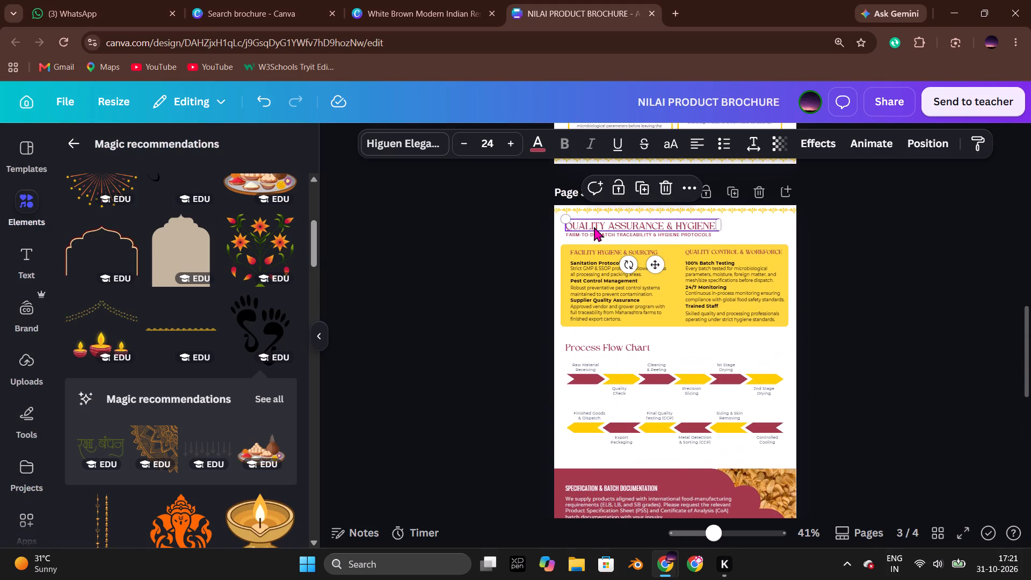
left_click(642, 193)
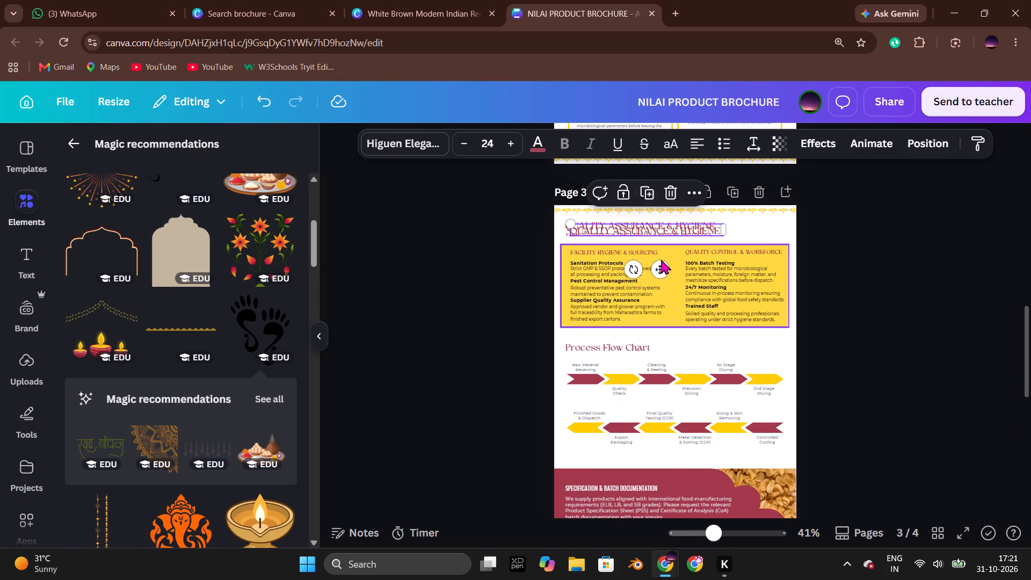
left_click_drag(663, 272, 671, 517)
scroll(680, 447, "down", 1)
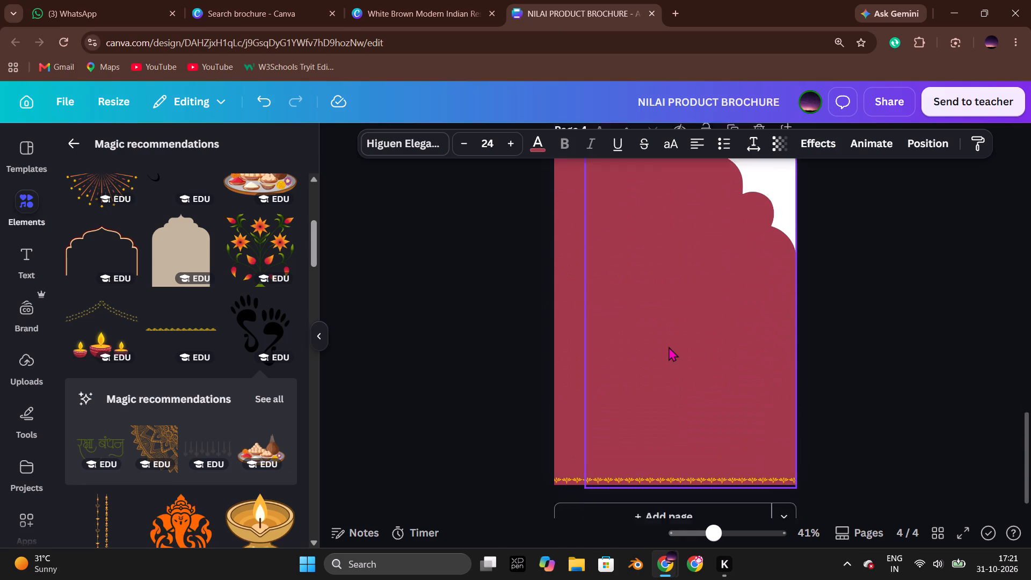
scroll(669, 346, "down", 1)
left_click_drag(668, 169, 666, 328)
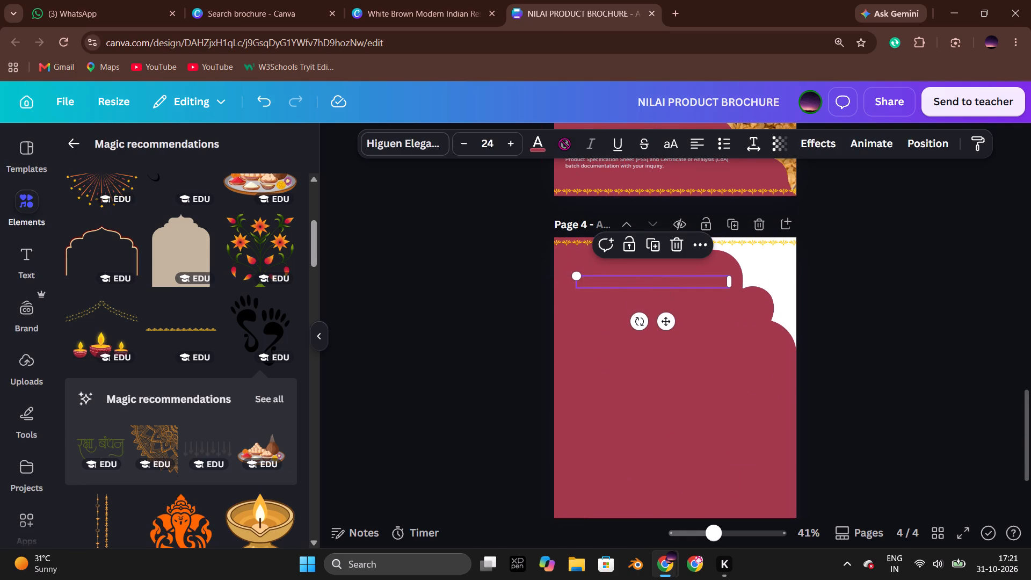
Colour the copied heading white and place it just below page 4's top border, at the page's left edge.
left_click(541, 149)
left_click(80, 286)
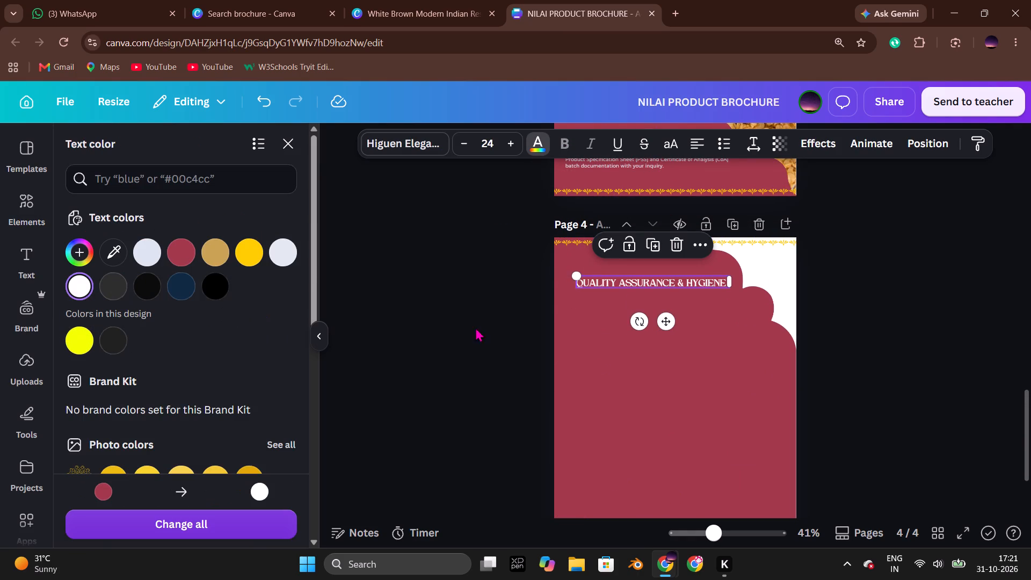
left_click_drag(665, 322, 648, 295)
scroll(648, 298, "up", 1)
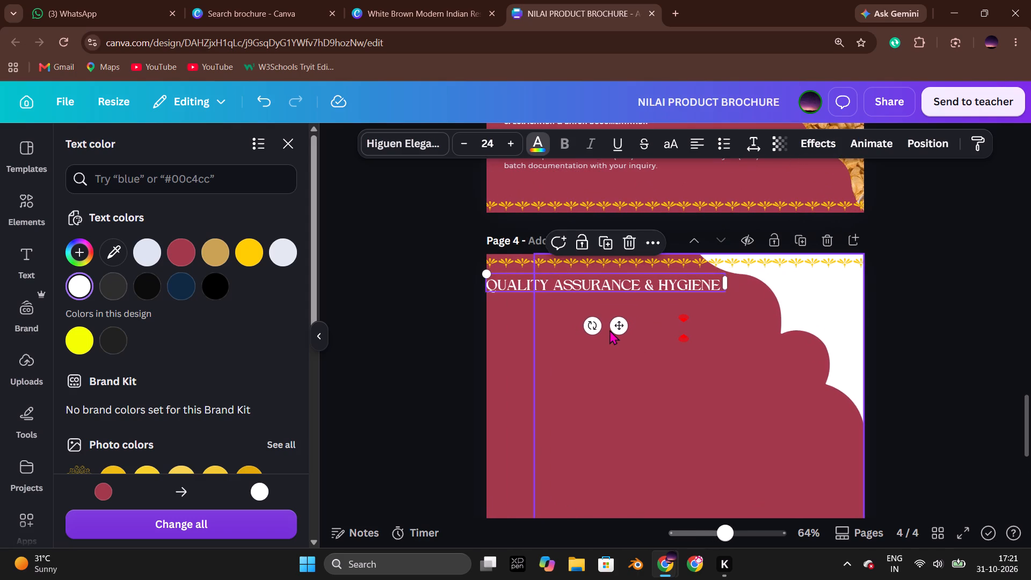
Replace the copied heading on the brochure's page 4 with the OUR PRODUCTS text from page 4 of the Nagwade Global catalog.
left_click(474, 0)
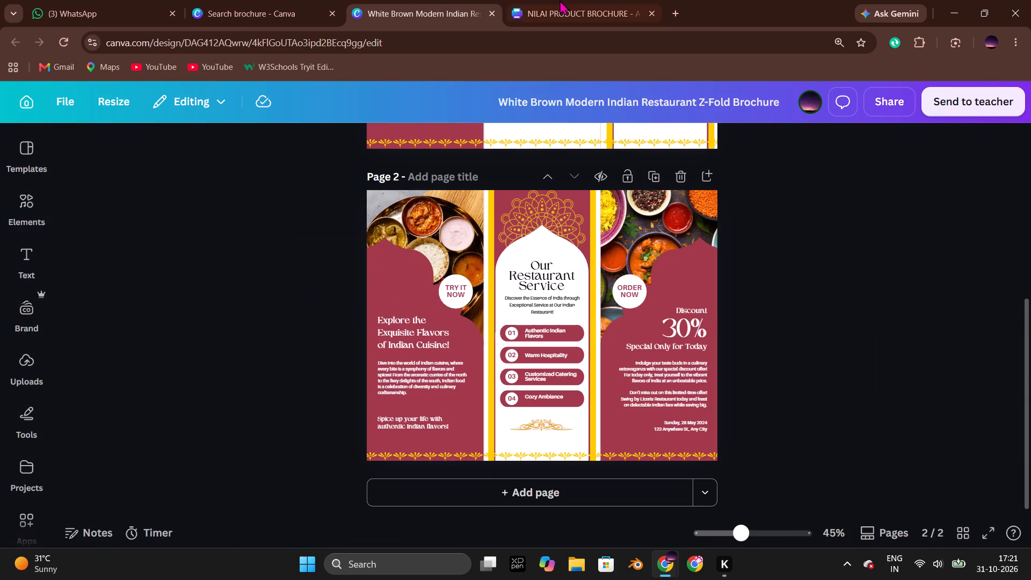
left_click(560, 0)
key("alt+Tab")
double_click(437, 195)
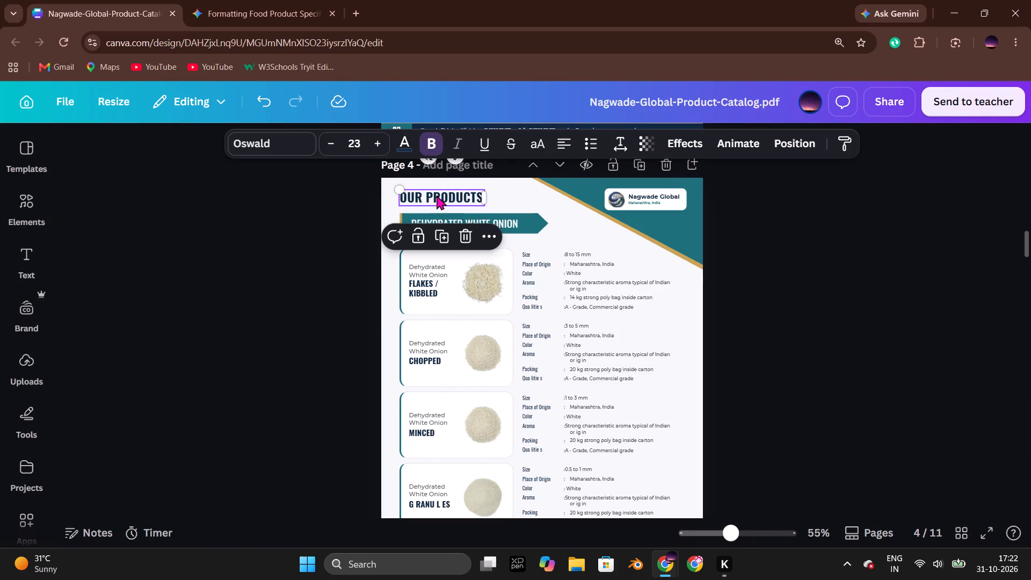
key("ctrl+c")
key("alt+Tab")
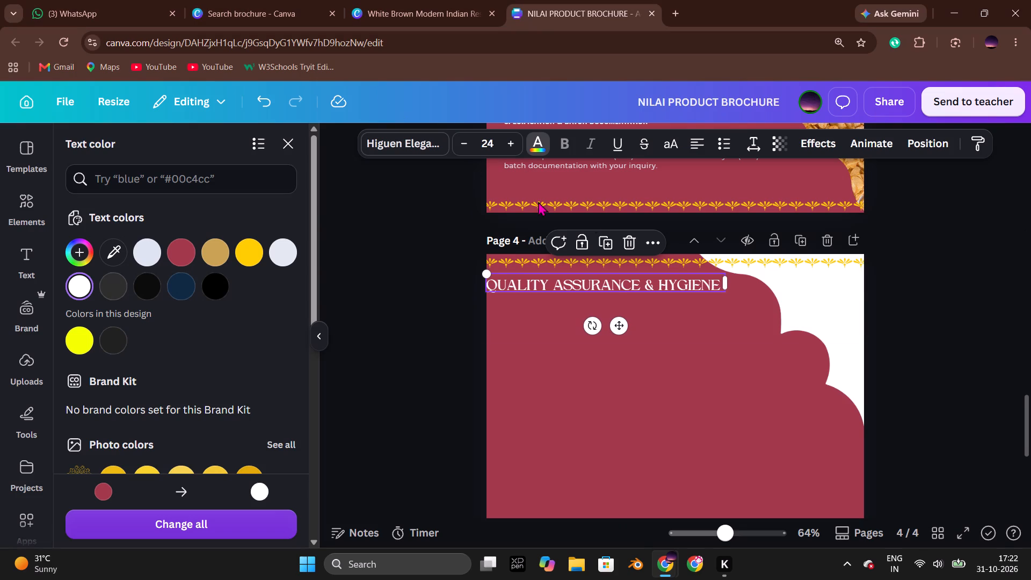
double_click(613, 285)
key("ctrl+v")
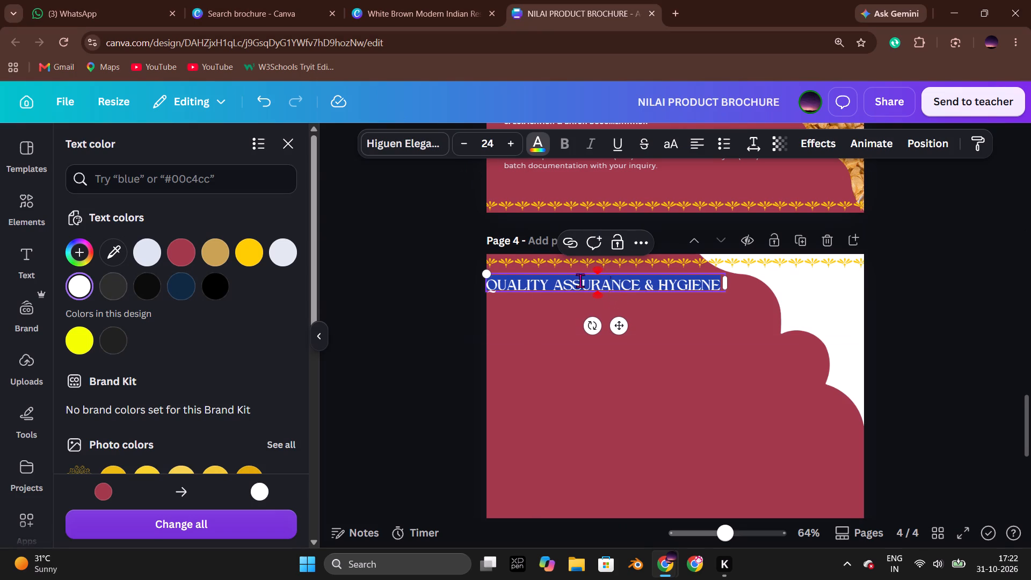
left_click(427, 286)
Narrow the OUR PRODUCTS text box to fit its text and place it slightly inside page 4's left edge, below the border.
left_click_drag(725, 286, 626, 286)
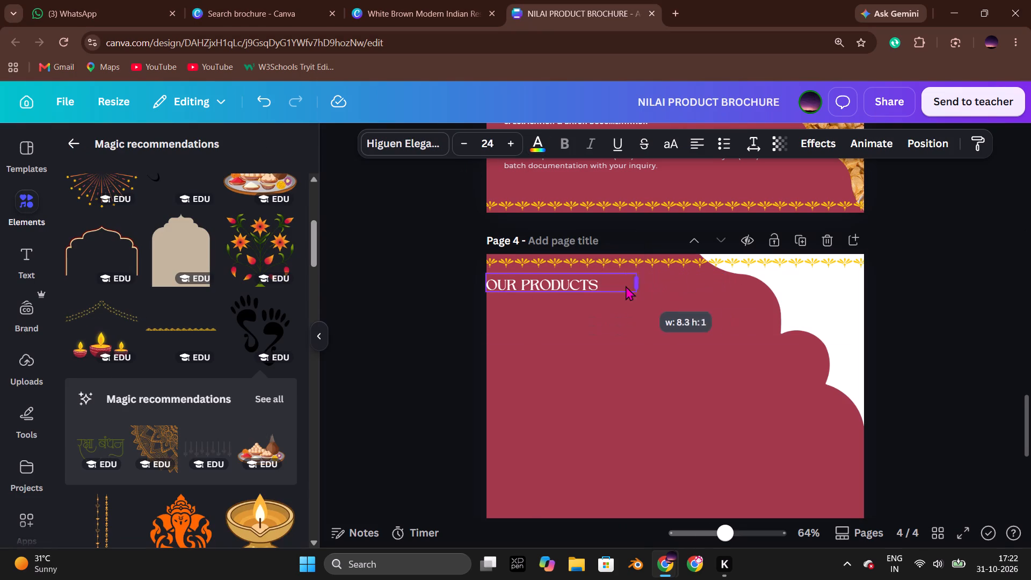
left_click_drag(626, 286, 600, 288)
left_click(381, 287)
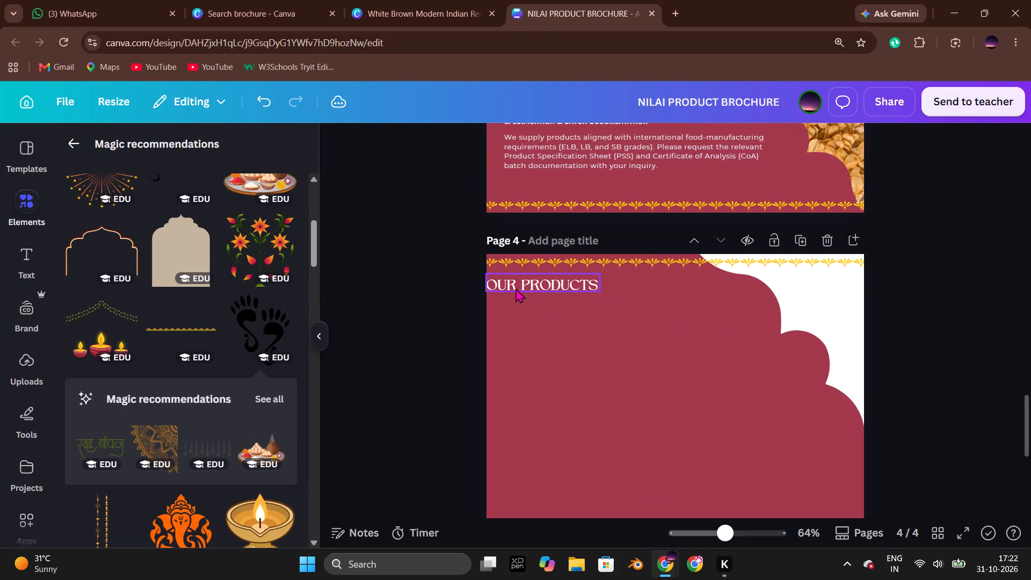
left_click_drag(517, 285, 530, 285)
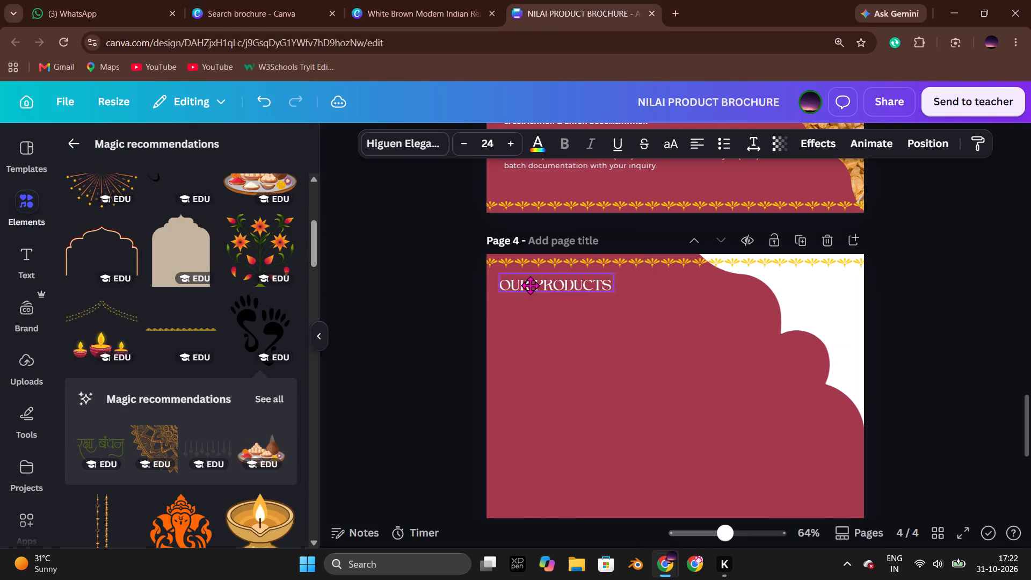
left_click_drag(530, 285, 529, 290)
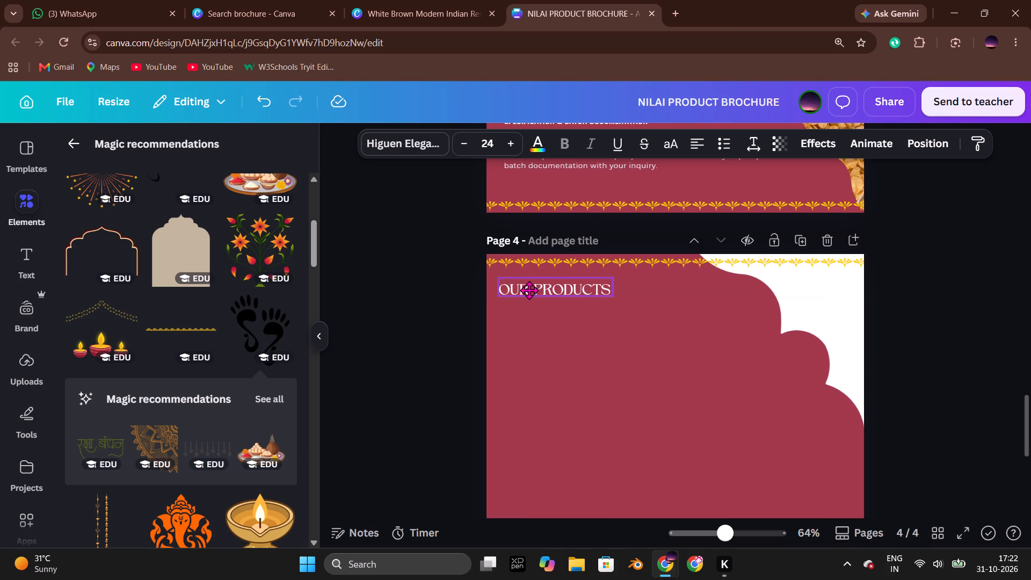
left_click_drag(529, 290, 532, 290)
left_click(363, 274)
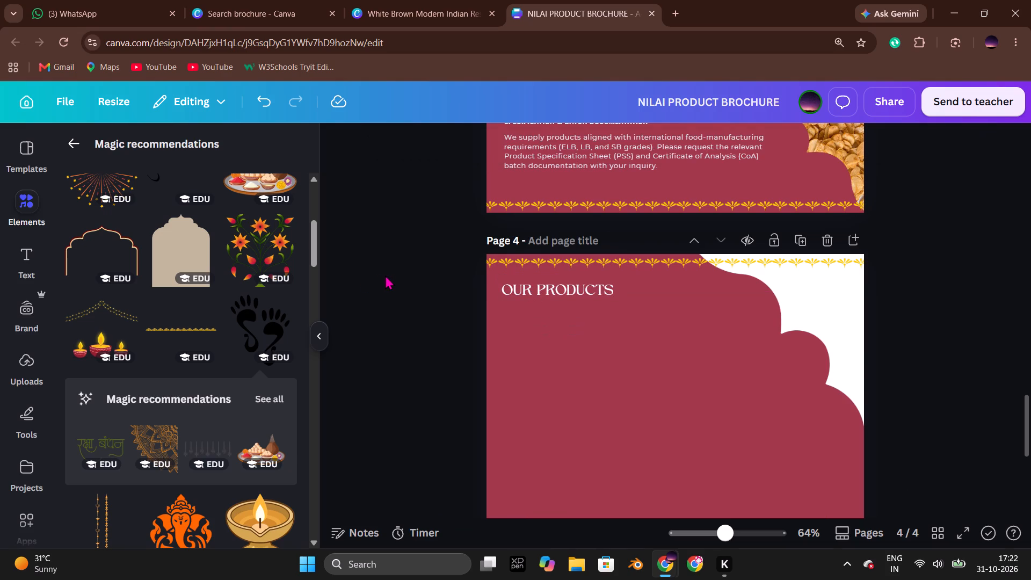
left_click(551, 290)
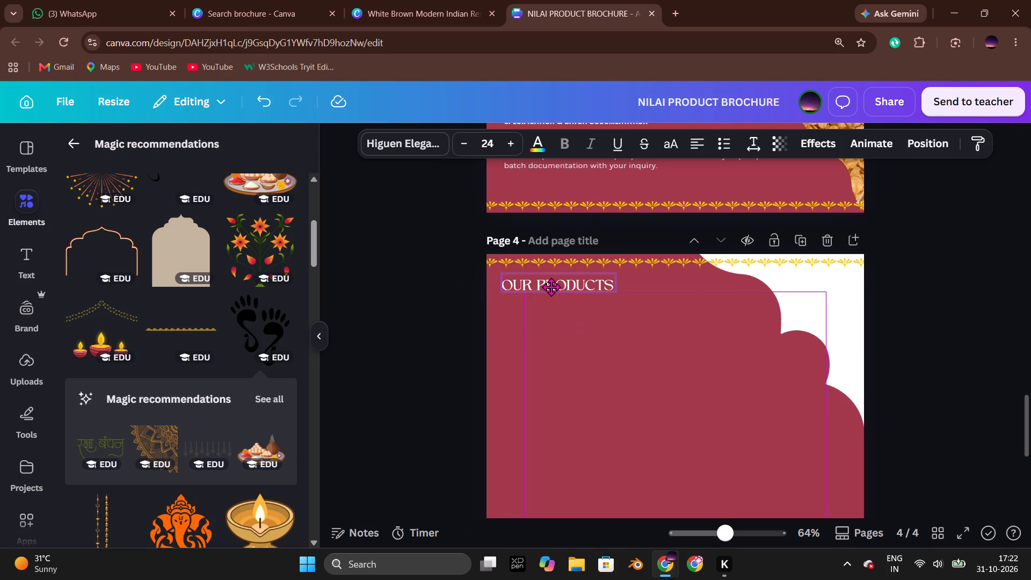
left_click(430, 278)
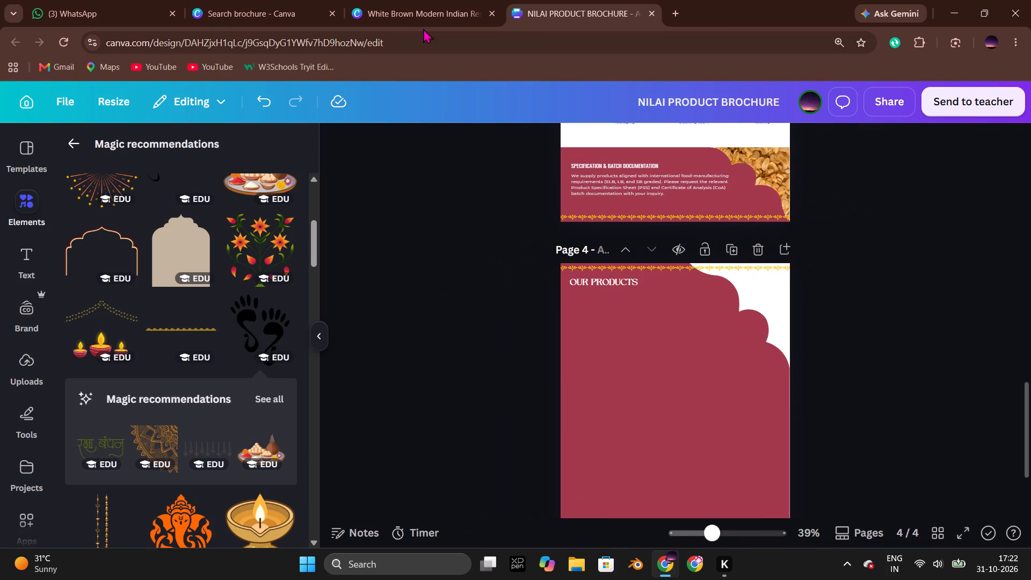
Copy page 3's Quality Assurance & Hygiene heading with its subtitle onto page 4, placing them below OUR PRODUCTS and aligned with its left edge.
key("alt+Tab")
left_click(277, 275)
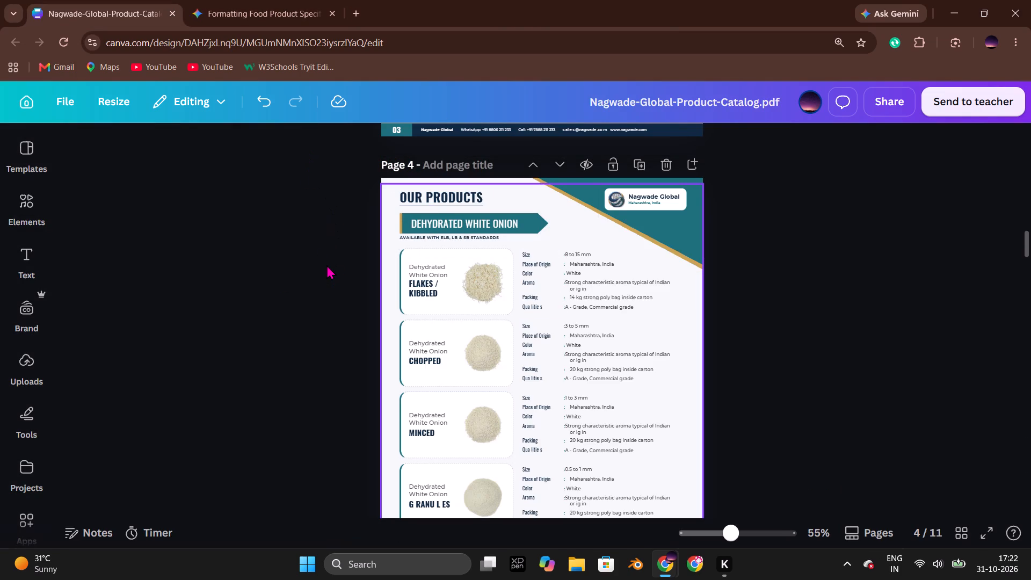
key("alt+Tab")
scroll(491, 296, "up", 5)
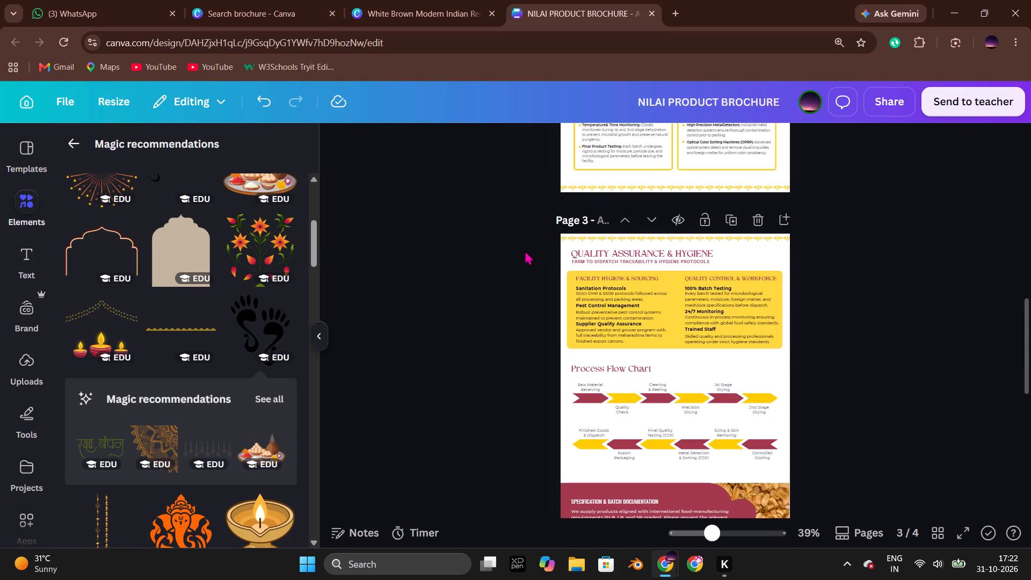
left_click_drag(540, 252, 586, 264)
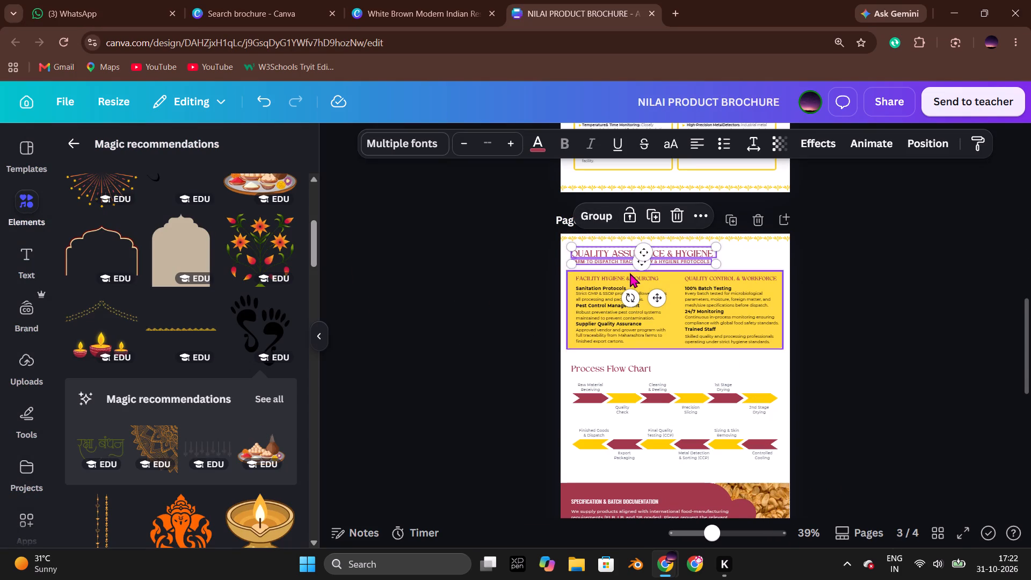
key("ctrl+c")
left_click(427, 317)
scroll(431, 317, "down", 5)
left_click(595, 358)
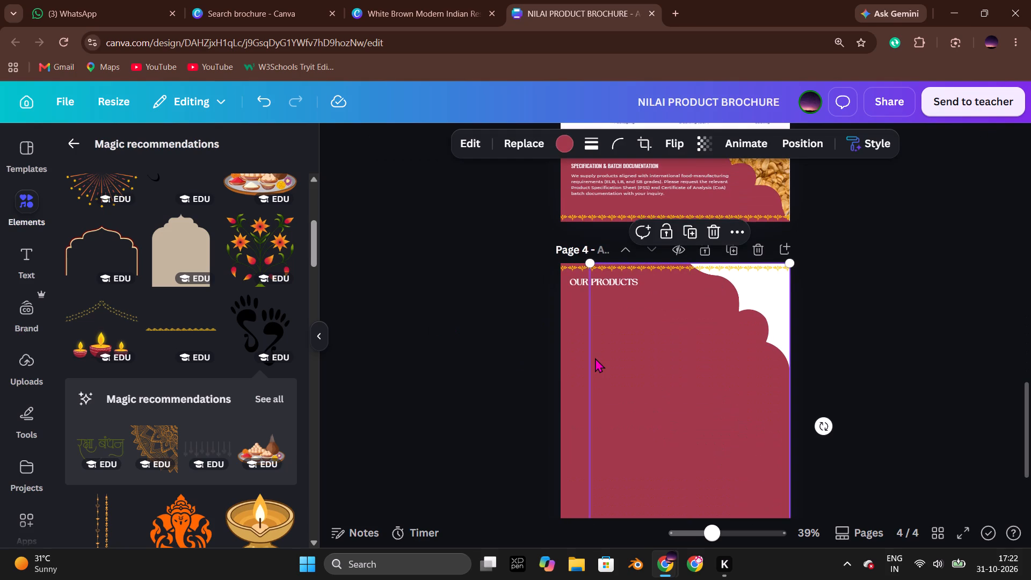
key("ctrl+v")
left_click_drag(658, 330, 657, 351)
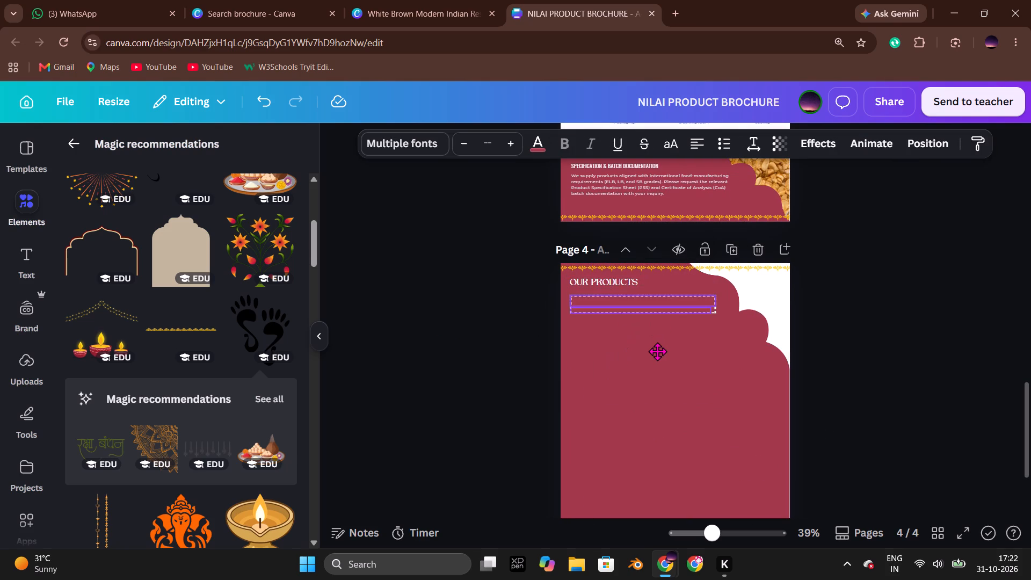
left_click_drag(657, 351, 658, 349)
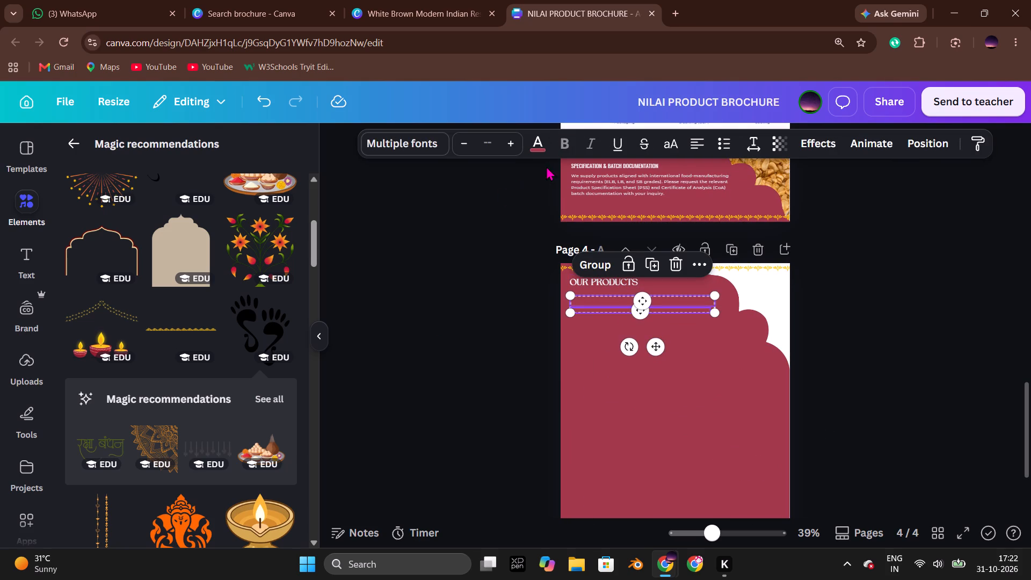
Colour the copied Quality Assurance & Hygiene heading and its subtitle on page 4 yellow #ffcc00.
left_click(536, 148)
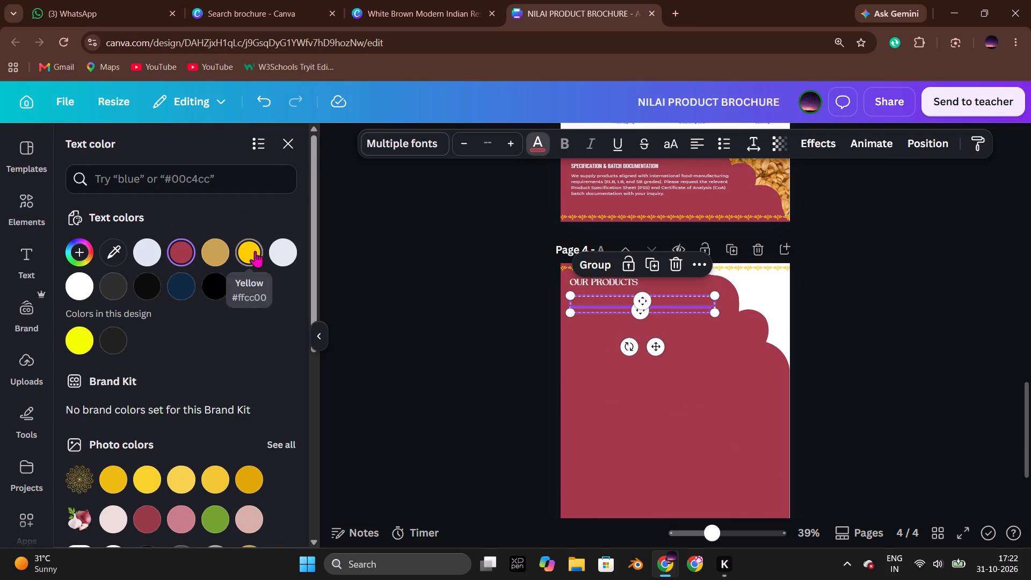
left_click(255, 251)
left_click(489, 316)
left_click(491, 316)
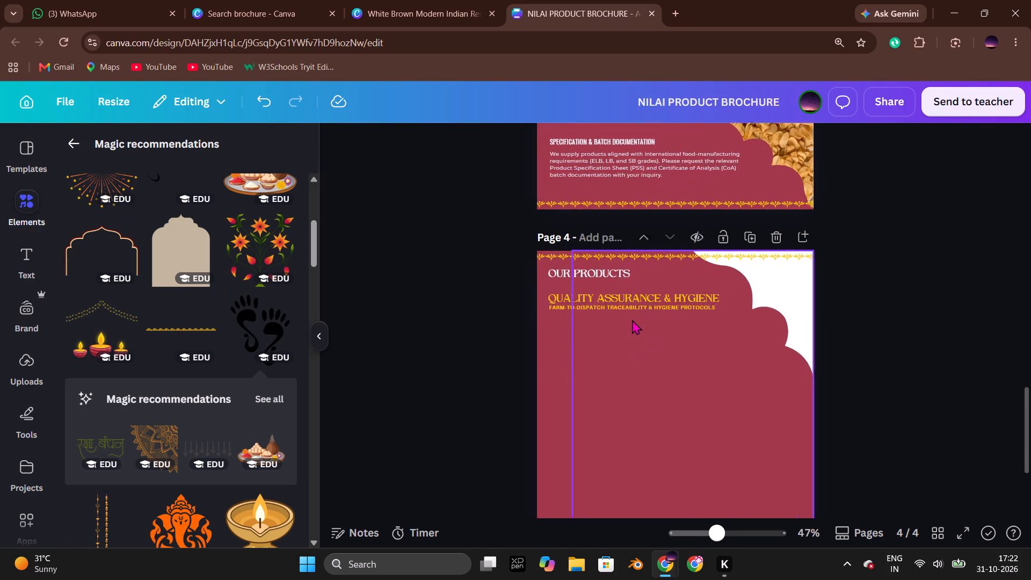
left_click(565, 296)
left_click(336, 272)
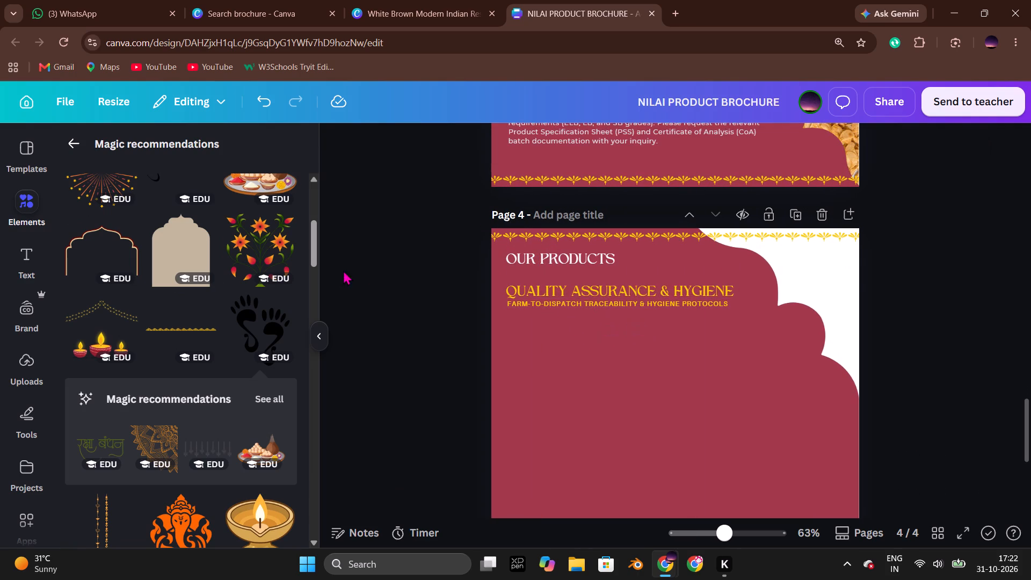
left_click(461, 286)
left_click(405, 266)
Try tan and bright yellow #f2ff00 on the OUR PRODUCTS heading, and settle on yellow #ffcc00.
left_click(568, 258)
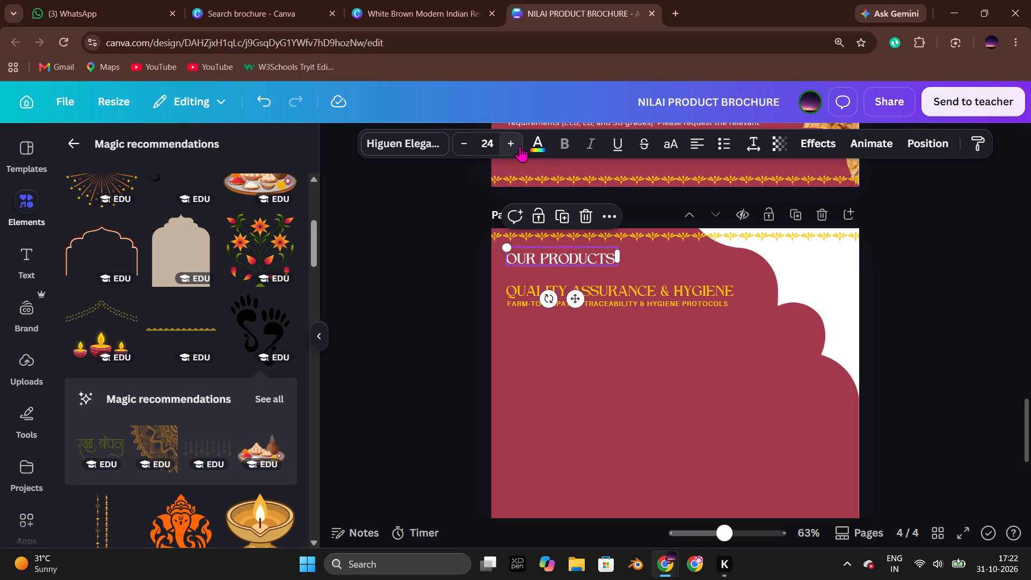
left_click(540, 148)
left_click(220, 260)
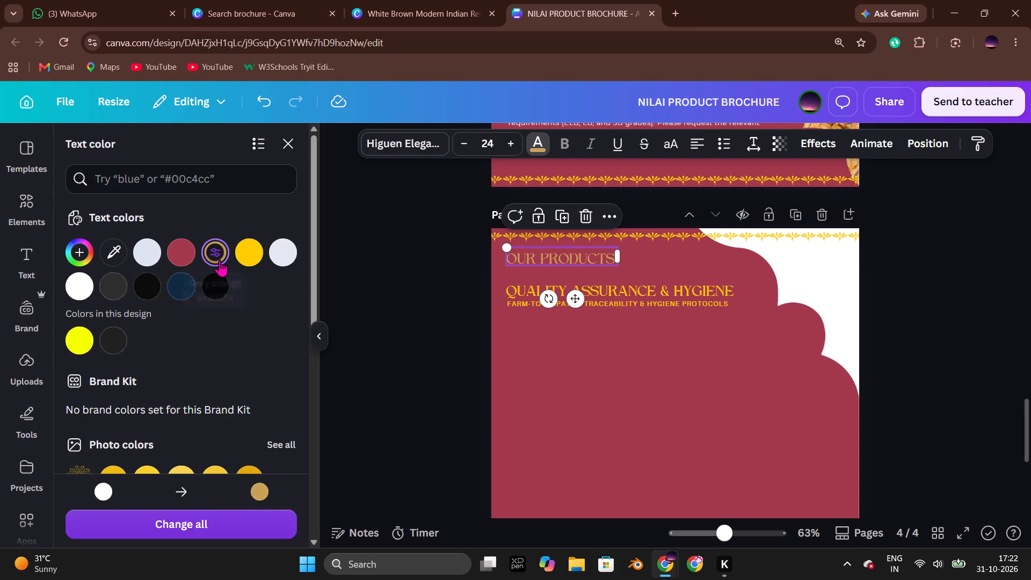
left_click(79, 349)
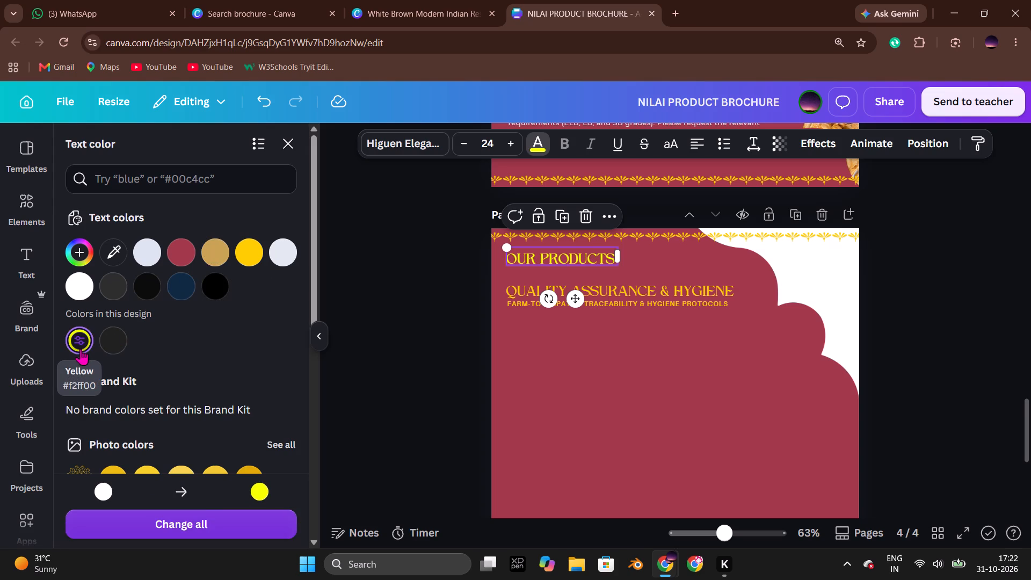
left_click(245, 255)
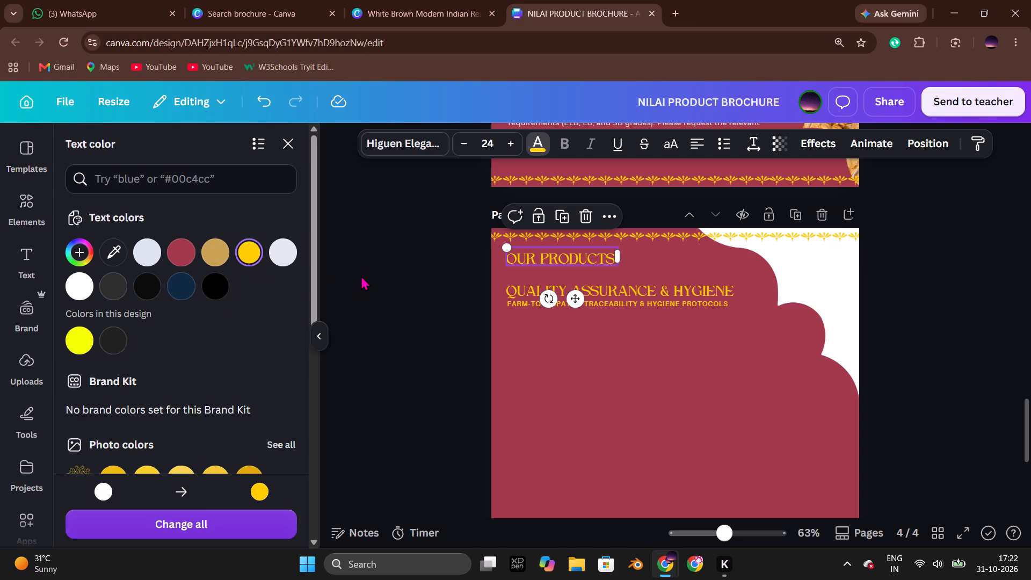
double_click(377, 274)
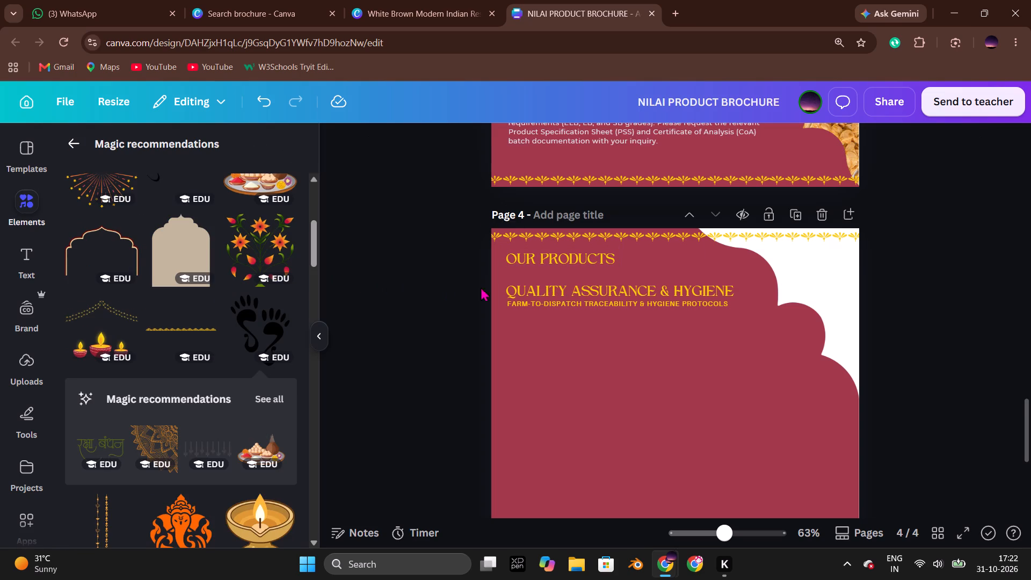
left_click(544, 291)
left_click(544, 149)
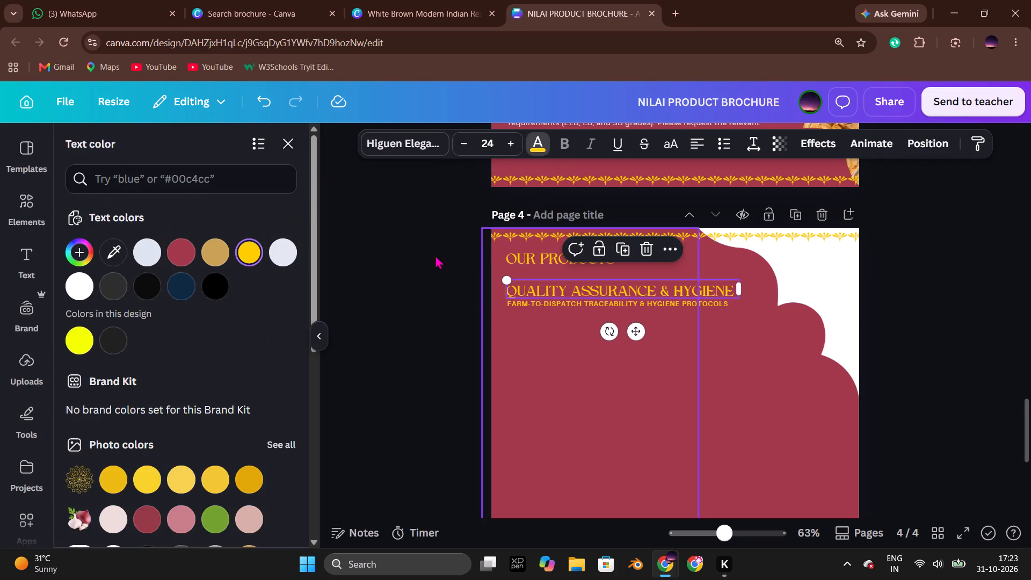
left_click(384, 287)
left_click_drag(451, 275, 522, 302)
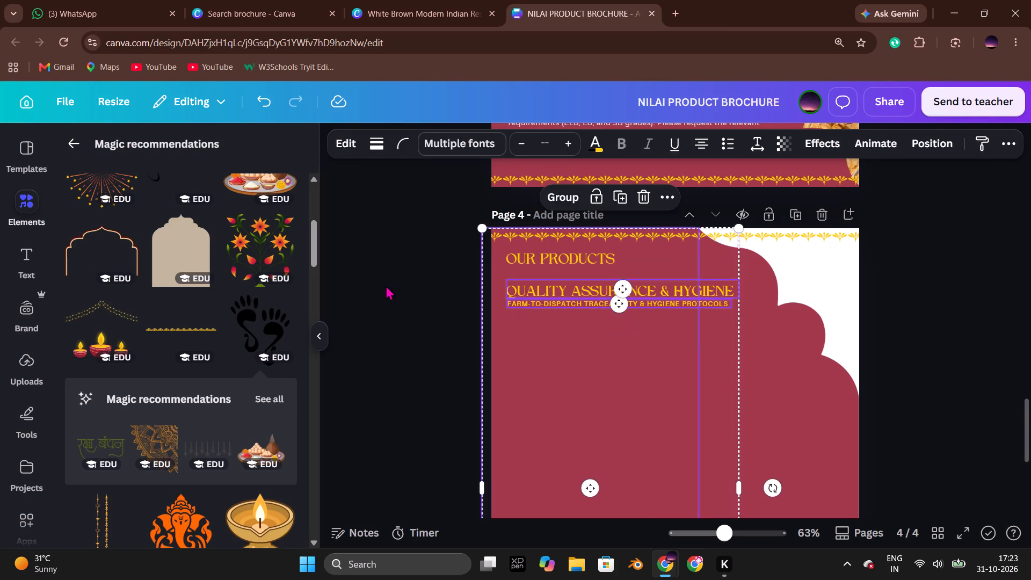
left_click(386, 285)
Lock the two maroon background shapes on page 4.
left_click(556, 378)
left_click(504, 369)
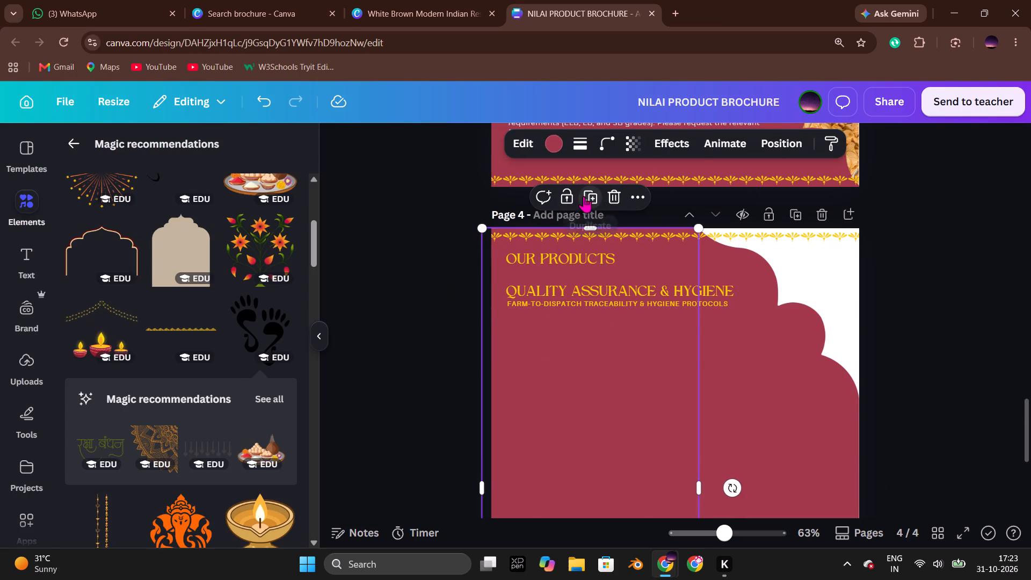
left_click(570, 198)
left_click(794, 375)
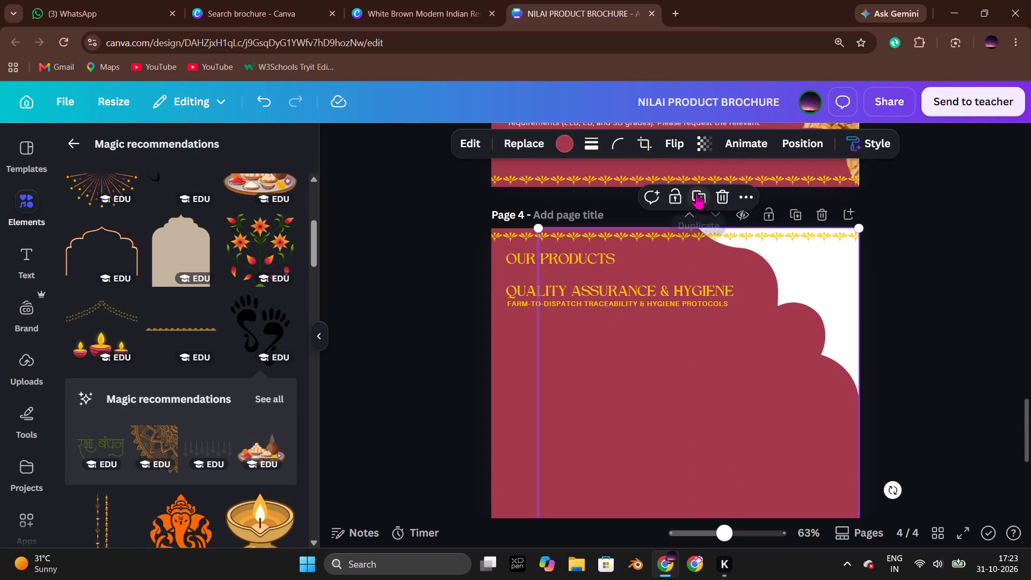
left_click(677, 201)
left_click(412, 393)
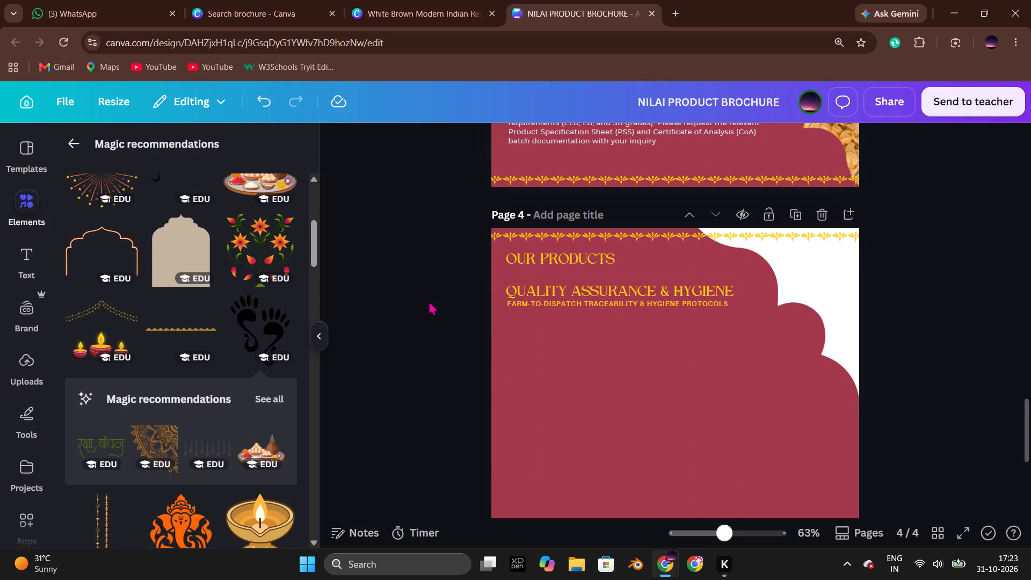
Colour the Quality Assurance & Hygiene heading and its subtitle on page 4 white.
left_click_drag(448, 291, 550, 312)
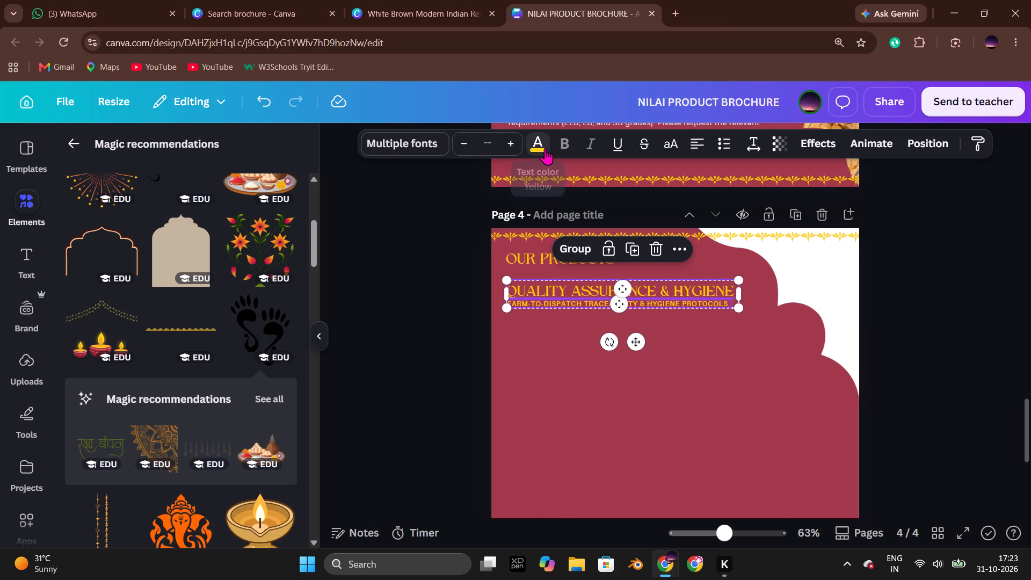
left_click(545, 148)
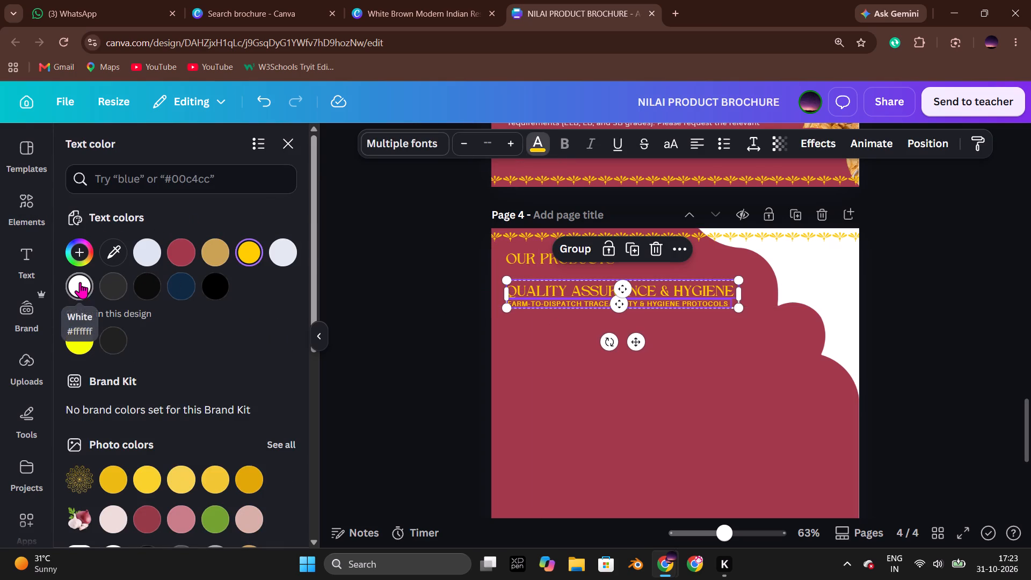
left_click(80, 282)
double_click(387, 310)
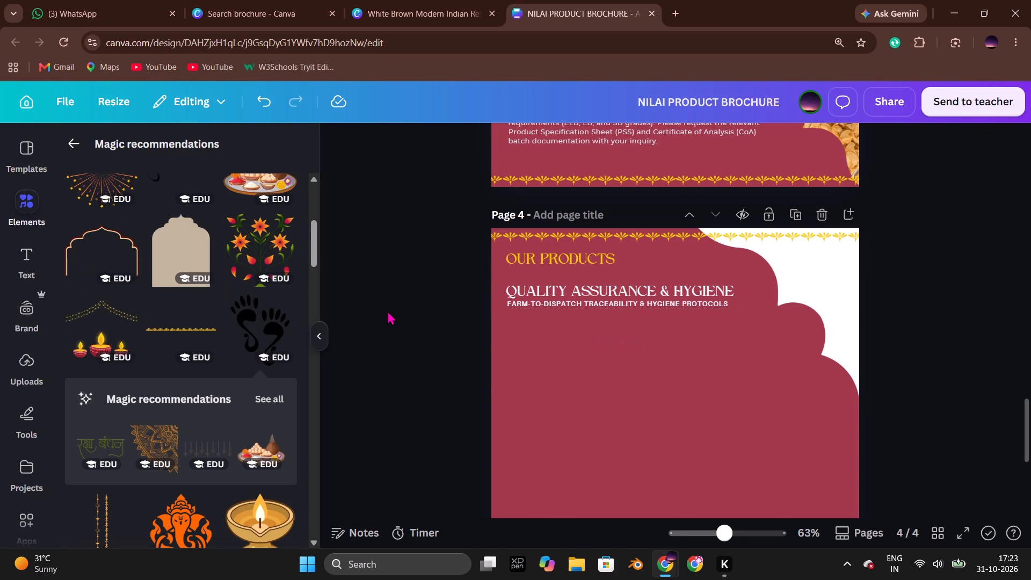
Replace the Quality Assurance & Hygiene heading with DEHYDRATED WHITE ONION copied from the Nagwade Global catalog's page 4, and narrow its text box to fit.
key("alt+Tab")
double_click(440, 223)
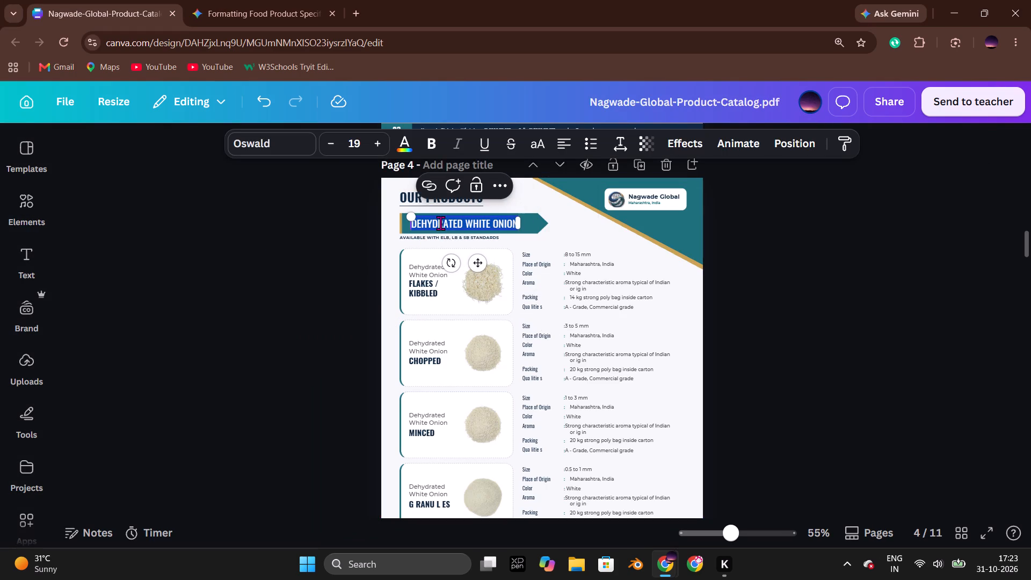
key("ctrl+c")
key("alt+Tab")
double_click(560, 296)
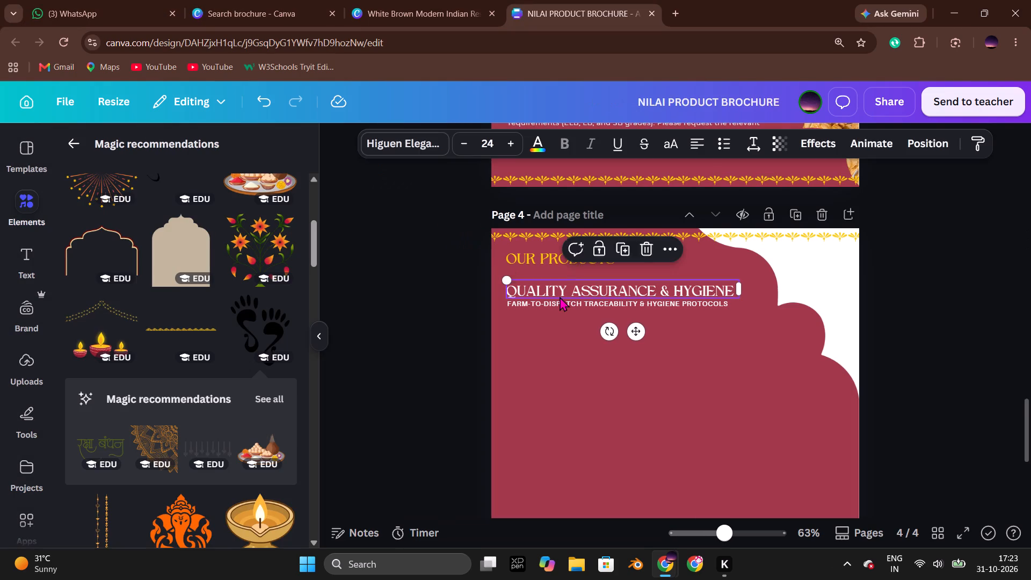
key("ctrl+v")
left_click(452, 275)
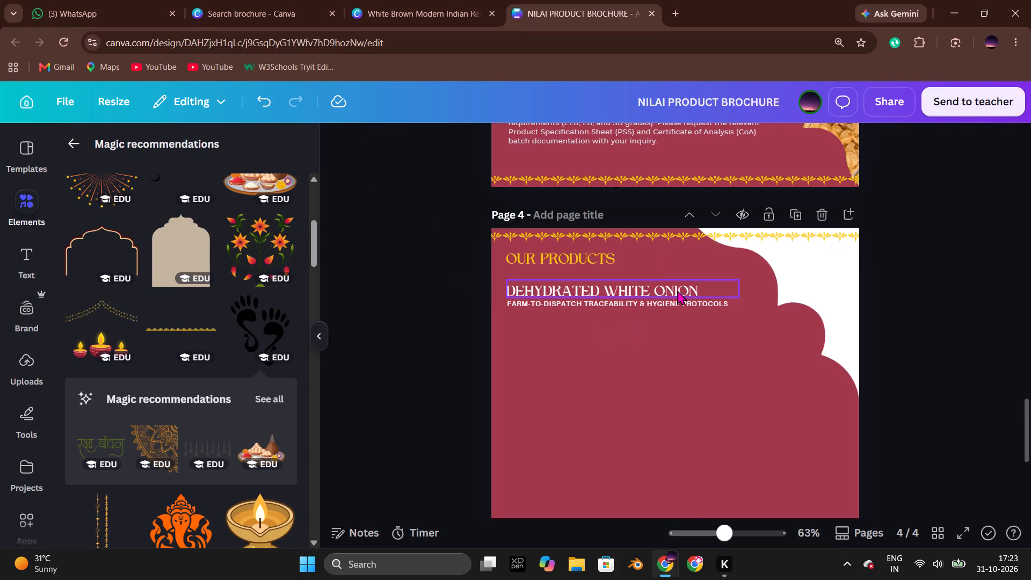
left_click(677, 290)
left_click_drag(743, 289, 706, 291)
left_click(407, 310)
Replace the subtitle with the catalog's AVAILABLE WITH ELB, LB & SB STANDARDS line and narrow its text box to fit.
key("alt+Tab")
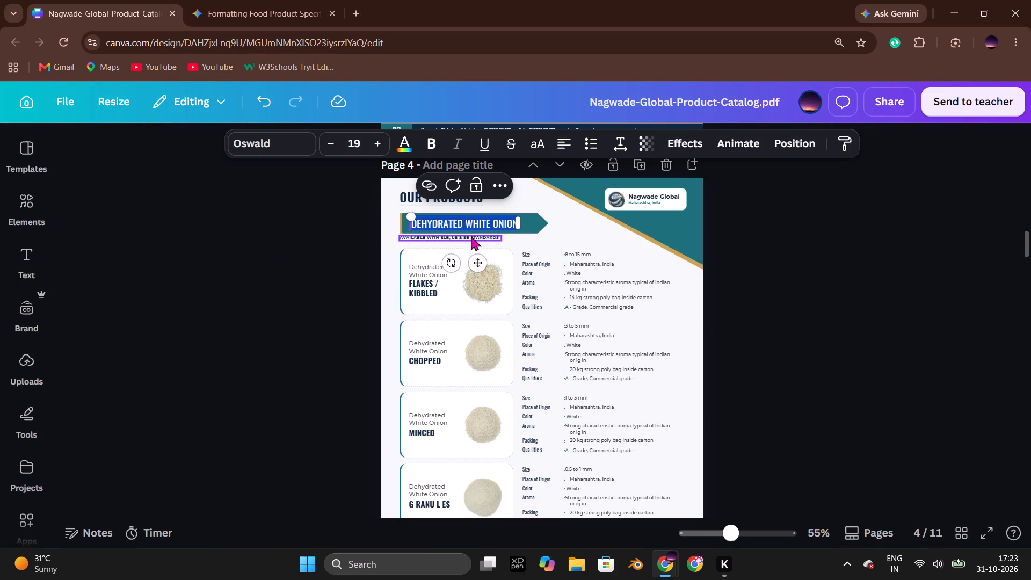
double_click(451, 237)
key("ctrl+c")
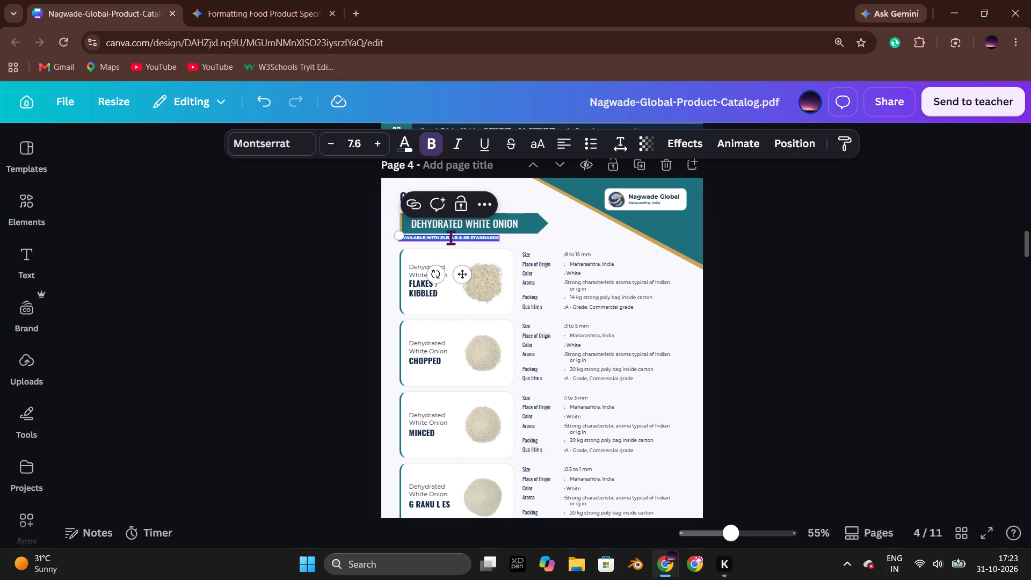
key("alt+Tab")
double_click(577, 304)
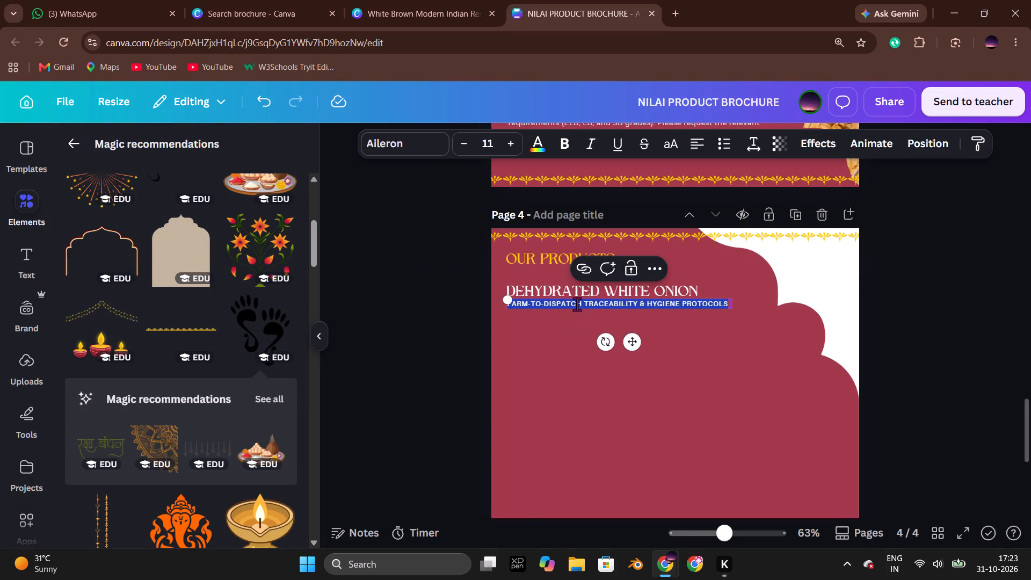
key("ctrl+v")
left_click(406, 299)
left_click(634, 306)
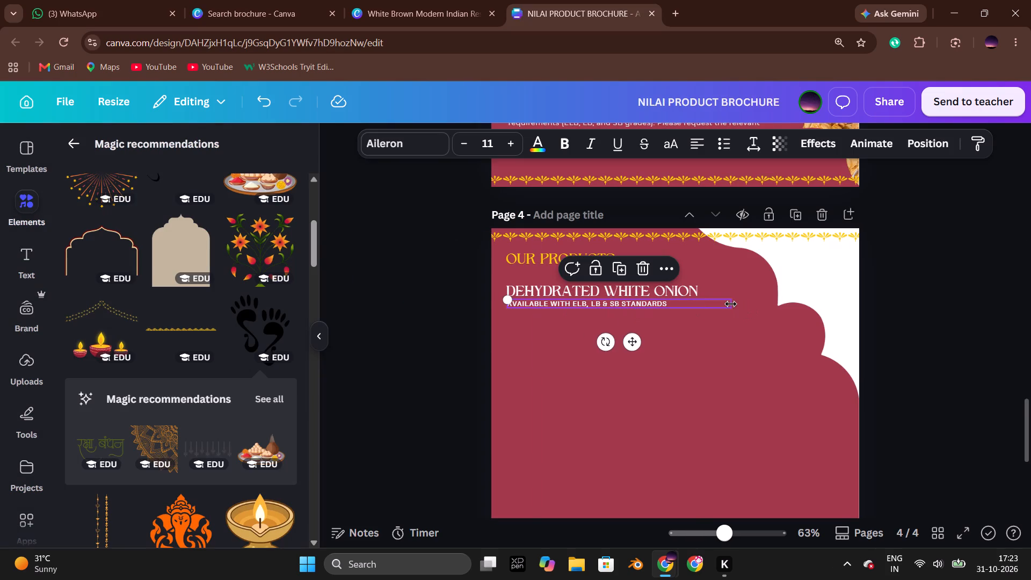
left_click_drag(731, 305, 667, 305)
left_click(404, 313)
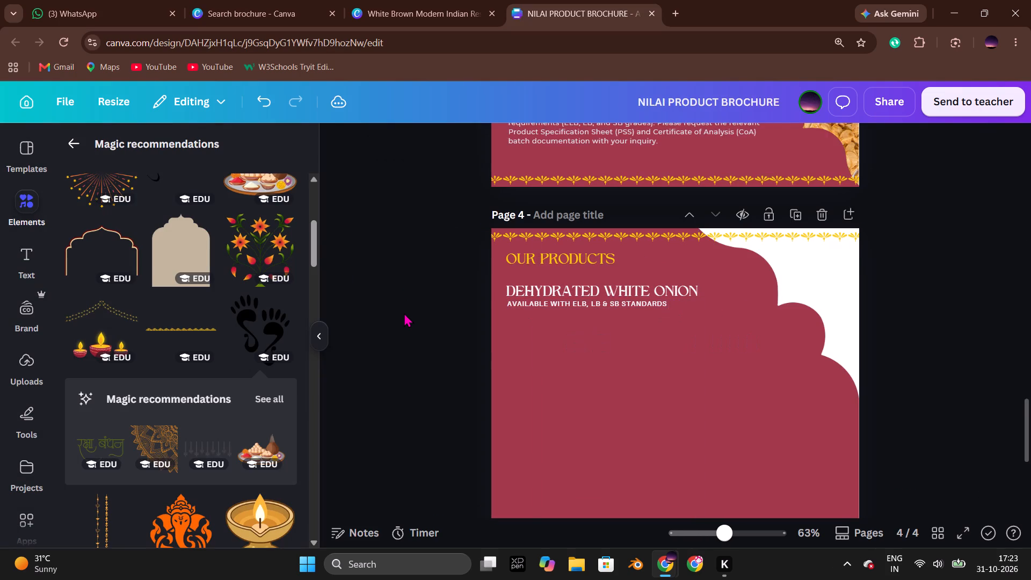
Nudge the DEHYDRATED WHITE ONION heading and its subtitle up together, closer to the OUR PRODUCTS heading.
key("alt+Tab")
key("alt+Tab")
left_click_drag(463, 285, 538, 301)
key("Up")
key("Up")
key("Up")
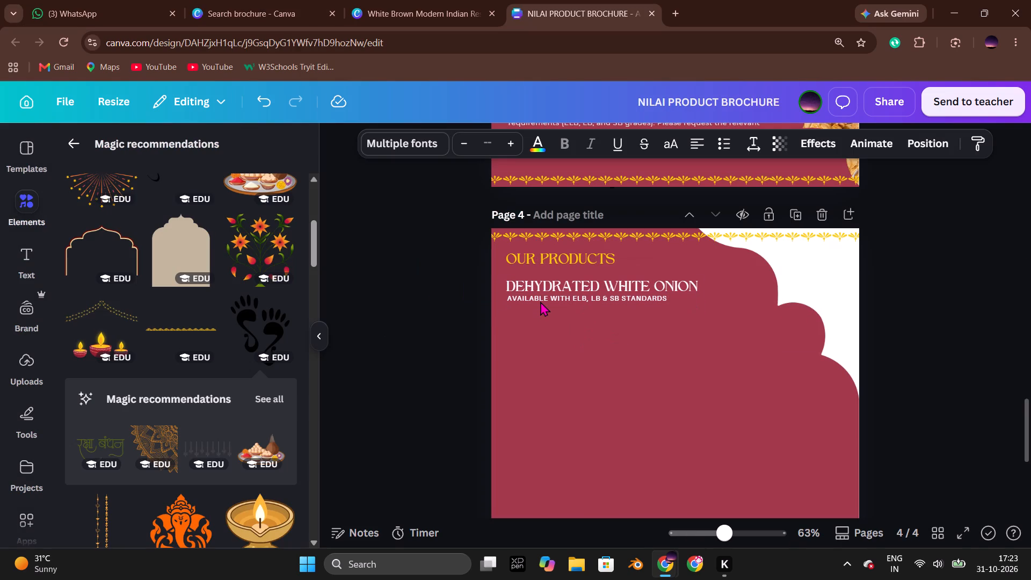
key("Up")
key("Up")
key("Left")
key("Right")
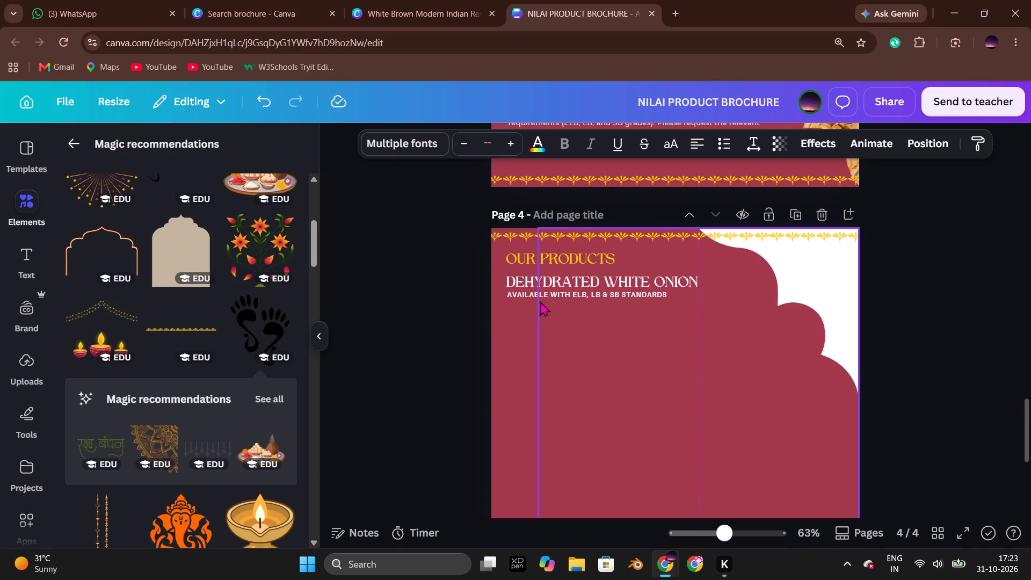
left_click(400, 303)
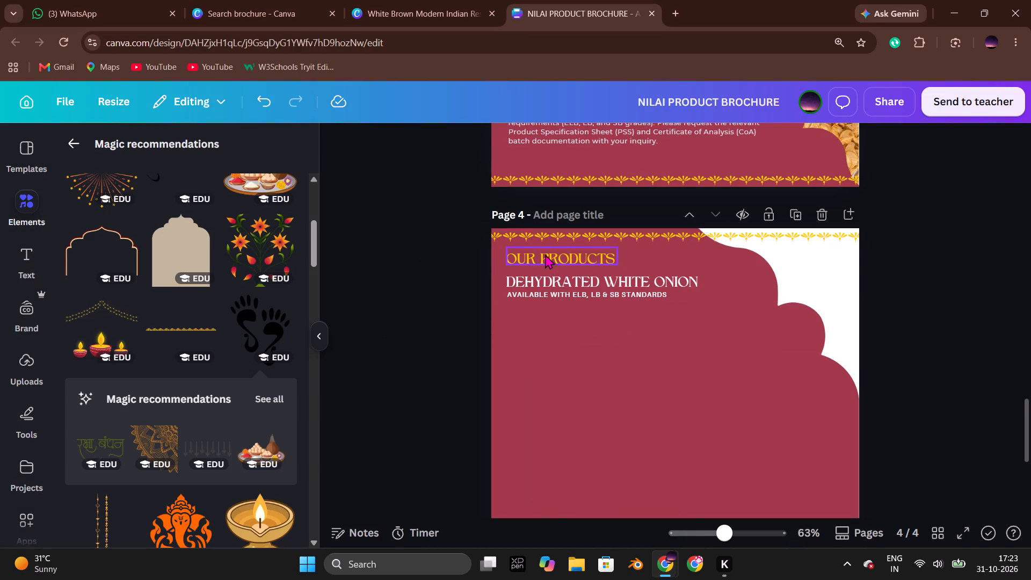
Reduce the DEHYDRATED WHITE ONION heading to font size 20 and narrow its text box to match the subtitle's width.
left_click(545, 255)
left_click(428, 257)
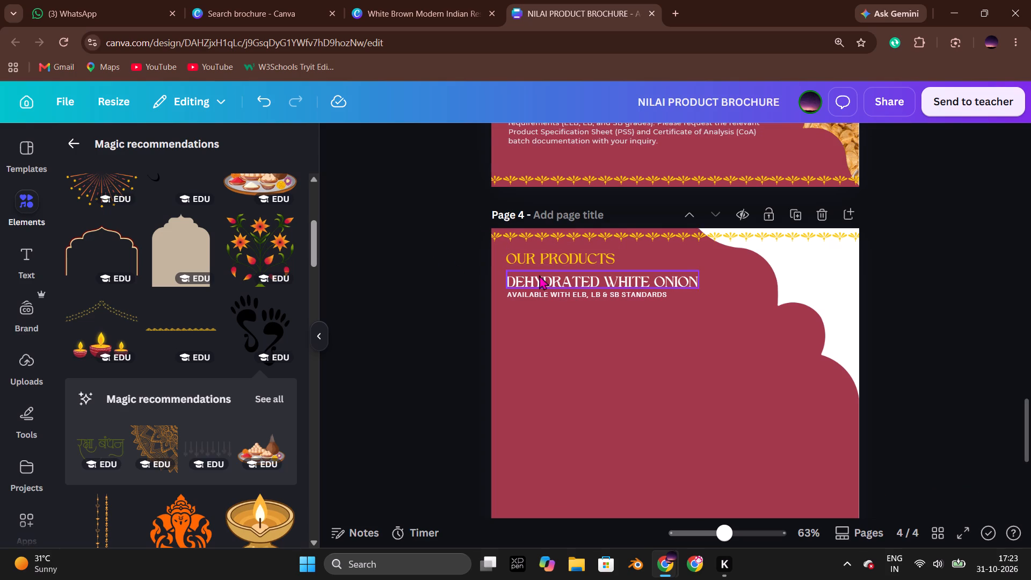
left_click(540, 275)
double_click(466, 150)
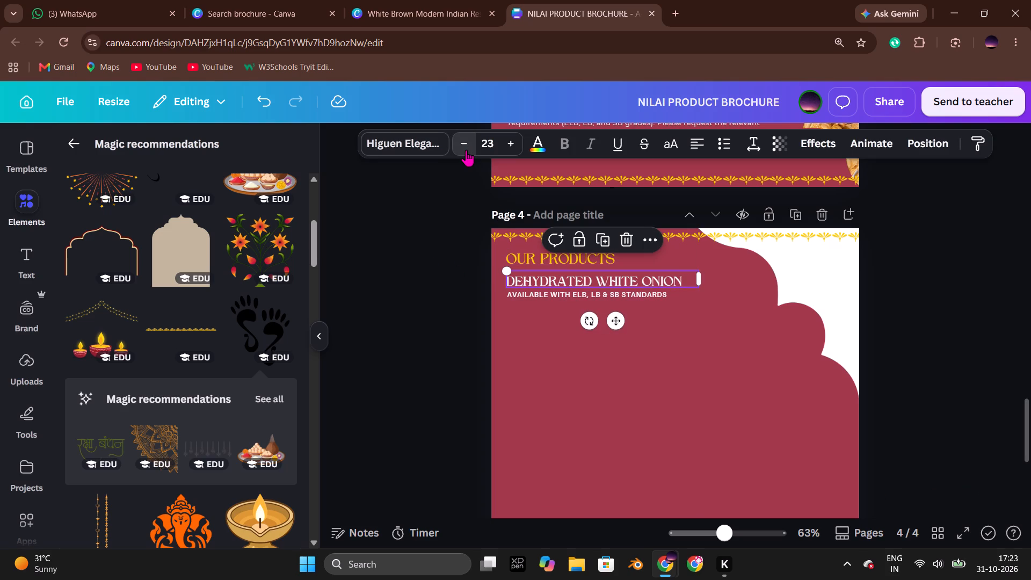
left_click(466, 150)
left_click(466, 150)
left_click(437, 262)
left_click(589, 277)
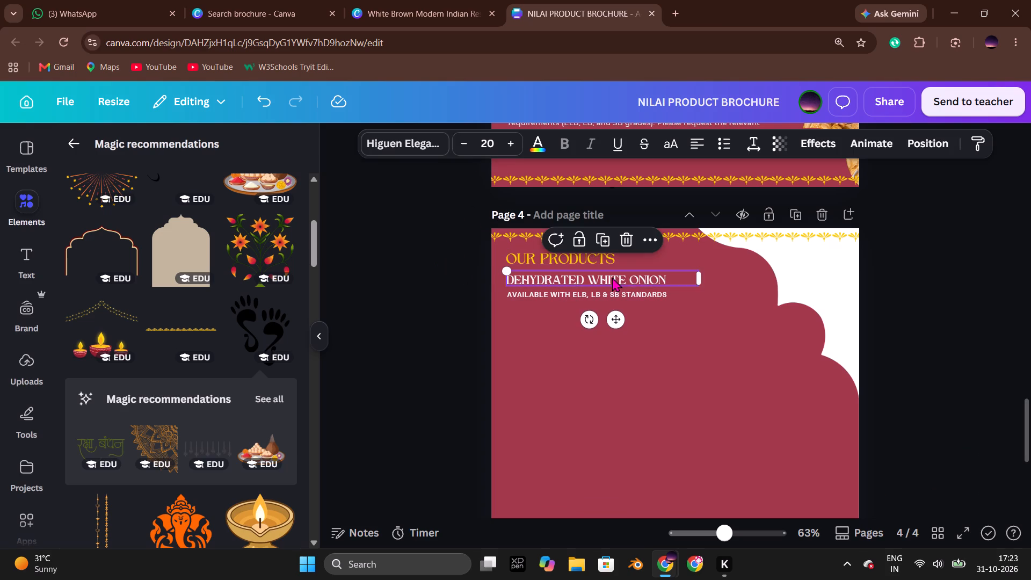
left_click_drag(702, 277, 671, 283)
left_click(359, 320)
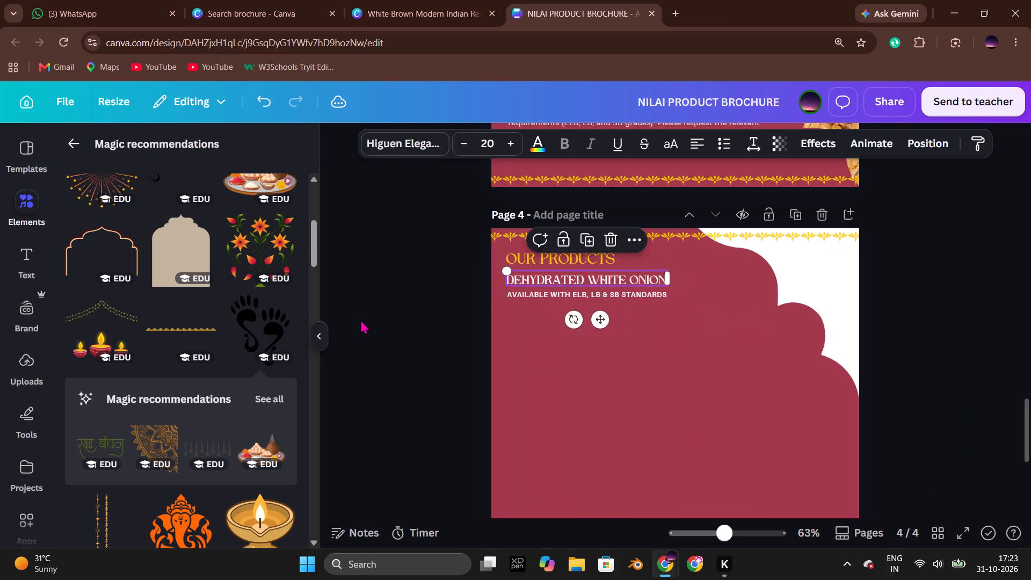
Nudge the DEHYDRATED WHITE ONION heading down so it sits just above its subtitle.
left_click(538, 278)
key("Down")
key("Right")
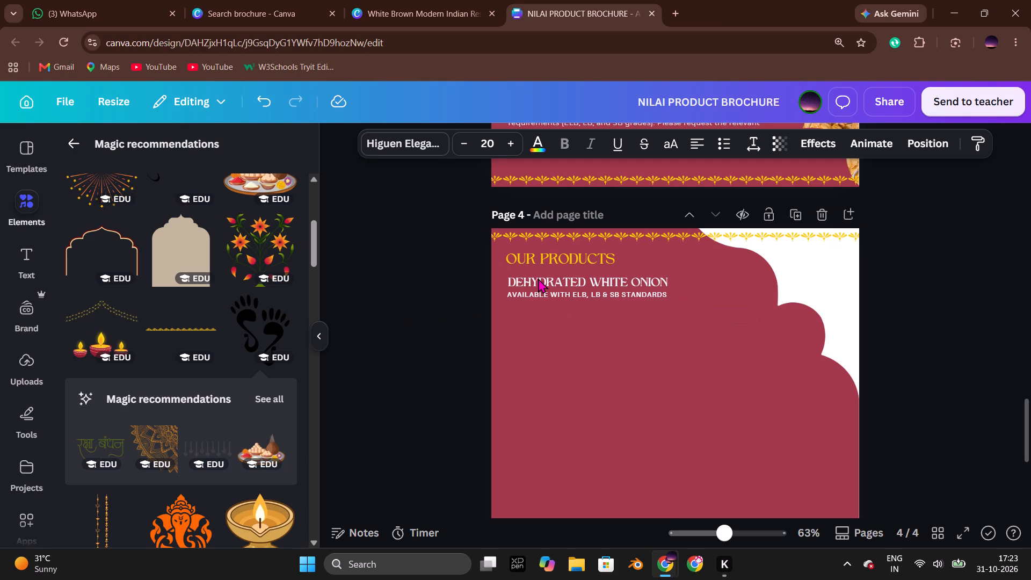
key("Down")
key("Down")
key("Left")
key("Up")
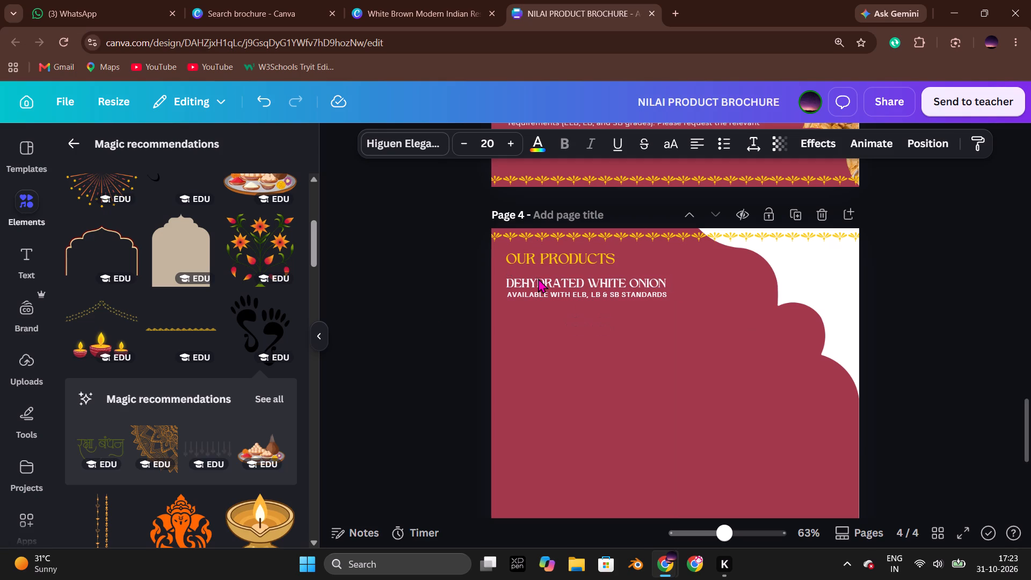
left_click(351, 291)
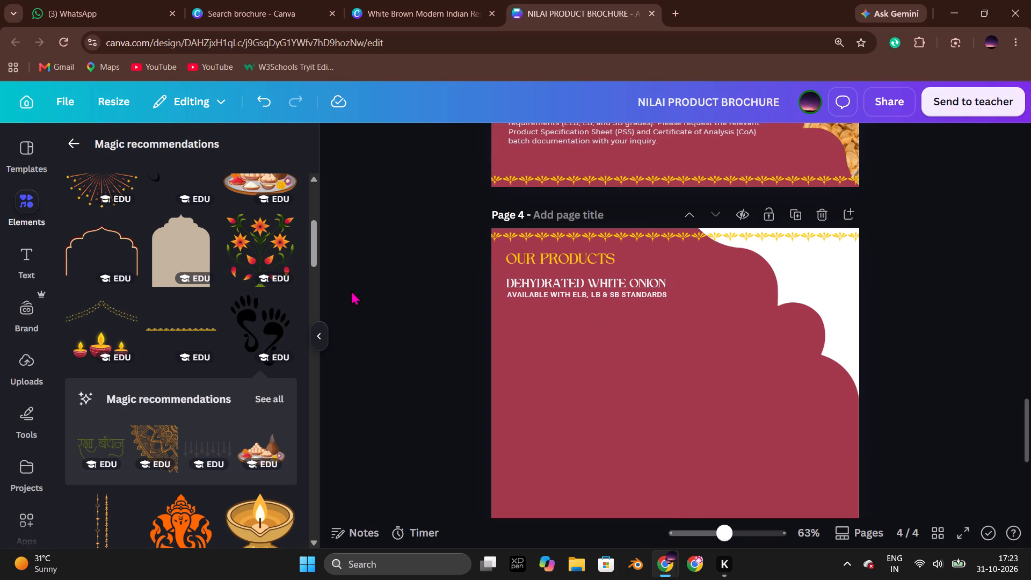
Nudge the DEHYDRATED WHITE ONION heading and its subtitle slightly up together, tightening the gap below OUR PRODUCTS.
left_click_drag(474, 291, 557, 294)
left_click(470, 279)
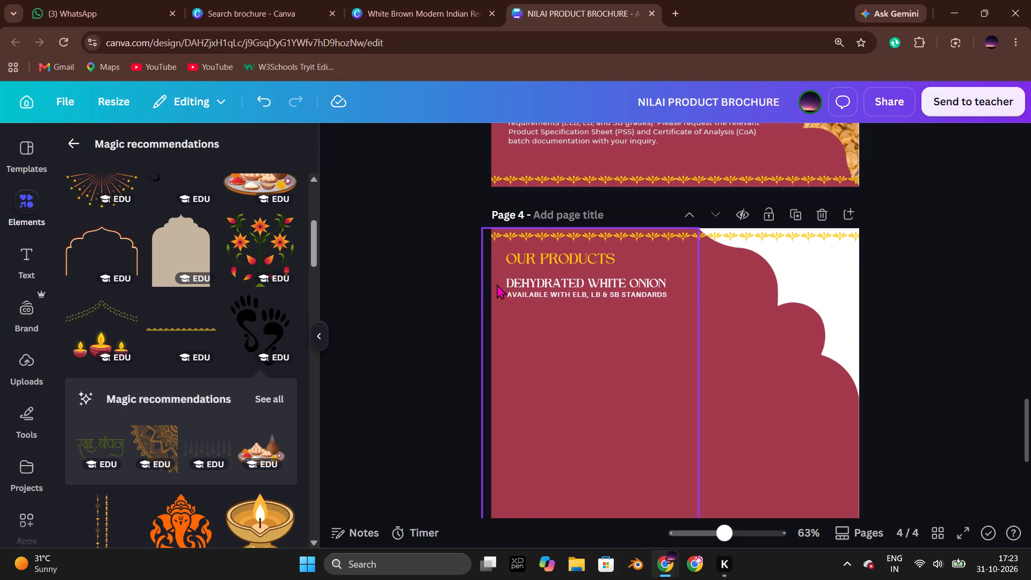
left_click_drag(497, 284, 539, 299)
left_click(541, 231)
left_click_drag(409, 311, 414, 309)
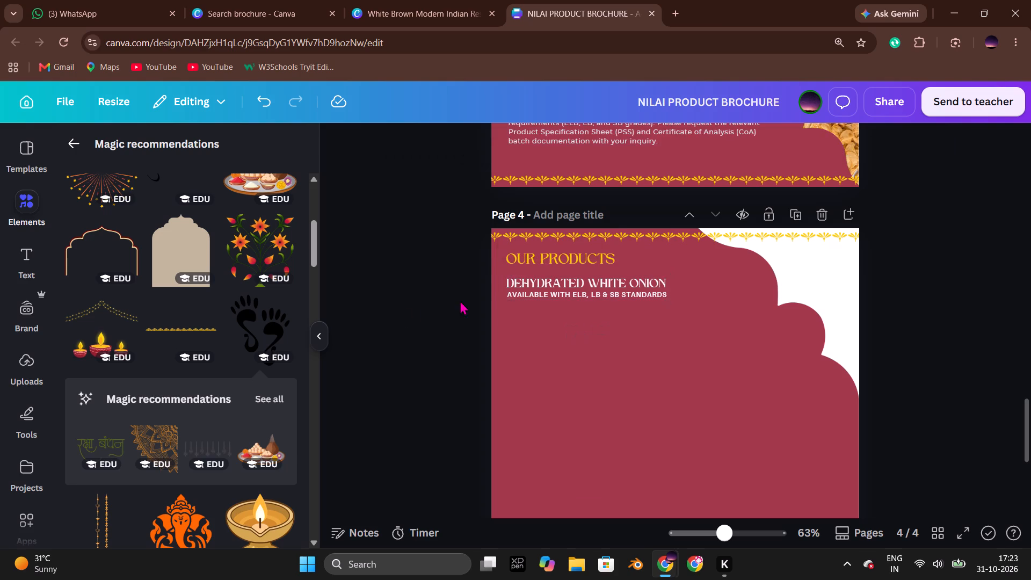
left_click(554, 289)
key("Up")
key("Up")
key("Left")
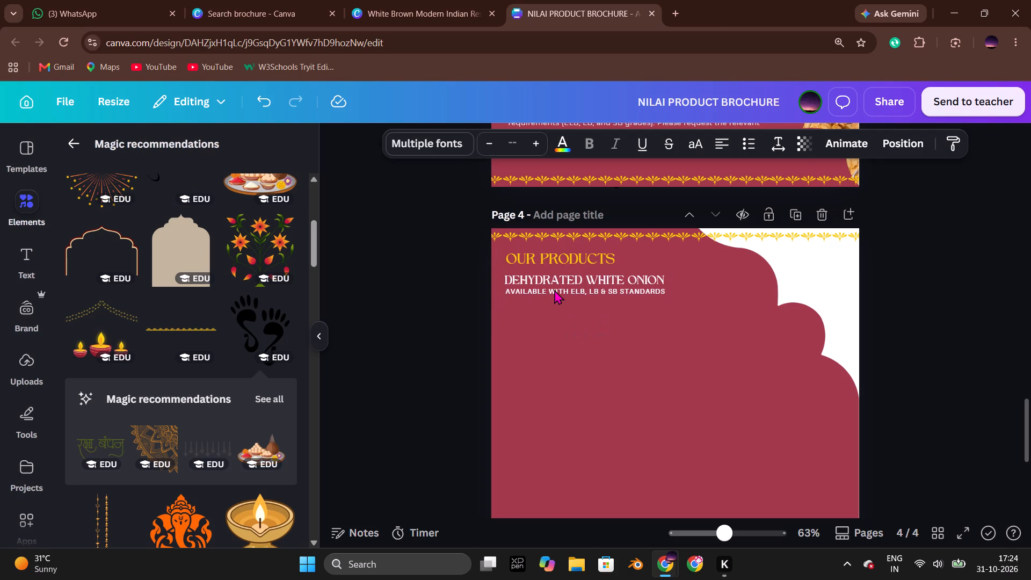
key("Up")
key("Right")
left_click(377, 340)
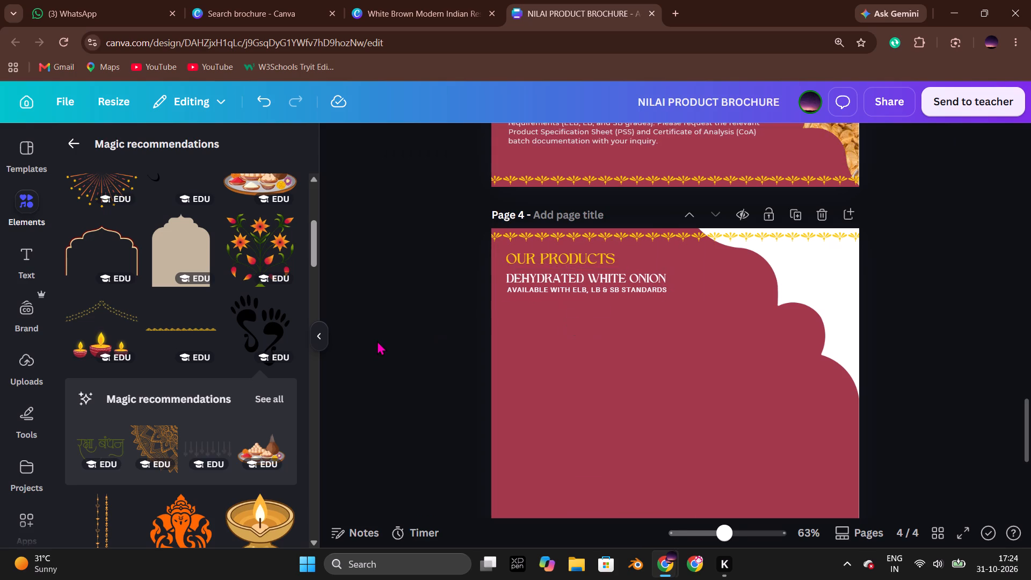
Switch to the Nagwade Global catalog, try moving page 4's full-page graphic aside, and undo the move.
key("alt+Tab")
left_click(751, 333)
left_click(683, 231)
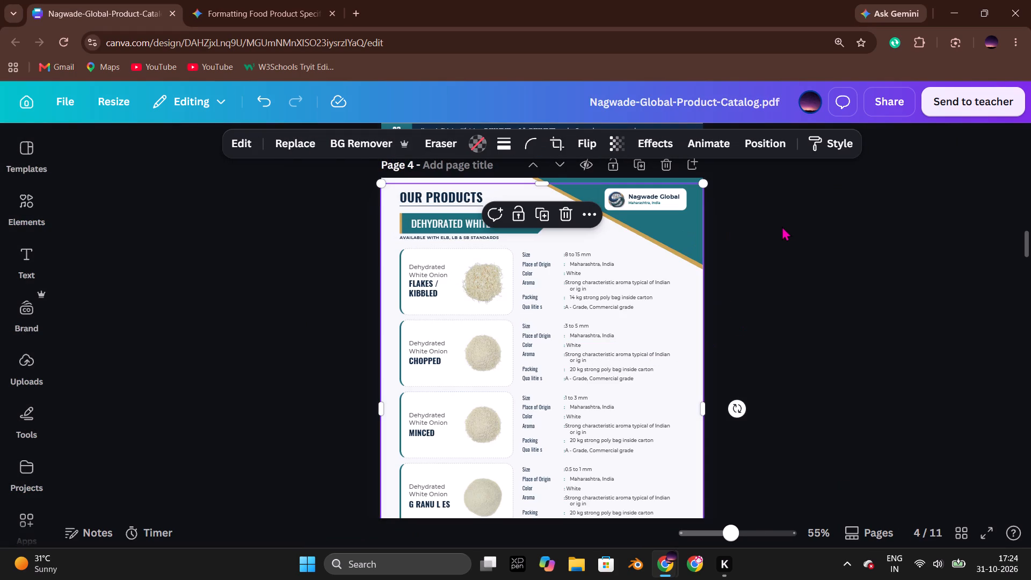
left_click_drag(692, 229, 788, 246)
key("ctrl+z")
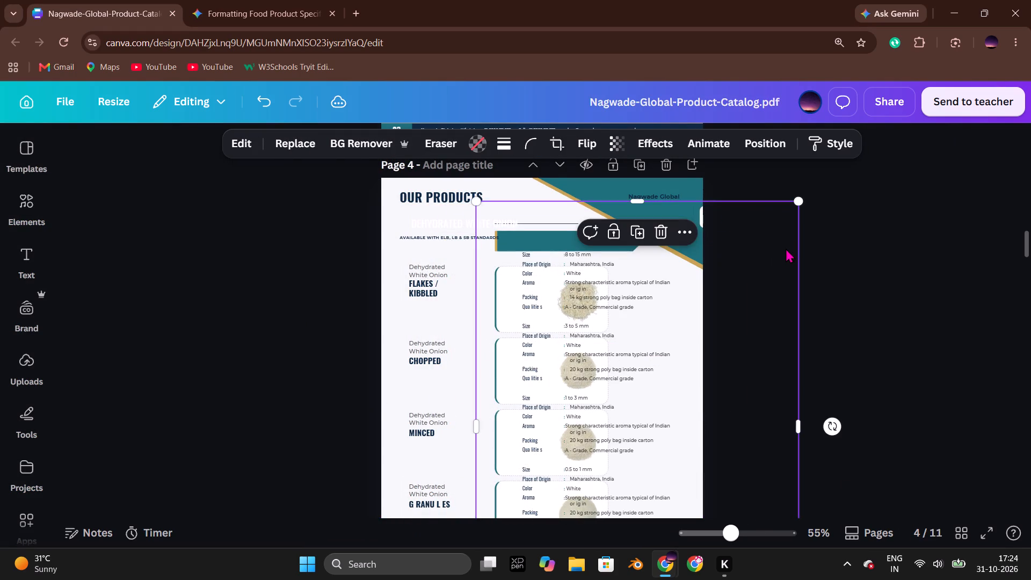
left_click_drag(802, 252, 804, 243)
Delete the teal triangle with its empty frame and the gold triangle from the upper corner of the Nagwade Global catalog's page 4.
left_click(688, 182)
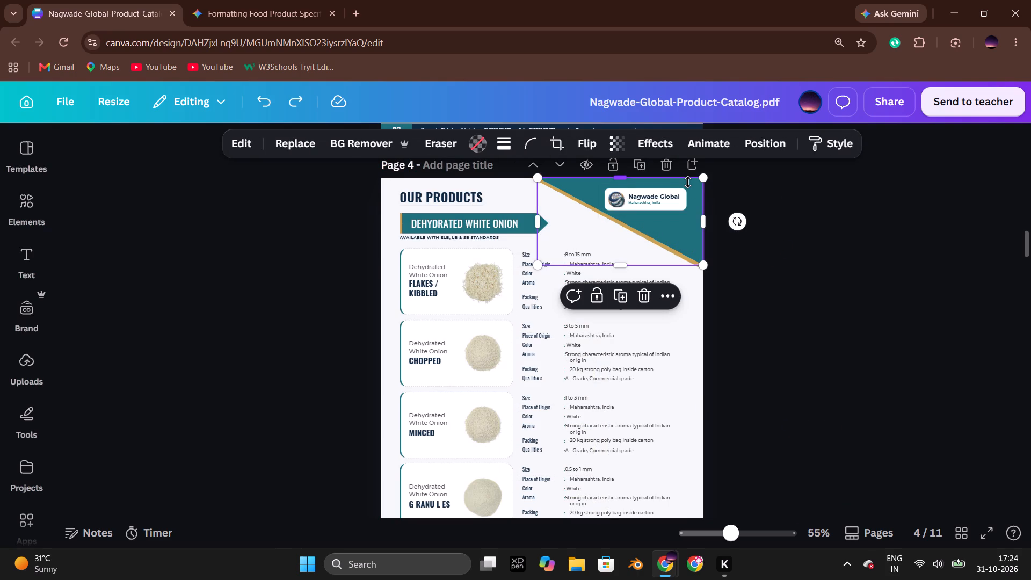
key("Delete")
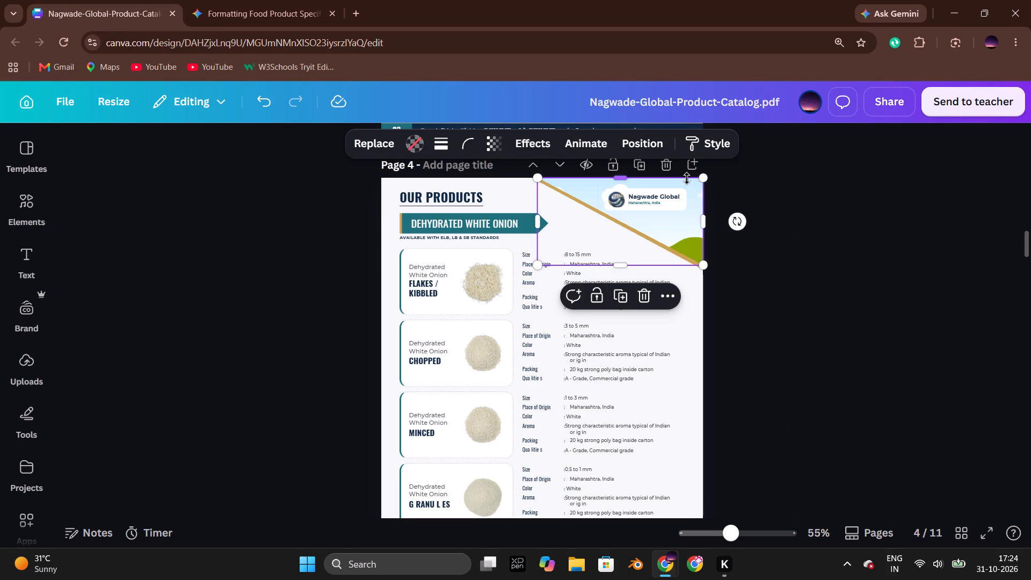
key("Delete")
left_click(809, 228)
left_click(694, 178)
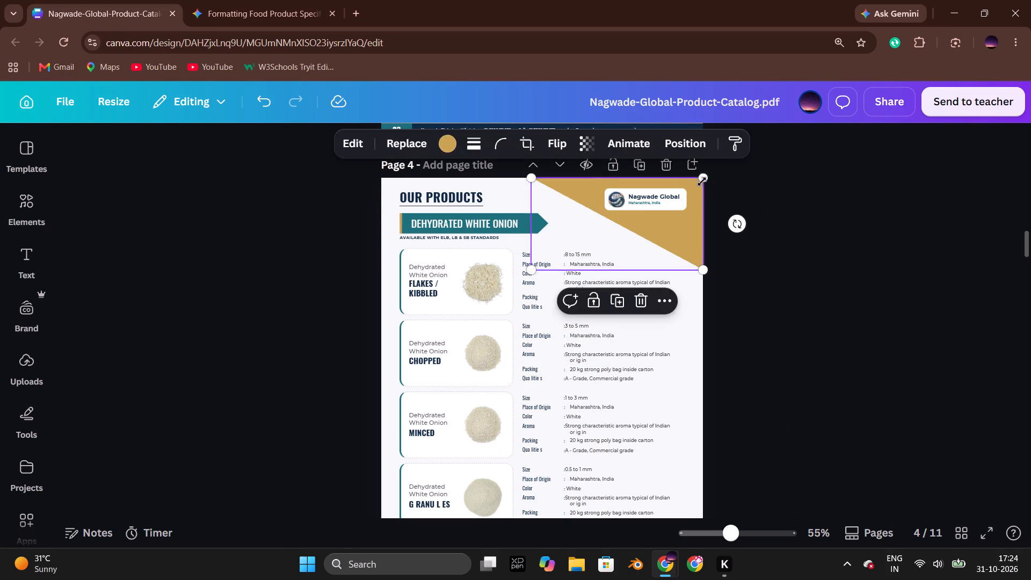
key("Delete")
Examine the dehydrated white onion product cards and their specification texts on the catalog's page 4.
left_click_drag(334, 189, 504, 231)
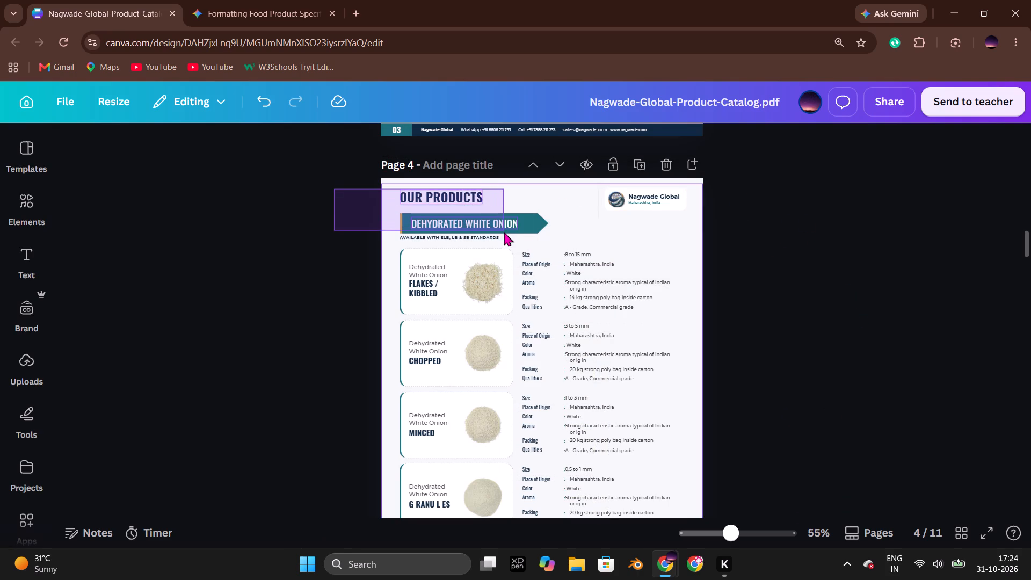
left_click_drag(504, 231, 506, 237)
left_click(785, 241)
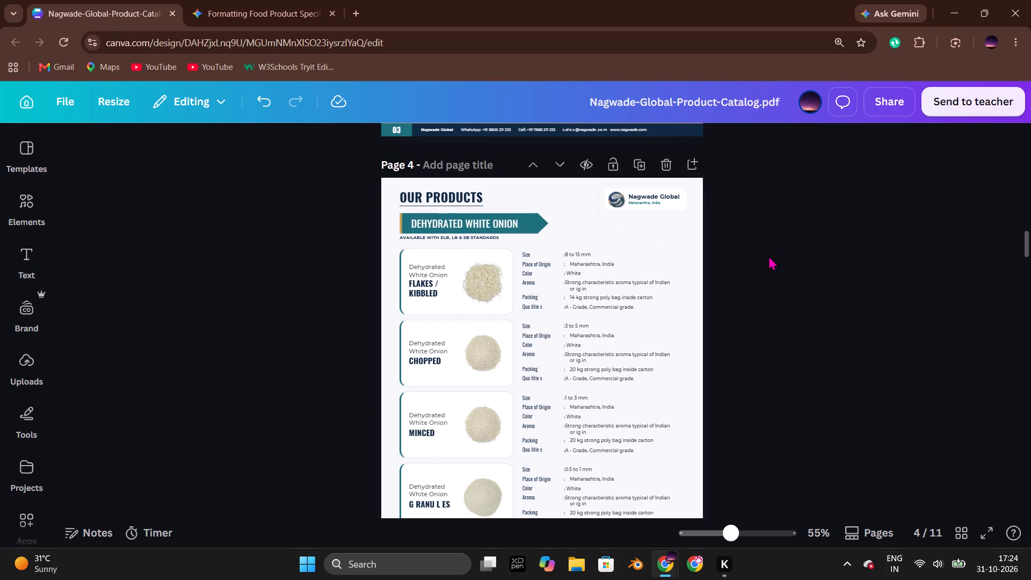
scroll(743, 258, "down", 1)
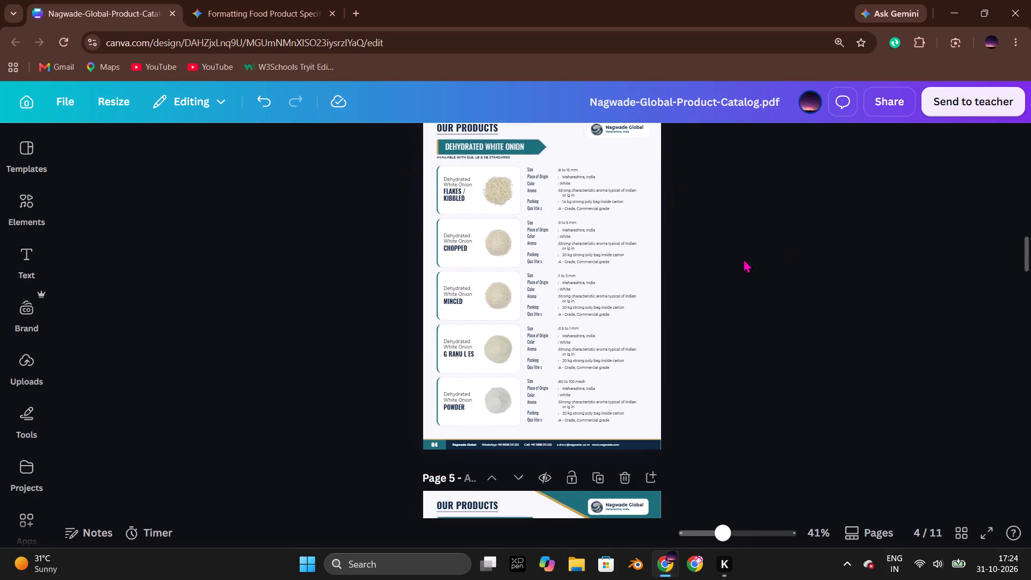
scroll(743, 258, "down", 1)
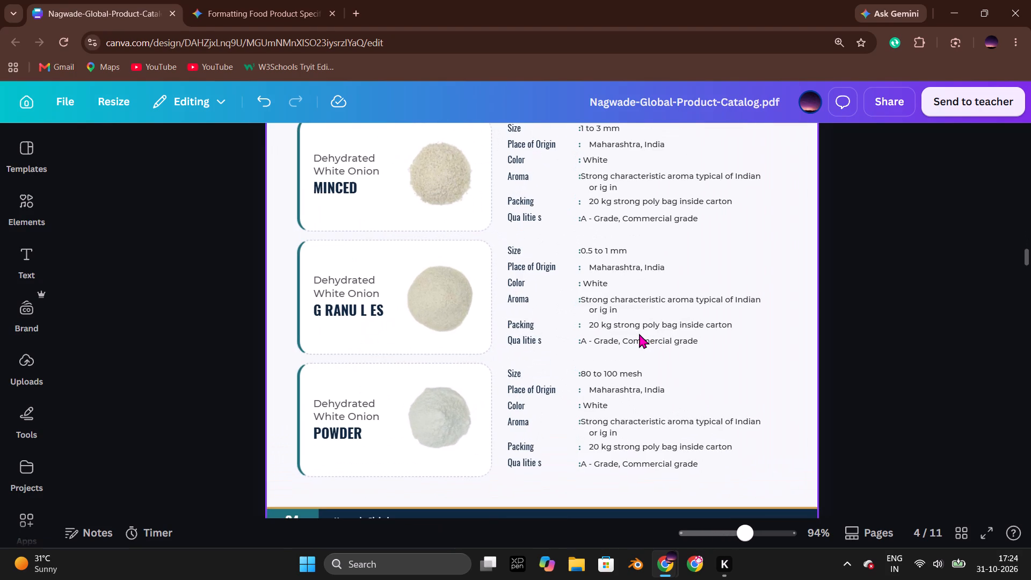
double_click(589, 269)
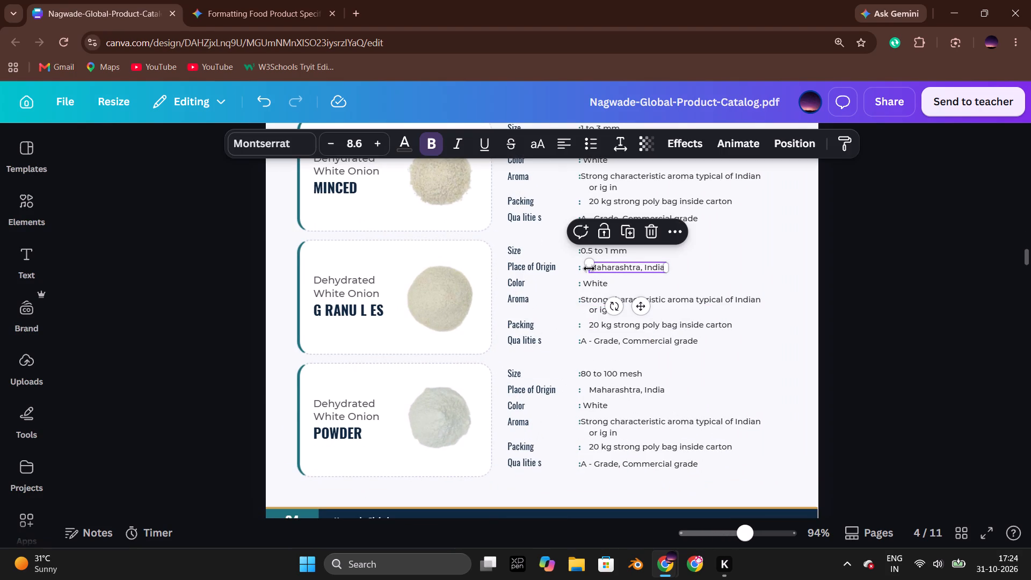
left_click(878, 292)
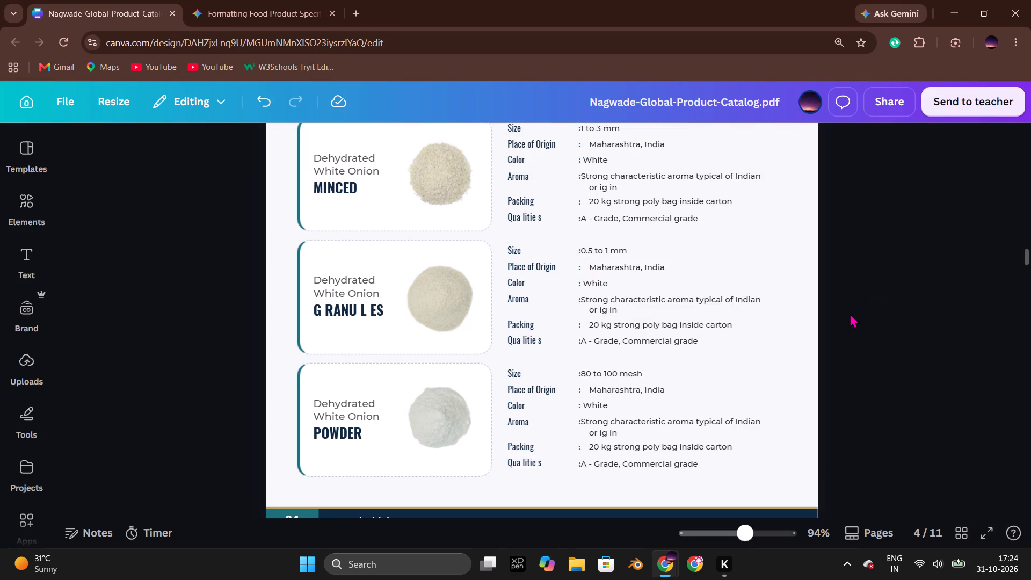
scroll(850, 313, "up", 2)
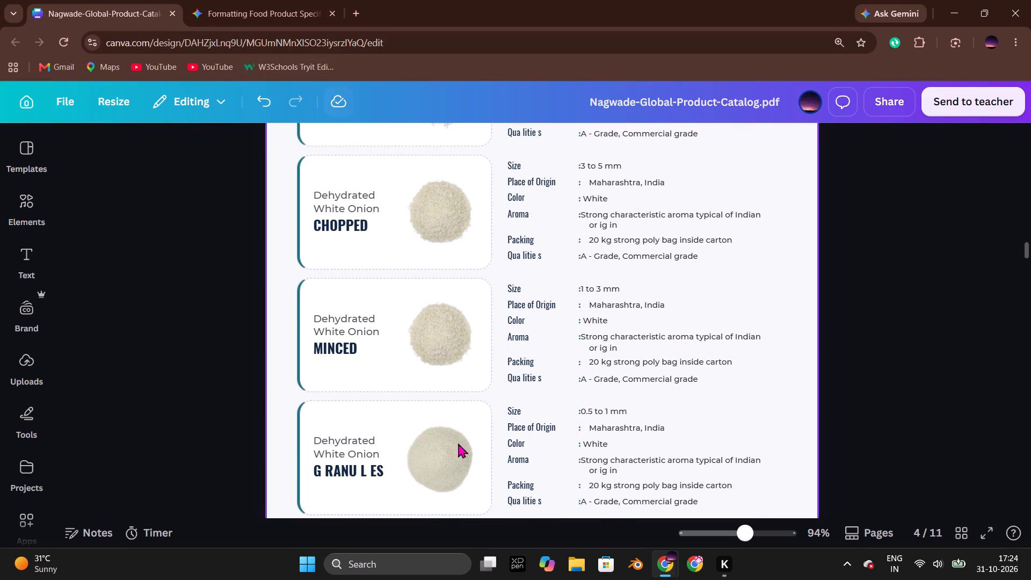
Switch to File Explorer.
left_click(577, 570)
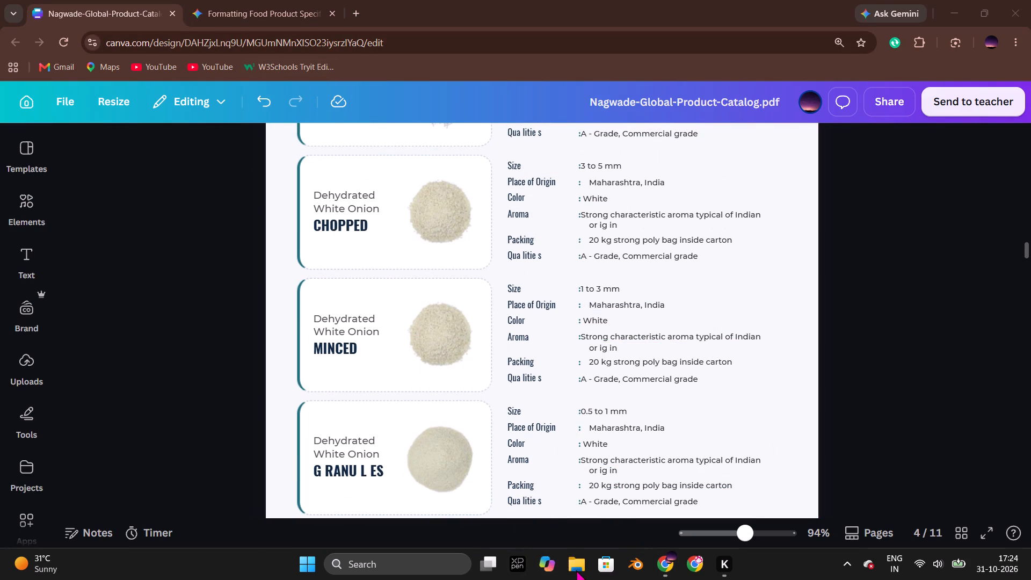
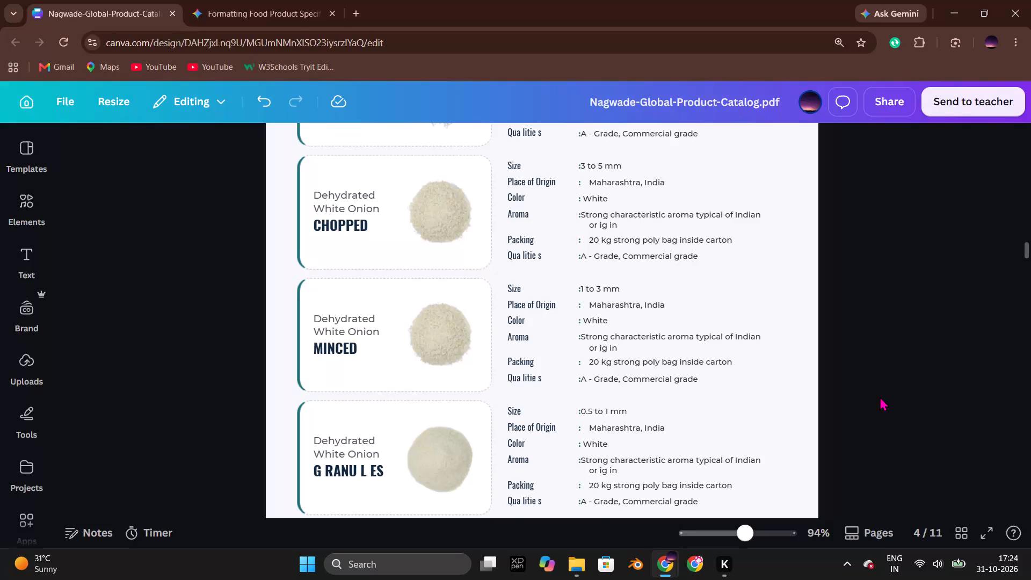
Move the Minced product's packing text slightly closer to its colon on the catalog's page 4.
scroll(880, 396, "down", 1)
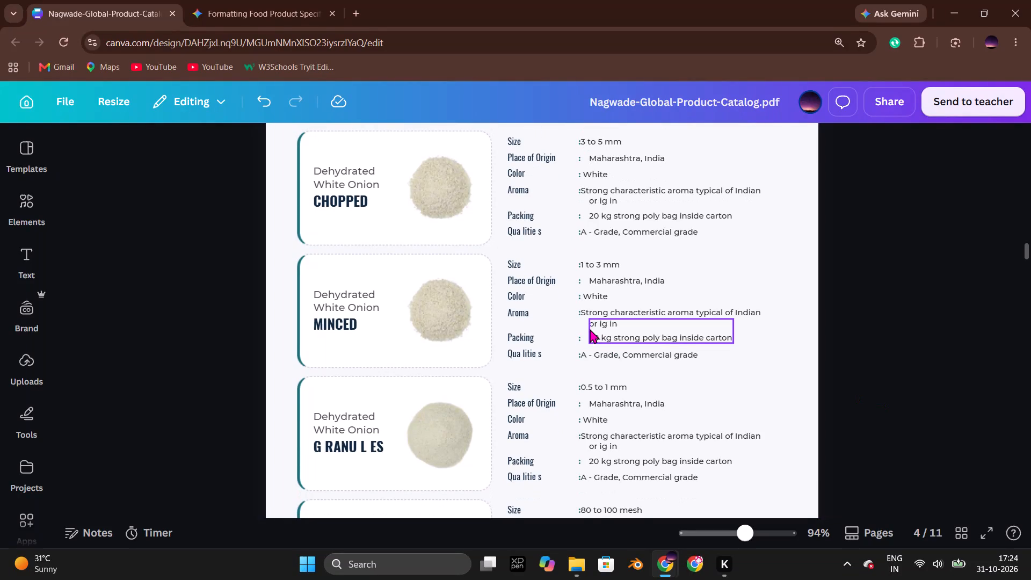
left_click(604, 332)
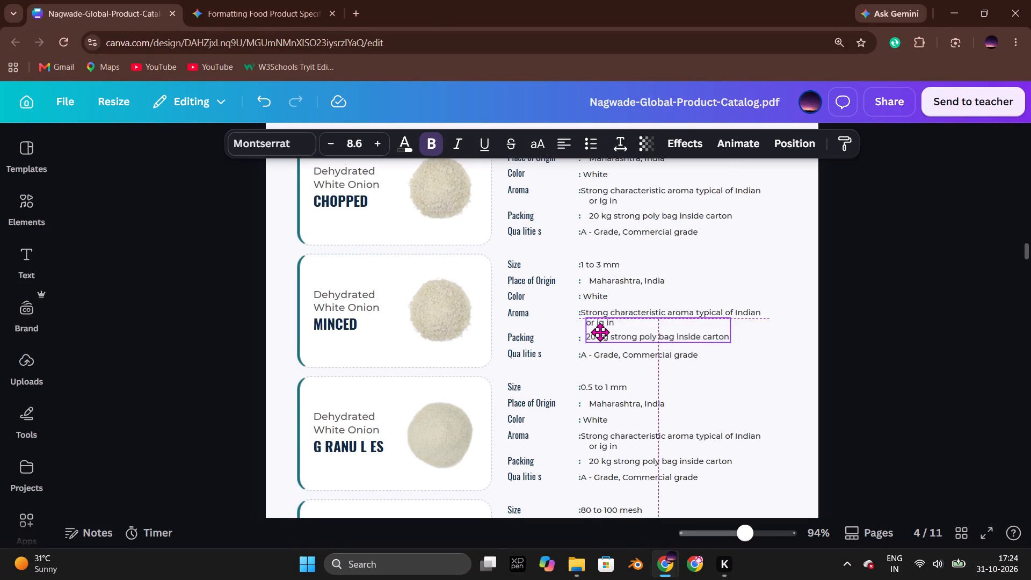
left_click(998, 354)
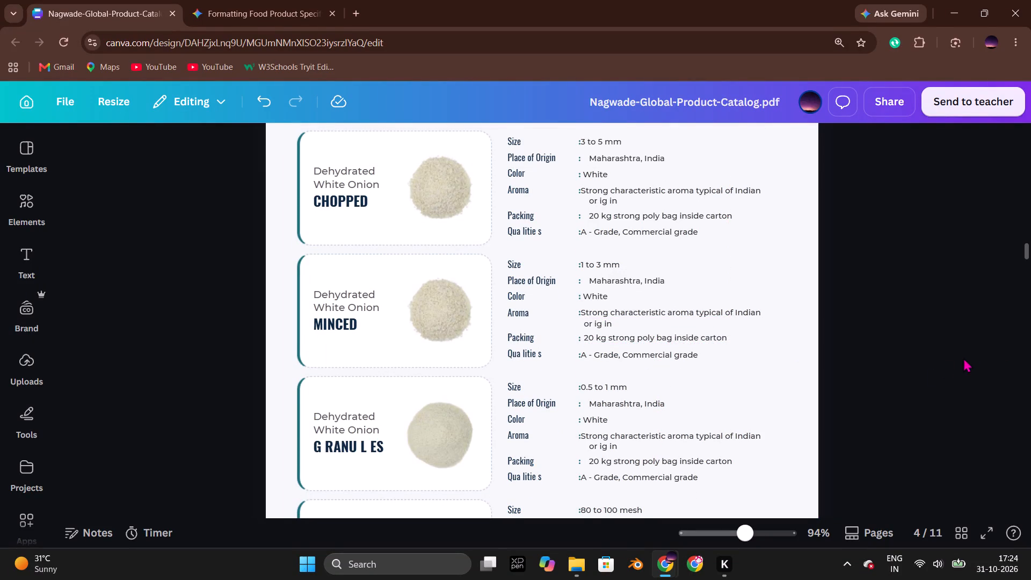
scroll(848, 396, "down", 2)
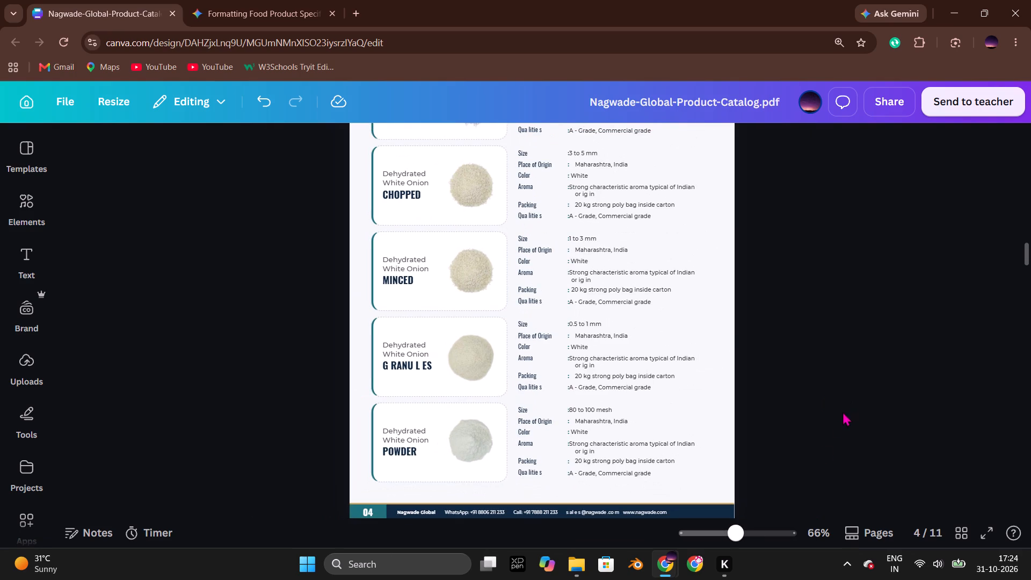
scroll(817, 456, "up", 1)
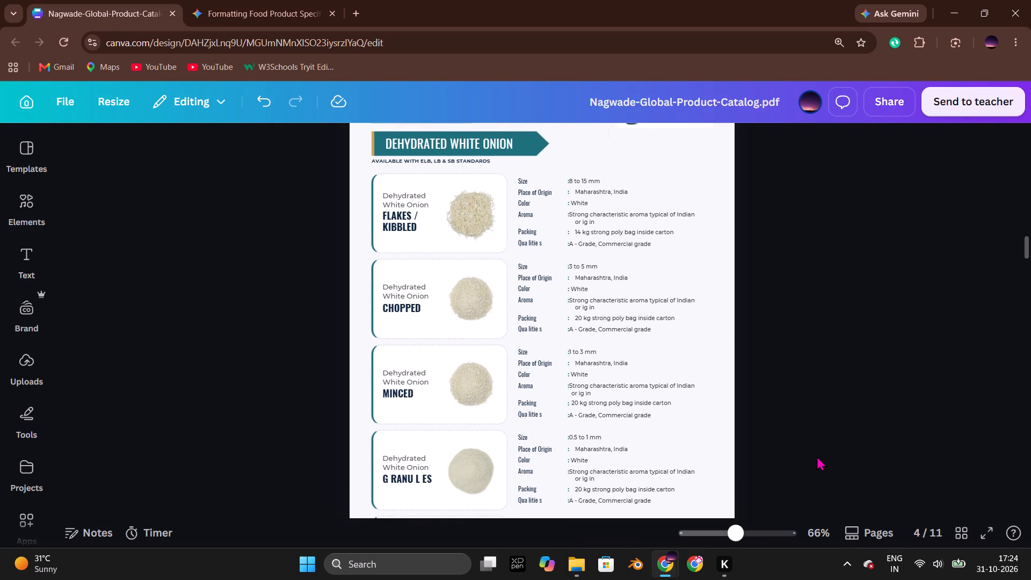
left_click_drag(306, 201, 471, 324)
left_click(919, 358)
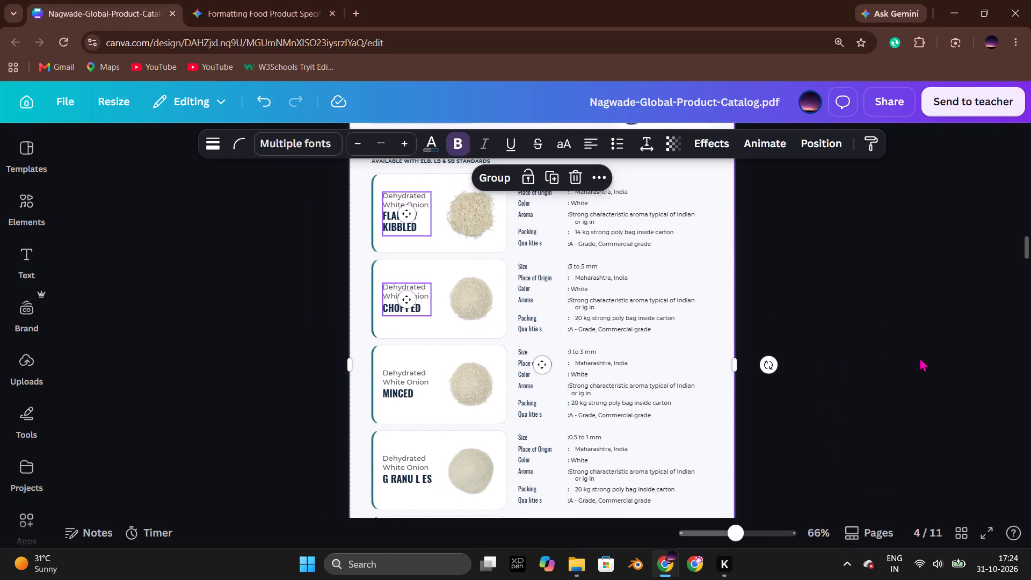
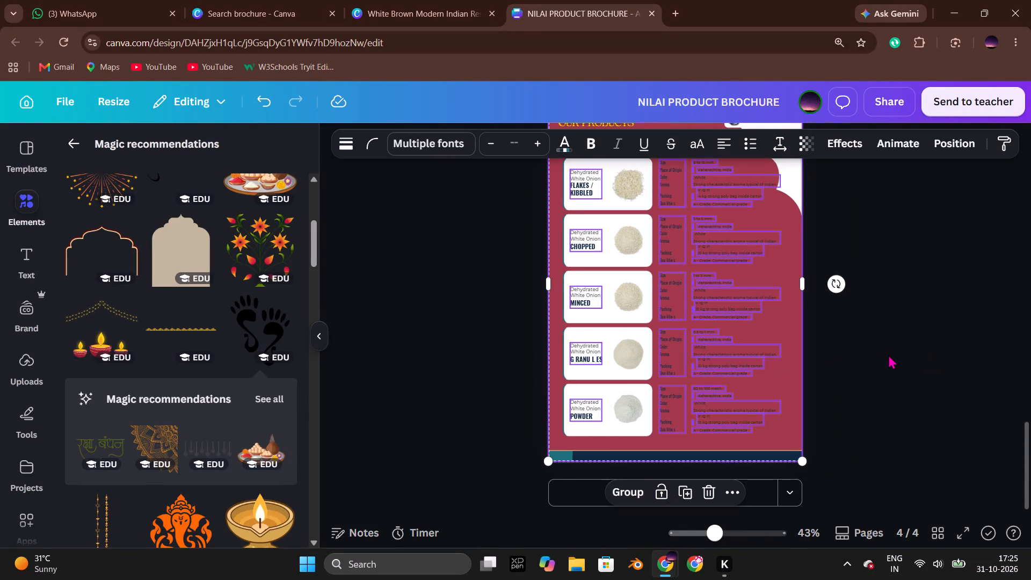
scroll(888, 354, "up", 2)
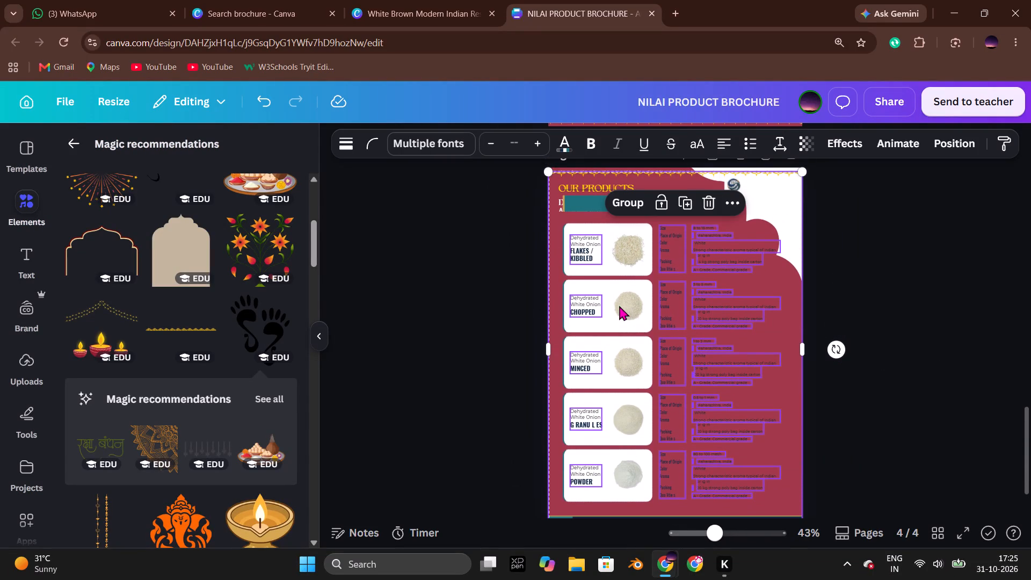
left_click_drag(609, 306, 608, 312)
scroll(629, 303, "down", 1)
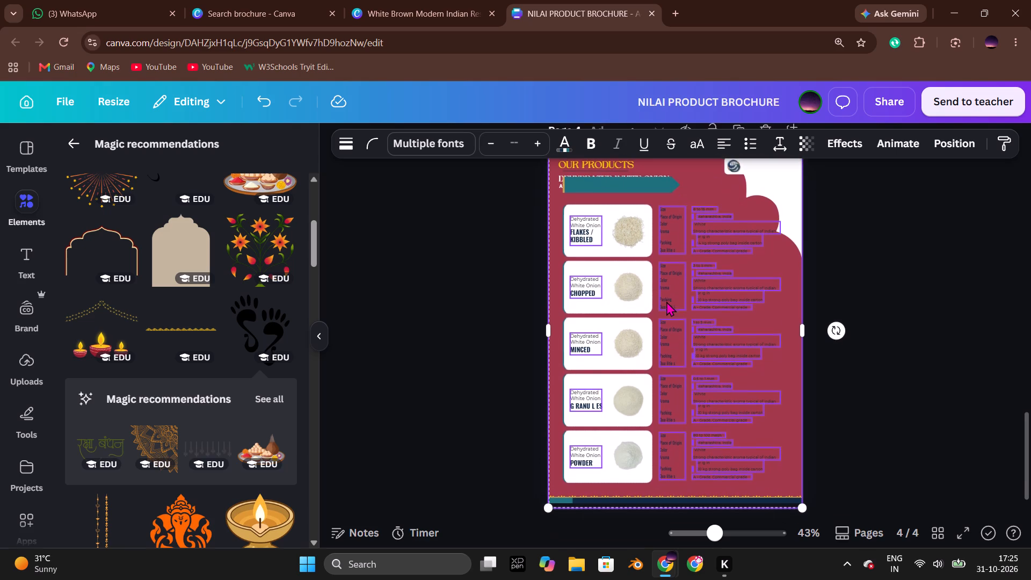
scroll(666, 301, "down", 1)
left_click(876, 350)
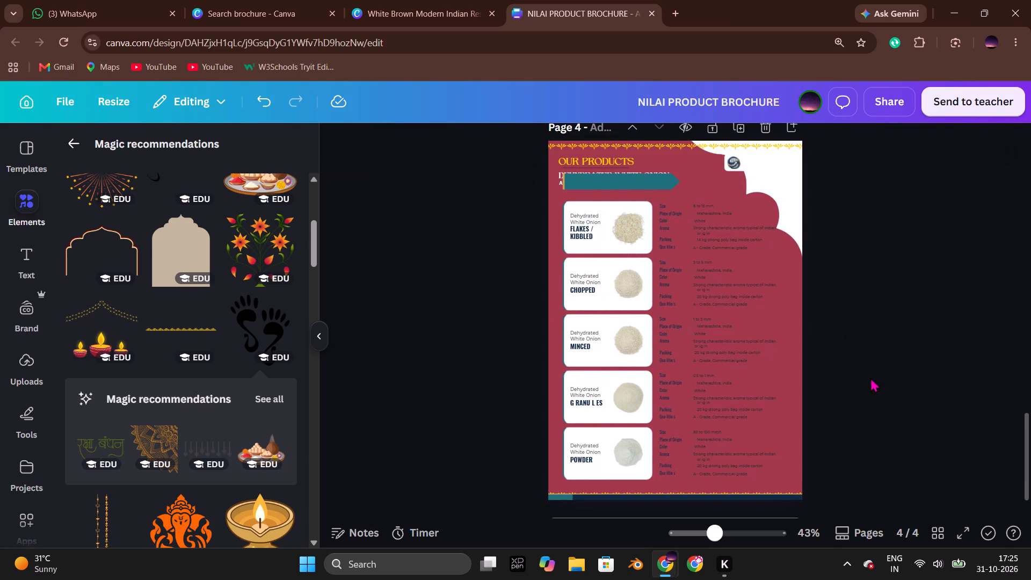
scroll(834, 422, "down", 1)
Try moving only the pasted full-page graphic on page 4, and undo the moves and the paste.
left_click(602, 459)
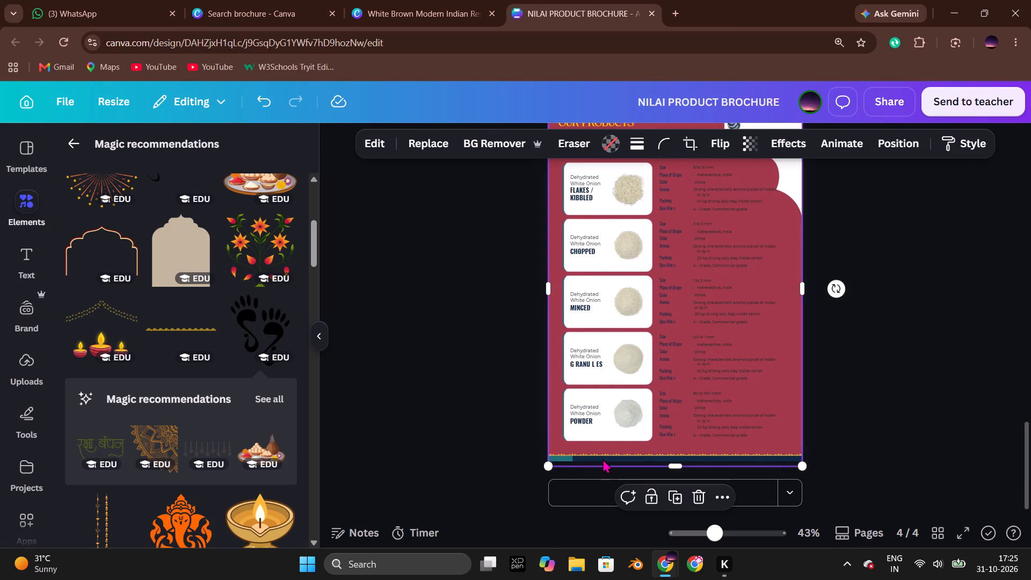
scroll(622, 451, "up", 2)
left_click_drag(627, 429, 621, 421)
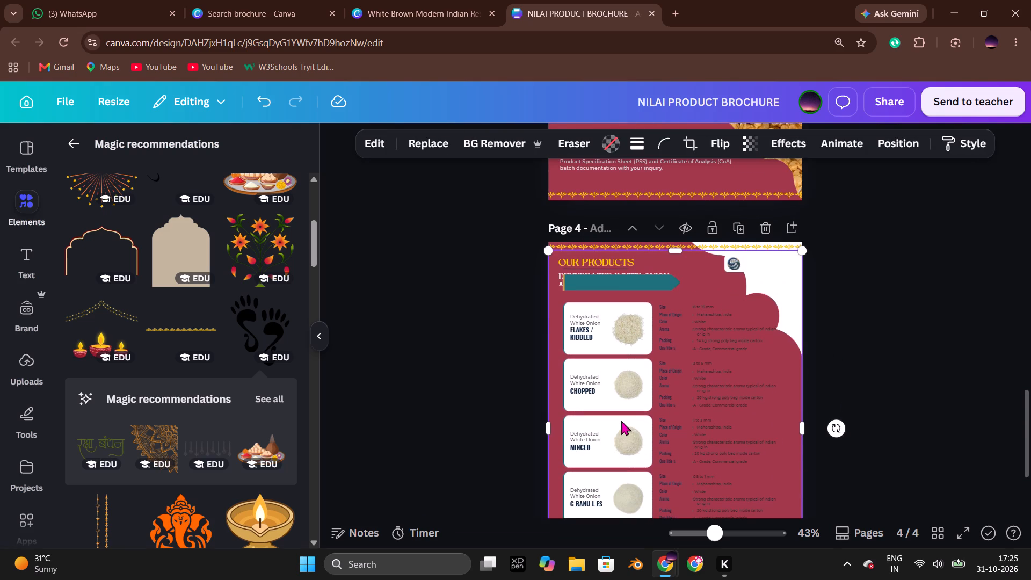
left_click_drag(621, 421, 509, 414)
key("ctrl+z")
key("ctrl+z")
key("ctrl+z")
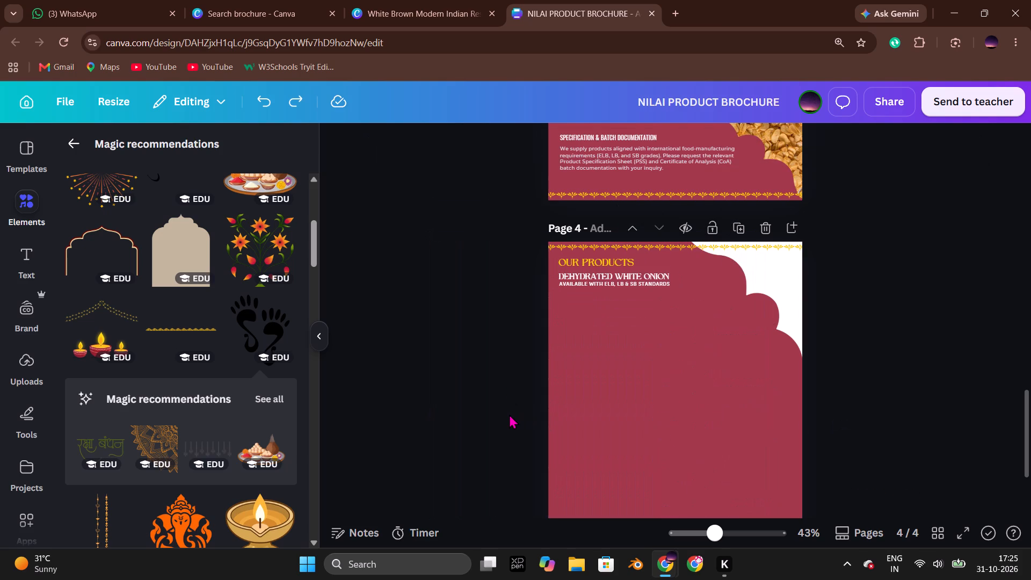
Switch to the Nagwade Global catalog and duplicate its page 4.
left_click(984, 288)
key("alt+Tab")
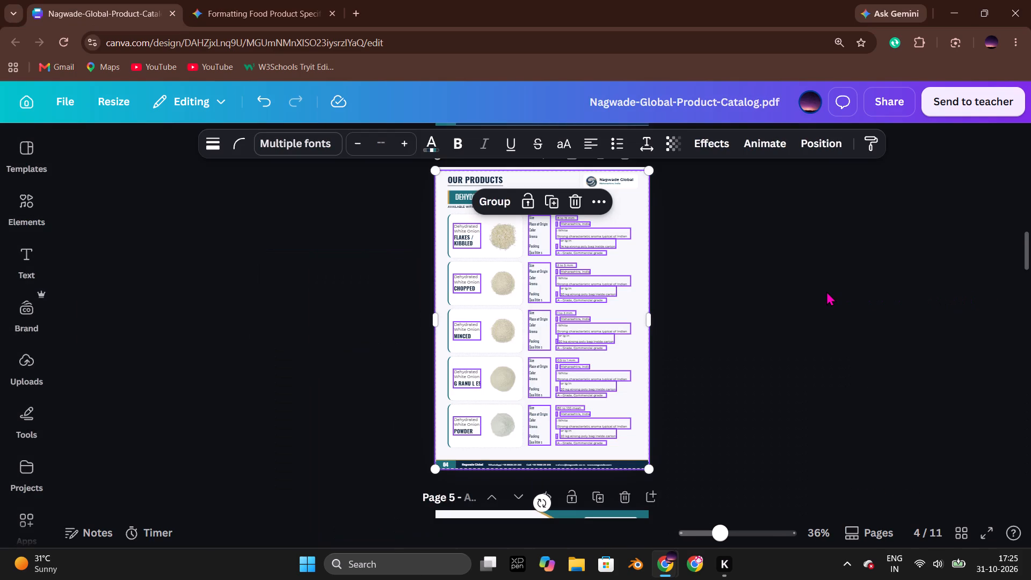
left_click(817, 274)
left_click(604, 156)
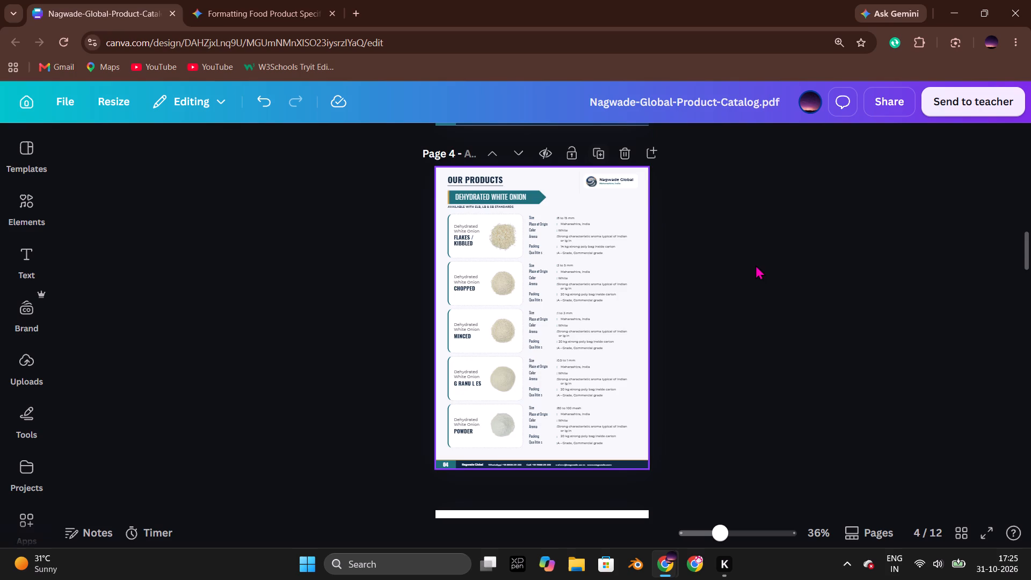
left_click(798, 272)
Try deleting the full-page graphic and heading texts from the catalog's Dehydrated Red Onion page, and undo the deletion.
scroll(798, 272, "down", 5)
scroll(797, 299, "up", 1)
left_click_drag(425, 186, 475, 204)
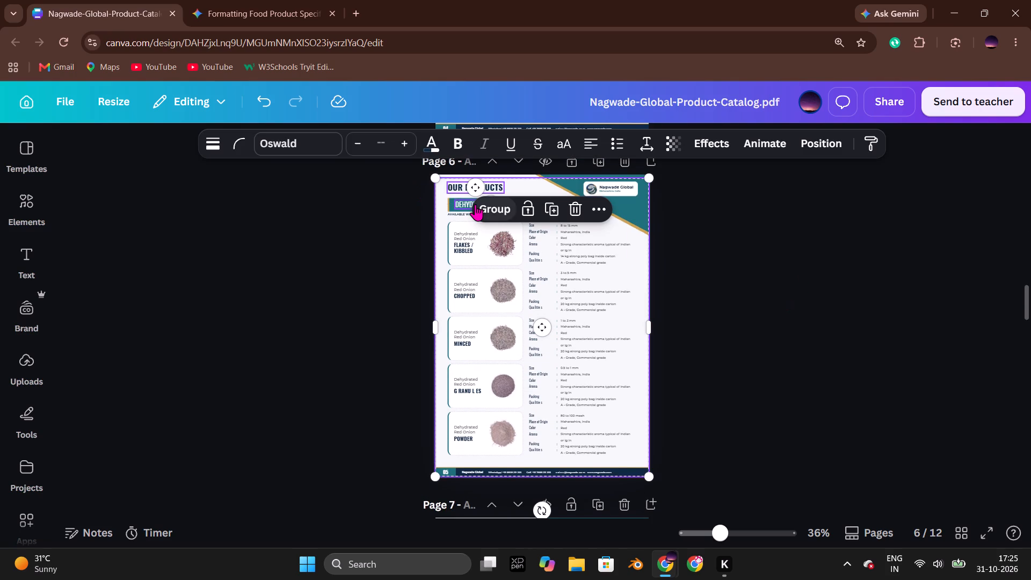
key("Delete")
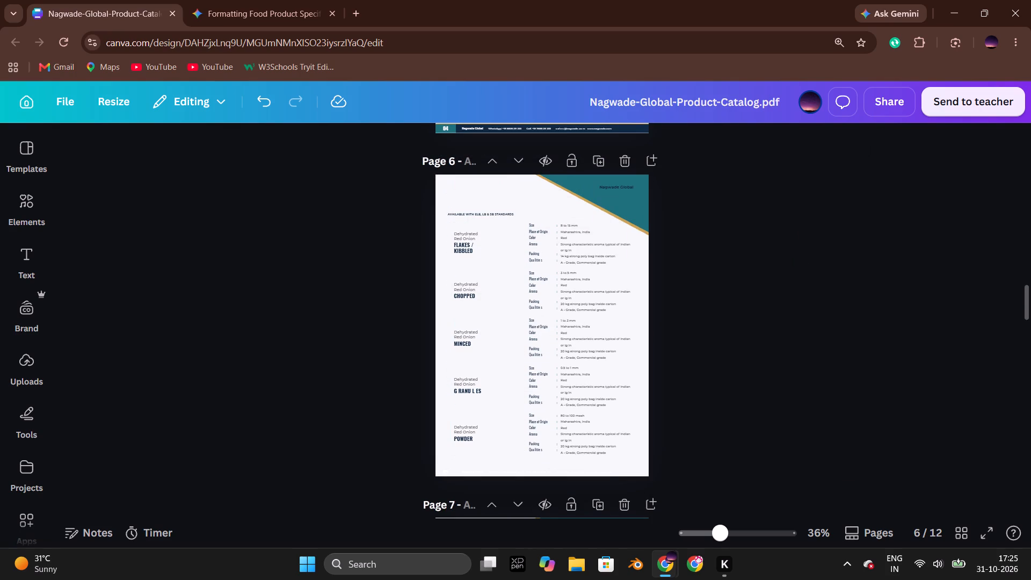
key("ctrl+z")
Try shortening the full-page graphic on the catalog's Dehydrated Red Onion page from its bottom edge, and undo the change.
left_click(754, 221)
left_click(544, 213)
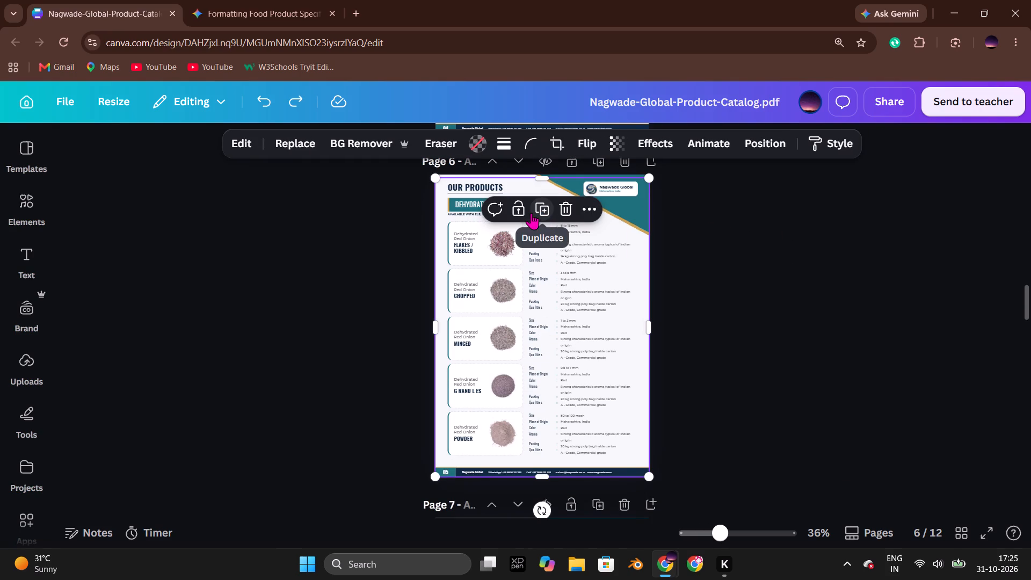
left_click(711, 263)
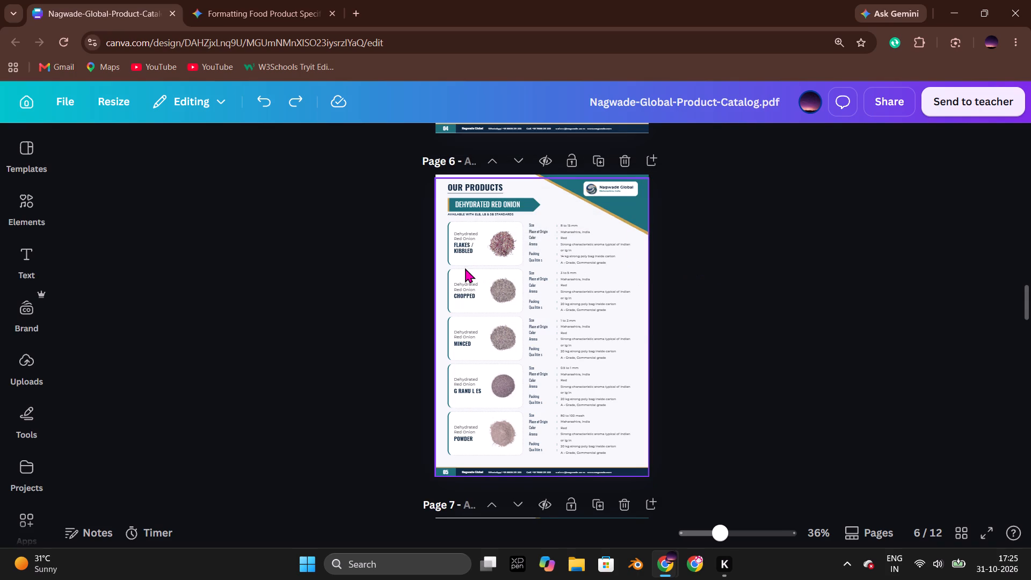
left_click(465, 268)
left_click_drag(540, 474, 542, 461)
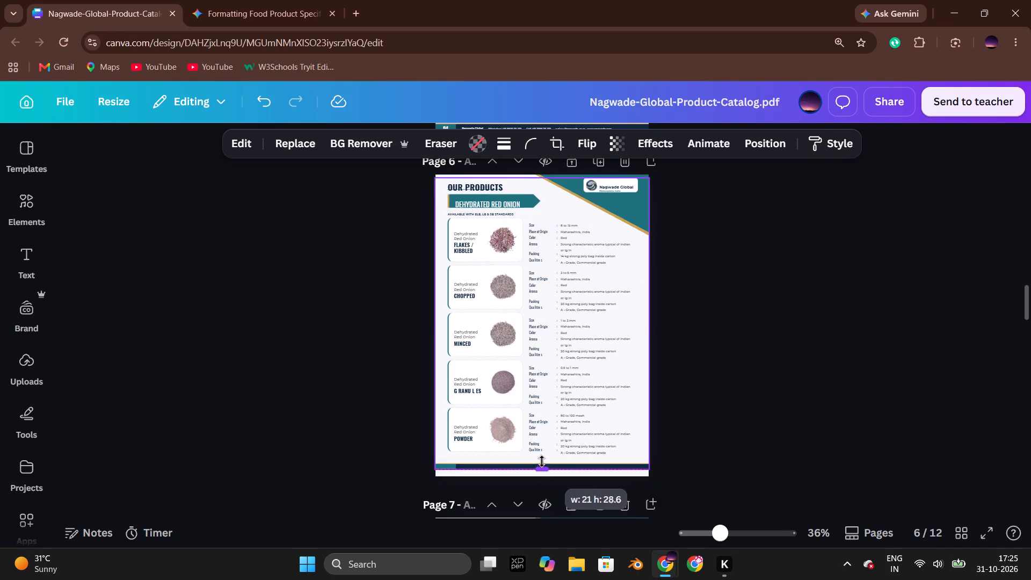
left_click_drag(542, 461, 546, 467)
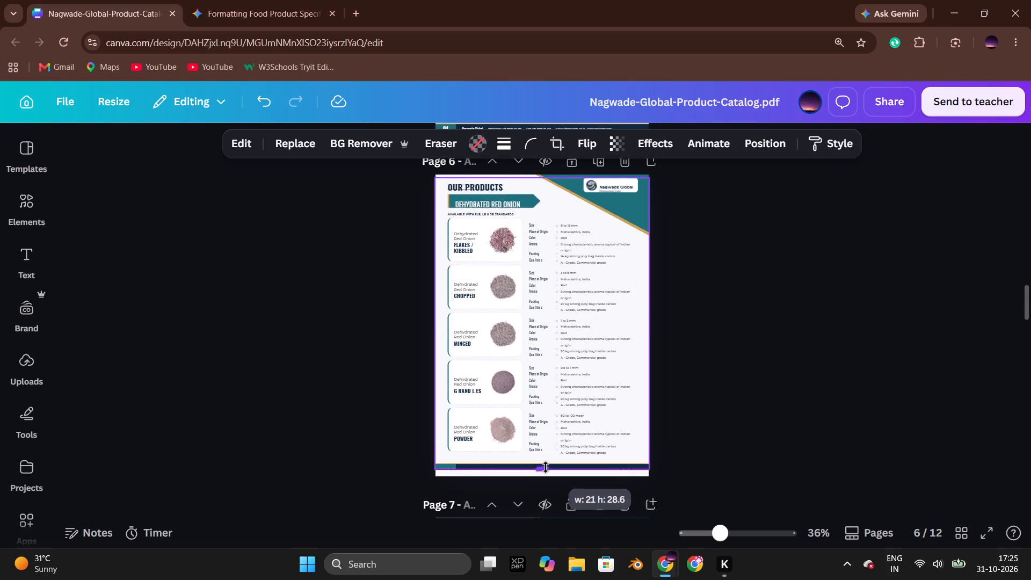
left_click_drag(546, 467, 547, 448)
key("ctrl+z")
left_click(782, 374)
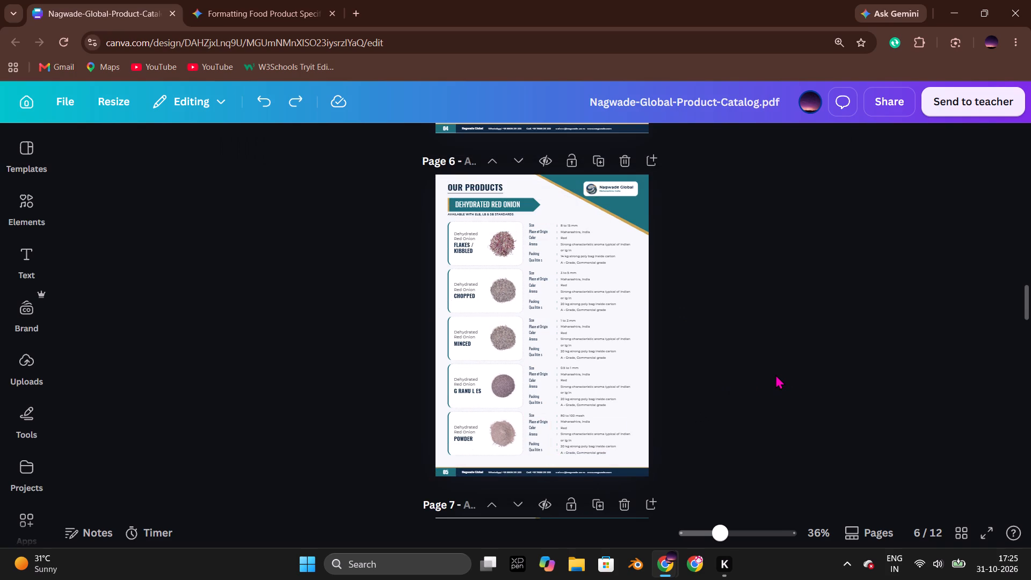
Switch to the NILAI brochure and paste the copied white onion graphic and product texts onto page 4.
key("alt+Tab")
left_click(641, 379)
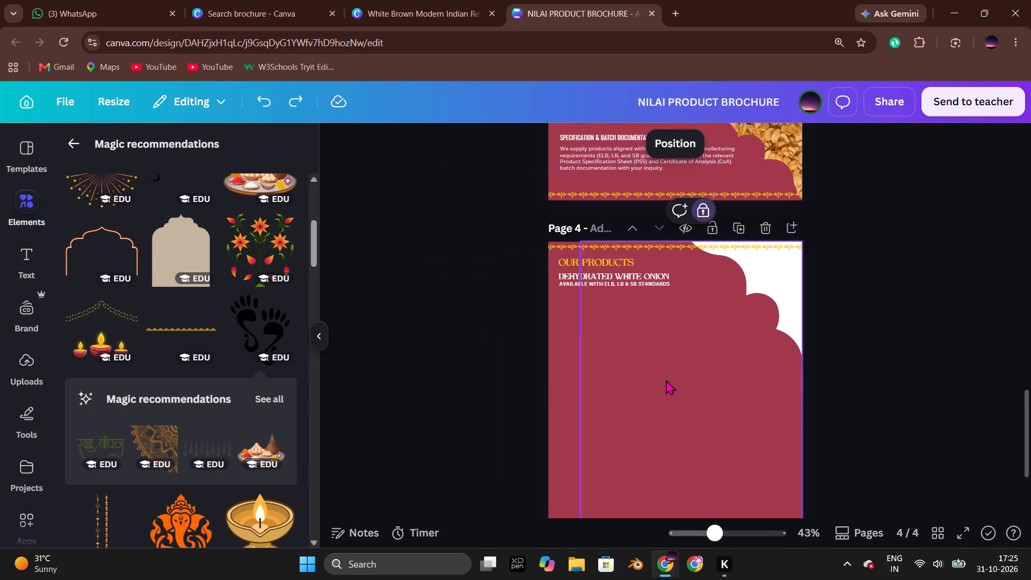
scroll(832, 373, "down", 2)
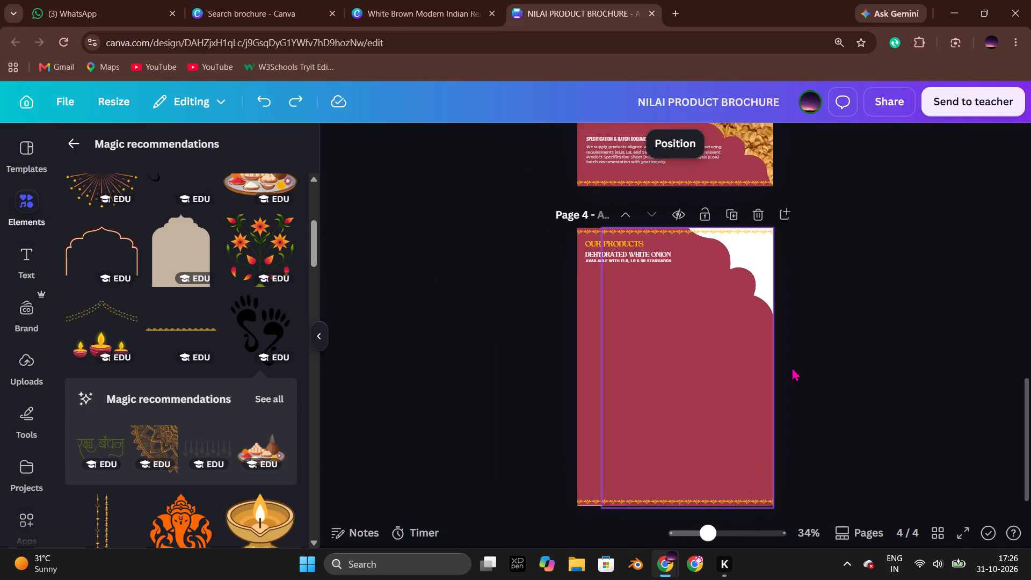
scroll(792, 367, "down", 1)
key("ctrl+v")
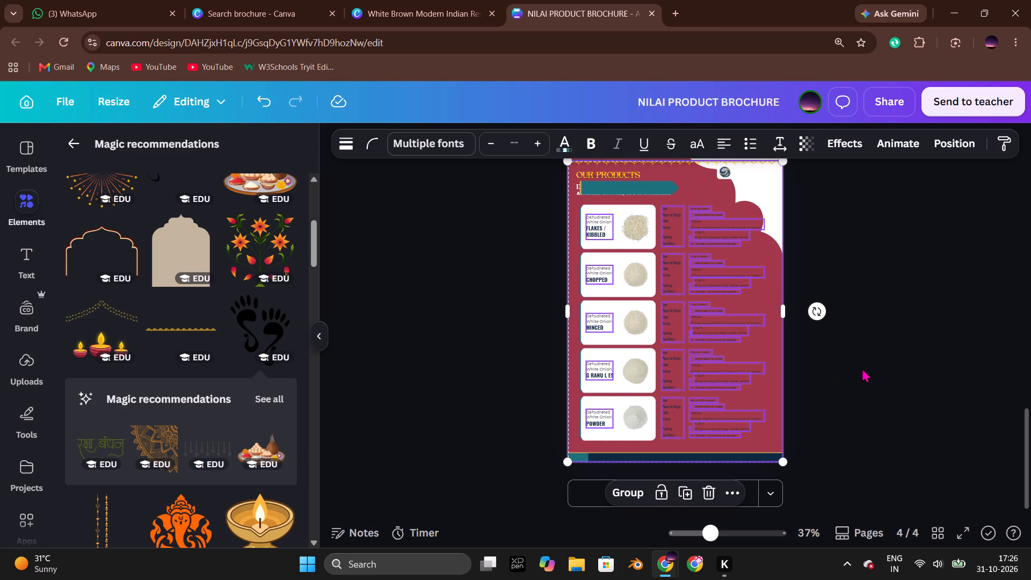
left_click(890, 358)
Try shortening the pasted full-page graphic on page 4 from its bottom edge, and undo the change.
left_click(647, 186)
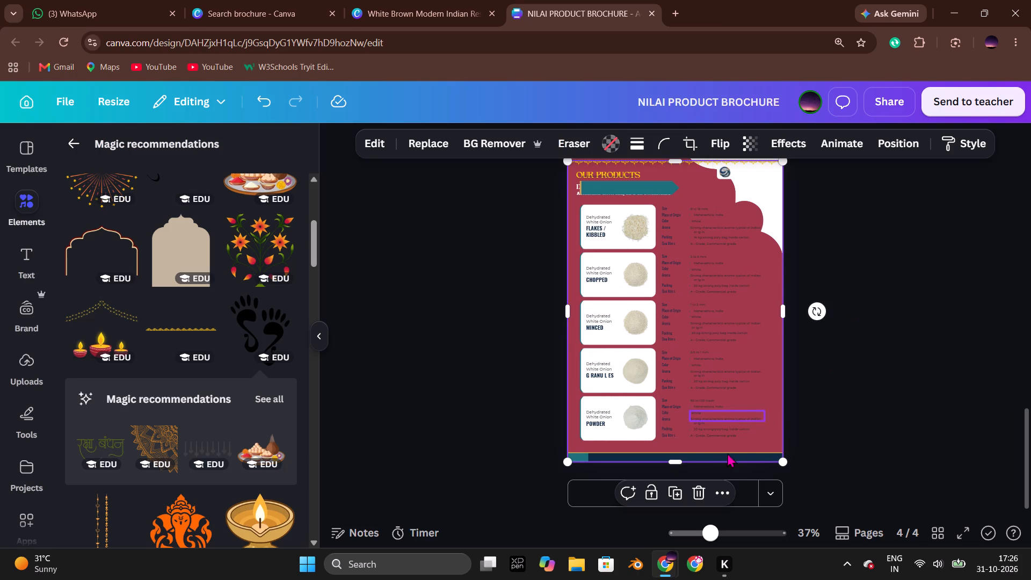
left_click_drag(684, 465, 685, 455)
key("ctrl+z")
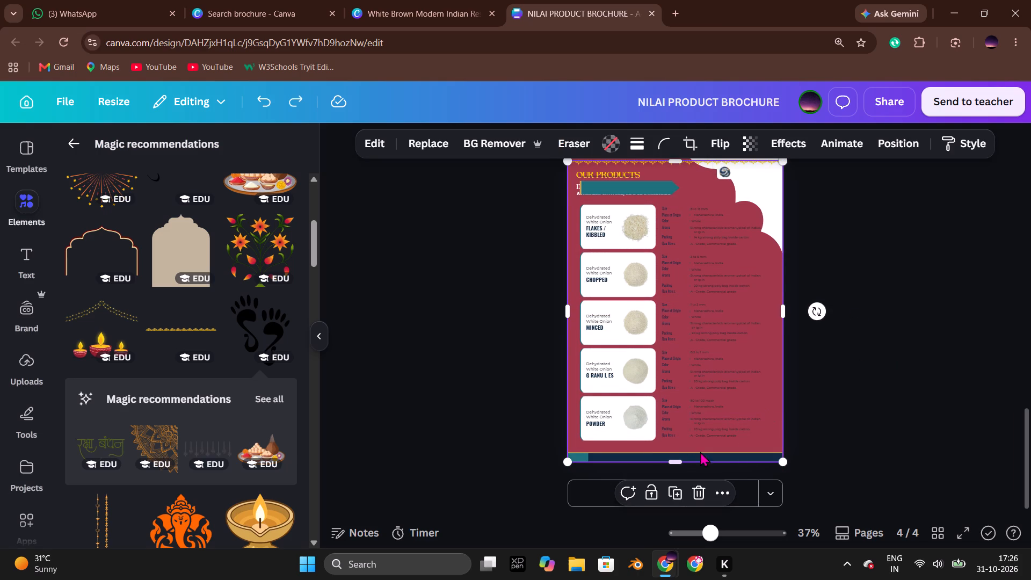
Start cropping the pasted full-page graphic on page 4 and try to trim it inward from its right-hand corners.
left_click(702, 147)
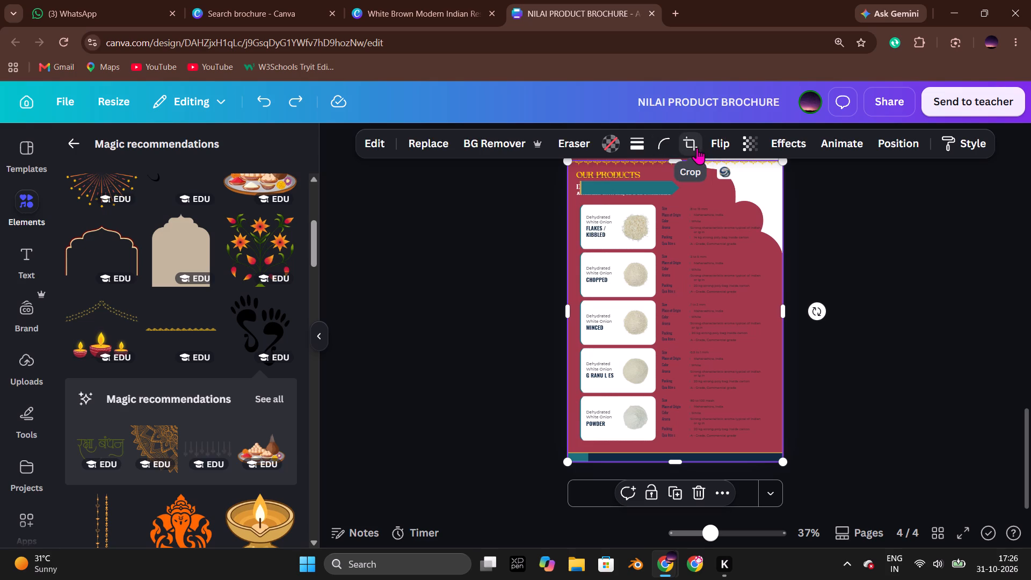
left_click(696, 148)
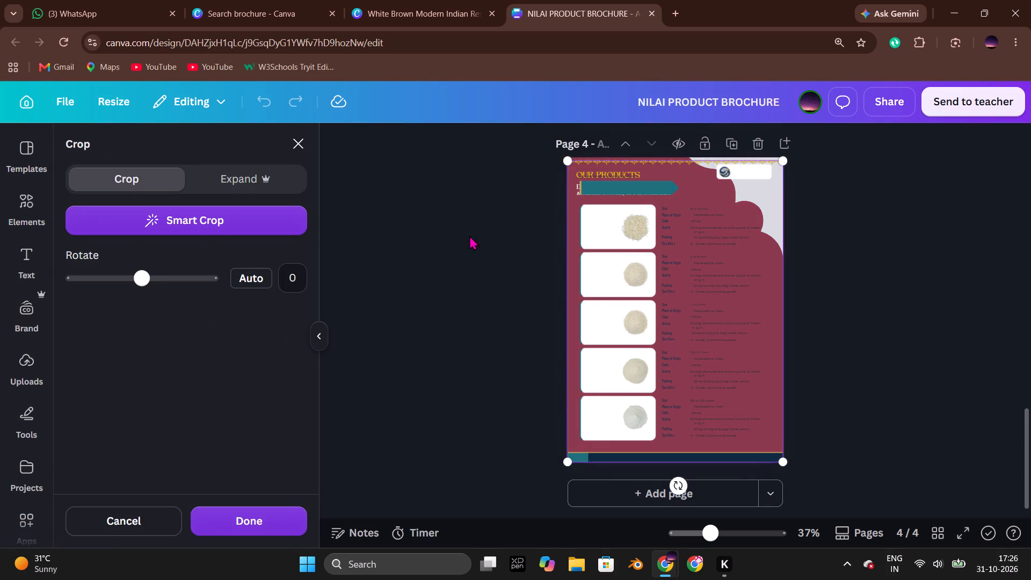
left_click_drag(785, 161, 793, 191)
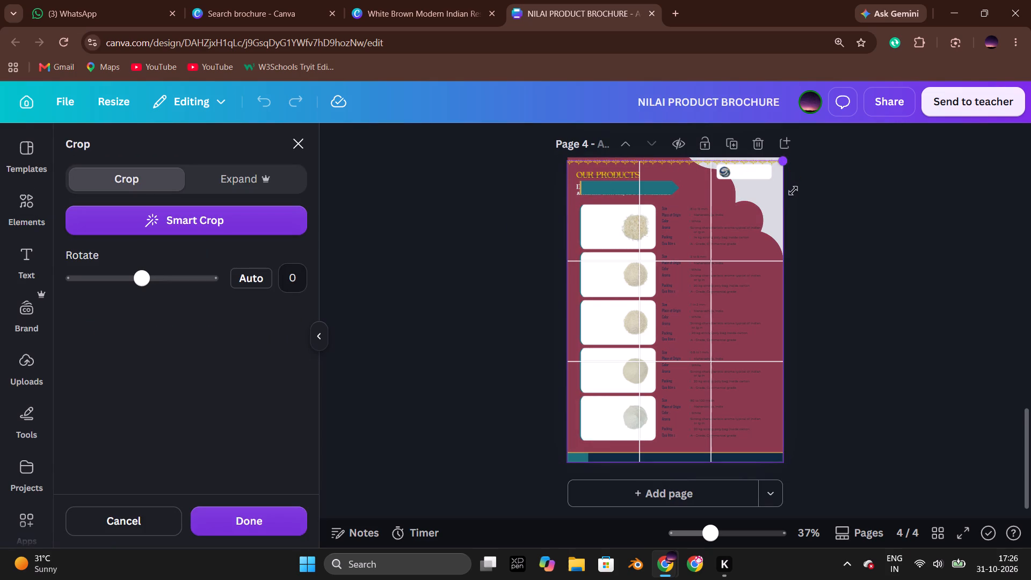
left_click_drag(793, 191, 793, 205)
left_click_drag(784, 163, 785, 204)
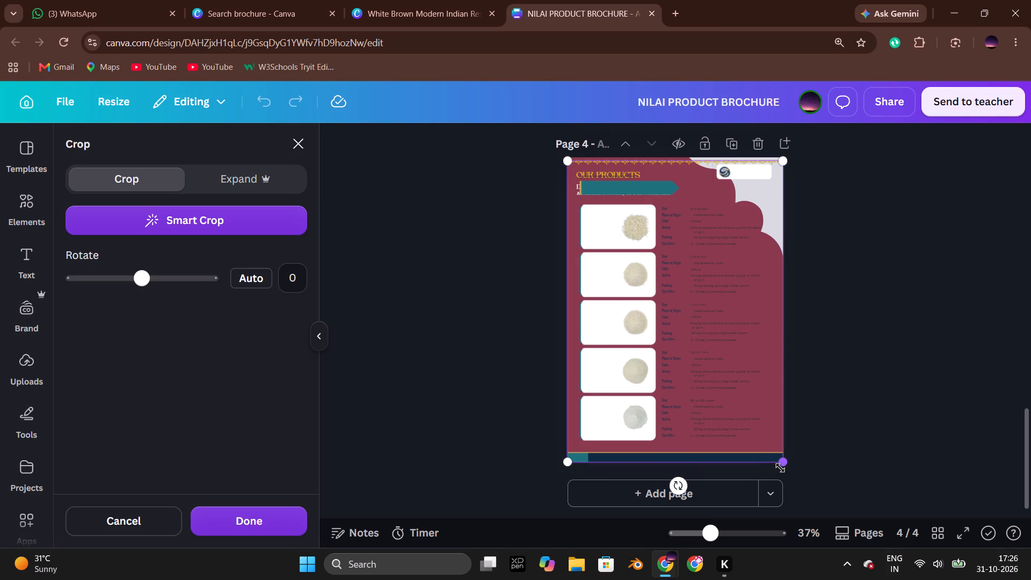
left_click_drag(783, 465, 765, 444)
scroll(703, 392, "up", 3)
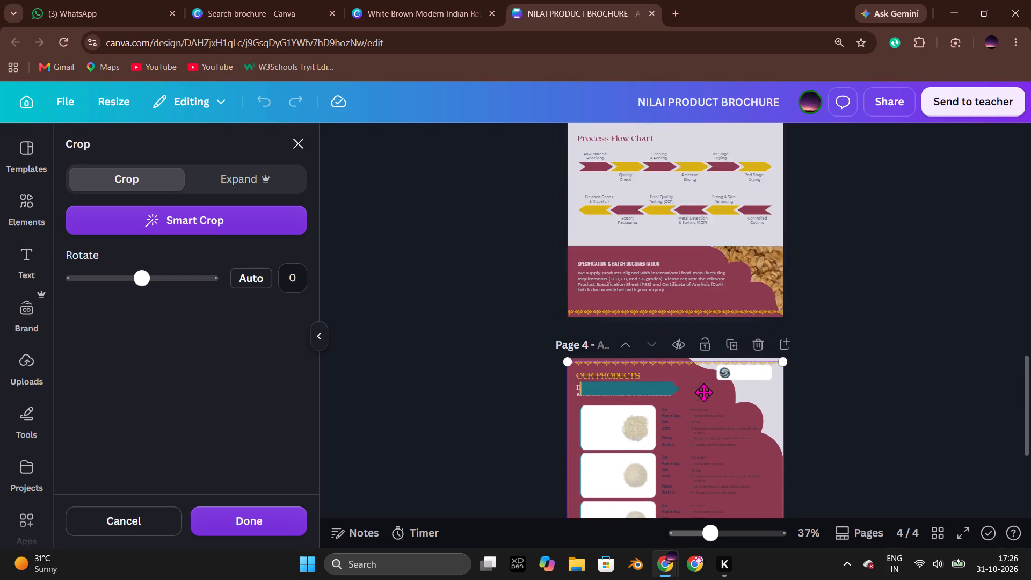
scroll(703, 392, "down", 3)
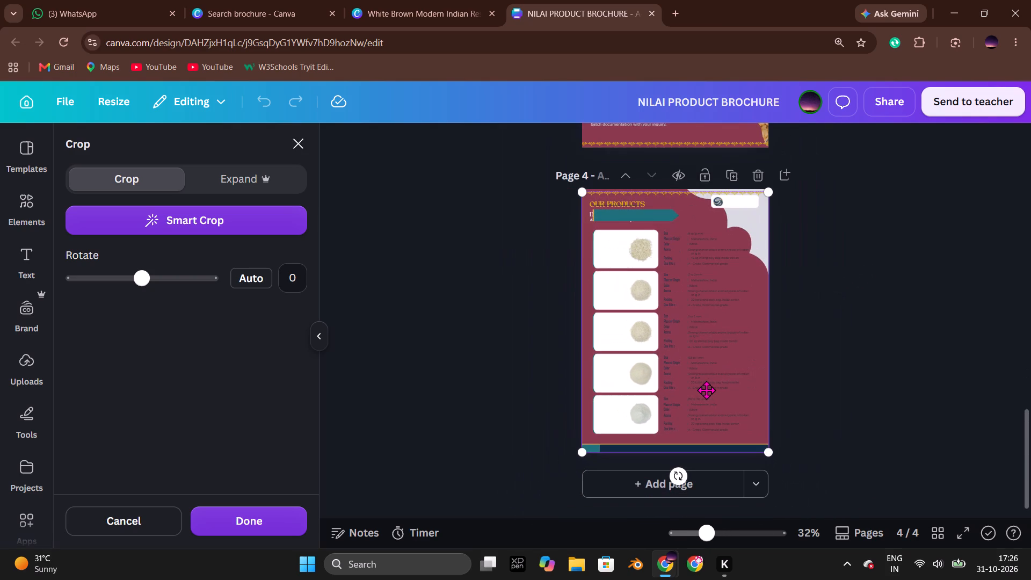
left_click(709, 408)
left_click_drag(705, 387, 652, 398)
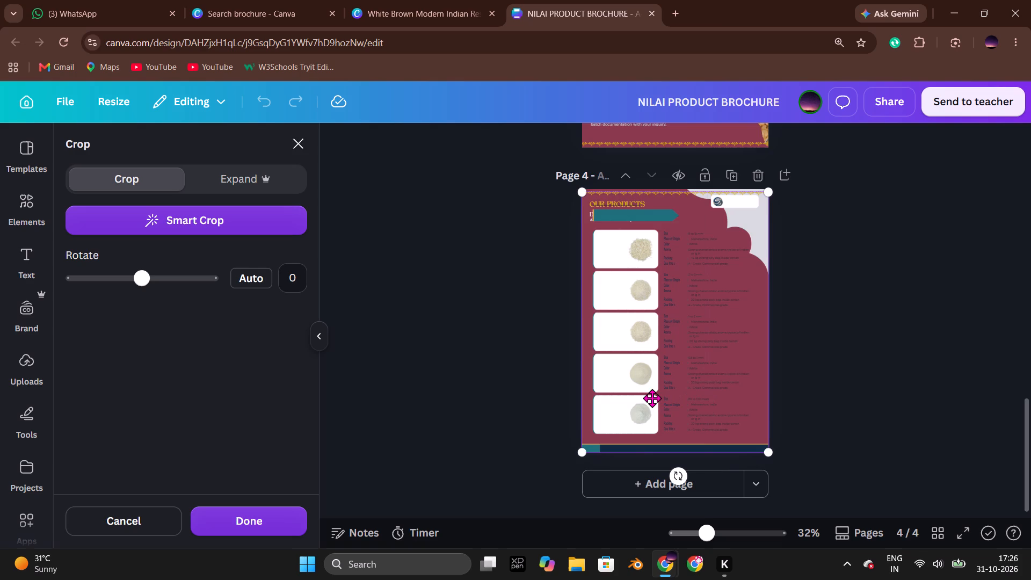
scroll(664, 400, "up", 2)
scroll(664, 400, "down", 3)
left_click_drag(634, 315, 650, 322)
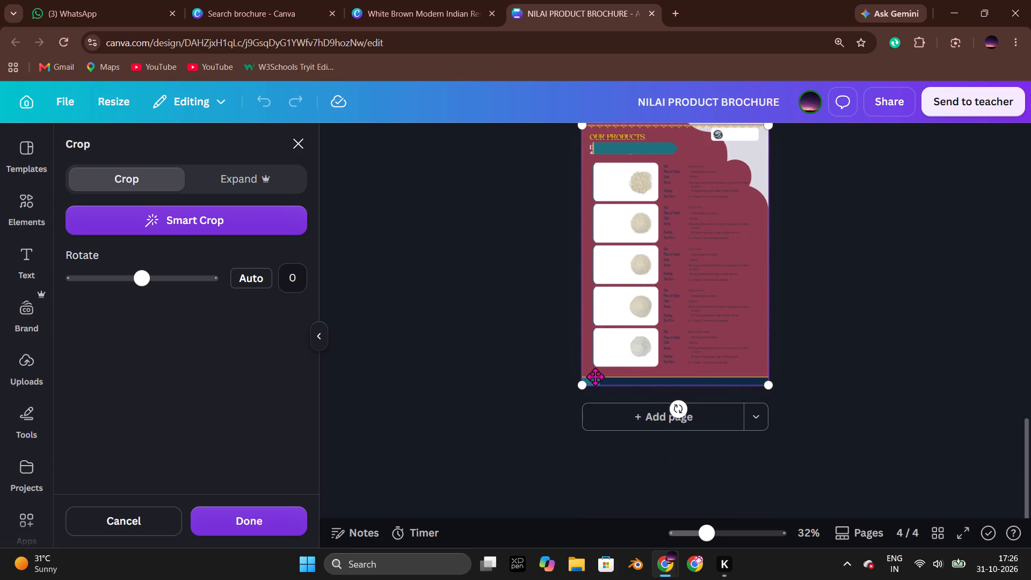
Enlarge the graphic in the crop from its lower-left corner, past the page's left and bottom edges, and finish cropping.
left_click_drag(586, 387, 592, 379)
left_click_drag(579, 387, 609, 371)
left_click_drag(584, 386, 571, 396)
left_click_drag(572, 395, 567, 401)
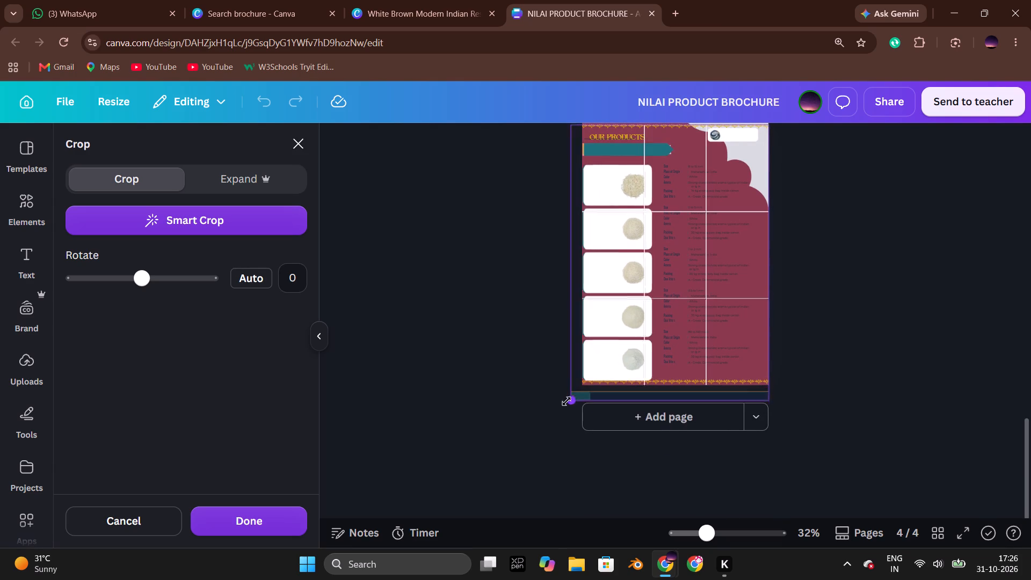
left_click_drag(567, 401, 596, 338)
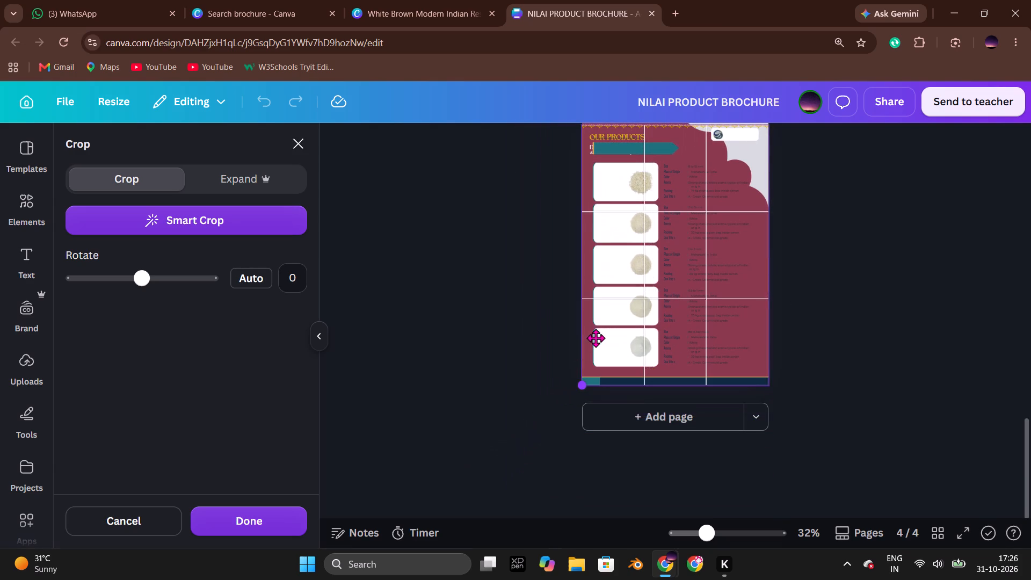
left_click_drag(596, 338, 545, 381)
key("ctrl+z")
left_click(837, 318)
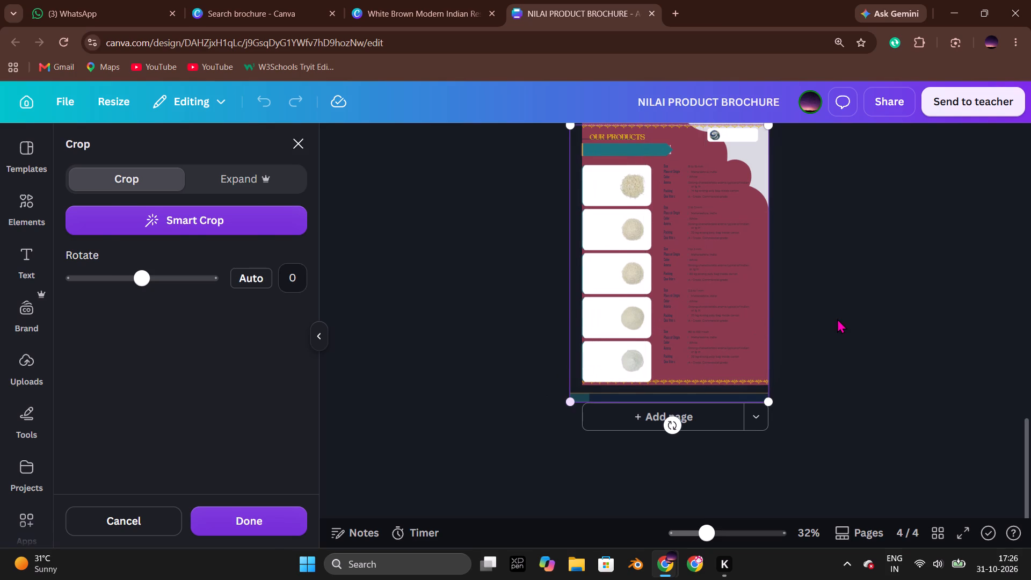
Delete the Dehydrated White Onion Minced name text from its product card on page 4.
left_click(618, 346)
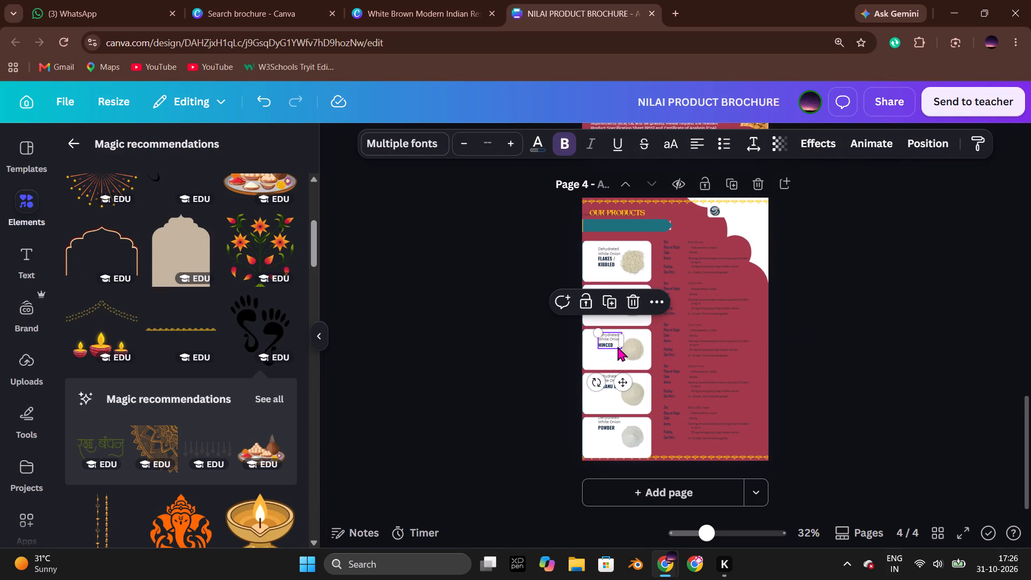
key("Delete")
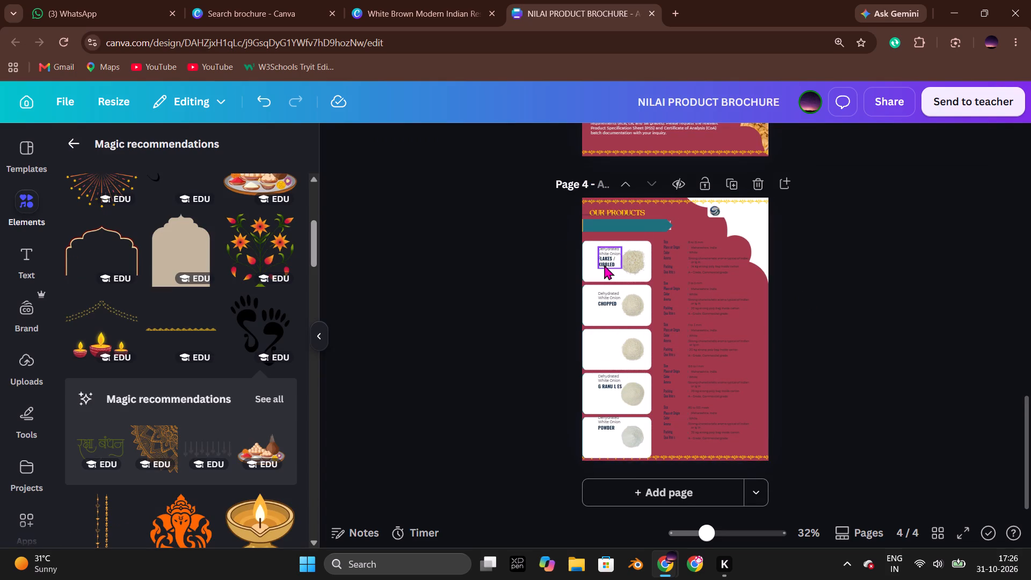
Delete the Flakes / Kibbled name text and the pasted full-page graphic, including its leftover placeholder frame, from page 4.
left_click(604, 265)
key("Delete")
left_click(634, 269)
key("Delete")
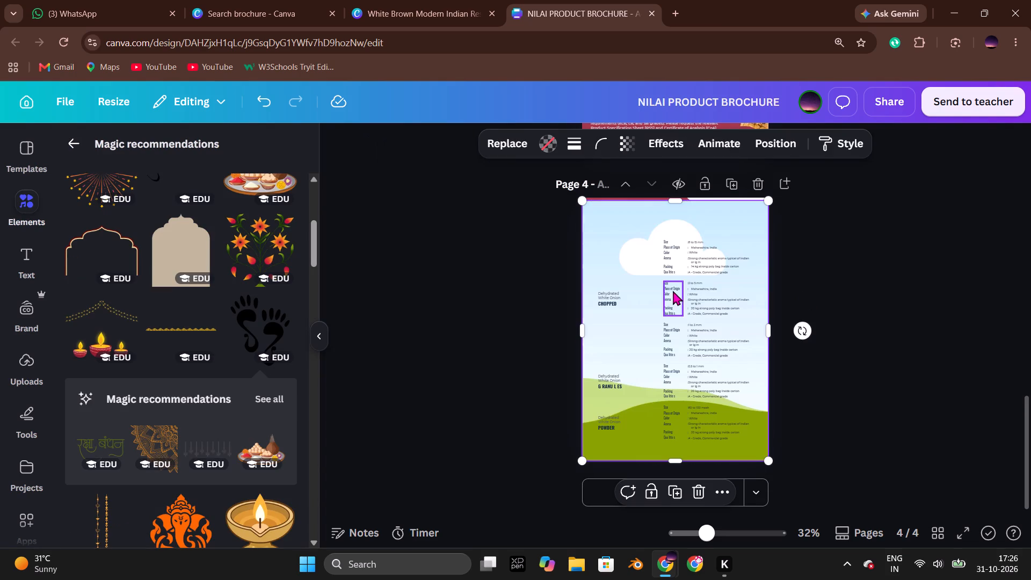
left_click(629, 281)
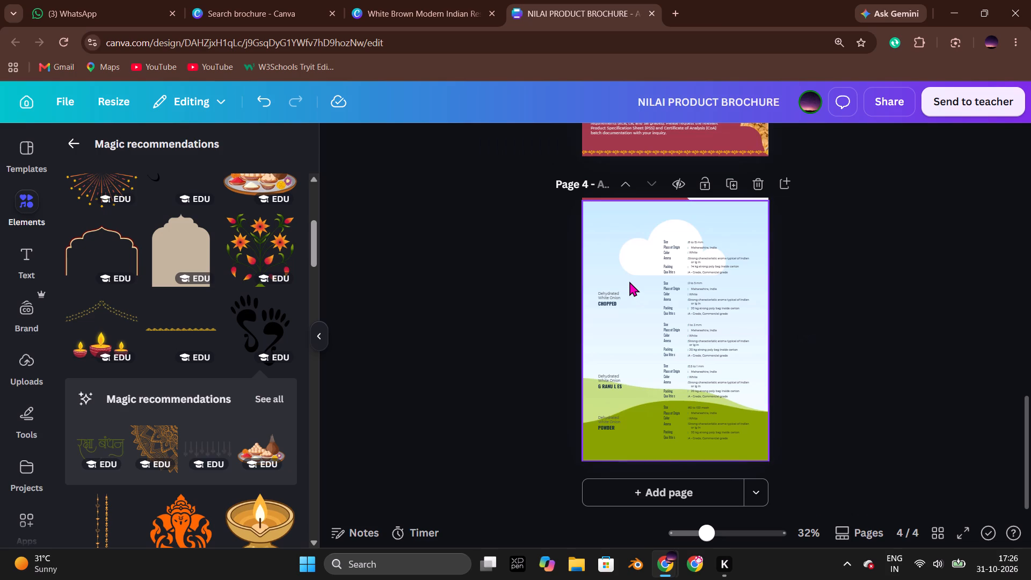
key("Delete")
left_click(650, 285)
key("Delete")
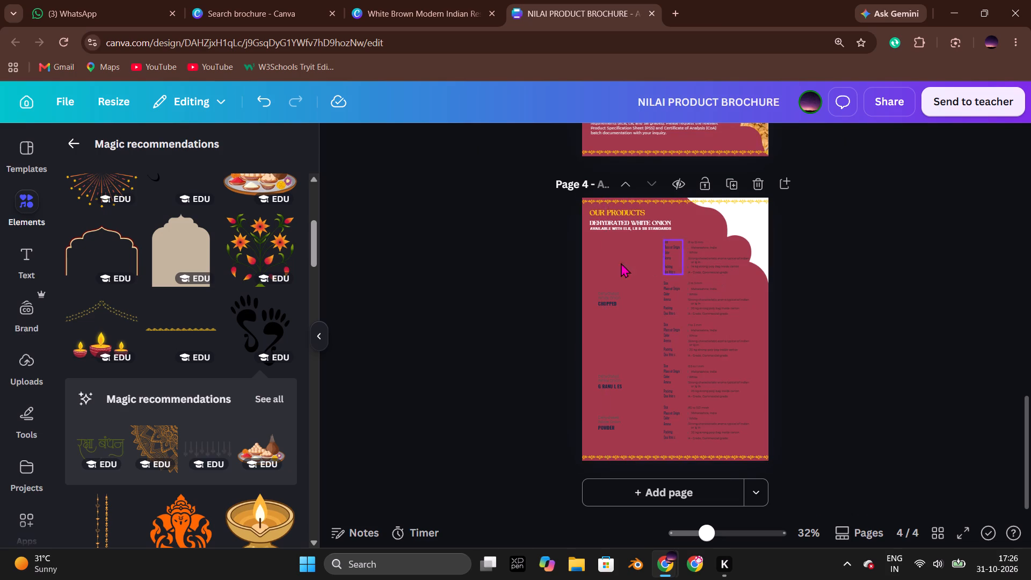
Delete all remaining onion product names and specification texts from page 4, keeping the Our Products and Dehydrated White Onion headings.
left_click_drag(560, 247, 773, 447)
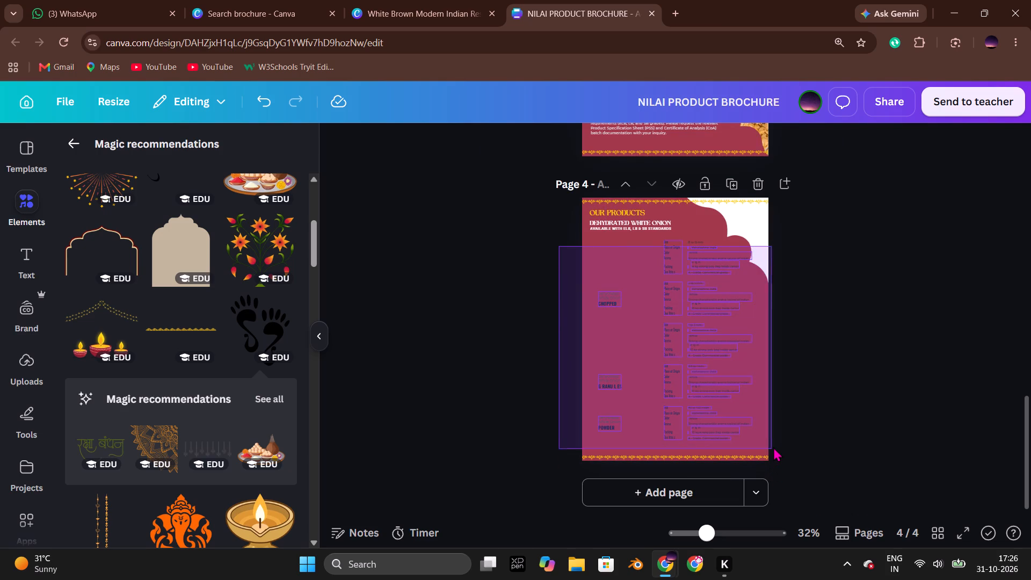
left_click_drag(773, 447, 774, 442)
key("Delete")
left_click(696, 242)
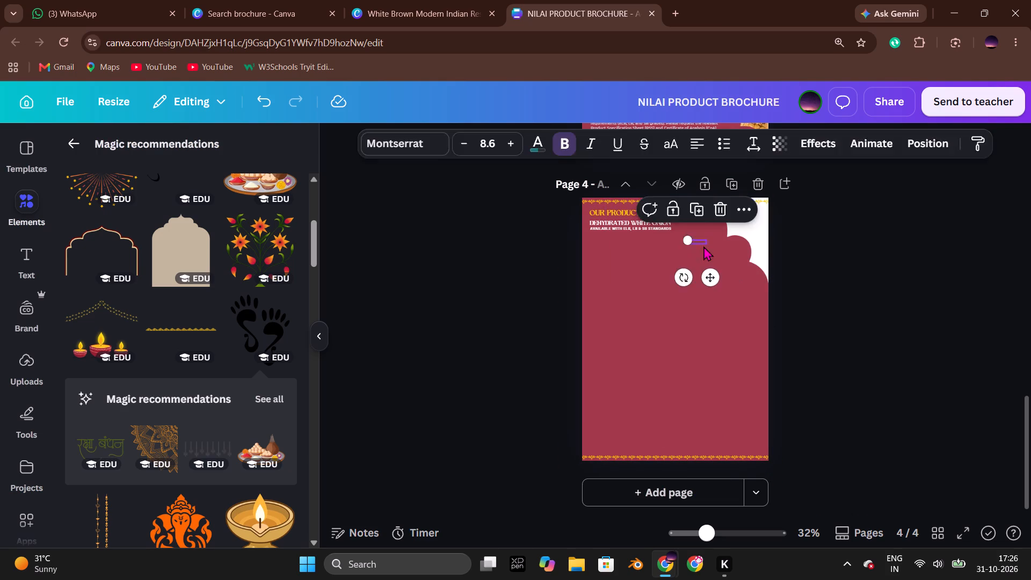
key("Delete")
left_click(849, 282)
Switch to the Nagwade catalog design and look through its product pages for layouts and graphics to reuse.
left_click(474, 0)
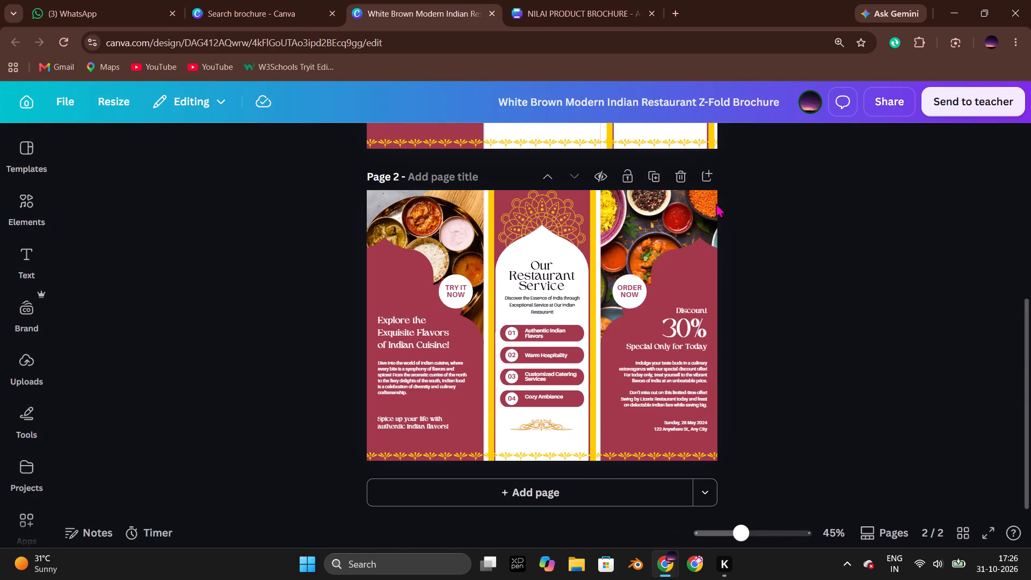
left_click(551, 2)
key("alt+Tab")
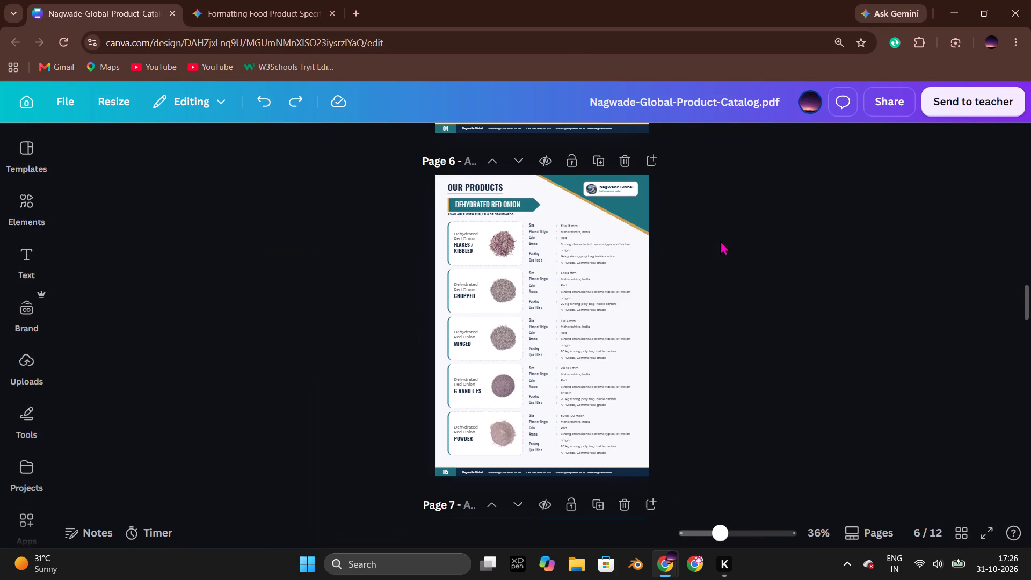
left_click(722, 252)
scroll(742, 301, "down", 3)
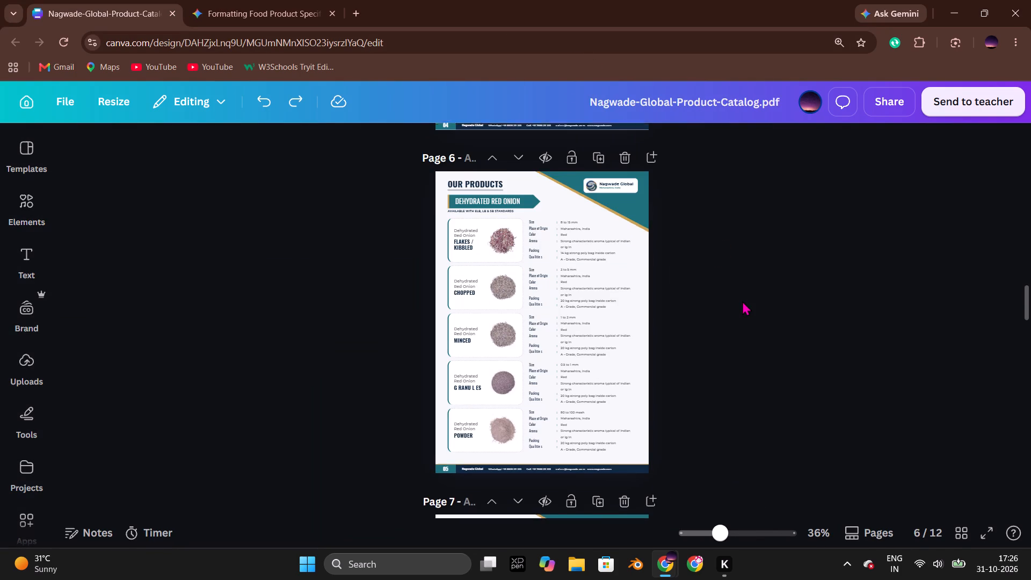
scroll(742, 301, "down", 7)
left_click(478, 310)
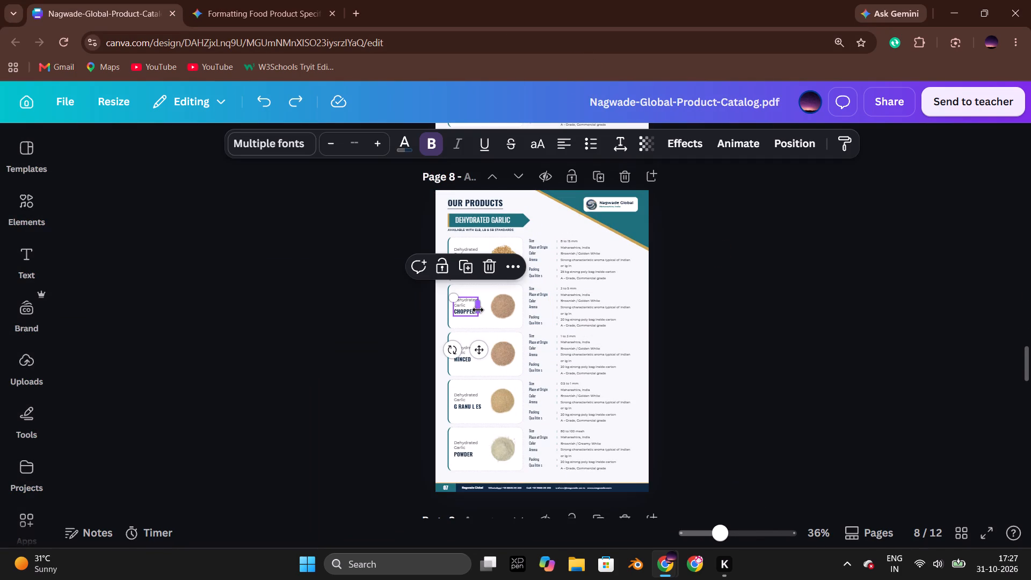
left_click(483, 292)
left_click(493, 286)
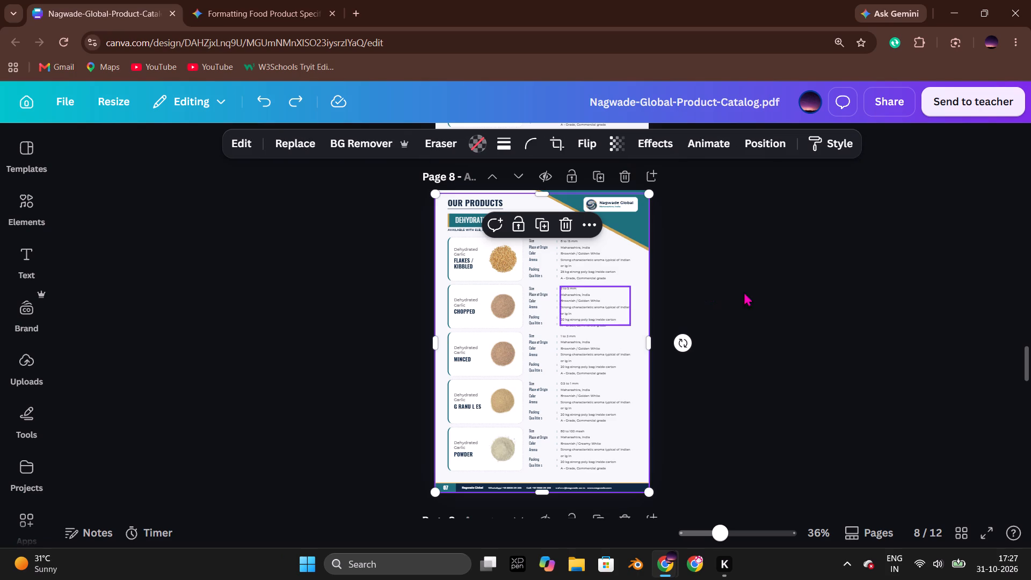
left_click(755, 292)
scroll(755, 292, "up", 9)
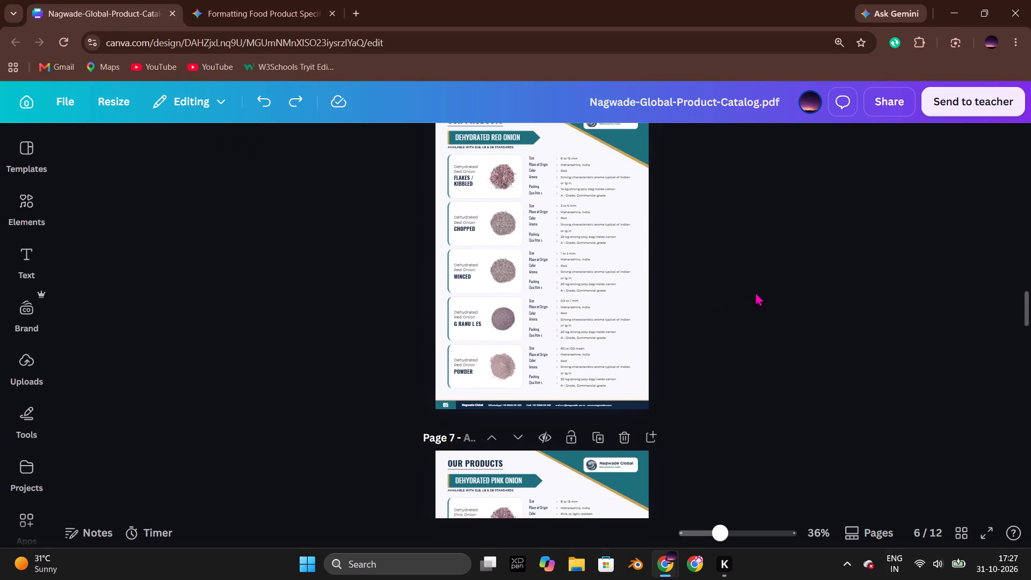
scroll(755, 292, "down", 19)
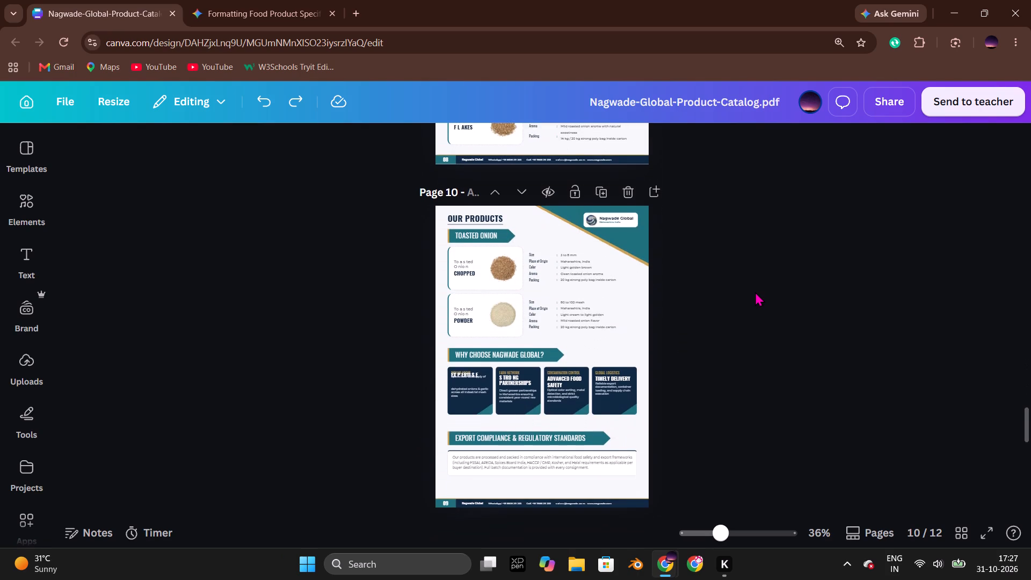
scroll(755, 292, "up", 16)
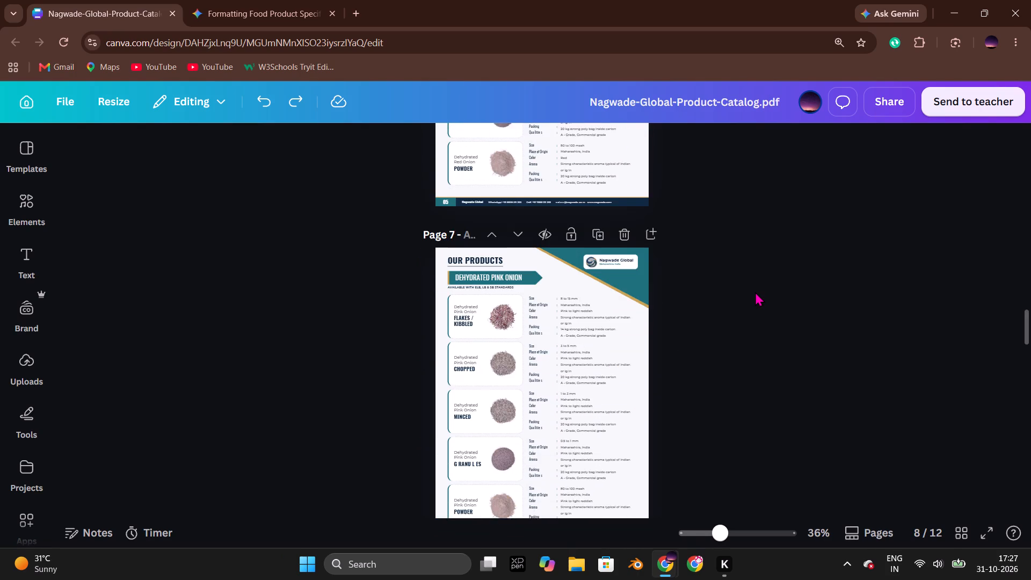
scroll(755, 292, "up", 11)
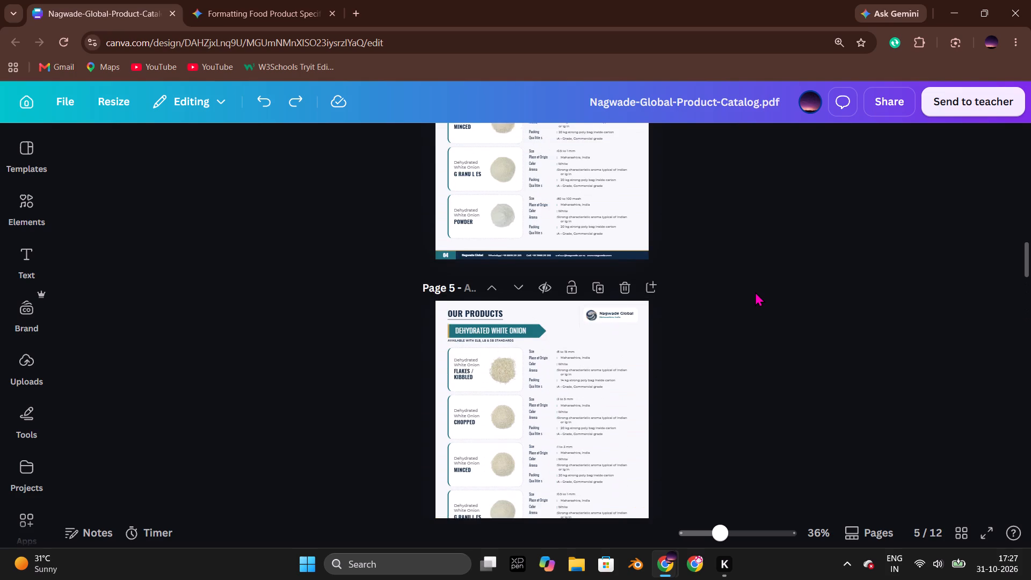
scroll(755, 292, "up", 4)
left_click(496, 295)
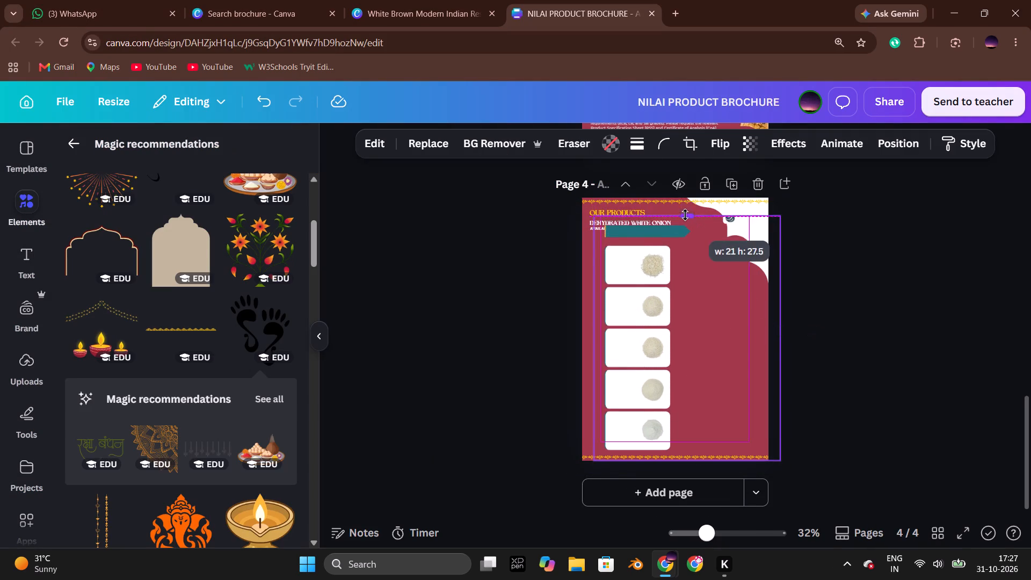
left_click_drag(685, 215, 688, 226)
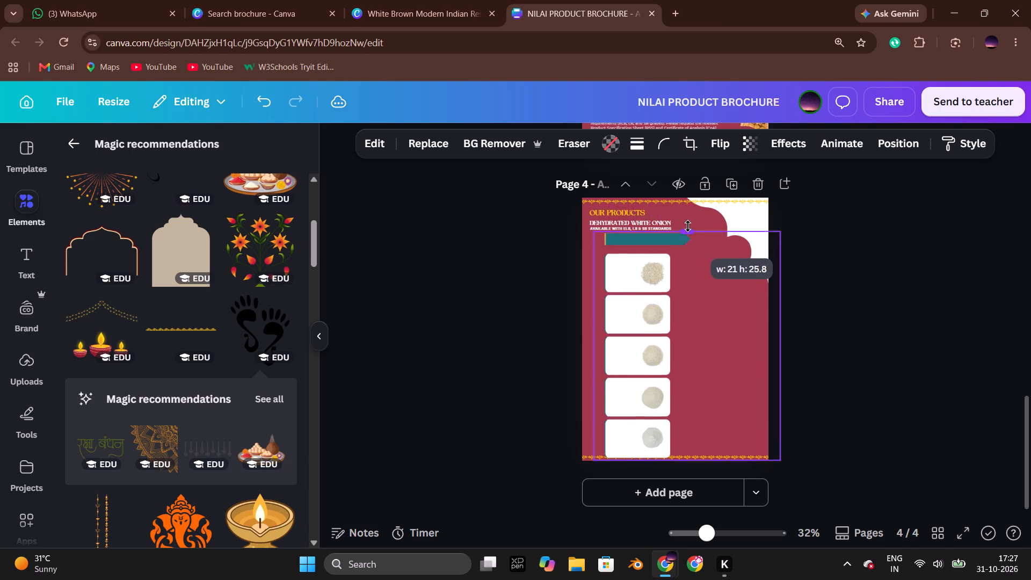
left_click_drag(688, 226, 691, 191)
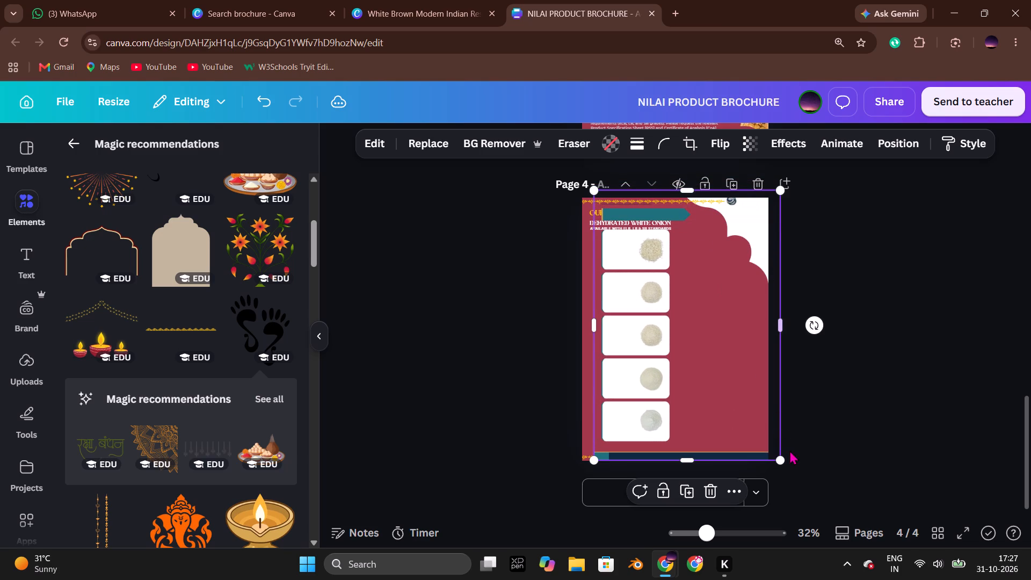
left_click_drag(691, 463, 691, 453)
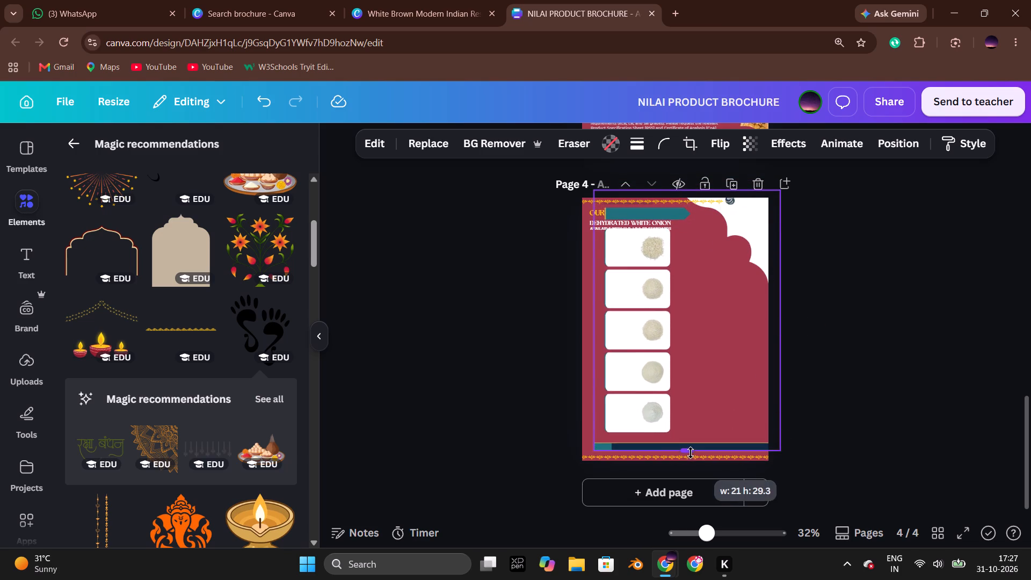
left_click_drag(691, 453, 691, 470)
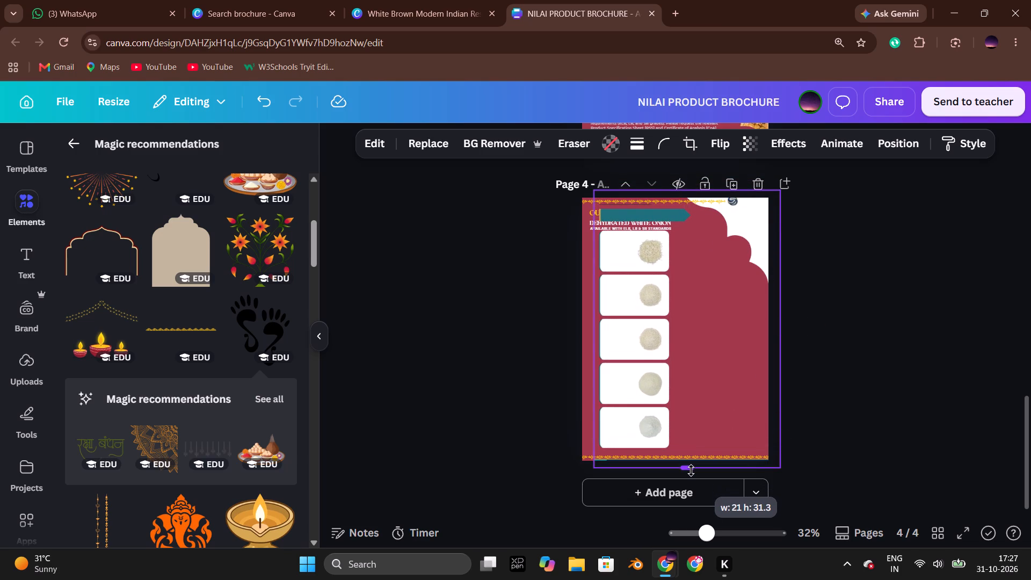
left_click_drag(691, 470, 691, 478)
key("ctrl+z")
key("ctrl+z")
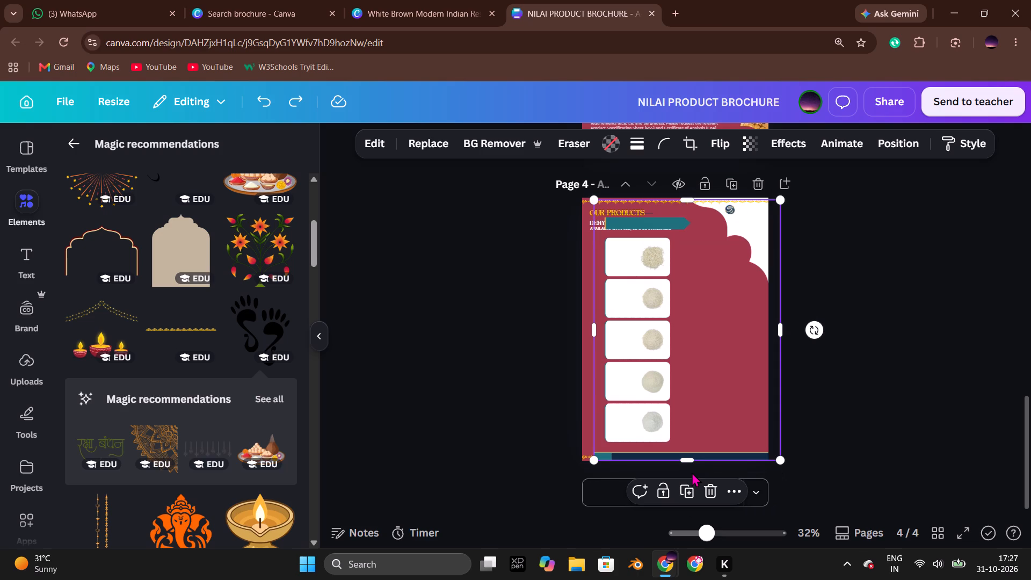
Nudge the pasted product card graphic slightly up and left on page 4 and apply BG Remover to it.
left_click_drag(655, 409, 650, 398)
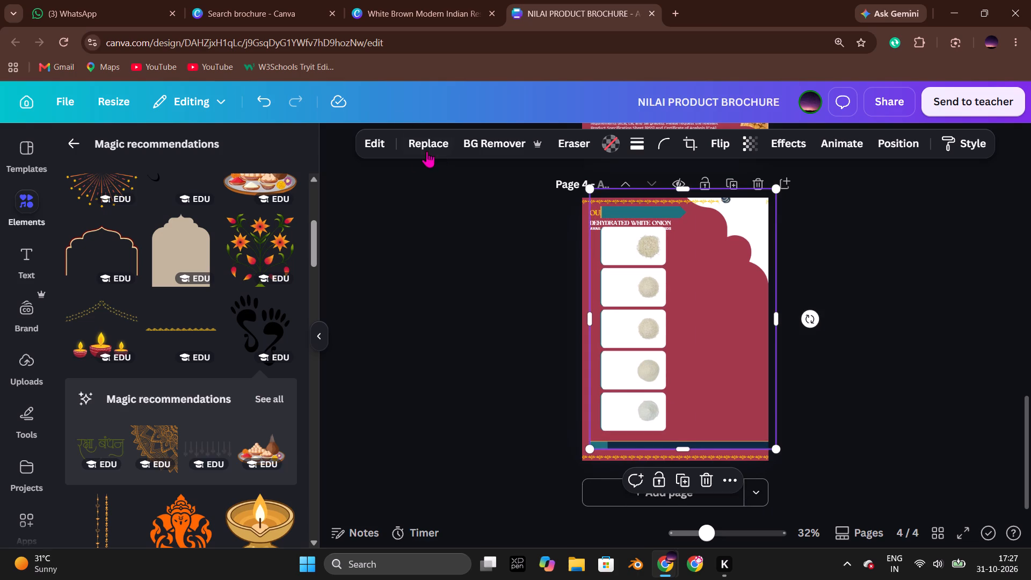
left_click(382, 143)
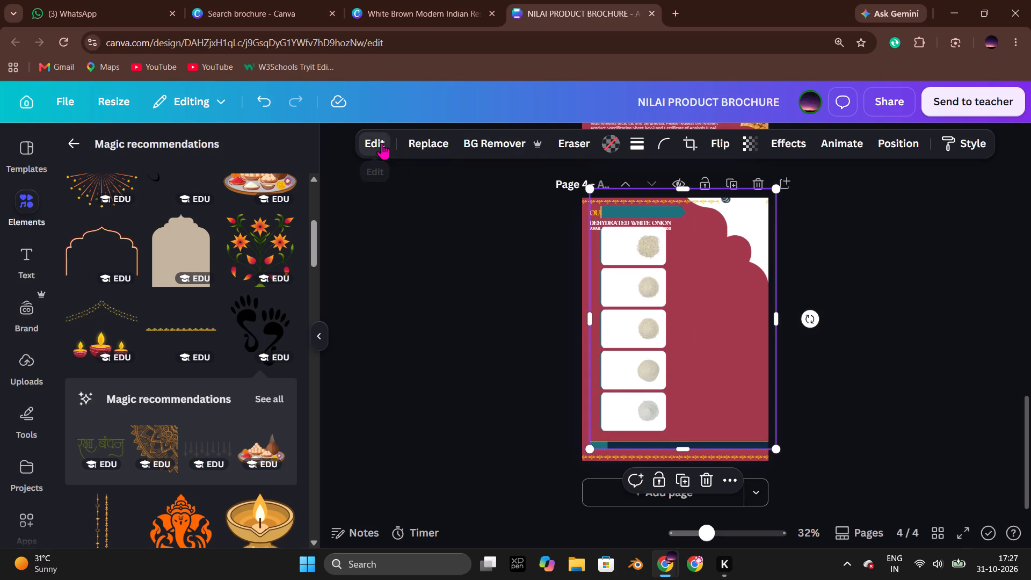
left_click(263, 314)
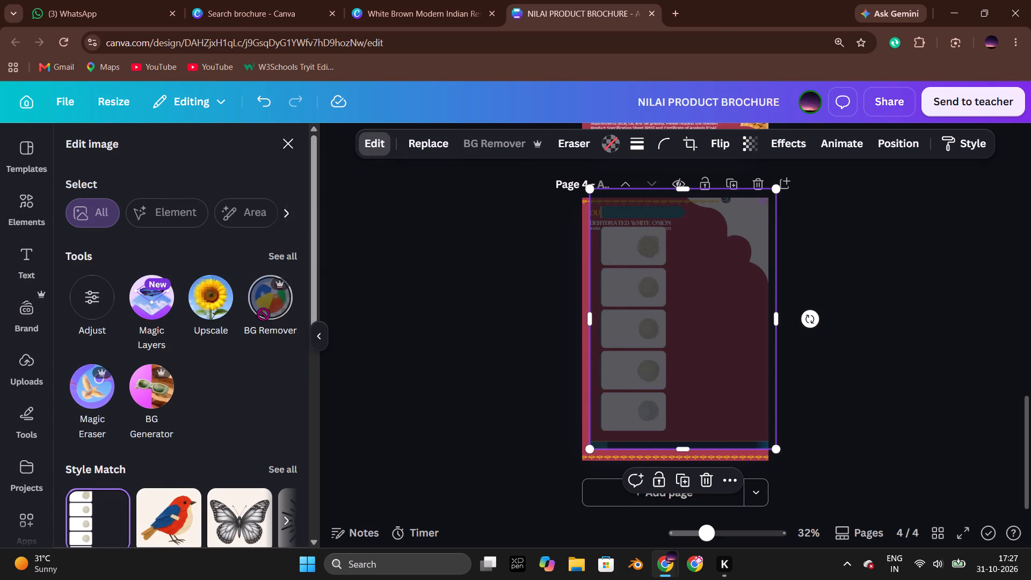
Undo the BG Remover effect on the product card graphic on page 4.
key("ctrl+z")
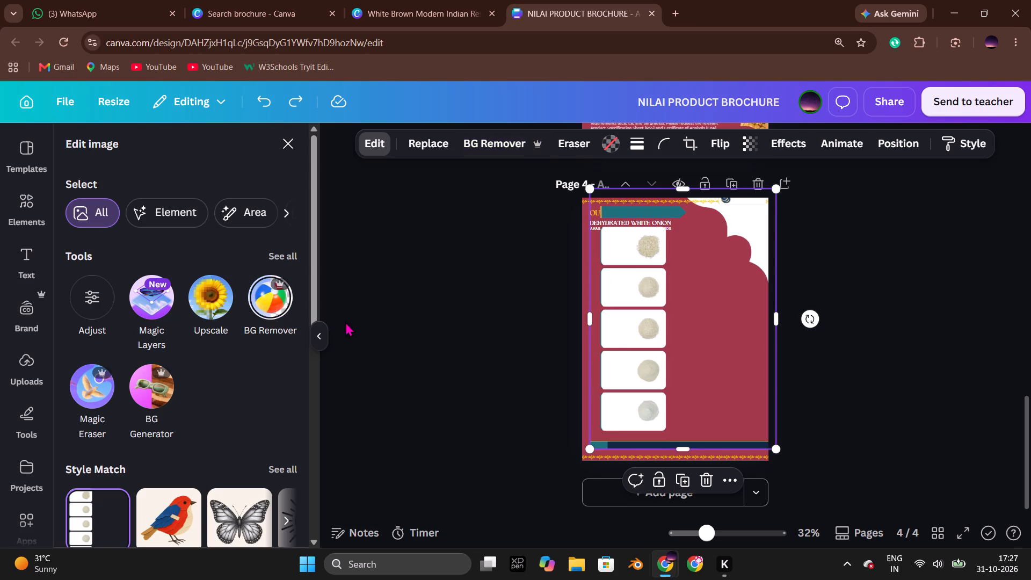
Use Magic Eraser at brush size 40 to erase the graphic's footer bar, teal heading banner and logo box.
left_click(98, 394)
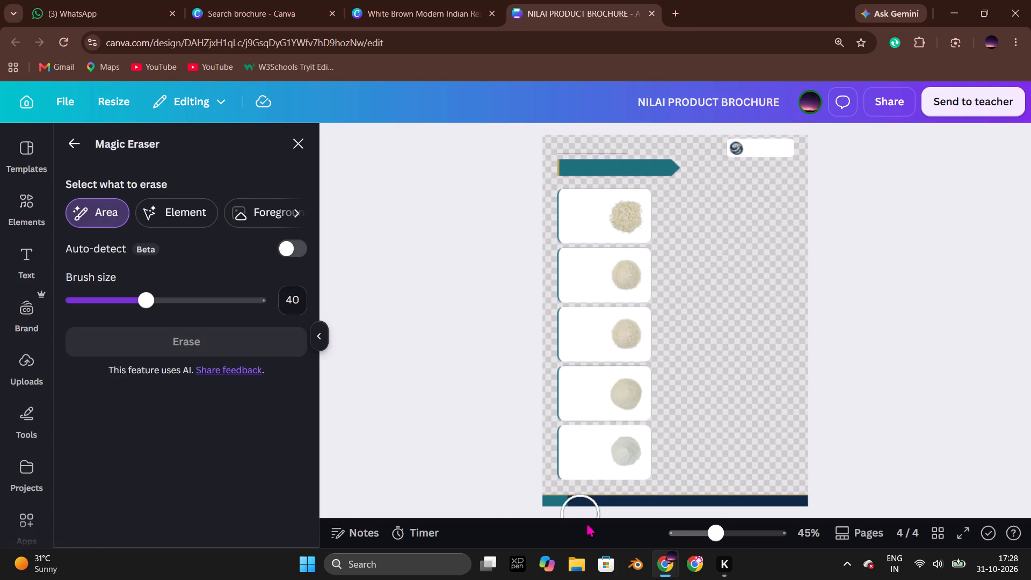
left_click_drag(548, 509, 809, 496)
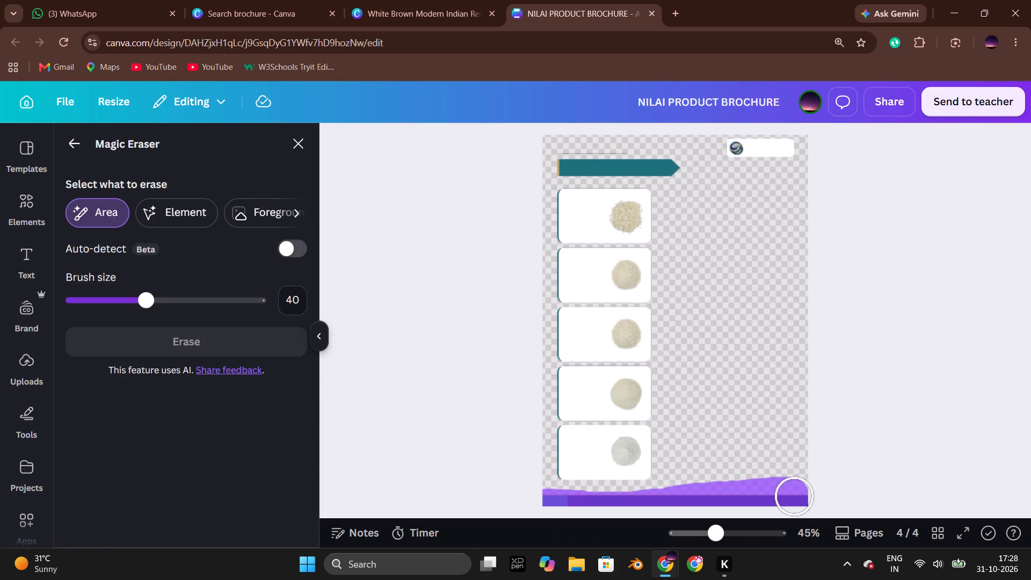
left_click_drag(809, 496, 825, 496)
left_click_drag(546, 156, 579, 158)
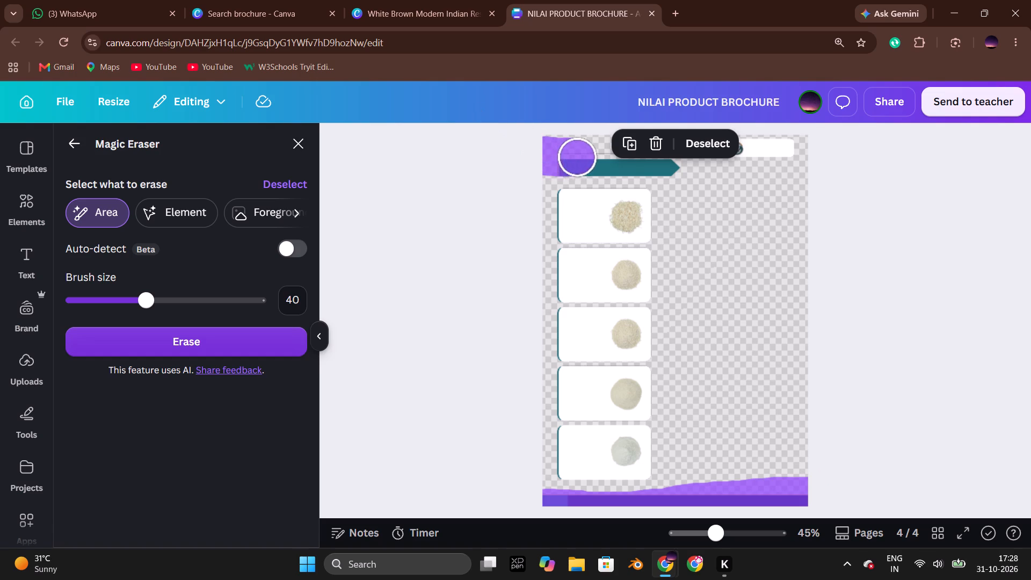
left_click_drag(579, 158, 669, 156)
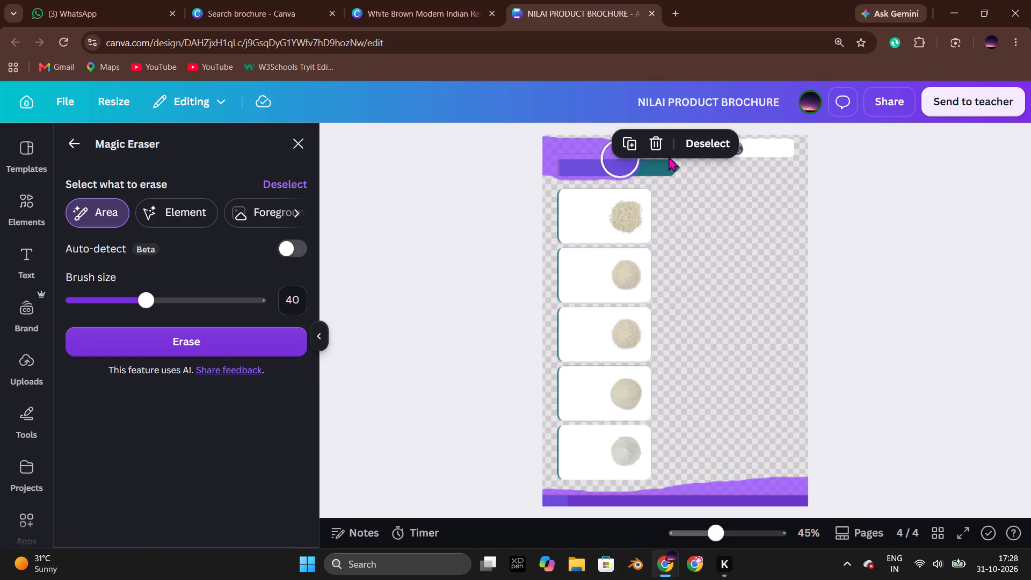
left_click_drag(669, 156, 798, 149)
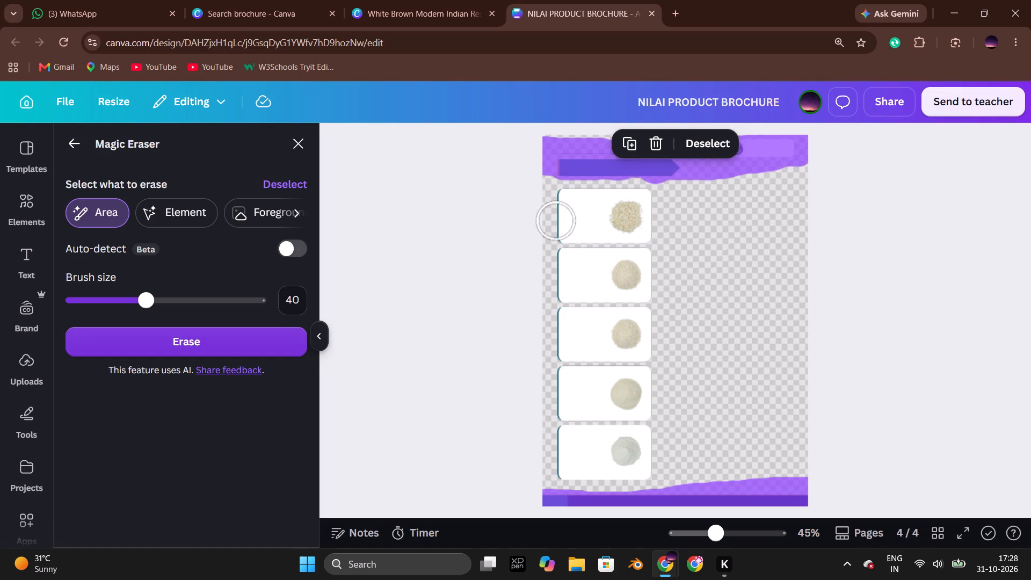
left_click_drag(615, 151, 728, 141)
left_click_drag(625, 154, 670, 156)
left_click_drag(622, 164, 696, 150)
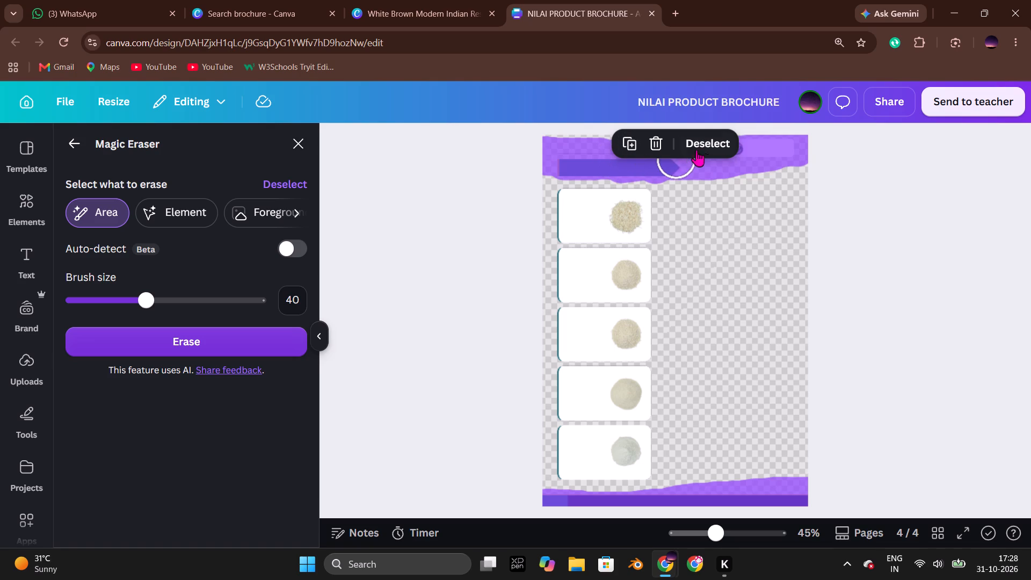
left_click_drag(696, 150, 662, 156)
left_click(225, 340)
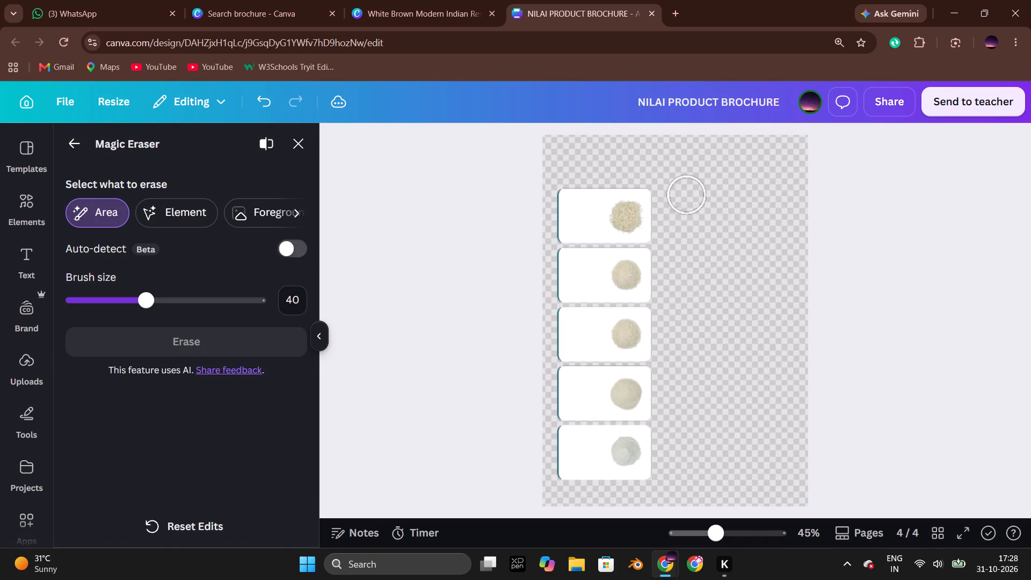
left_click(69, 144)
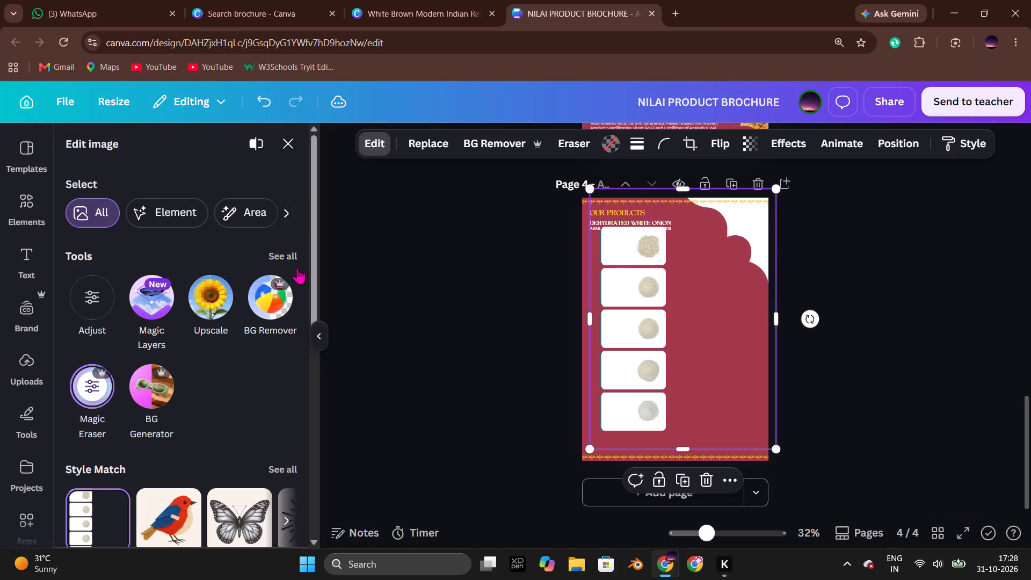
Move the product card graphic down and left so its five cards sit below the Dehydrated White Onion heading text.
left_click_drag(655, 369, 643, 380)
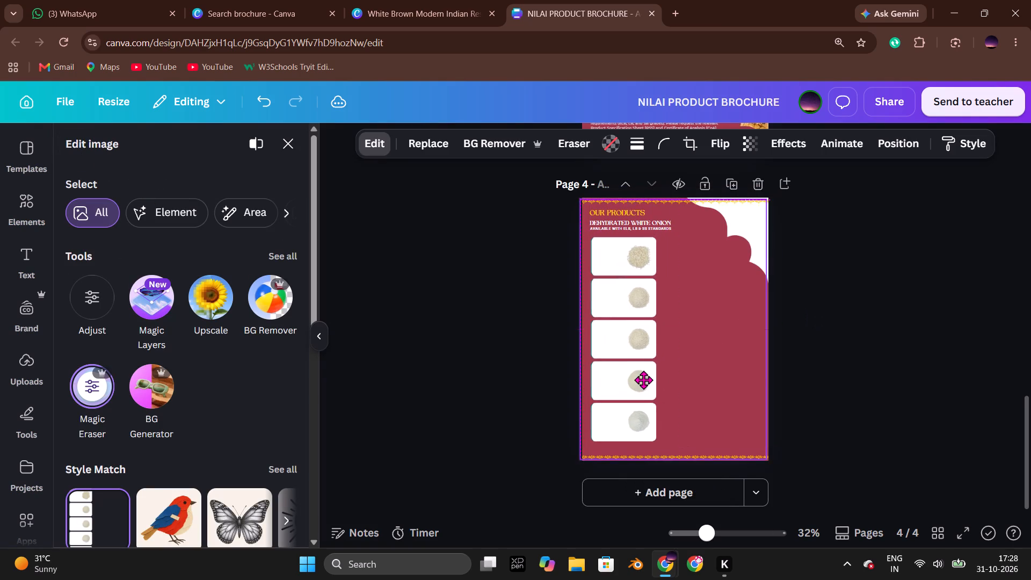
left_click_drag(643, 380, 648, 378)
left_click(680, 459)
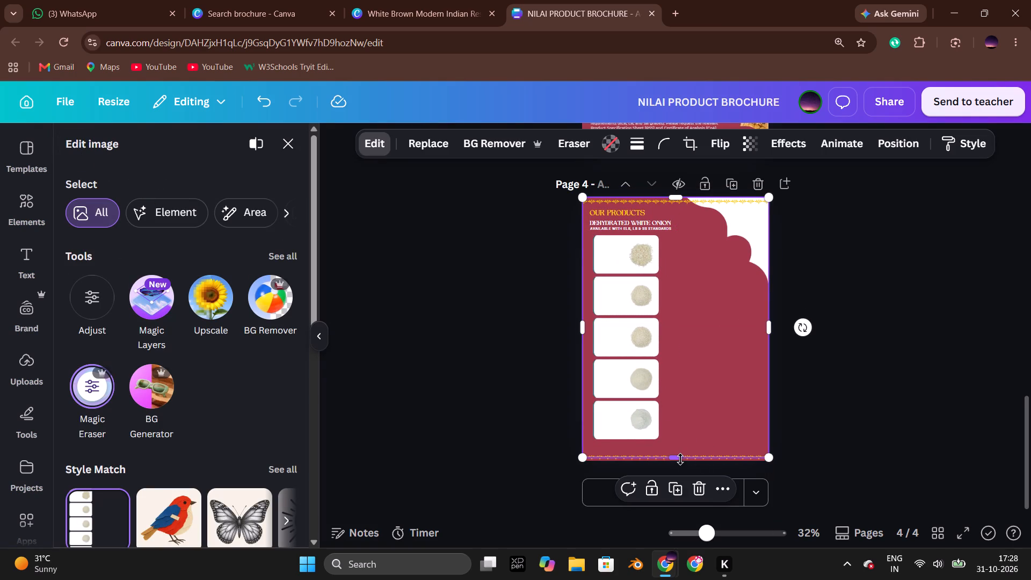
left_click_drag(623, 355, 622, 361)
left_click(836, 373)
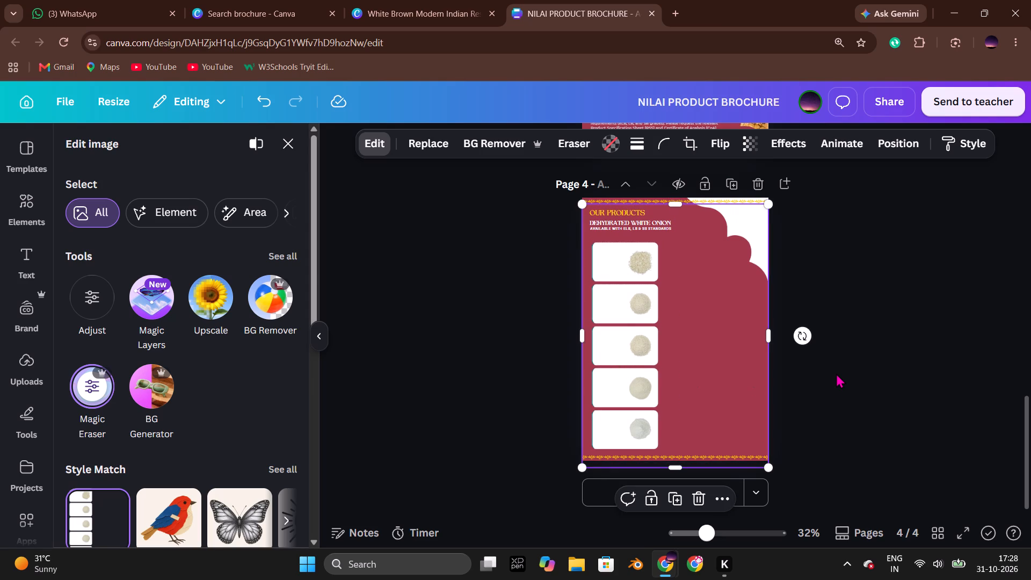
left_click(836, 373)
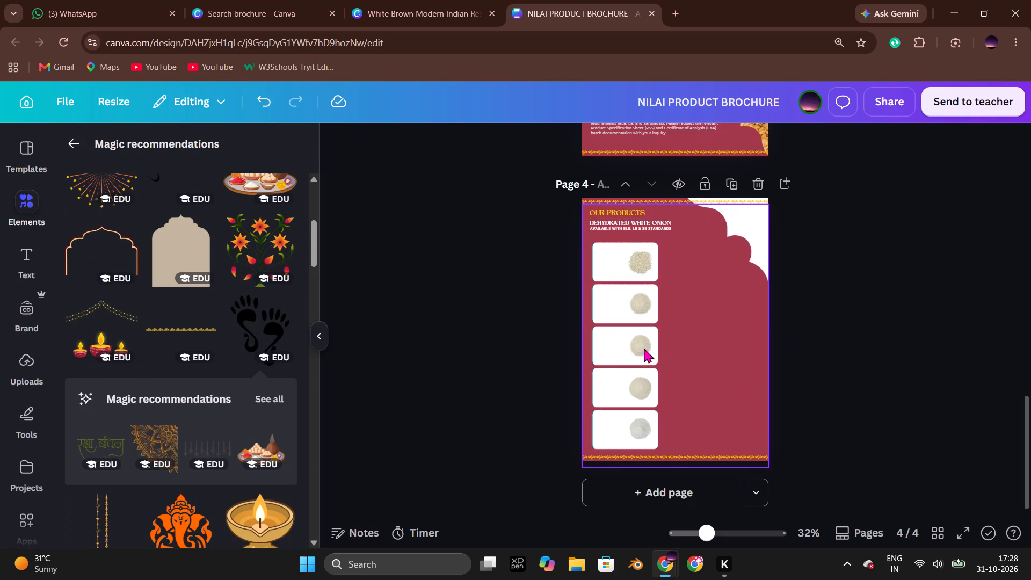
Apply Upscale to the product card graphic on page 4 and deselect it.
left_click(644, 348)
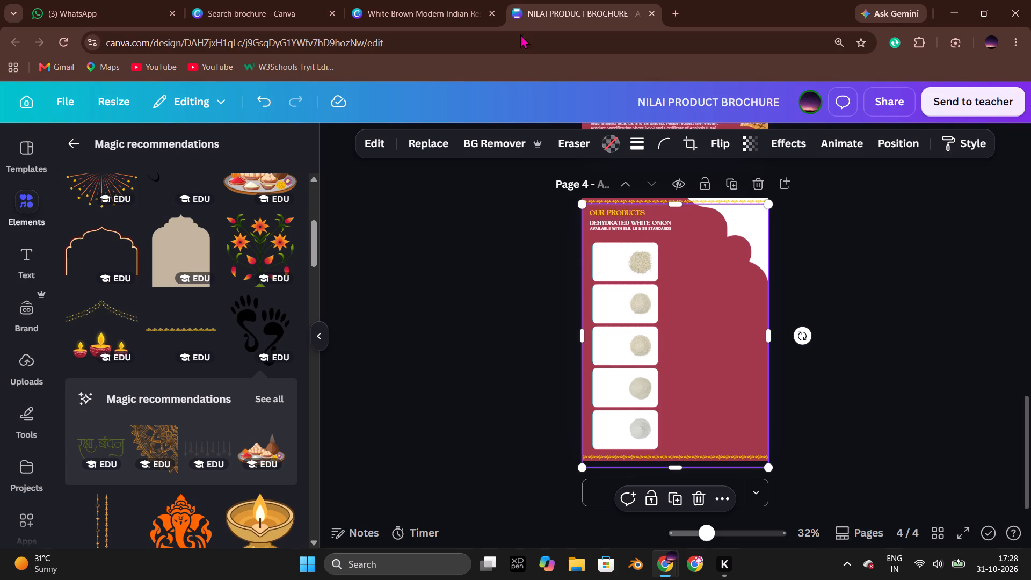
left_click(400, 0)
left_click(556, 0)
left_click(484, 318)
left_click(607, 311)
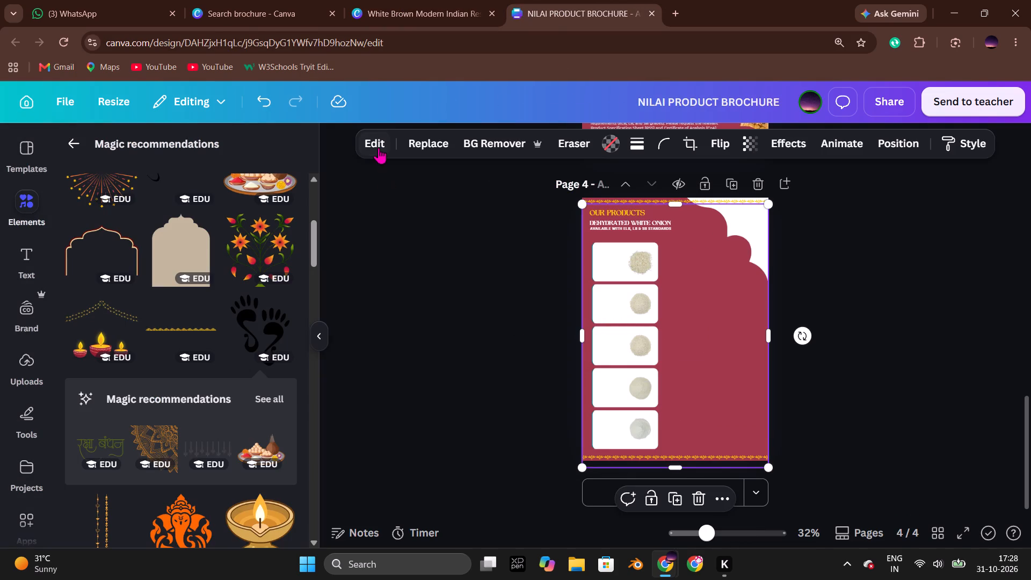
left_click(379, 147)
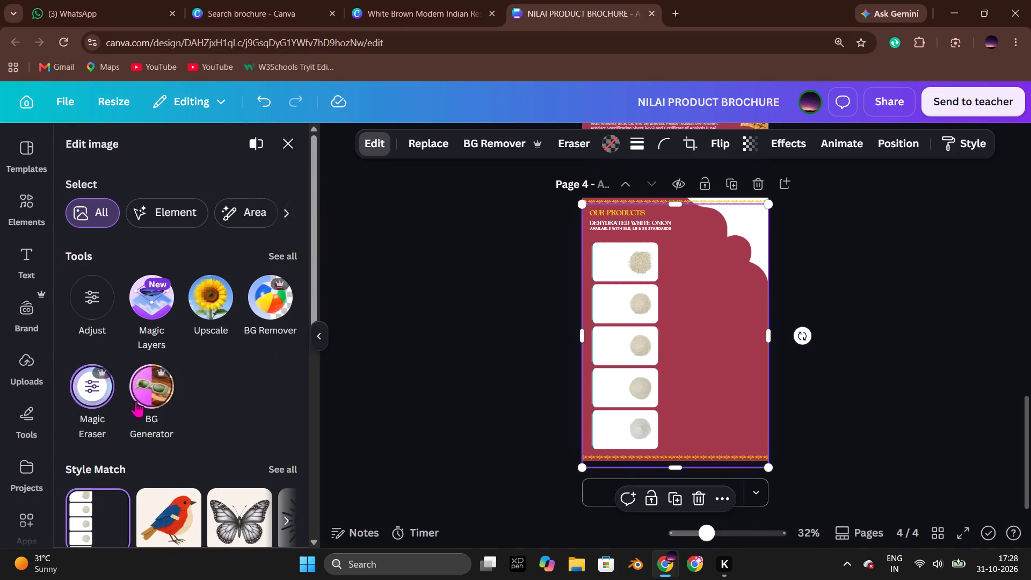
left_click(207, 314)
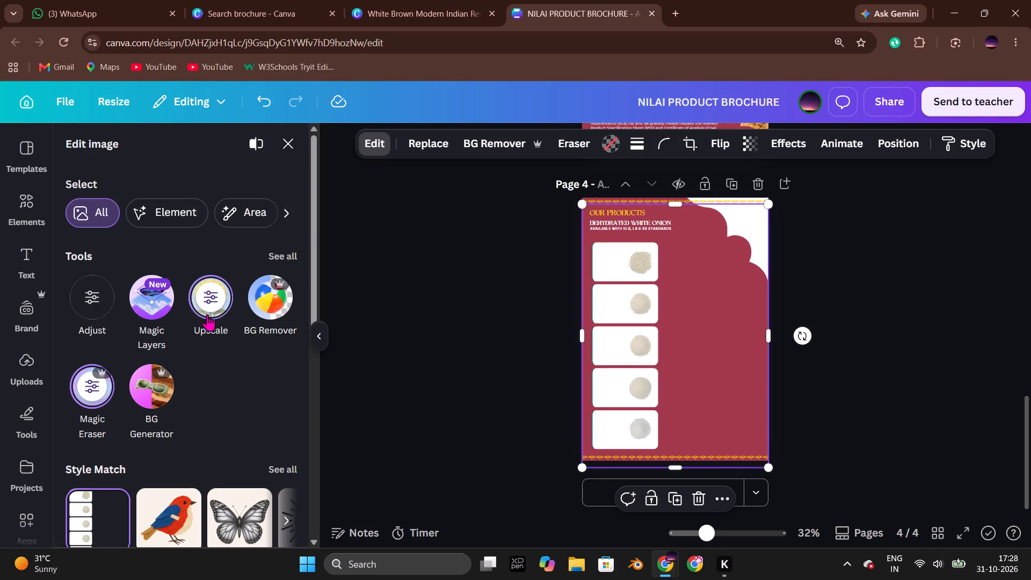
left_click(906, 361)
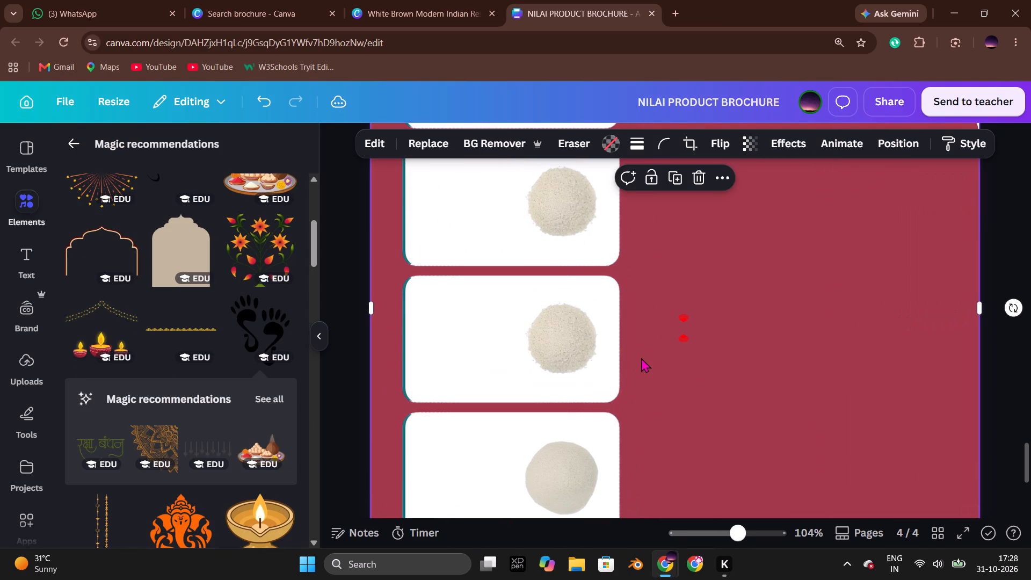
double_click(903, 387)
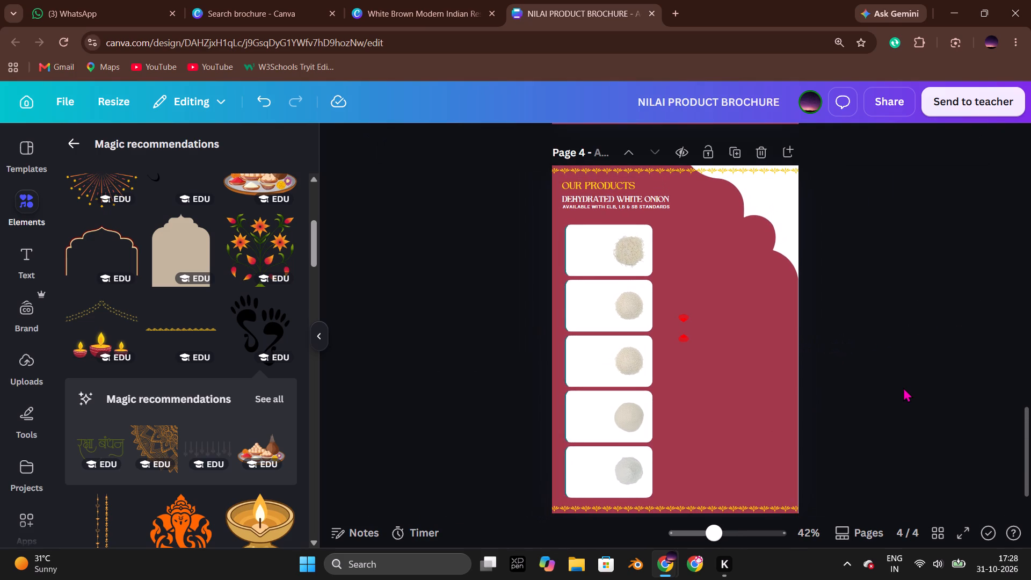
Switch to the Nagwade catalog and delete page 5, the intact Dehydrated White Onion page.
key("alt+Tab")
left_click(764, 351)
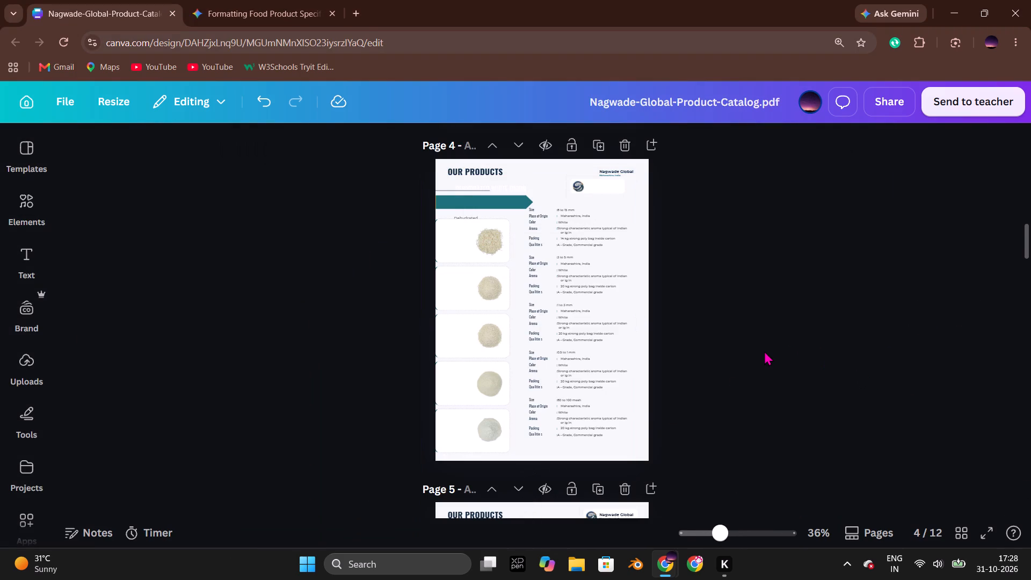
left_click_drag(678, 429, 535, 216)
left_click(837, 270)
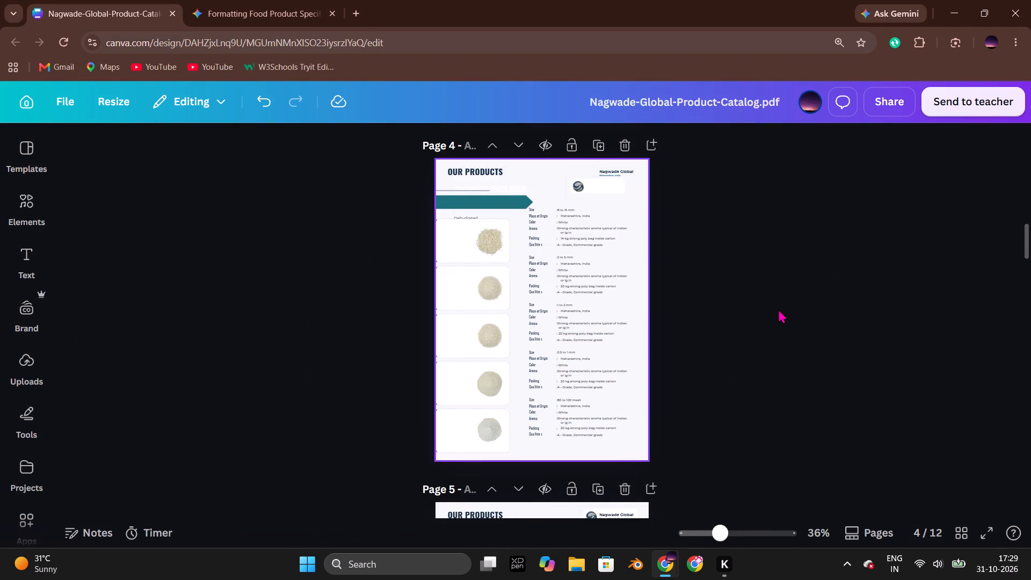
scroll(778, 309, "down", 3)
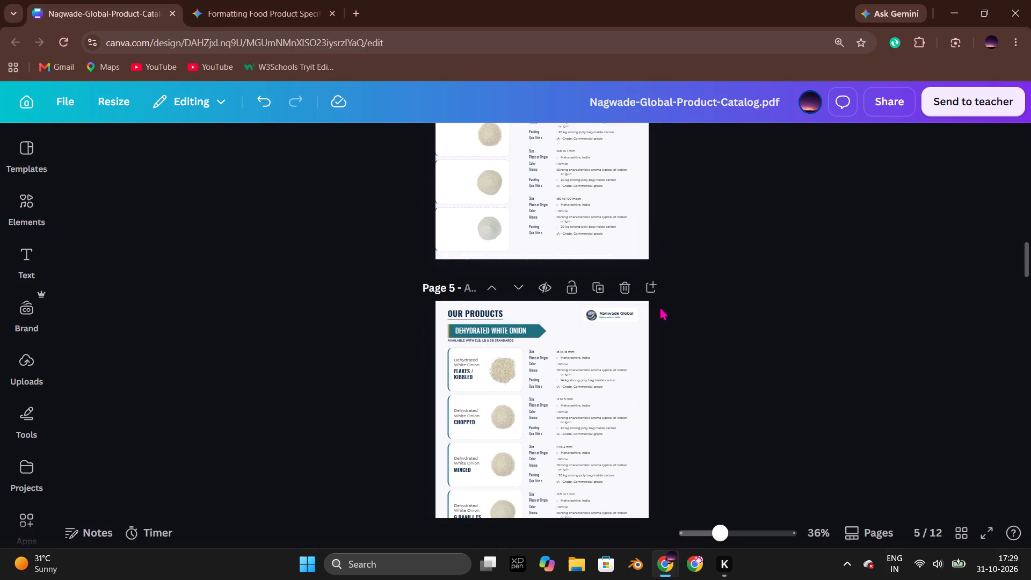
left_click(629, 291)
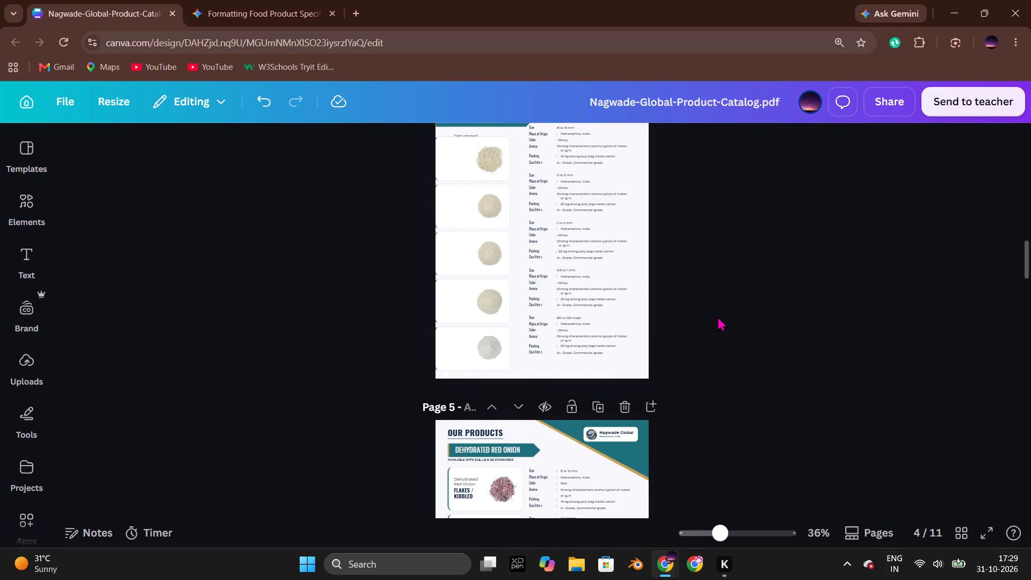
Lock the full-page product card graphic on catalog page 4.
scroll(717, 316, "down", 3)
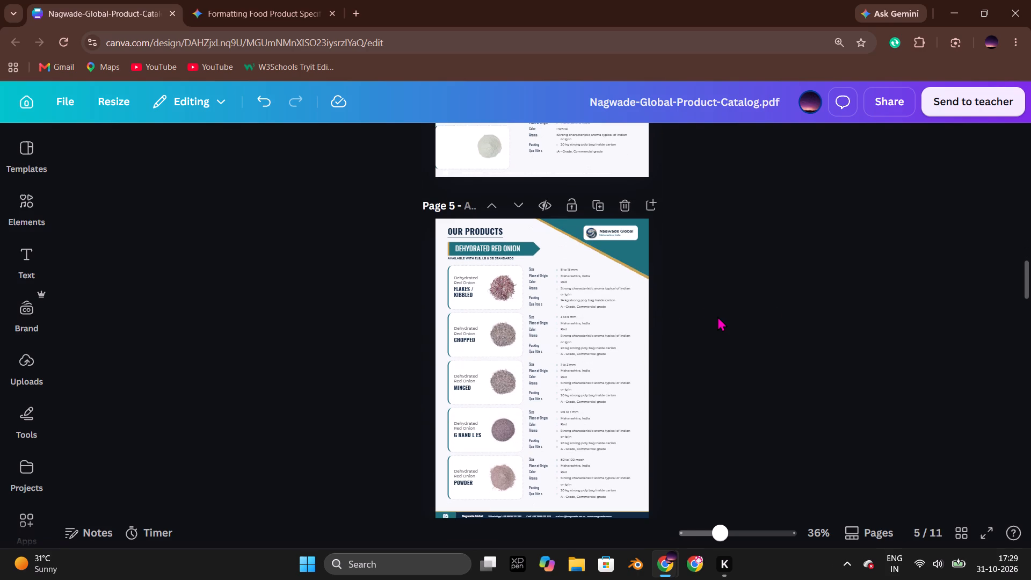
scroll(717, 316, "up", 4)
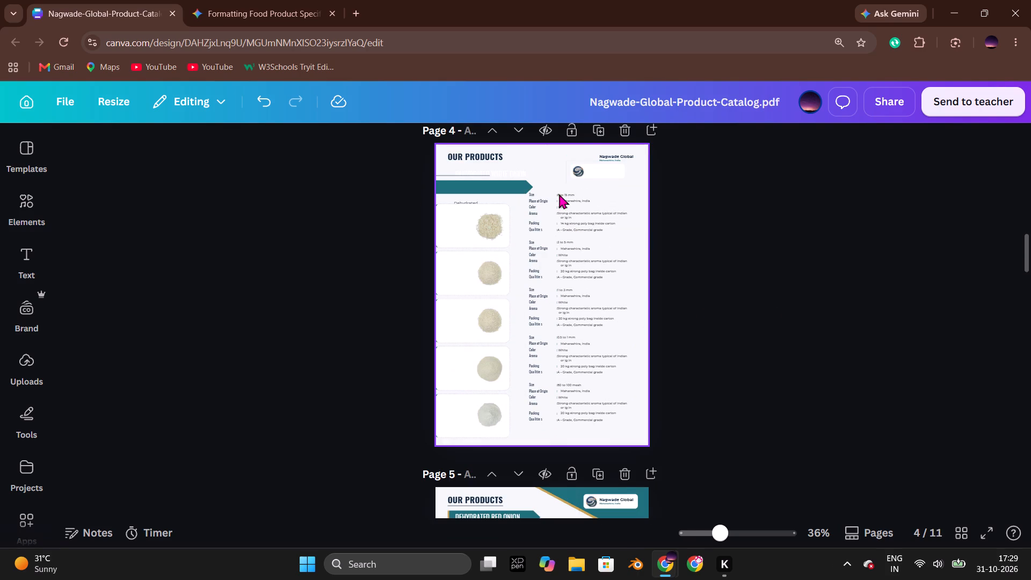
left_click(556, 182)
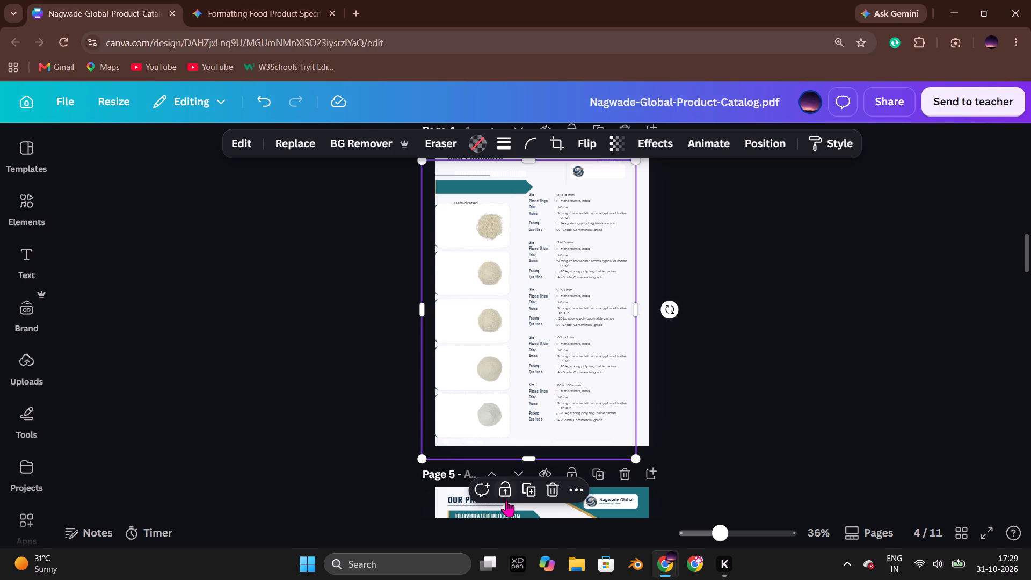
left_click(508, 497)
left_click(694, 394)
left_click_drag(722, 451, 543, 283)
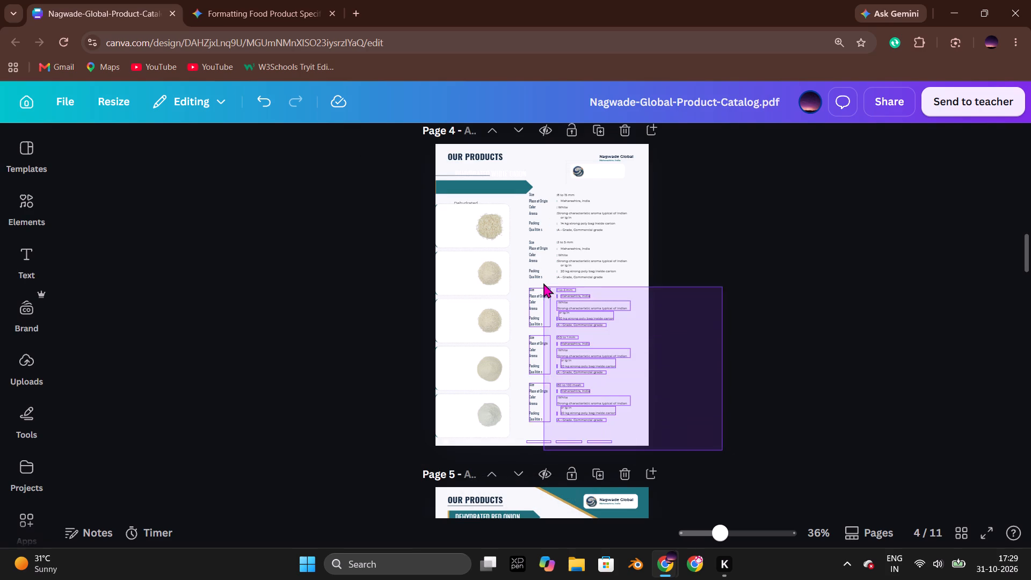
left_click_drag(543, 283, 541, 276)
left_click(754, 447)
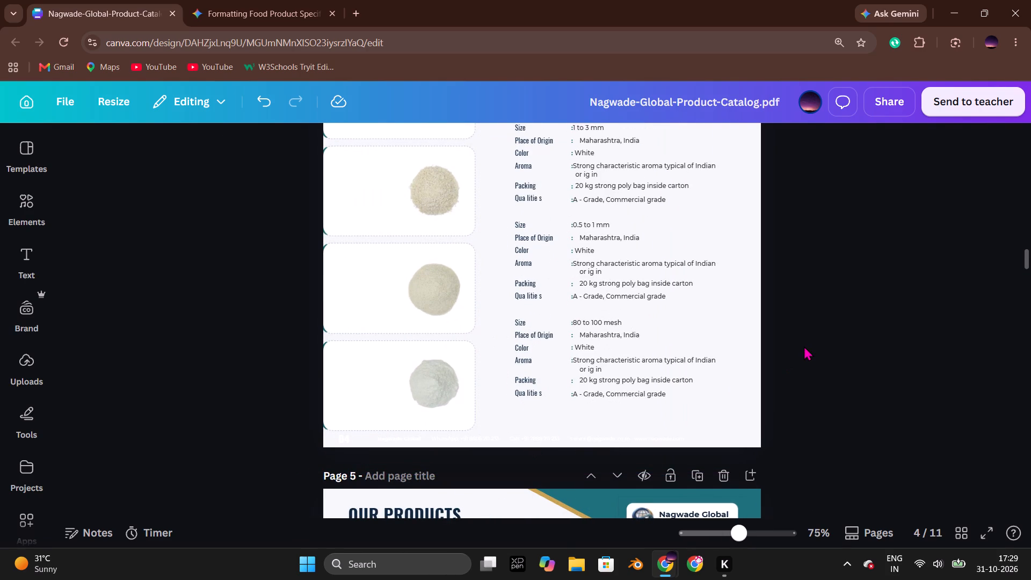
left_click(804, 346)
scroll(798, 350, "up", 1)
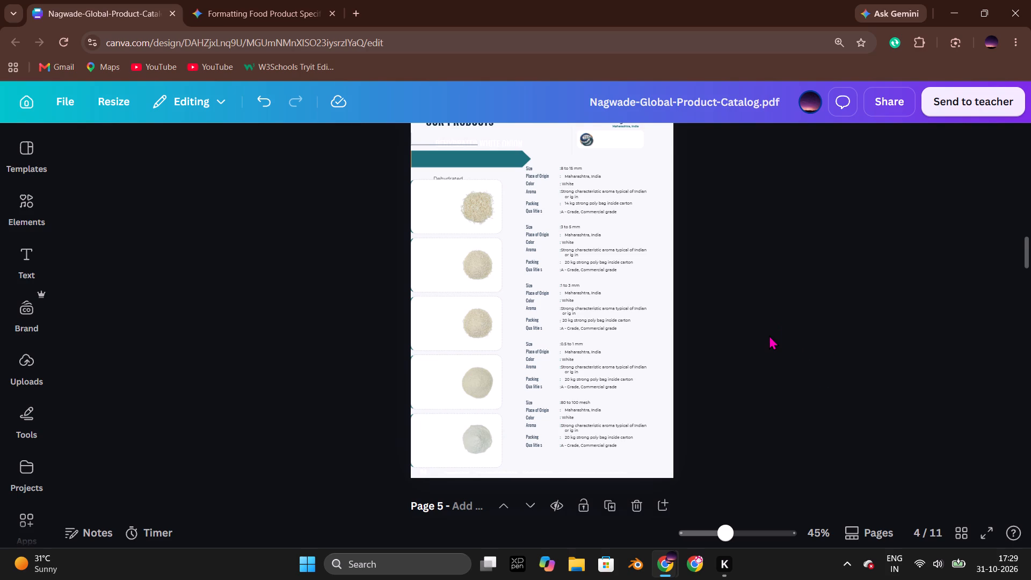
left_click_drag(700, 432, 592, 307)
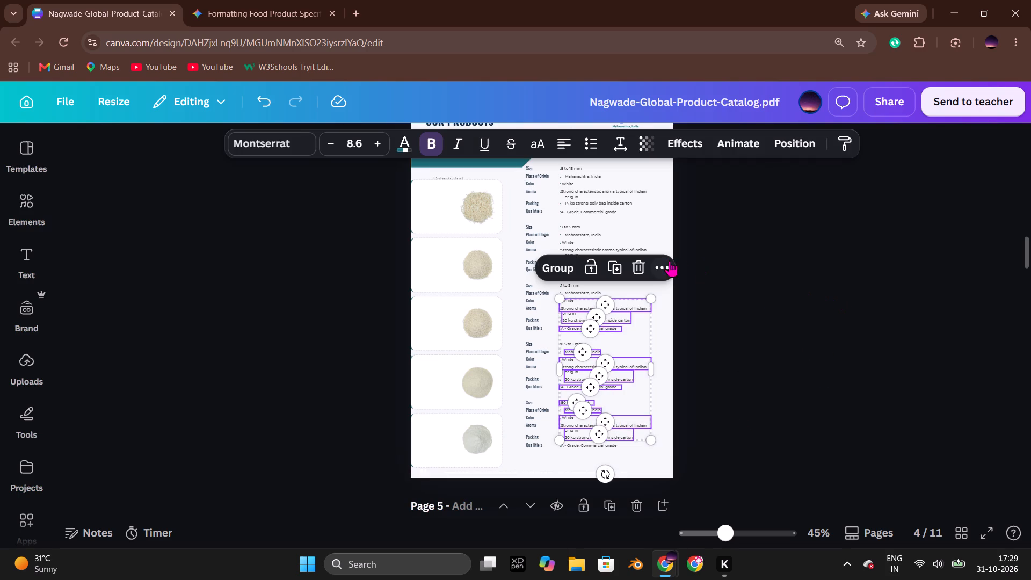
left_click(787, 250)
Change the lock on catalog page 4's full-page product card graphic from position only to a full lock.
scroll(788, 260, "down", 4)
scroll(788, 260, "up", 4)
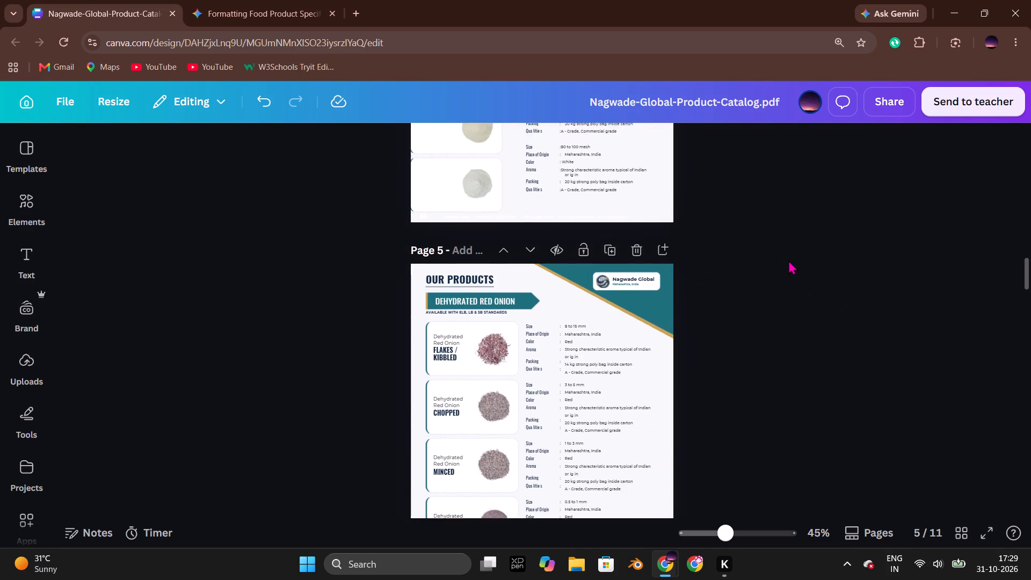
left_click(491, 251)
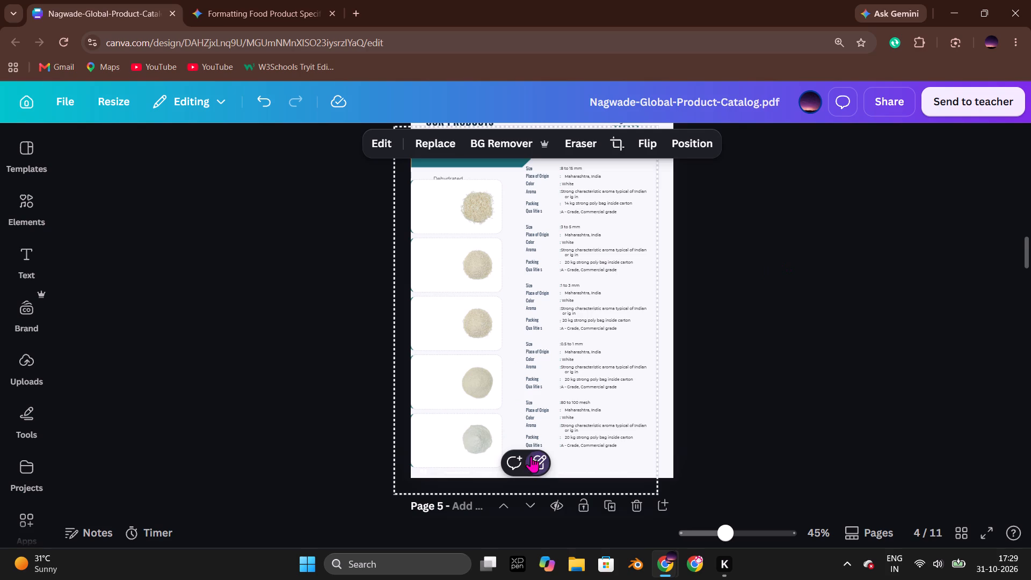
left_click(535, 456)
left_click(792, 358)
left_click(512, 376)
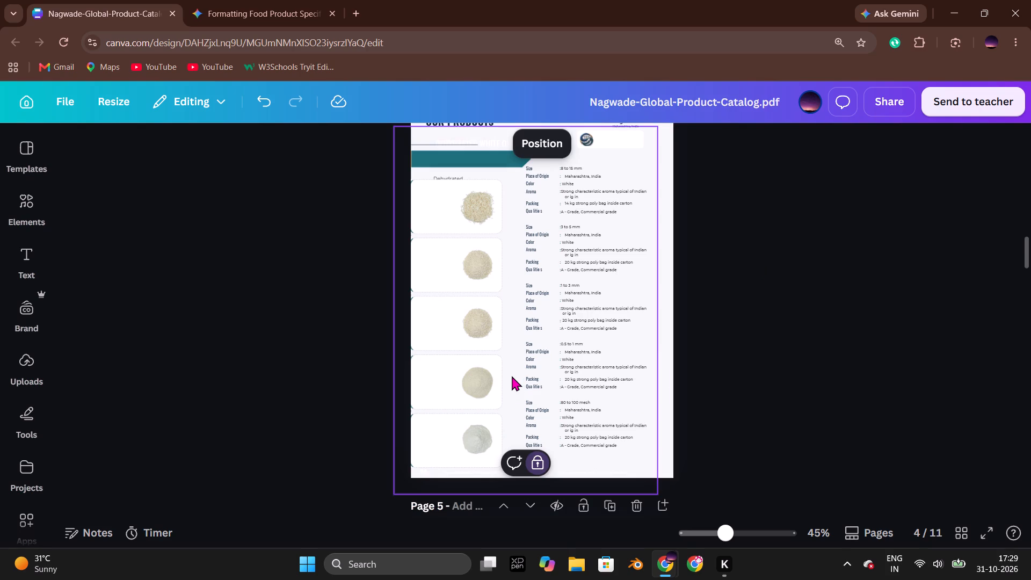
Unlock the full-page product card graphic on catalog page 4 and delete it together with its image frame.
key("Delete")
left_click(509, 339)
key("Delete")
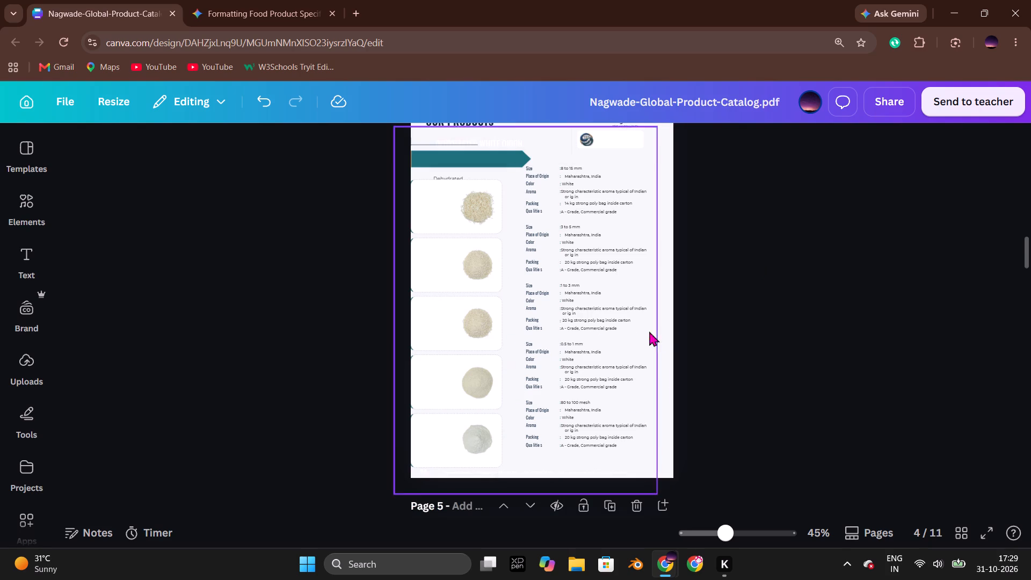
left_click(732, 324)
left_click(543, 426)
left_click(540, 465)
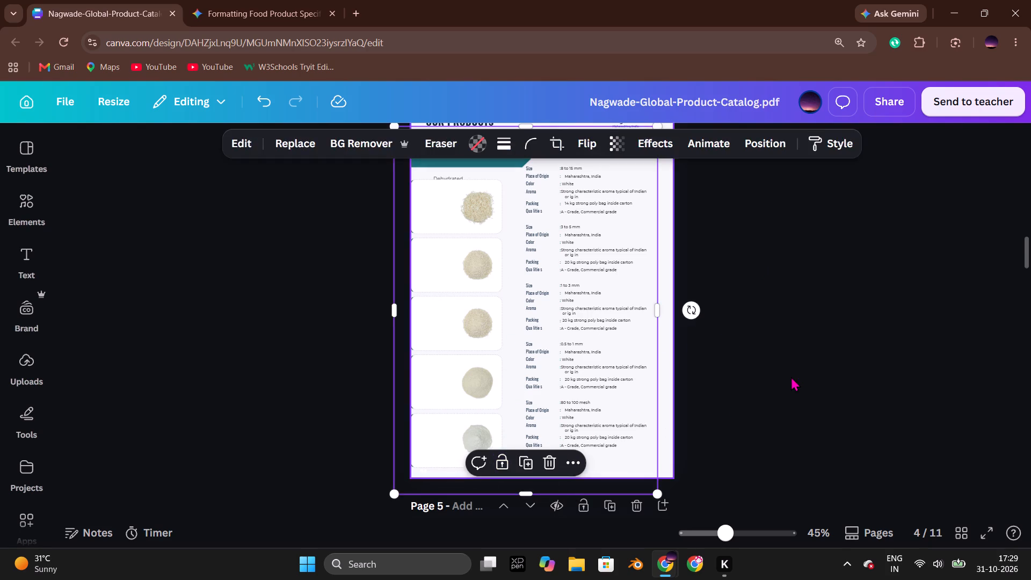
left_click(791, 376)
left_click(513, 378)
key("Delete")
left_click(599, 366)
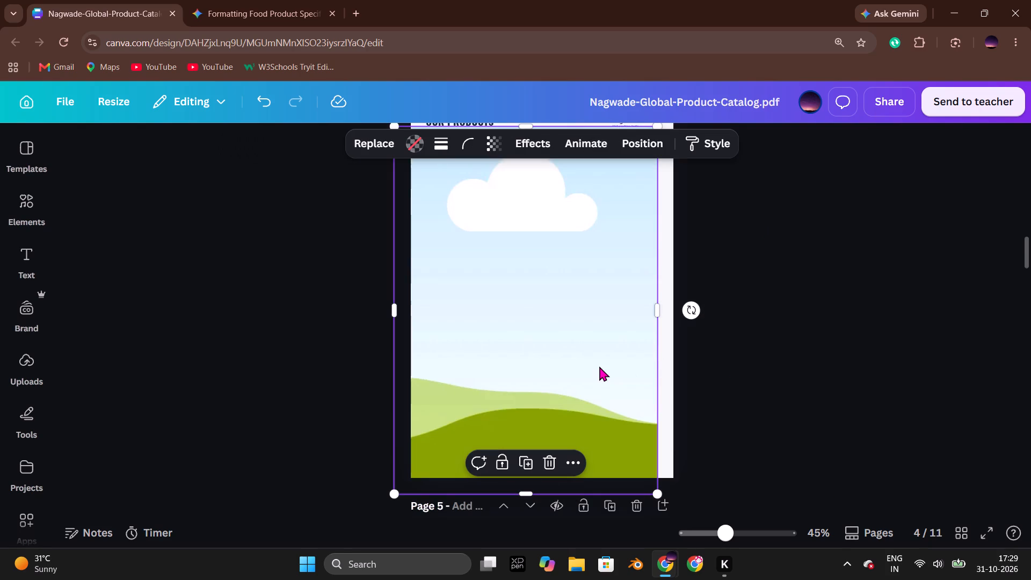
key("Delete")
left_click(764, 353)
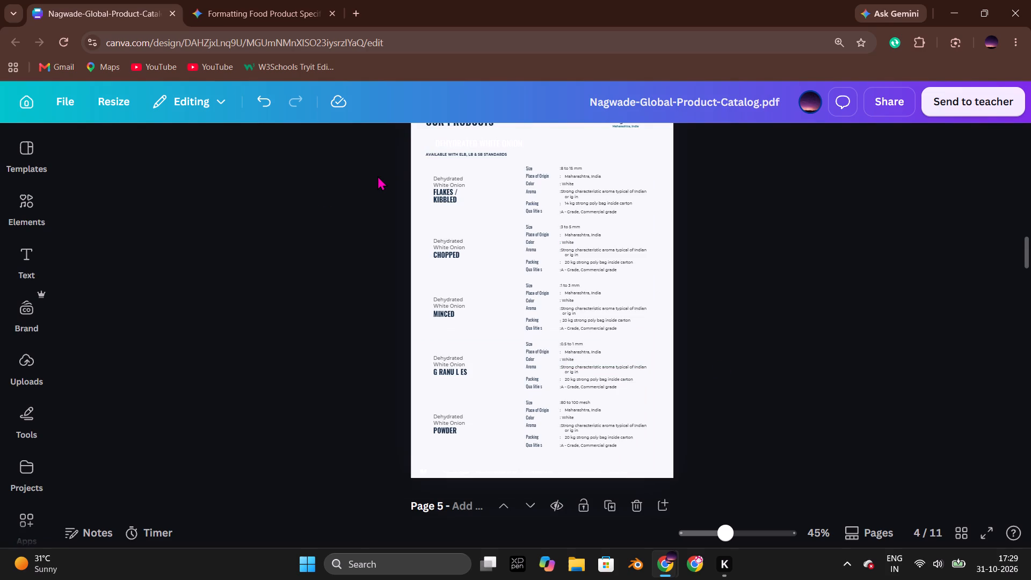
Copy the five Dehydrated White Onion product name labels from catalog page 4 and paste them onto page 4 of the NILAI brochure.
key("alt+Tab")
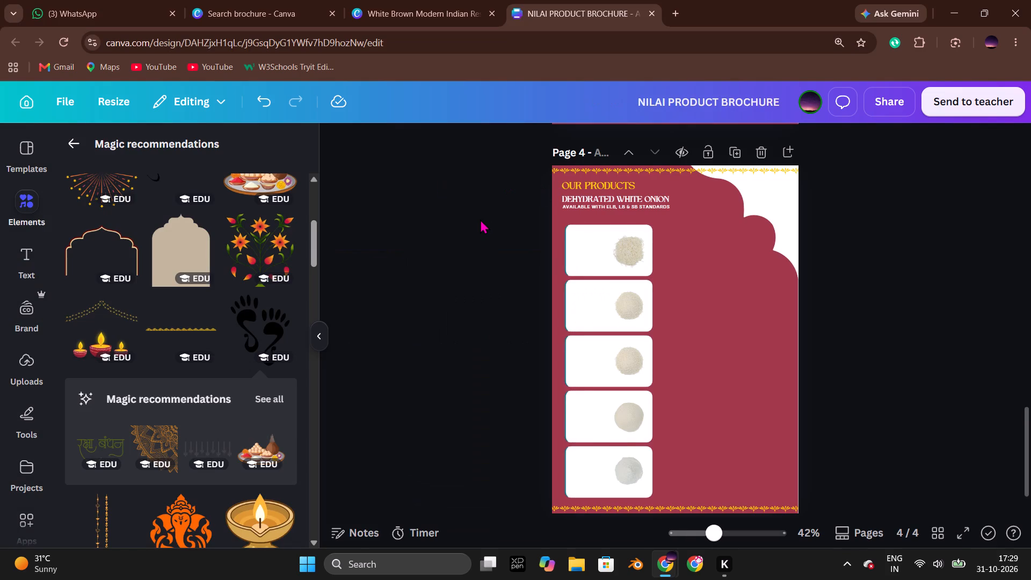
key("alt+Tab")
left_click_drag(390, 172, 478, 426)
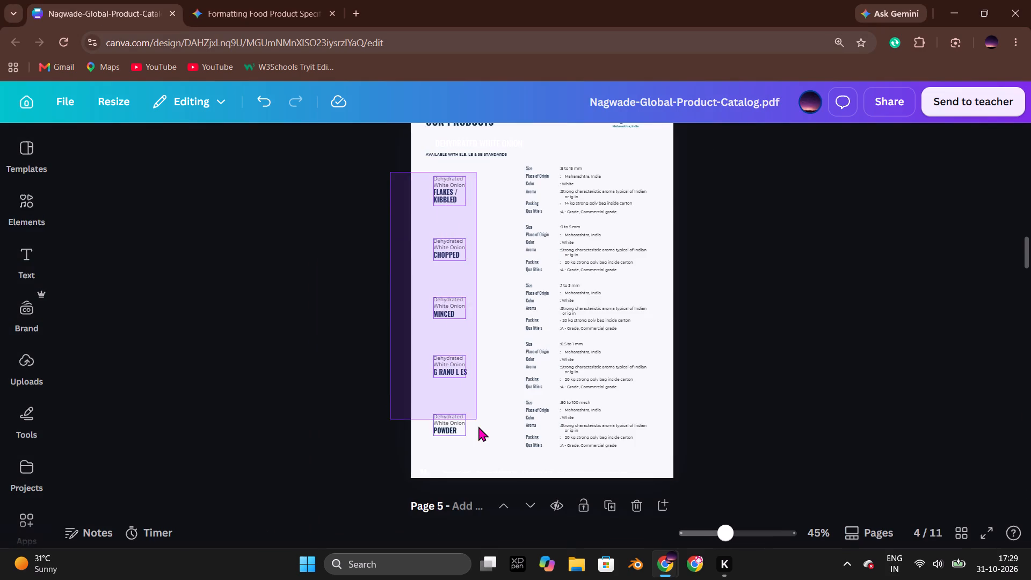
left_click_drag(478, 426, 479, 437)
key("ctrl+c")
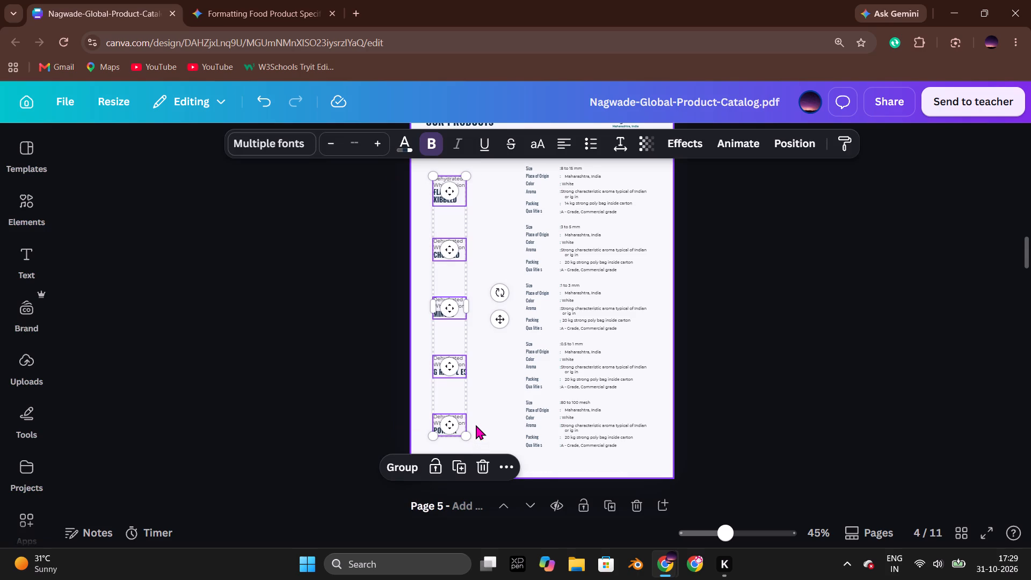
key("alt+Tab")
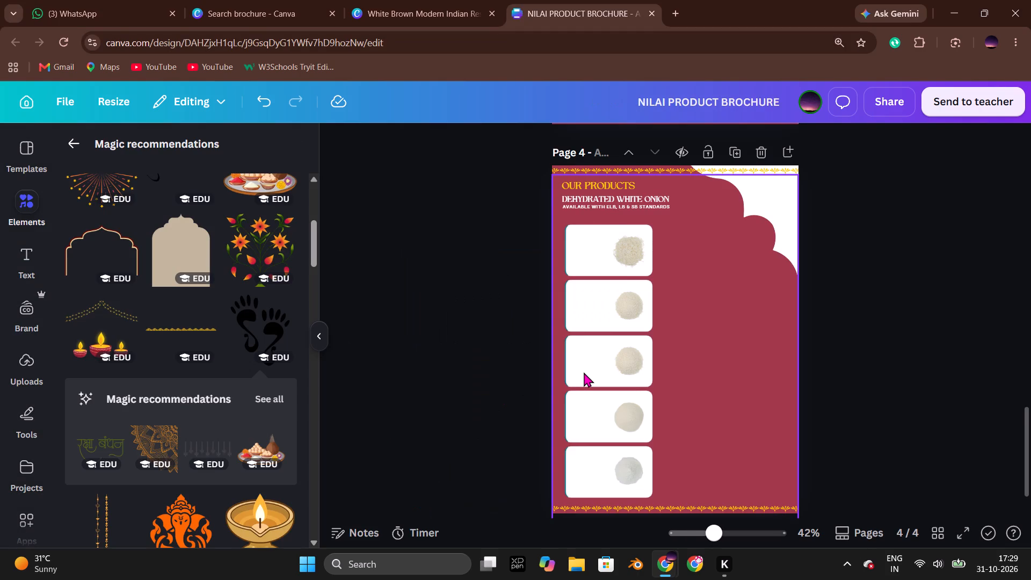
key("ctrl+v")
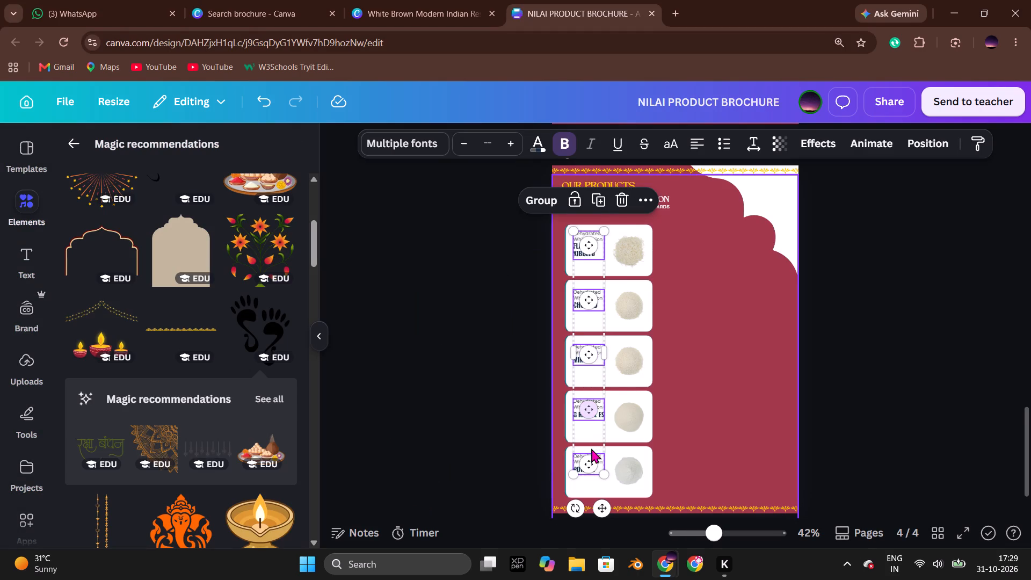
Position the five pasted product name labels over the white cards, beside the product photos.
left_click(602, 509)
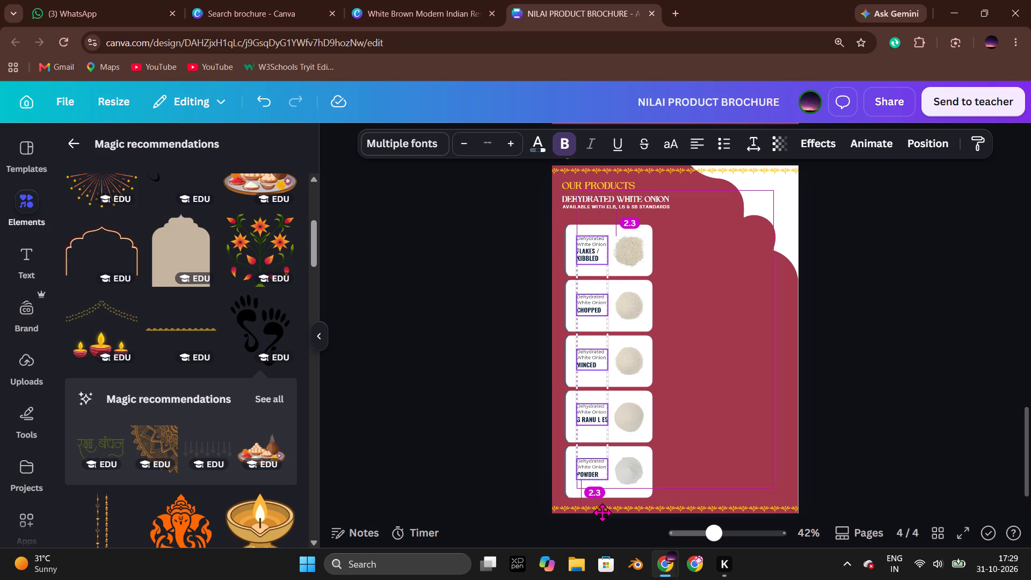
key("Down")
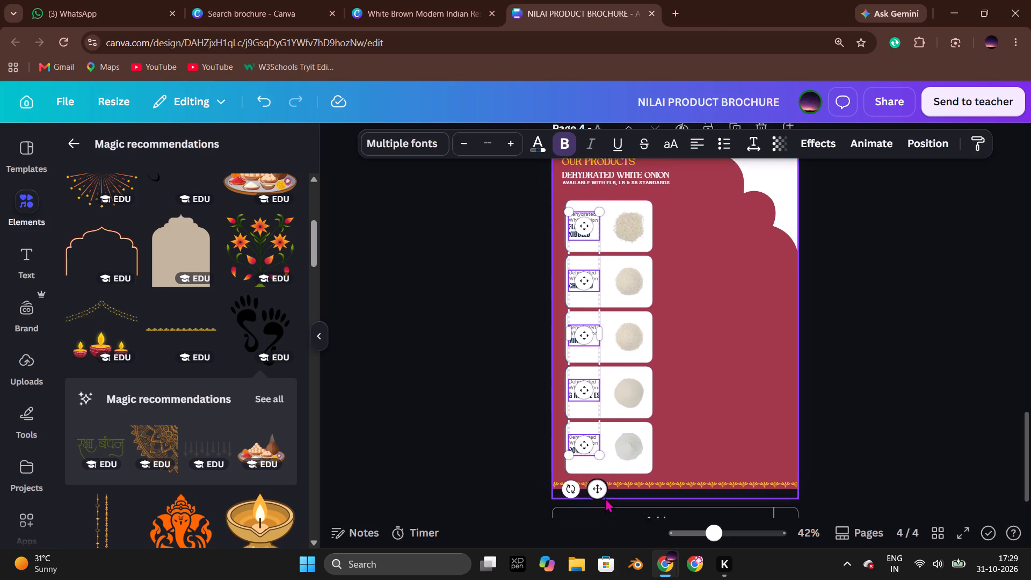
key("Down")
key("Down")
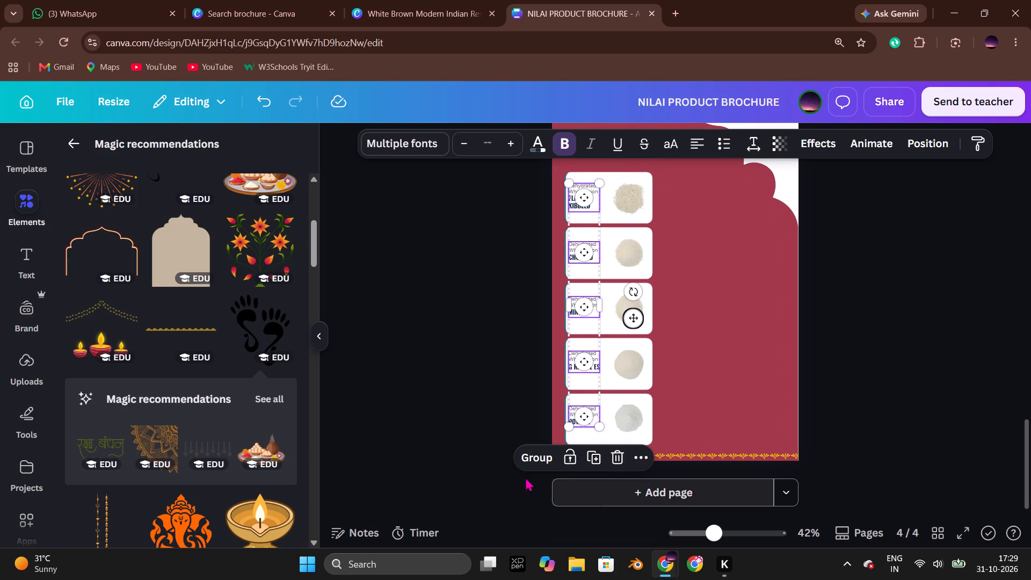
left_click(484, 366)
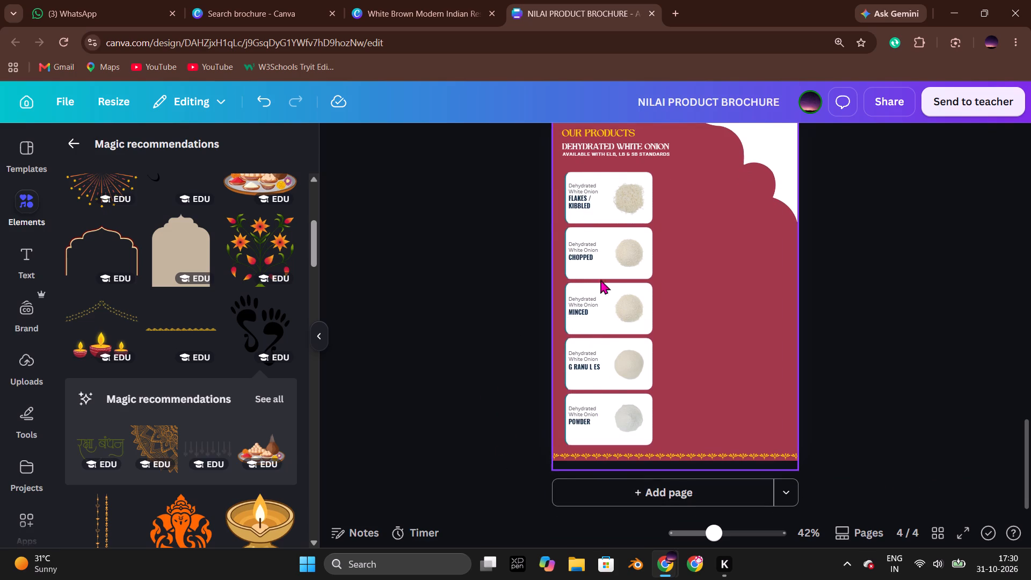
Group the five product name labels, Flakes / Kibbled through Powder, on brochure page 4.
left_click(583, 358)
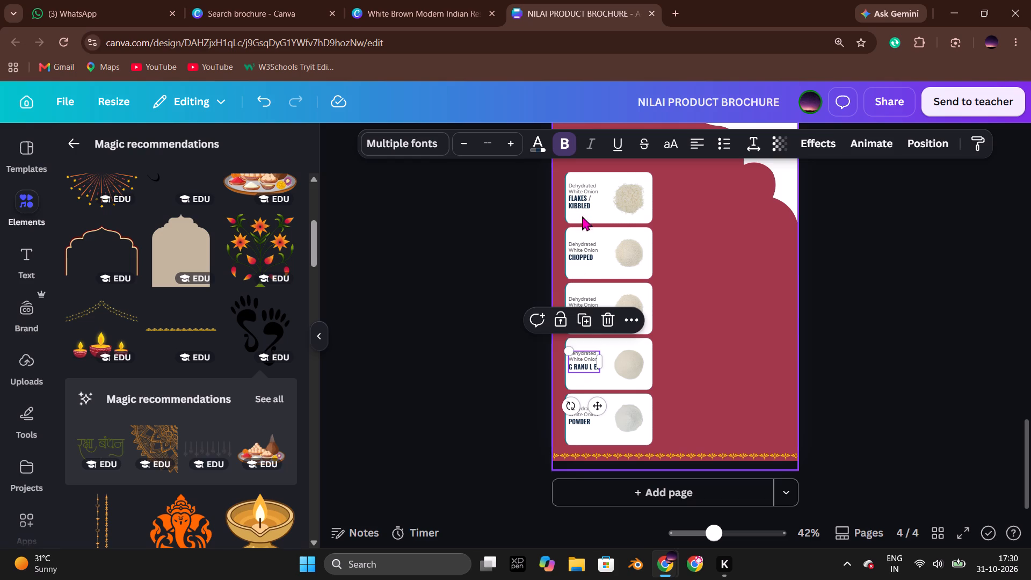
left_click(575, 185, "shift")
left_click(585, 249, "shift")
left_click(583, 301, "shift")
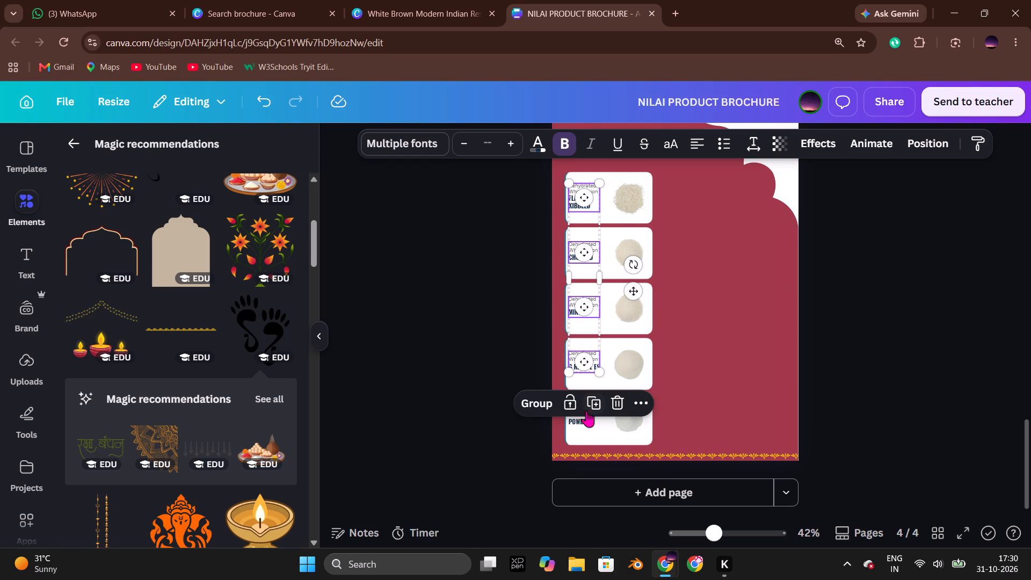
left_click(585, 423, "shift")
left_click(535, 452)
left_click(489, 398)
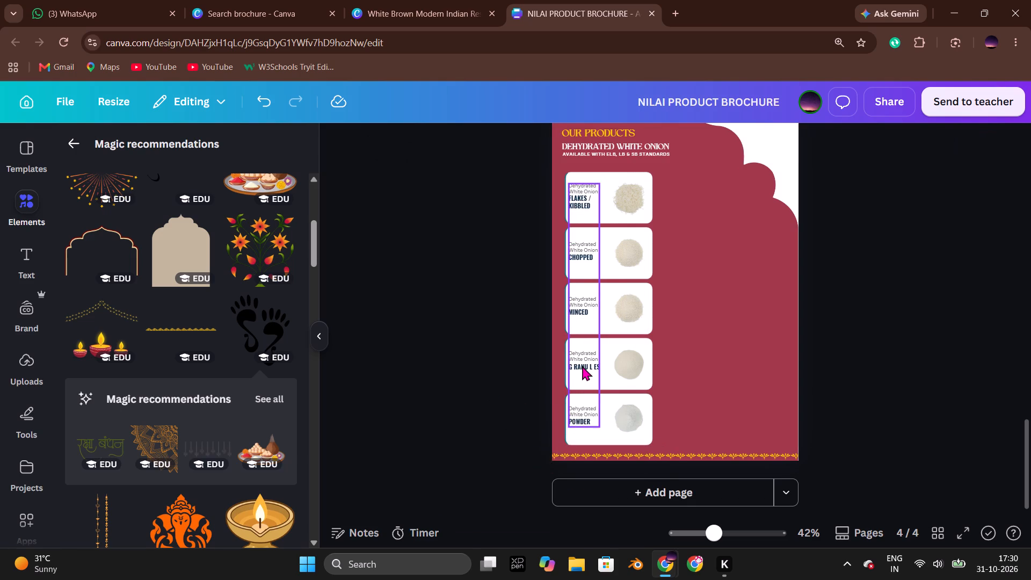
Nudge the grouped product name labels slightly right and down inside the white cards.
left_click(582, 366)
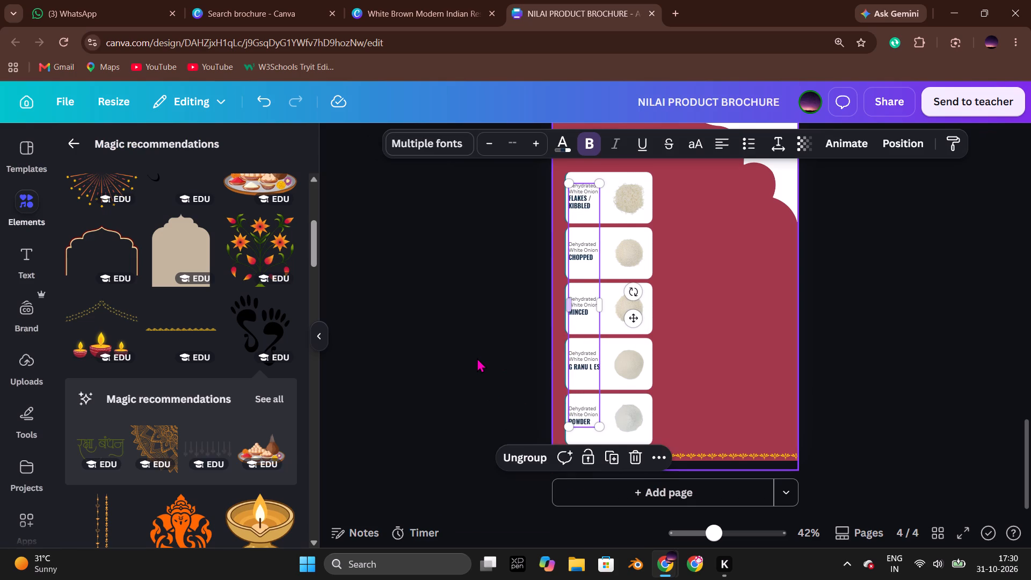
key("Right")
key("Right")
key("Right")
key("Down")
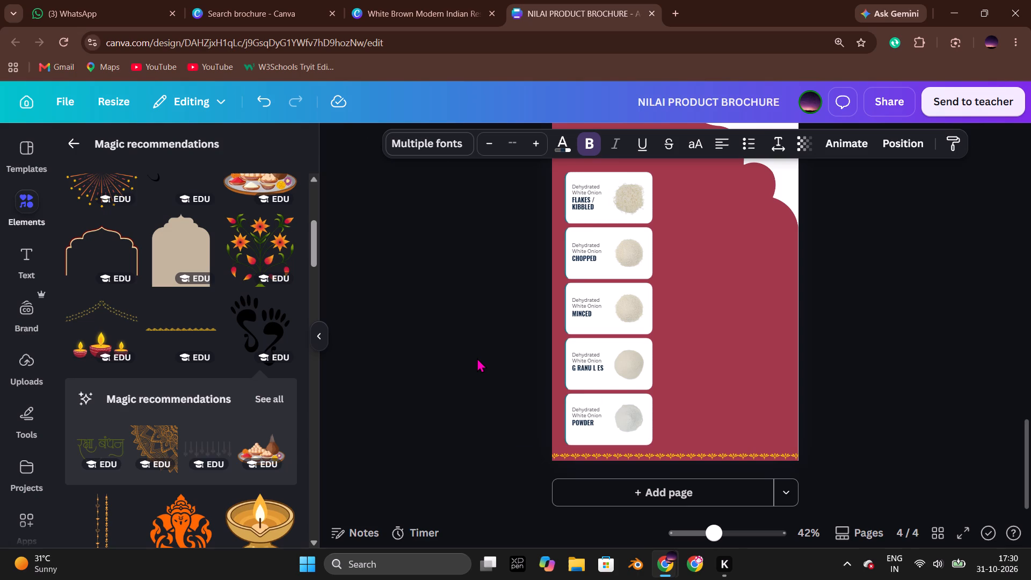
key("Down")
key("Down")
key("Right")
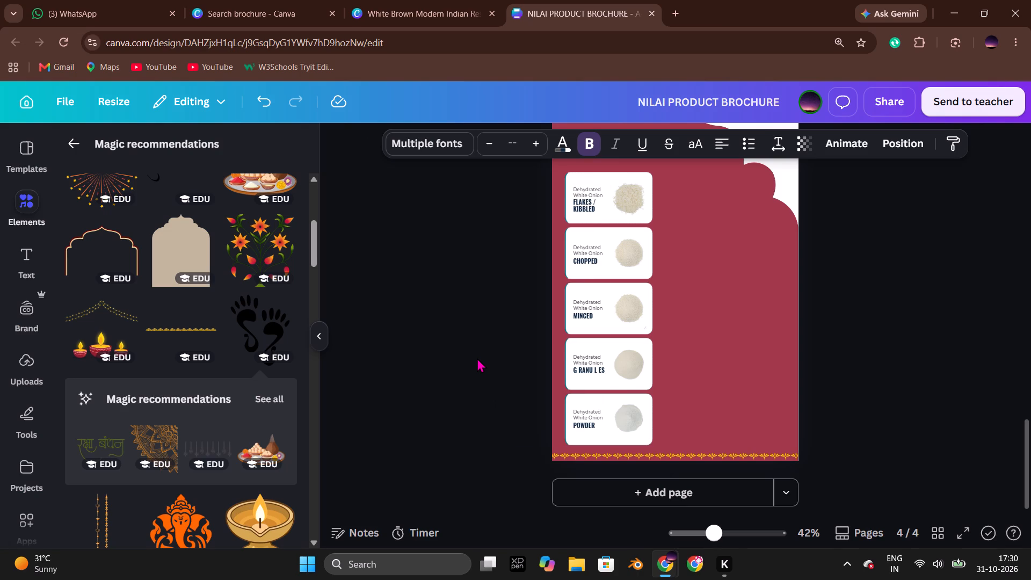
left_click(479, 354)
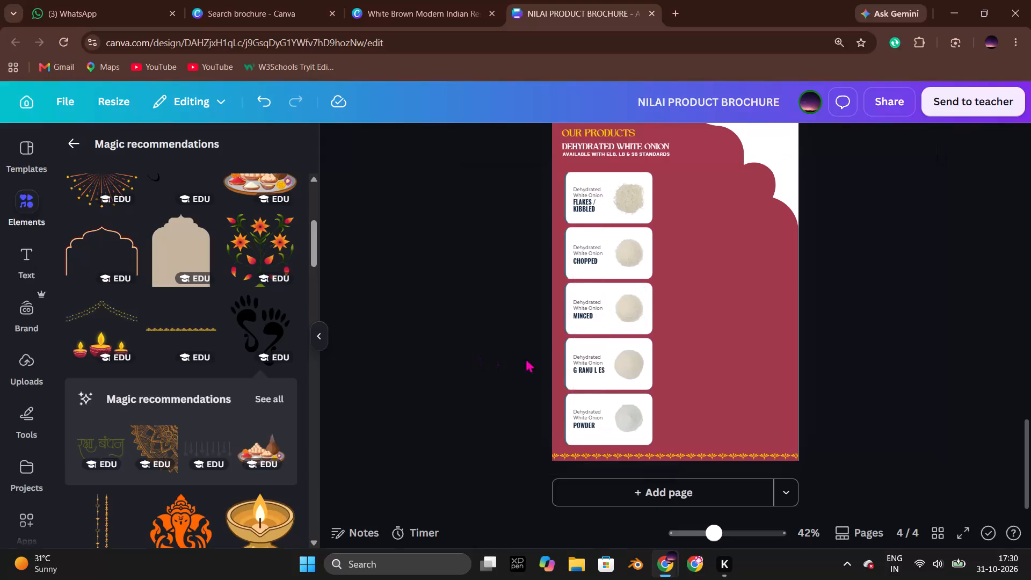
Ungroup the product name labels on brochure page 4.
left_click(524, 291)
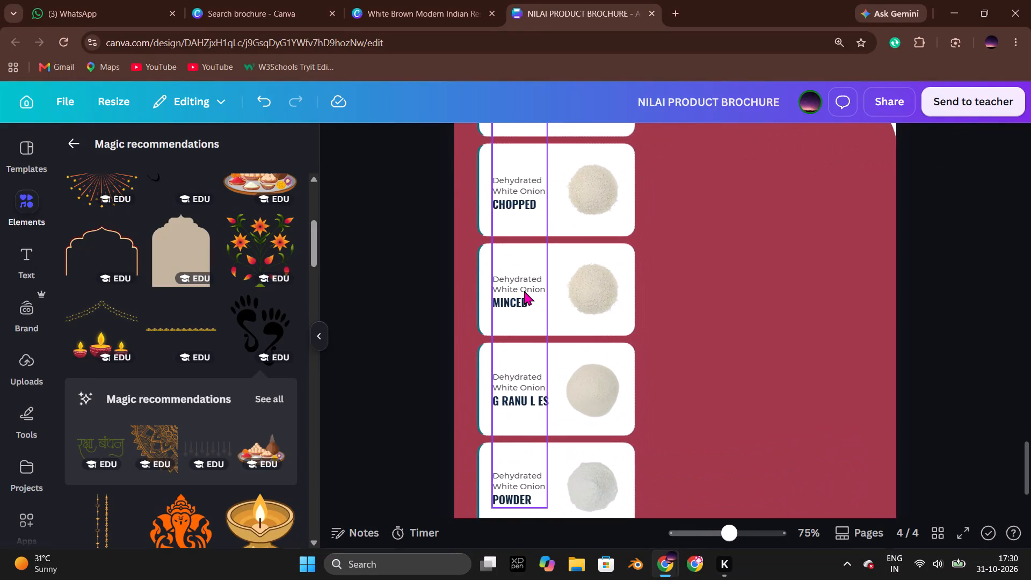
left_click(463, 183)
left_click(396, 261)
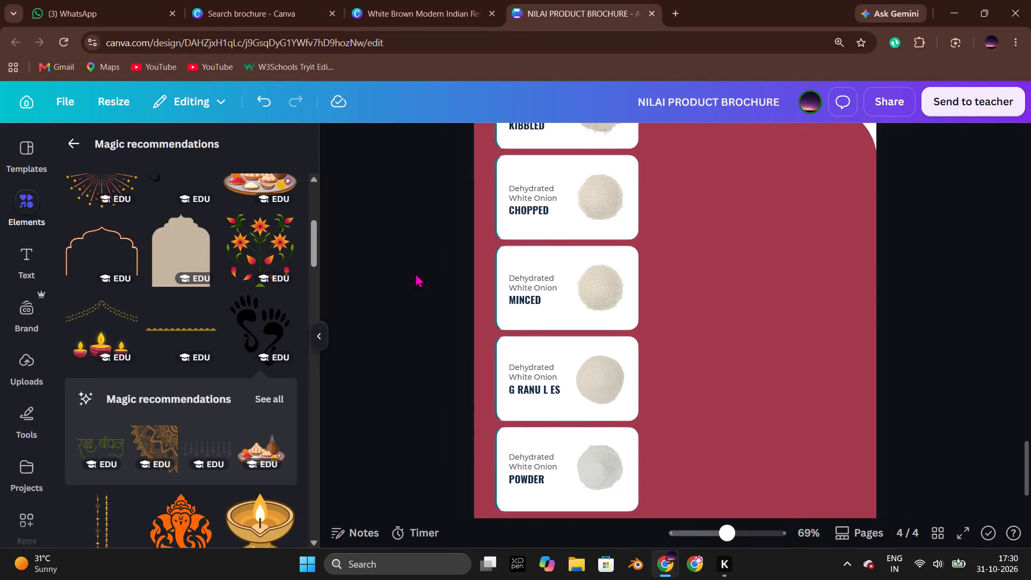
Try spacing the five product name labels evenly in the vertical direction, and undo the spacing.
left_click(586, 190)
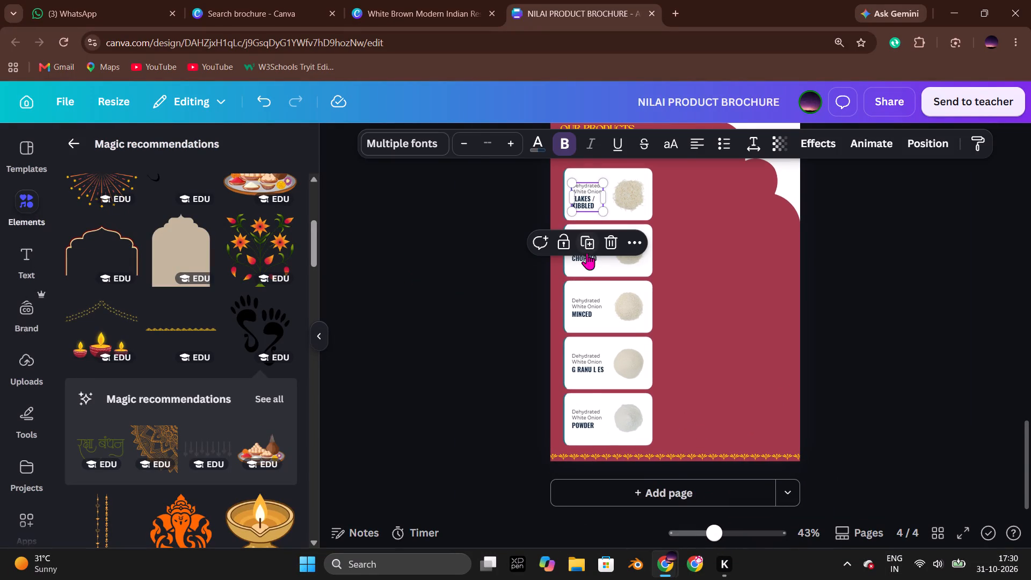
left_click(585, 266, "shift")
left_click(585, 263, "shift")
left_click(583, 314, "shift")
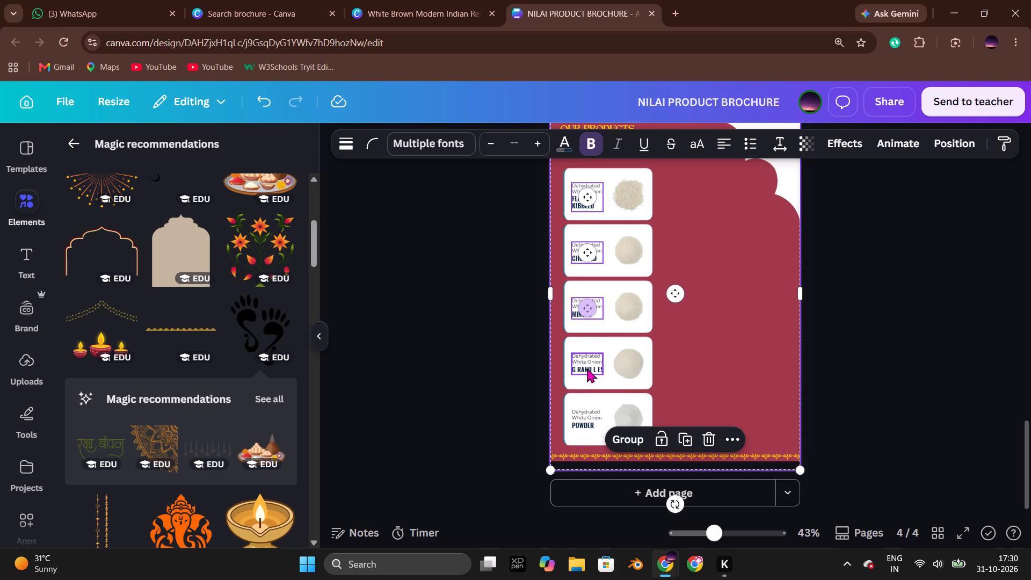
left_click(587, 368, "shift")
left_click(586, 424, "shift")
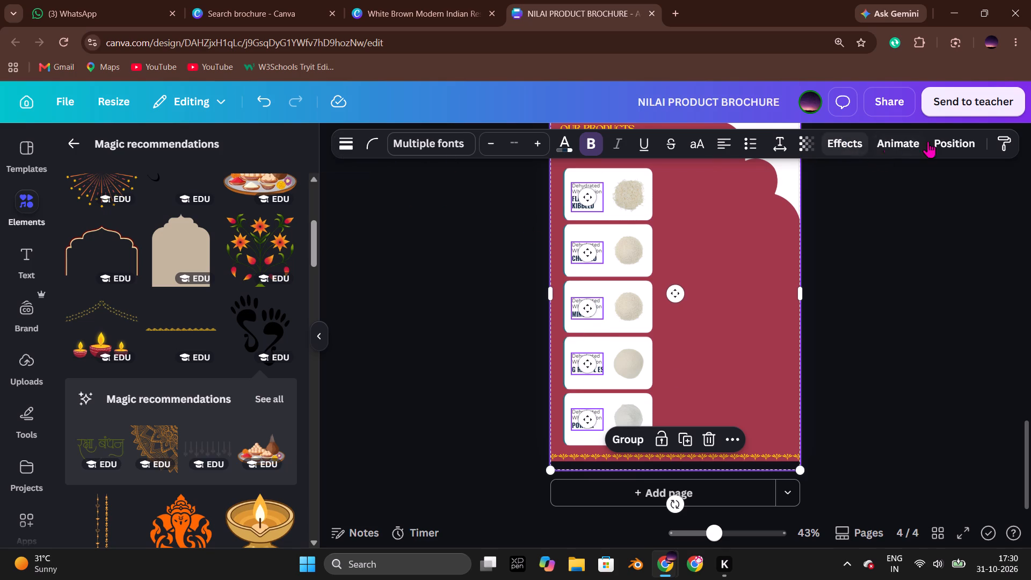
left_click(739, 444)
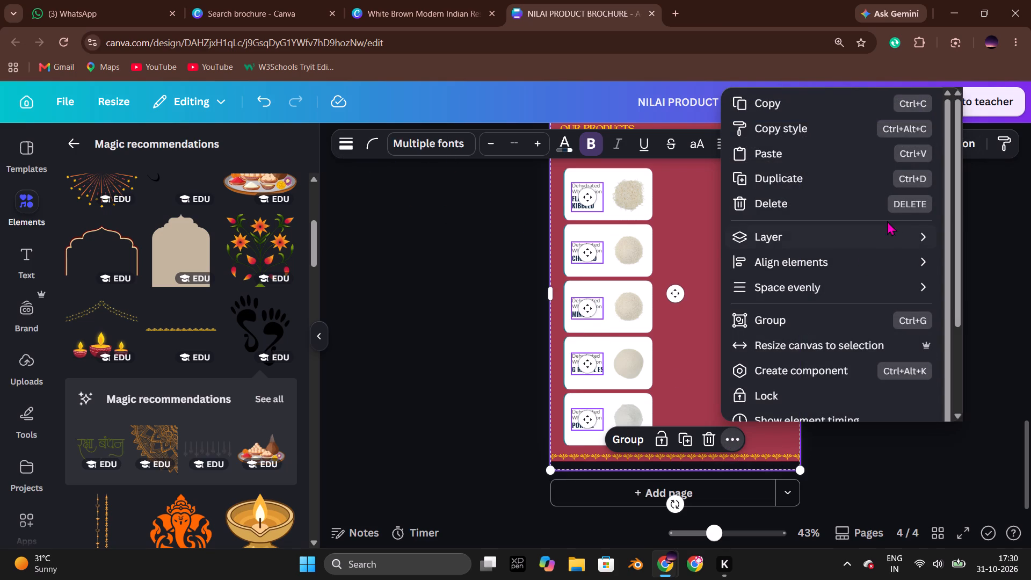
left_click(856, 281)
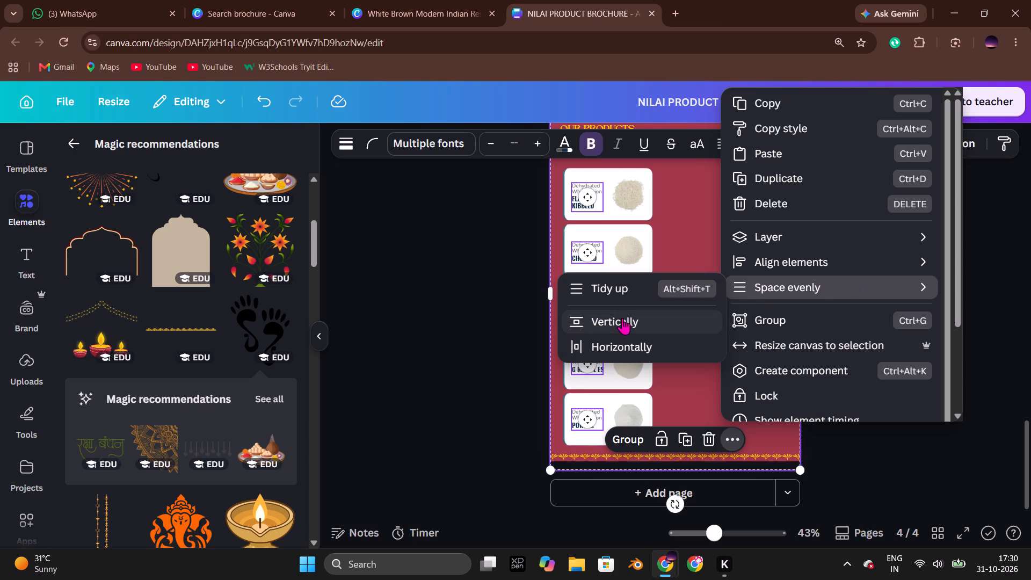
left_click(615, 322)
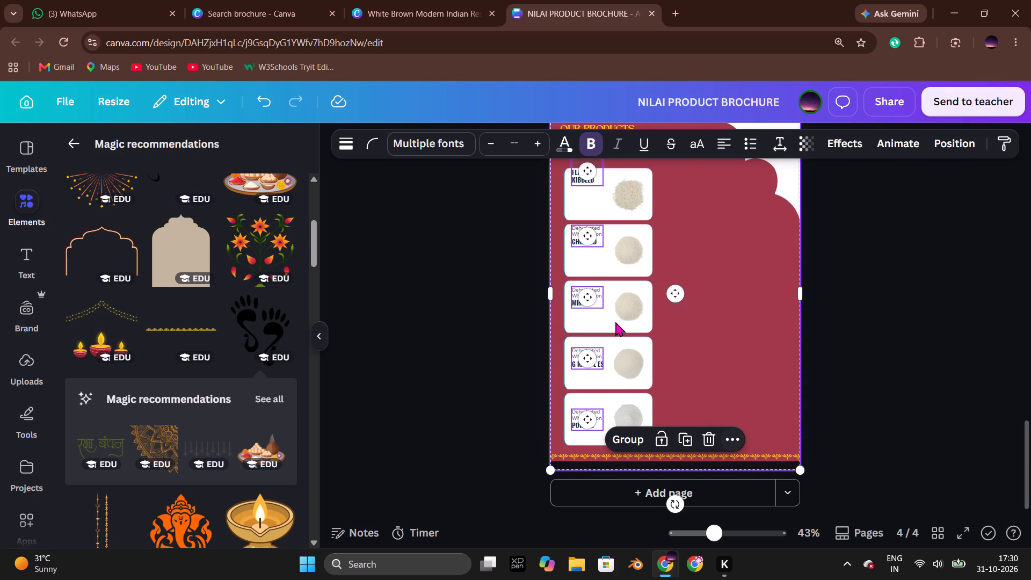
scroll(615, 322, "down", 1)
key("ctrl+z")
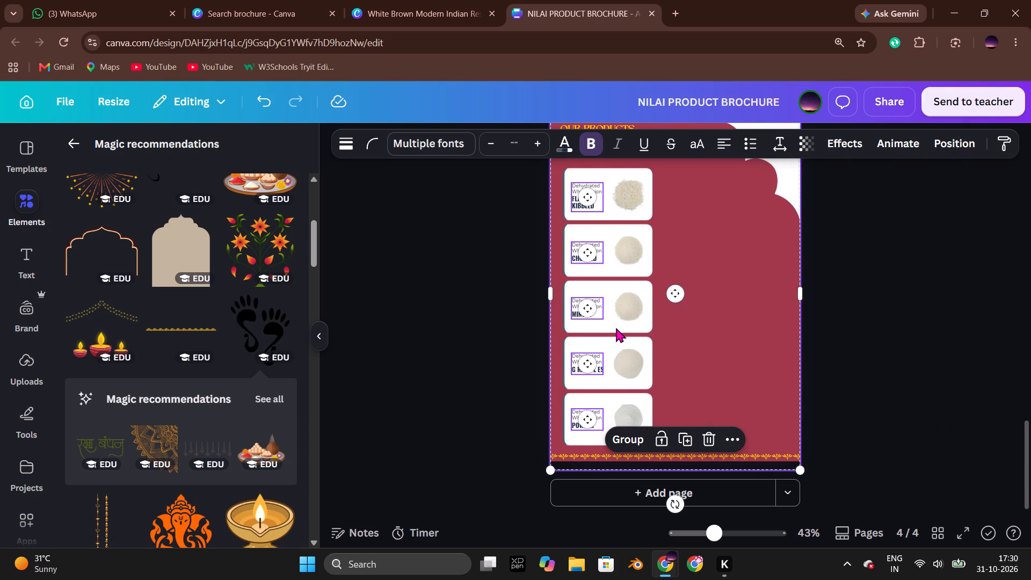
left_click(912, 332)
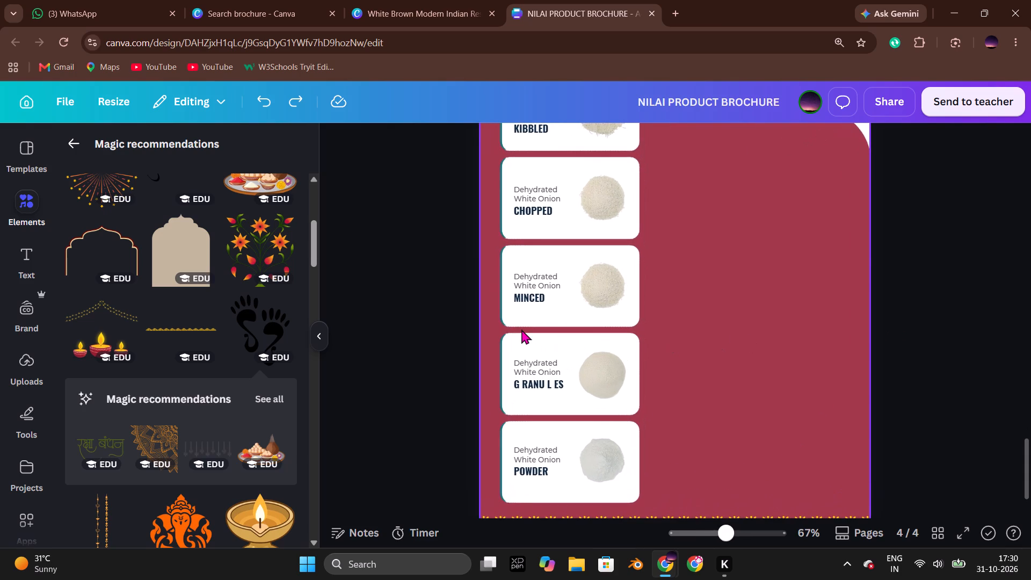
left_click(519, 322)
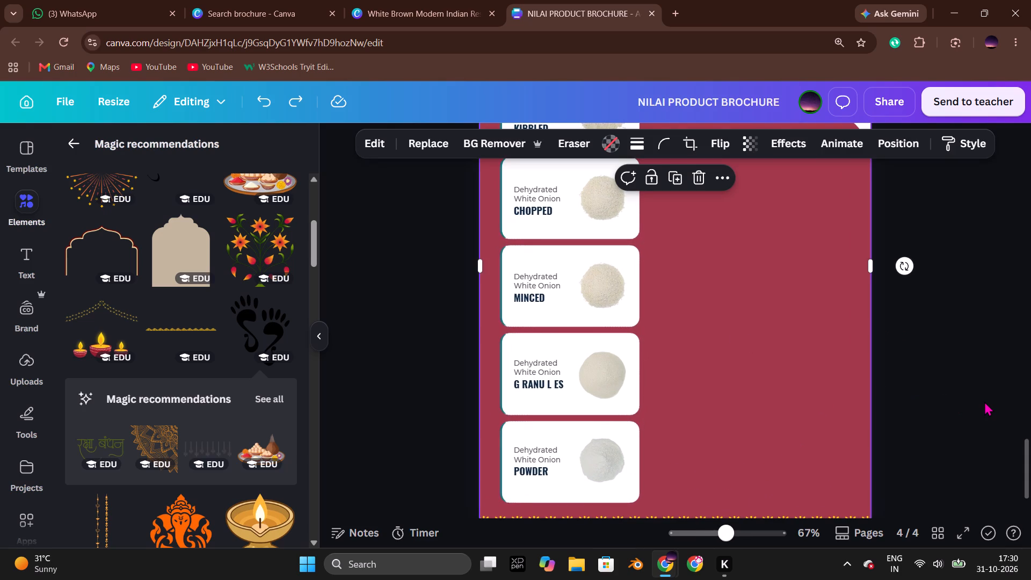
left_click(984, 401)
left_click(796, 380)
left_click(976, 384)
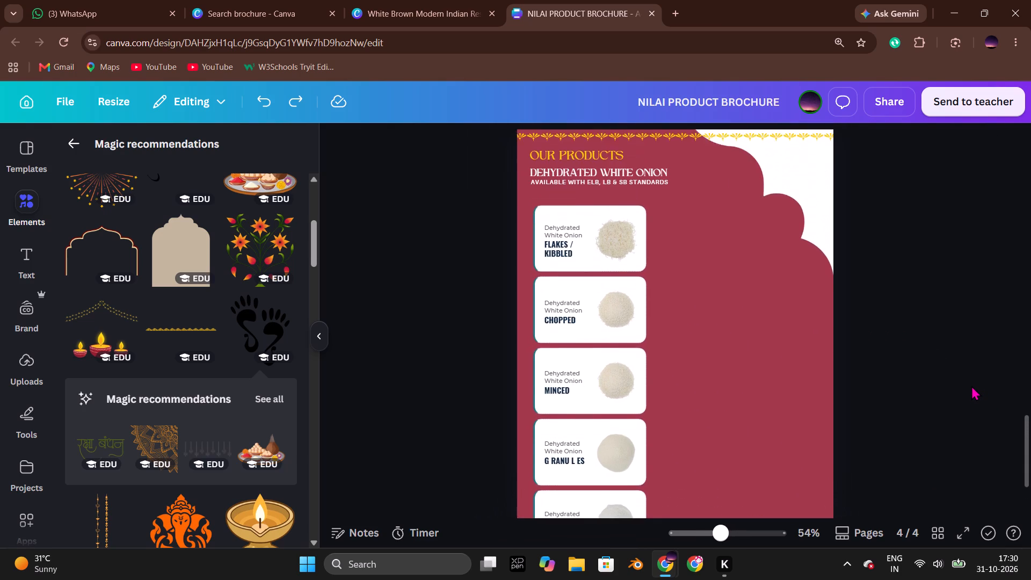
In the Nagwade catalog, copy the specification text blocks of all five Dehydrated White Onion products, Flakes / Kibbled through Powder.
key("alt+Tab")
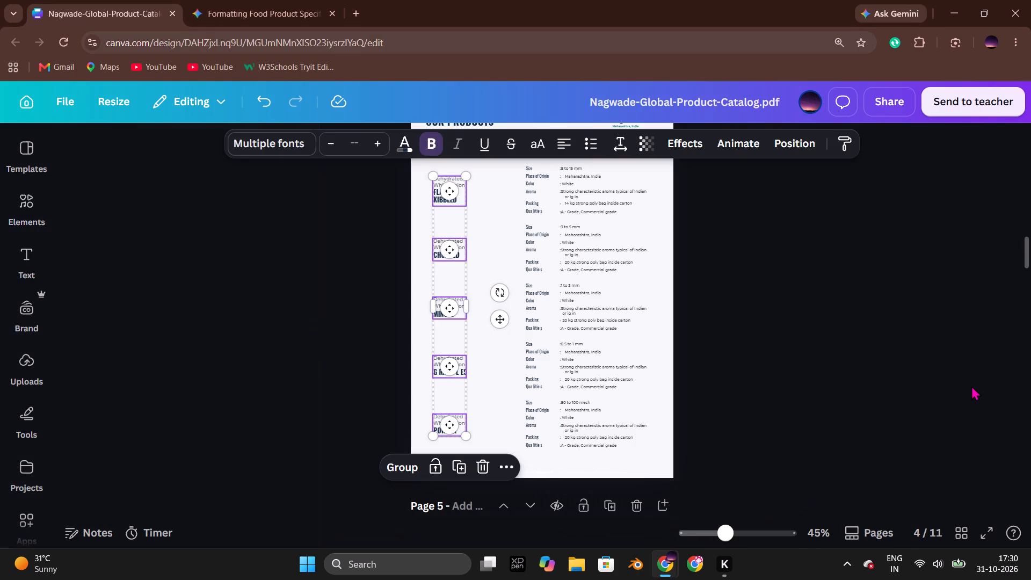
left_click(778, 334)
left_click_drag(719, 434, 681, 384)
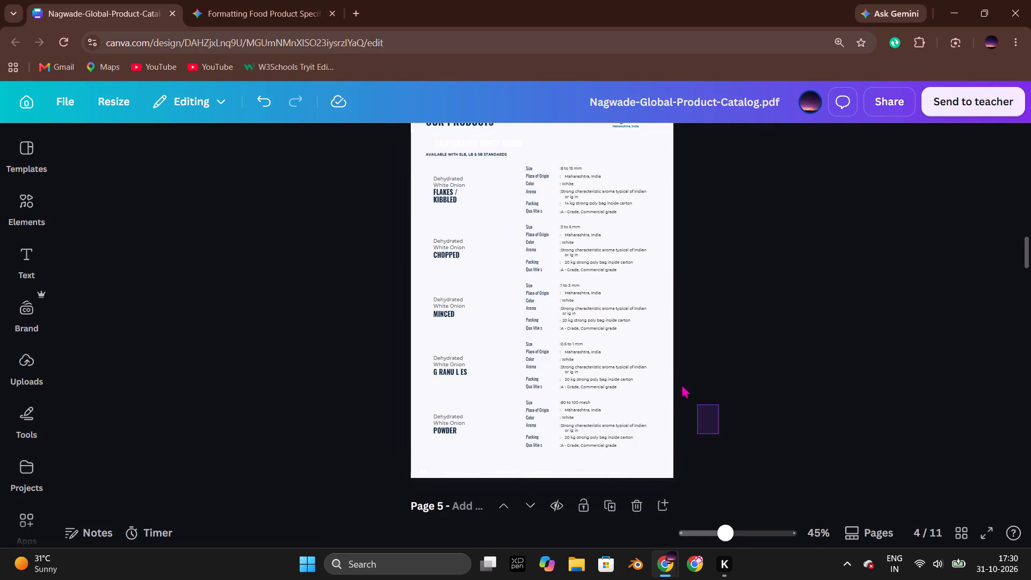
left_click_drag(681, 384, 580, 288)
left_click(556, 257)
left_click(749, 316)
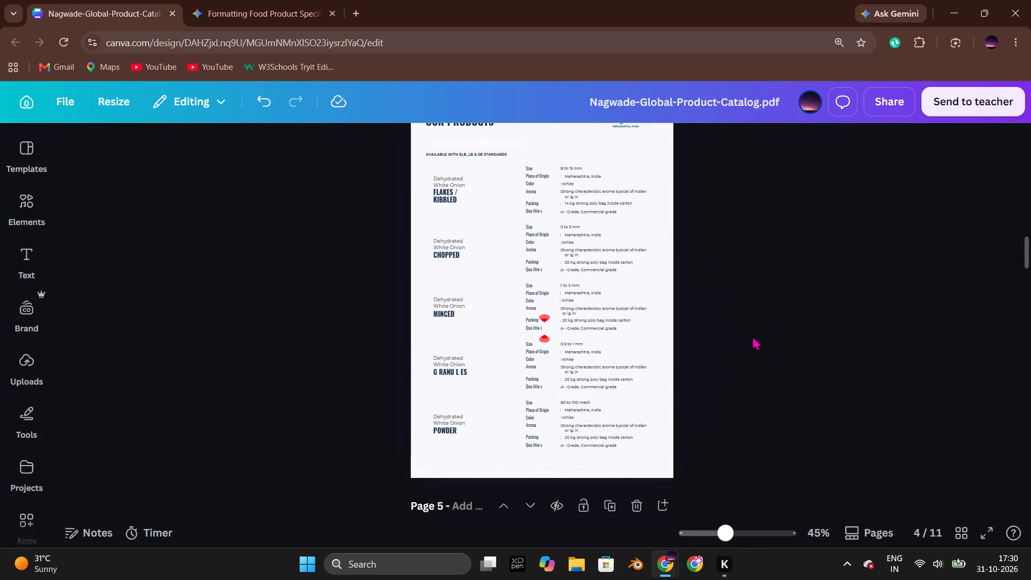
key("ctrl+z")
left_click(752, 337)
left_click(610, 317)
left_click(741, 345)
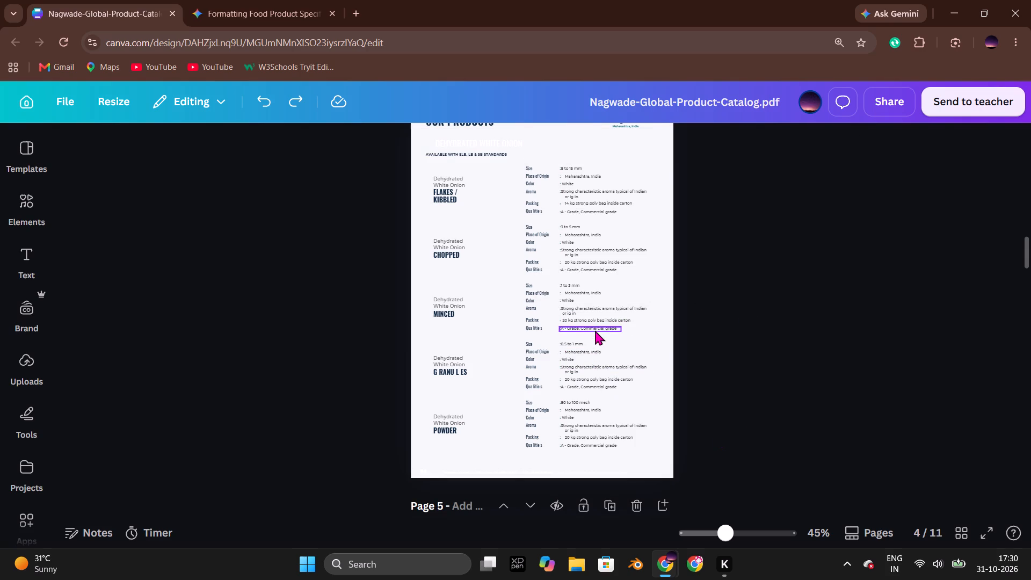
left_click(596, 326)
left_click(726, 367)
left_click_drag(750, 444, 520, 224)
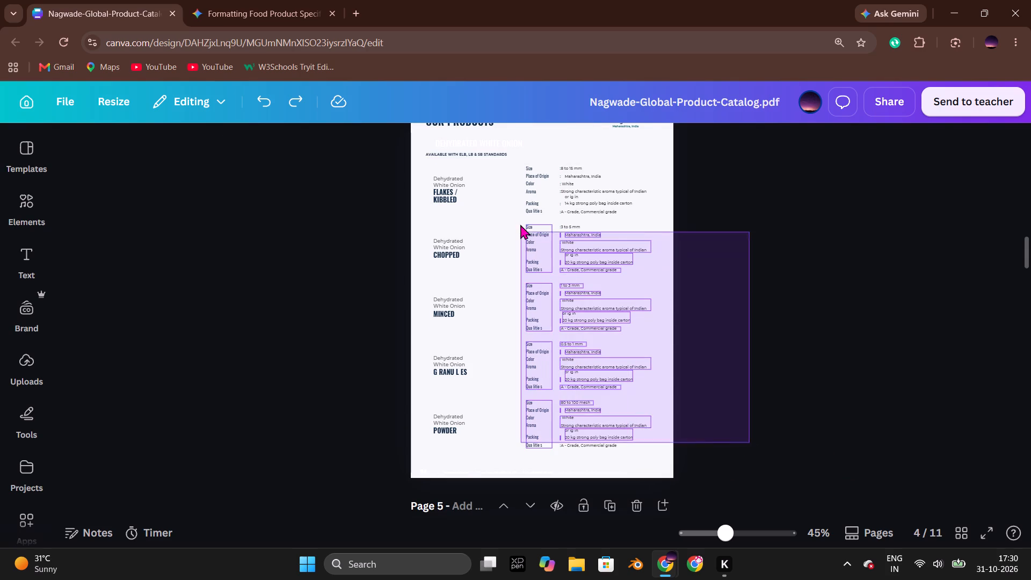
left_click_drag(520, 224, 524, 168)
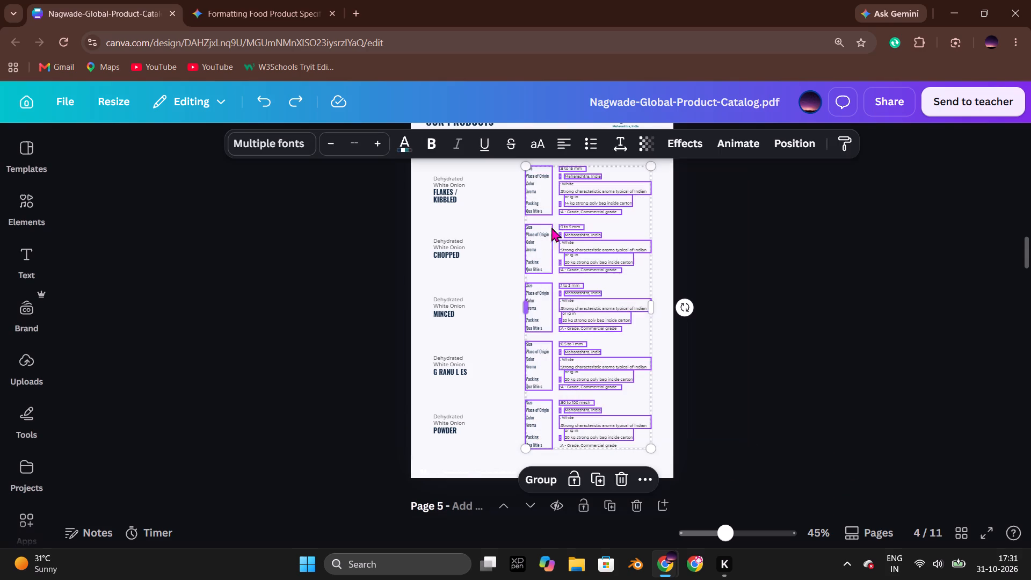
left_click(741, 424)
left_click_drag(715, 465, 534, 175)
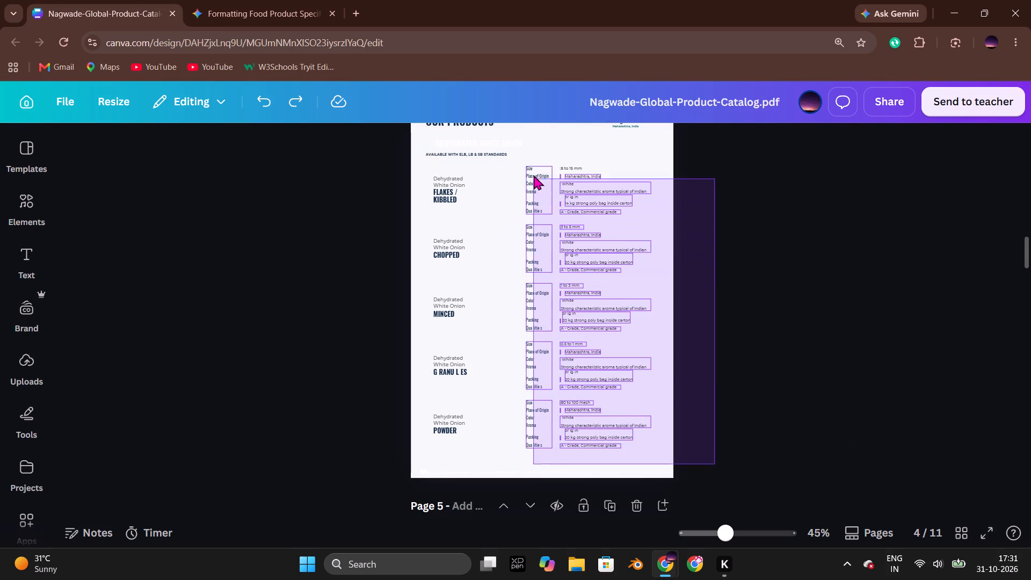
left_click_drag(534, 175, 529, 166)
key("ctrl+c")
Paste the specification text onto brochure page 4 and shift it slightly down so each block sits beside its product card.
key("alt+Tab")
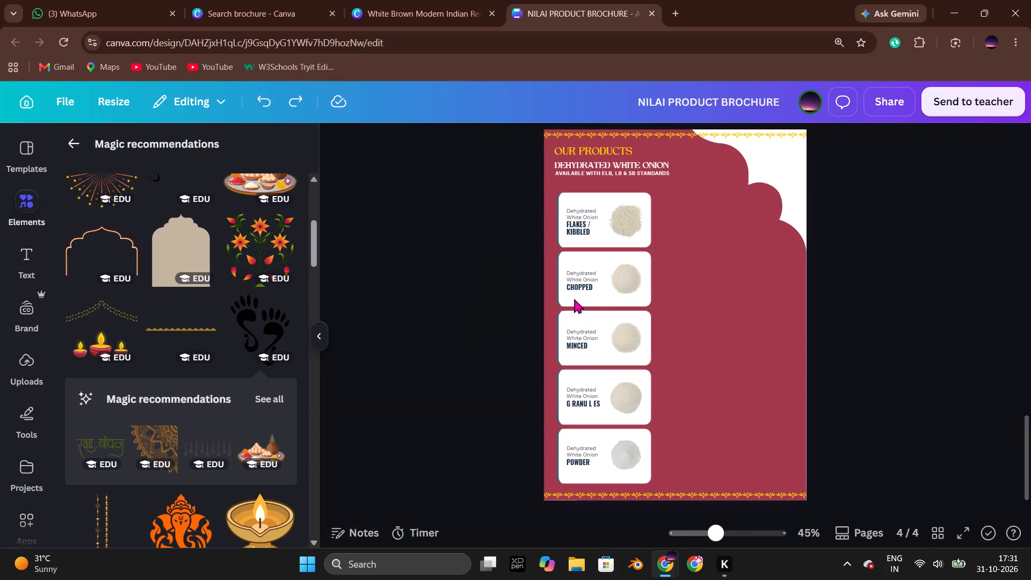
left_click(715, 306)
key("ctrl+v")
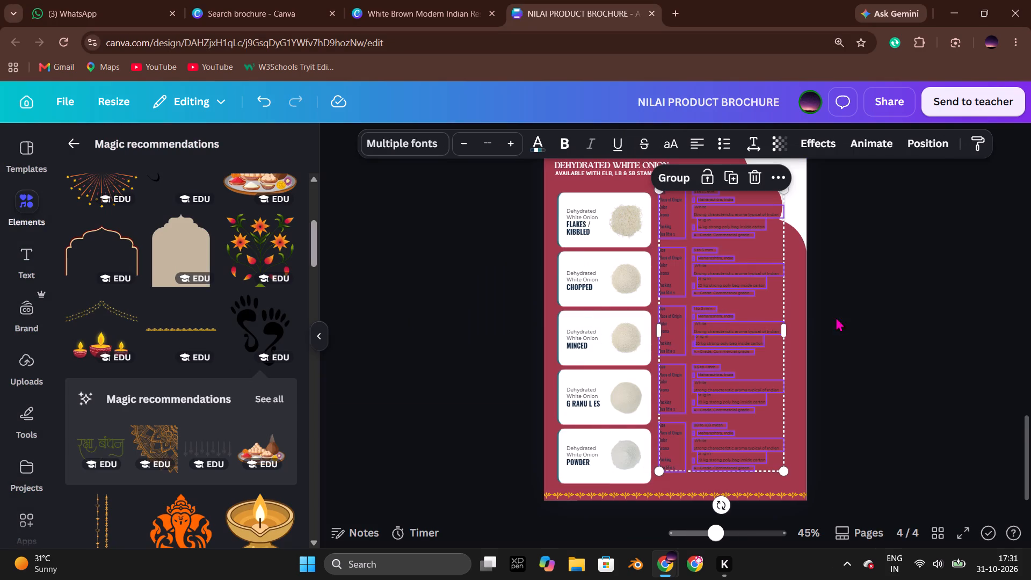
left_click_drag(716, 339, 716, 343)
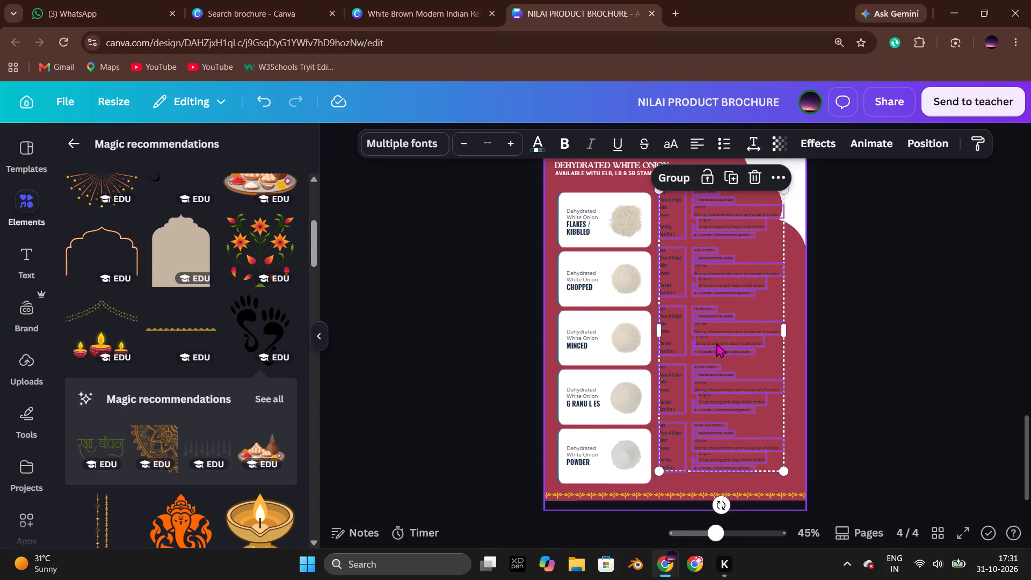
left_click_drag(716, 343, 717, 347)
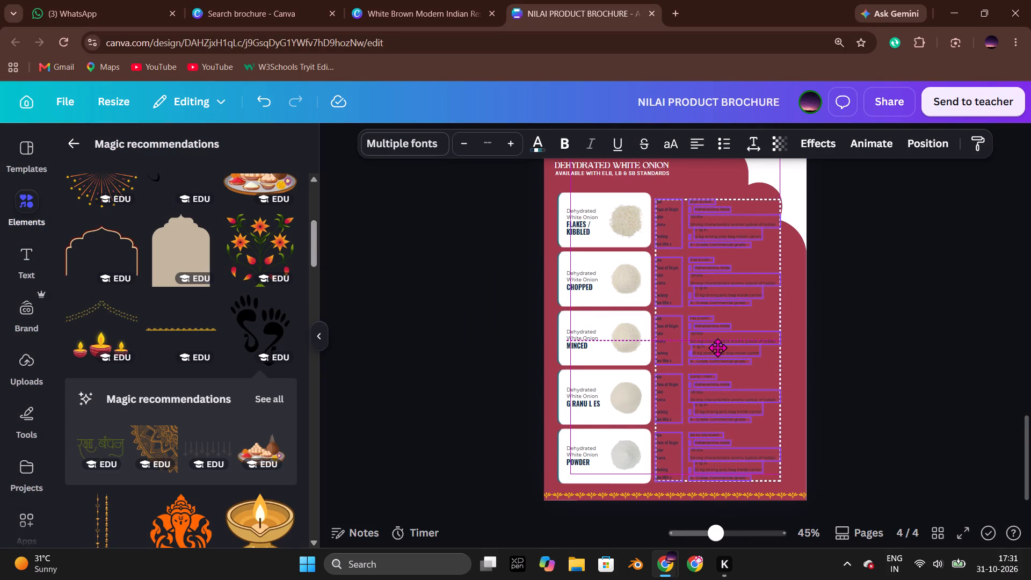
left_click_drag(717, 347, 718, 348)
left_click(924, 293)
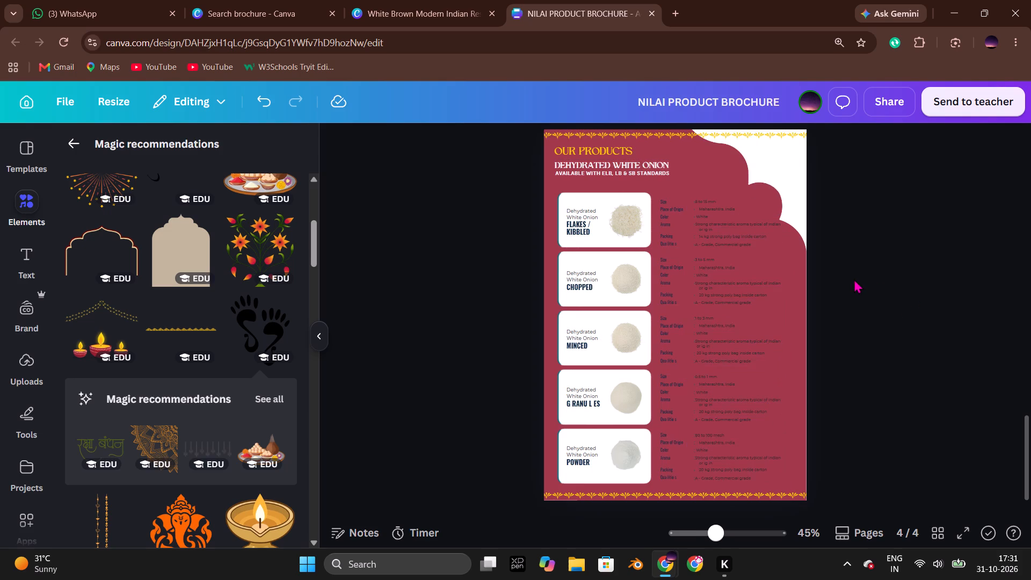
Lock the maroon background image on brochure page 4, undoing any accidental shift of it.
scroll(861, 286, "up", 1)
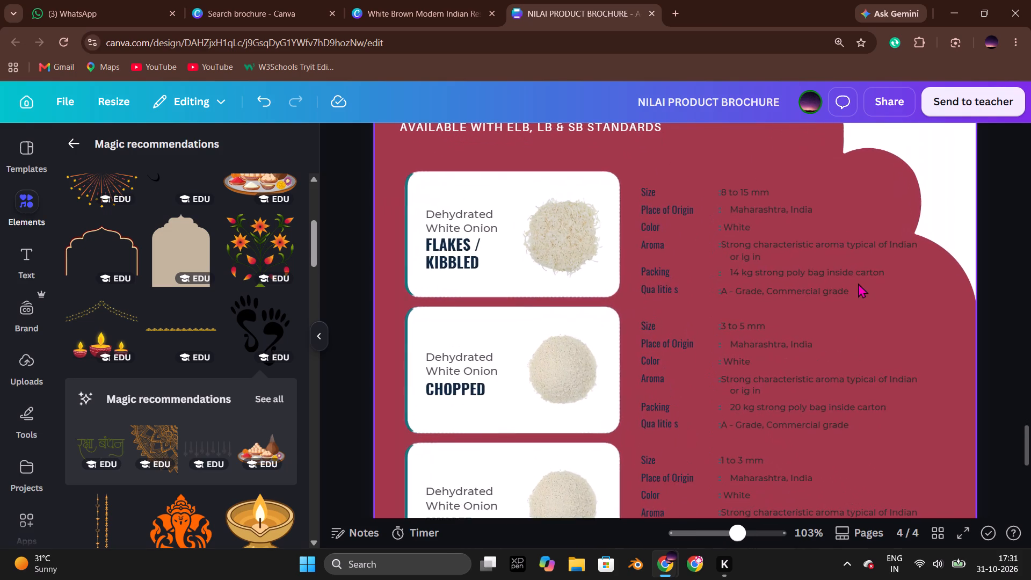
scroll(848, 267, "up", 1)
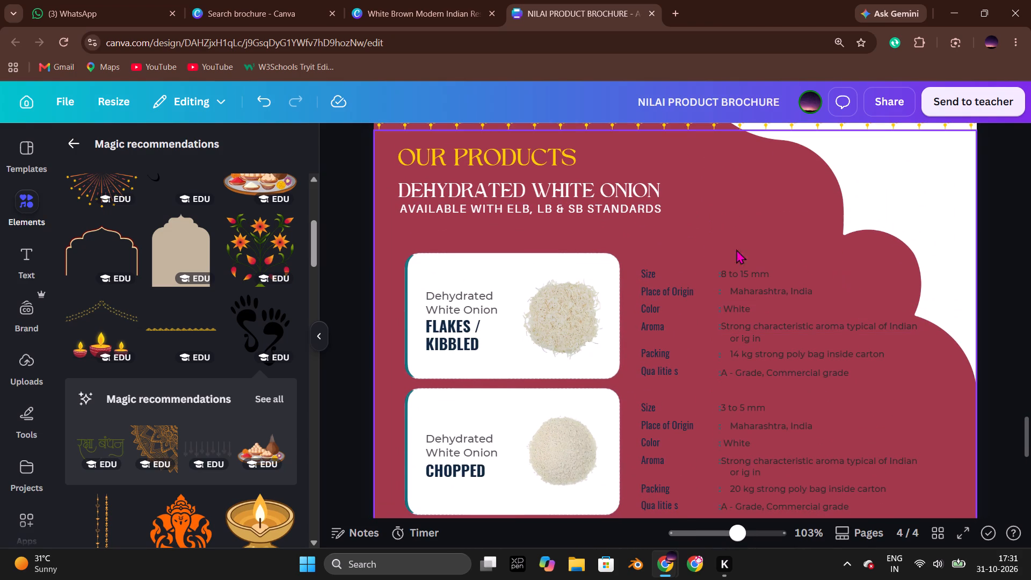
left_click_drag(635, 240, 765, 337)
key("ctrl+z")
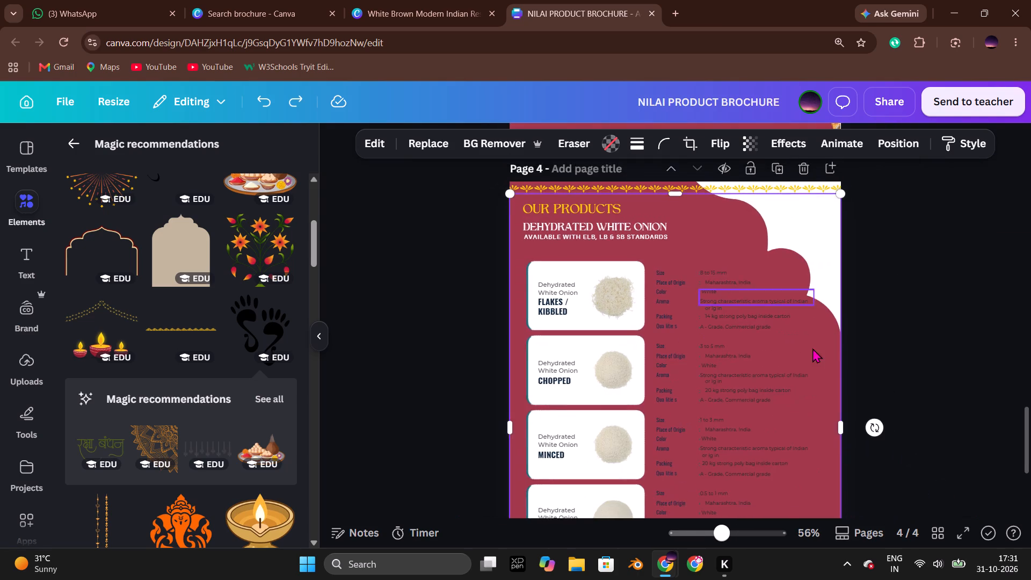
scroll(889, 373, "down", 2)
scroll(763, 347, "up", 1)
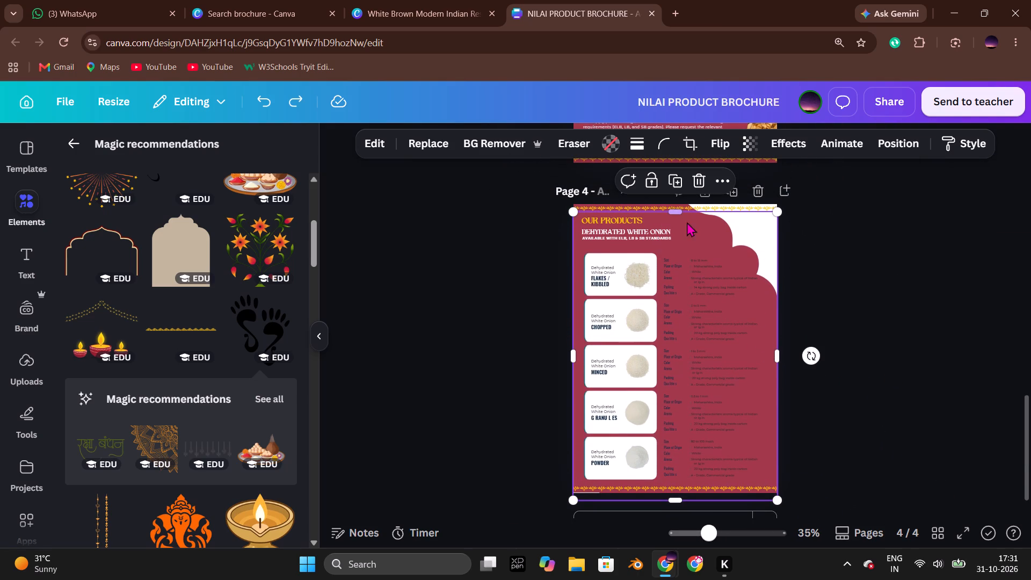
left_click(651, 184)
left_click(855, 251)
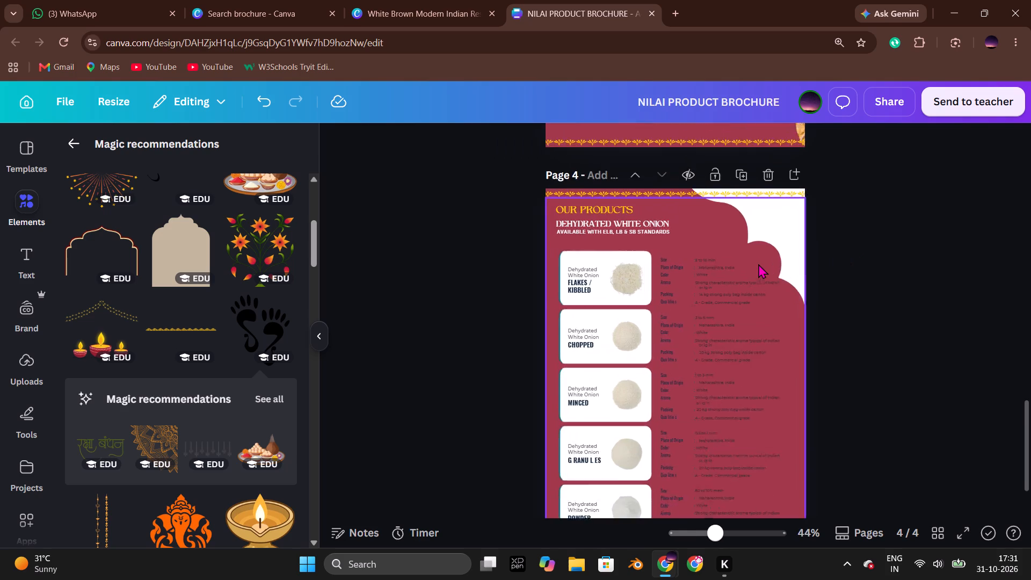
Move the Flakes / Kibbled specification block slightly up beside its card.
left_click(703, 261)
left_click(896, 277)
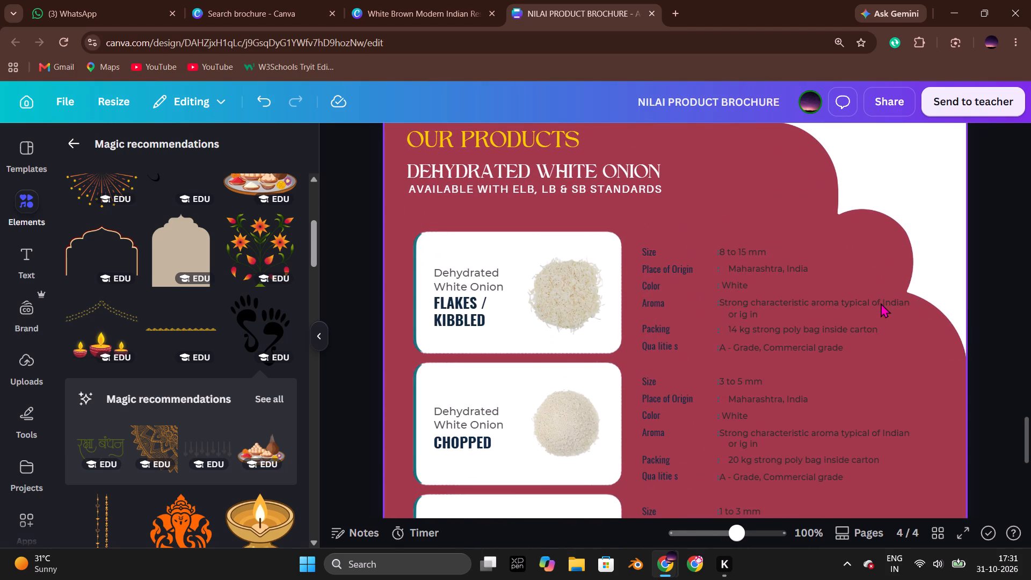
left_click_drag(876, 350, 658, 240)
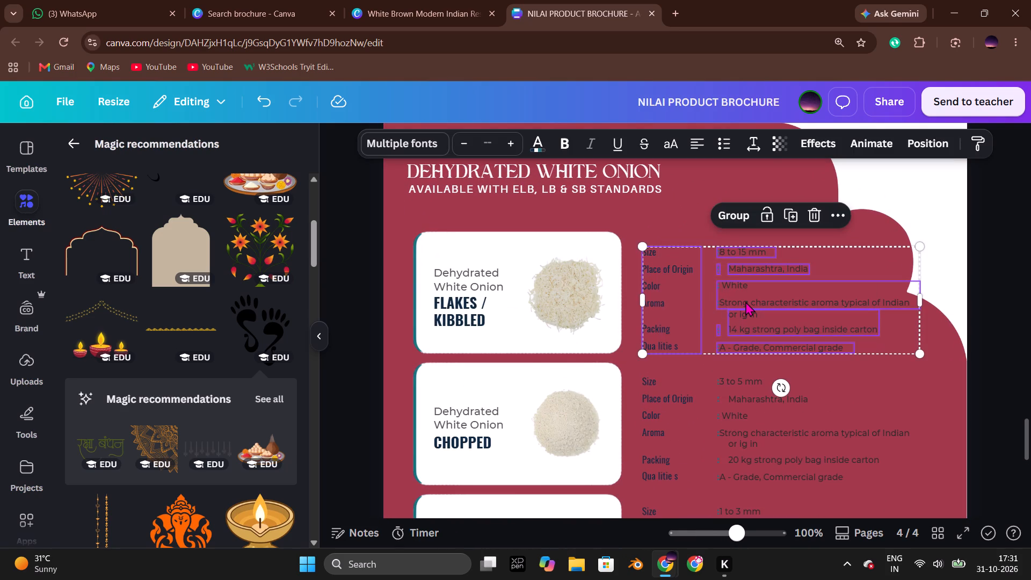
left_click_drag(745, 301, 745, 291)
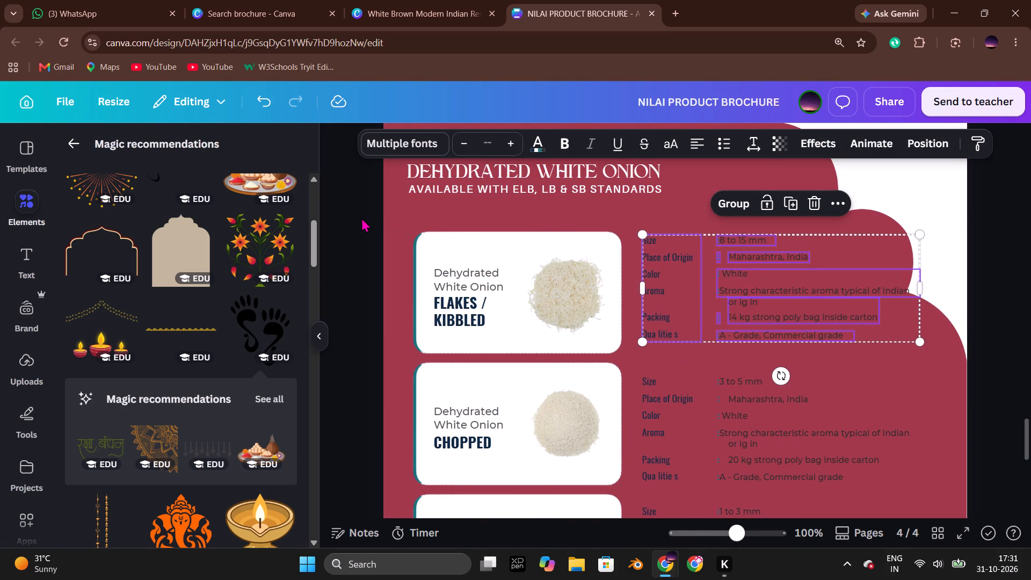
left_click(361, 218)
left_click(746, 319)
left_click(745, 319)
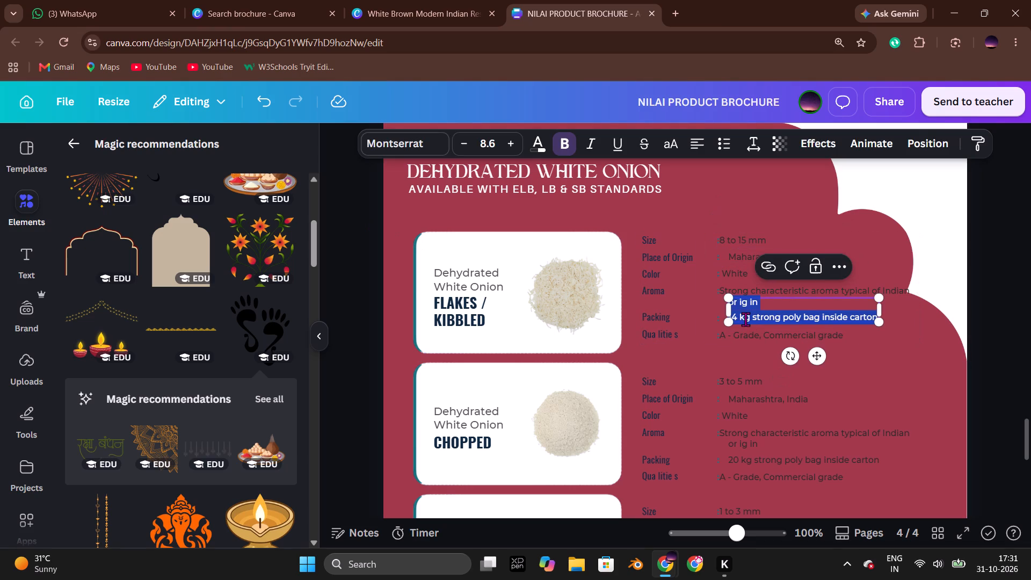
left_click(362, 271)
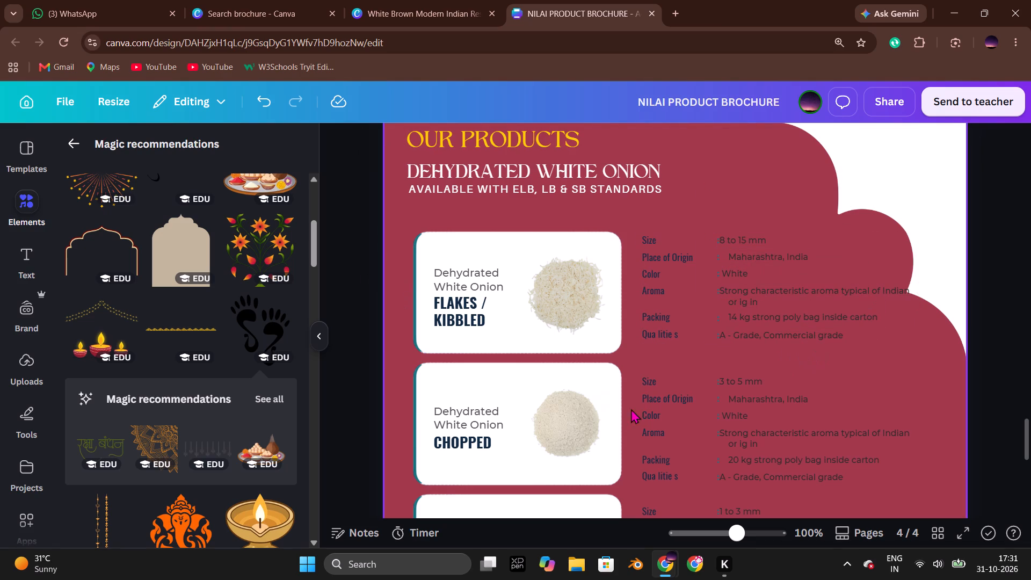
Move the Chopped product's "Maharashtra, India" text slightly left to line up with the values around it.
left_click(741, 400)
left_click_drag(746, 400, 740, 400)
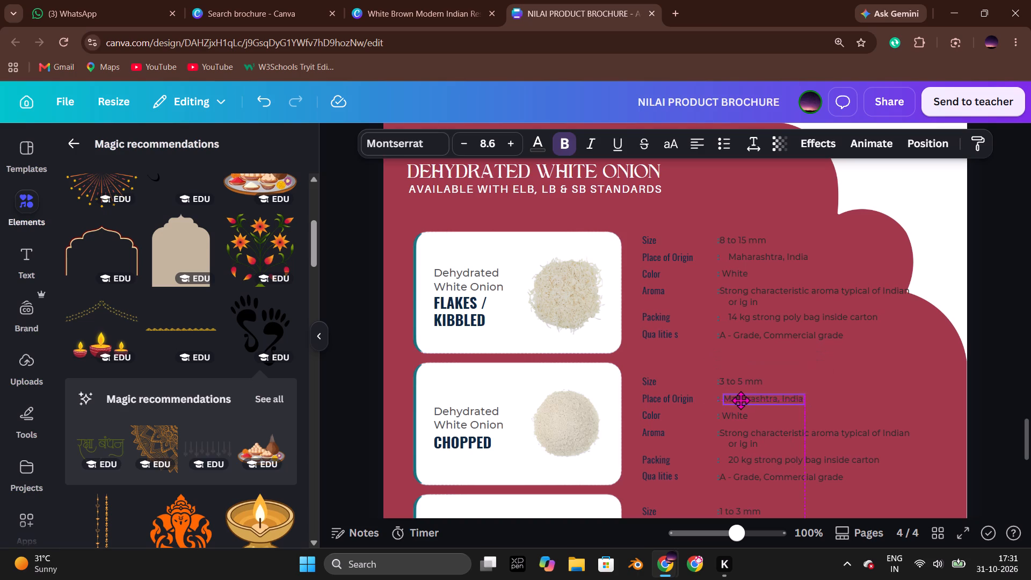
left_click_drag(740, 400, 737, 400)
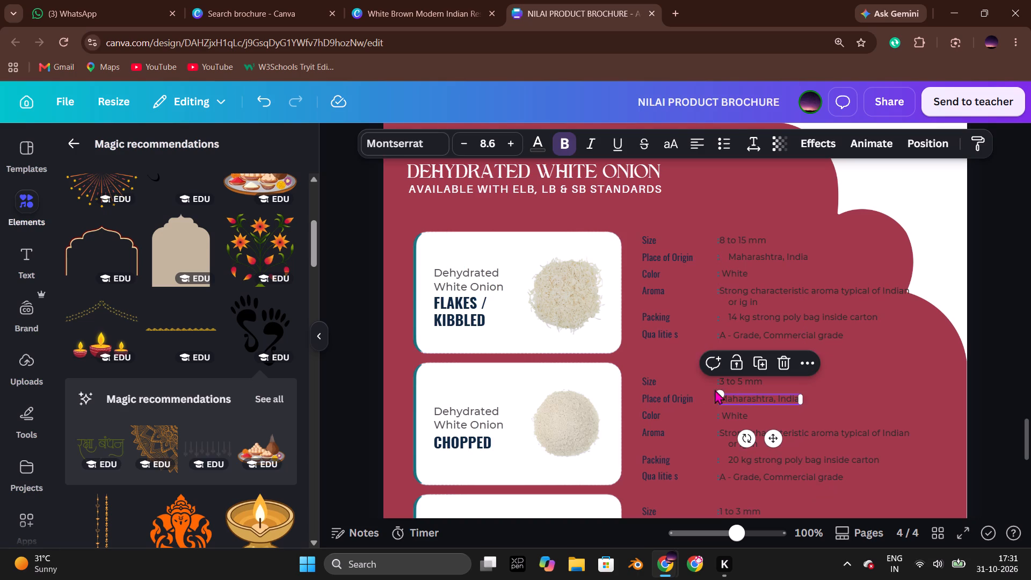
left_click(668, 352)
Recolor the specification text of all five products on brochure page 4 to light blue #e2e8f0.
scroll(668, 352, "left", 1)
scroll(668, 355, "down", 1)
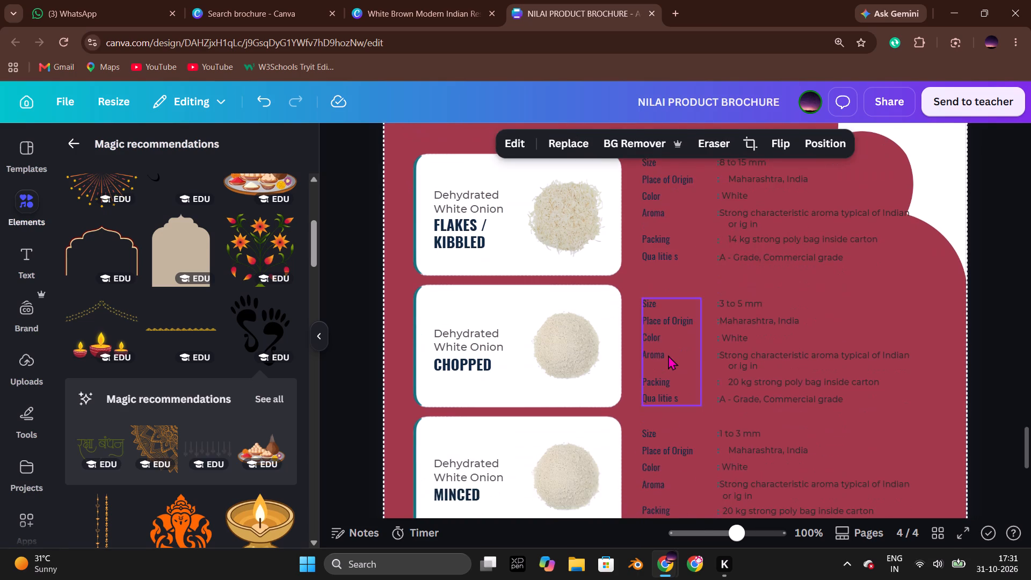
scroll(719, 397, "down", 1)
scroll(825, 445, "up", 1)
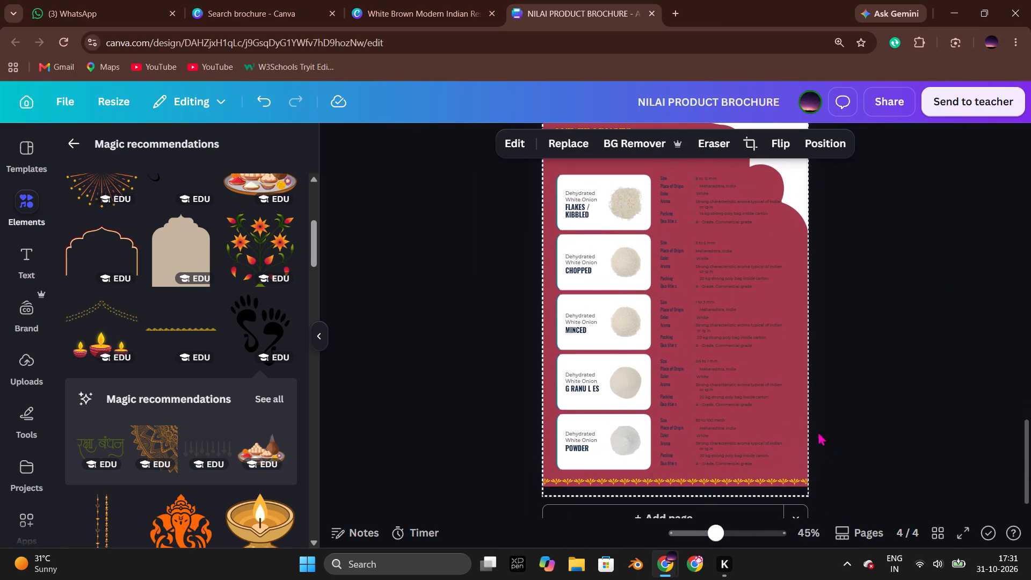
left_click_drag(827, 453, 691, 318)
left_click(908, 411)
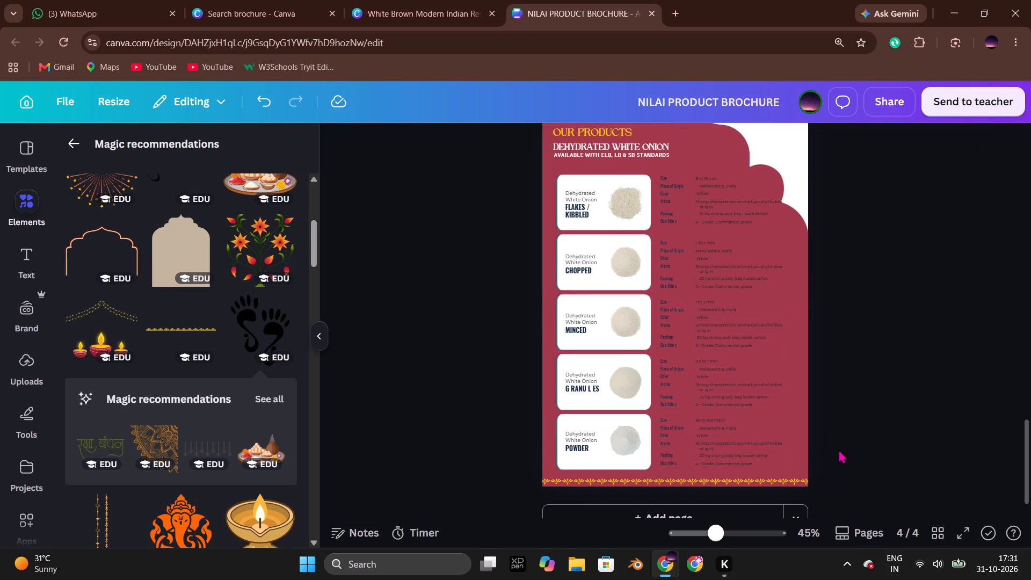
left_click_drag(836, 455, 673, 350)
left_click(945, 401)
left_click_drag(817, 468, 664, 167)
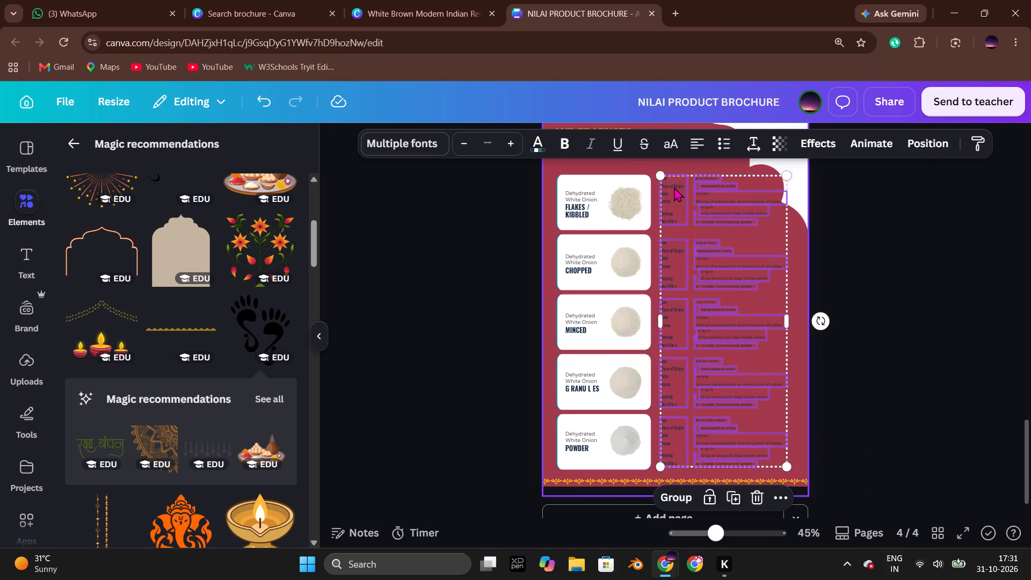
left_click(540, 143)
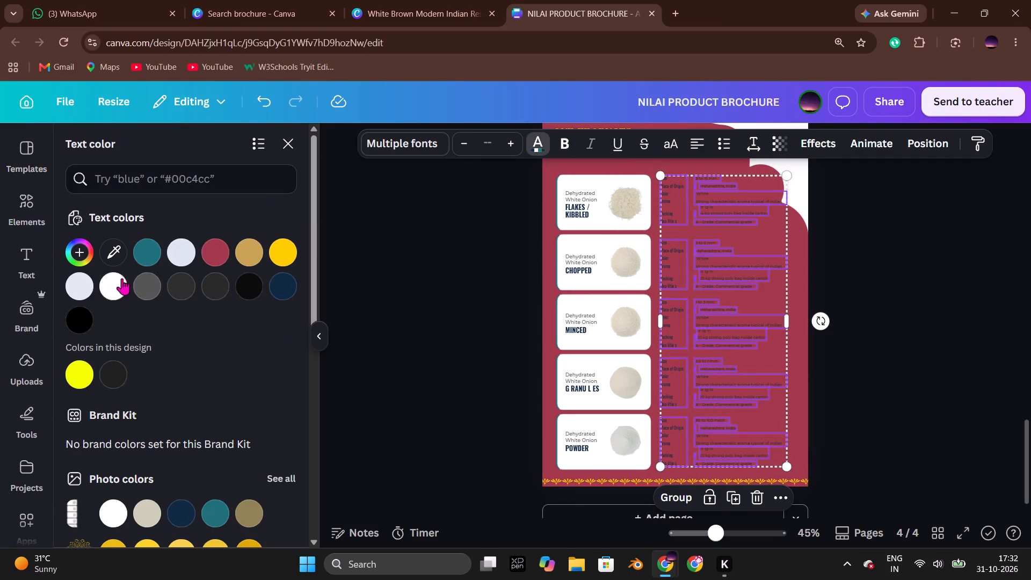
left_click(180, 258)
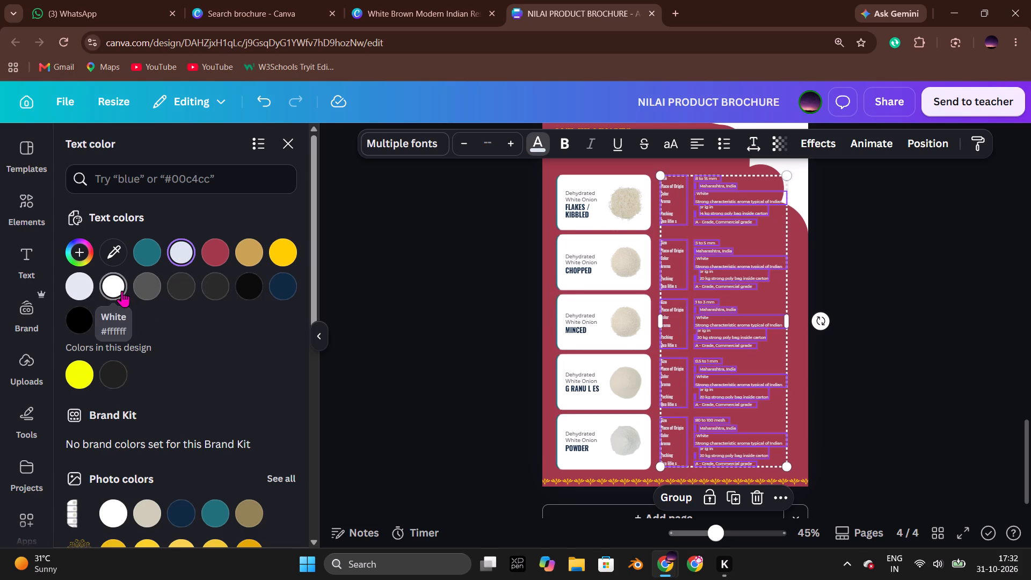
left_click(81, 289)
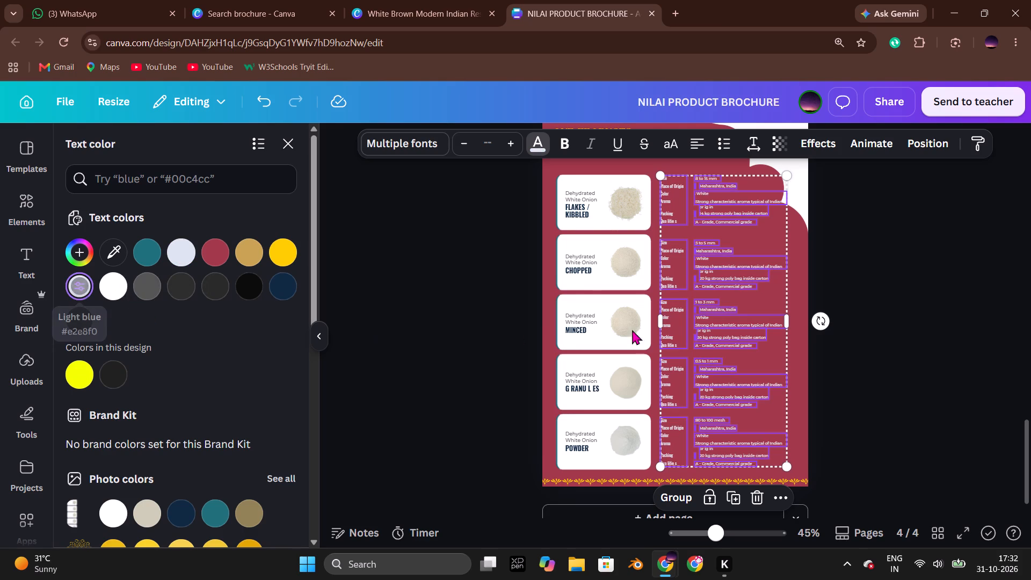
double_click(862, 316)
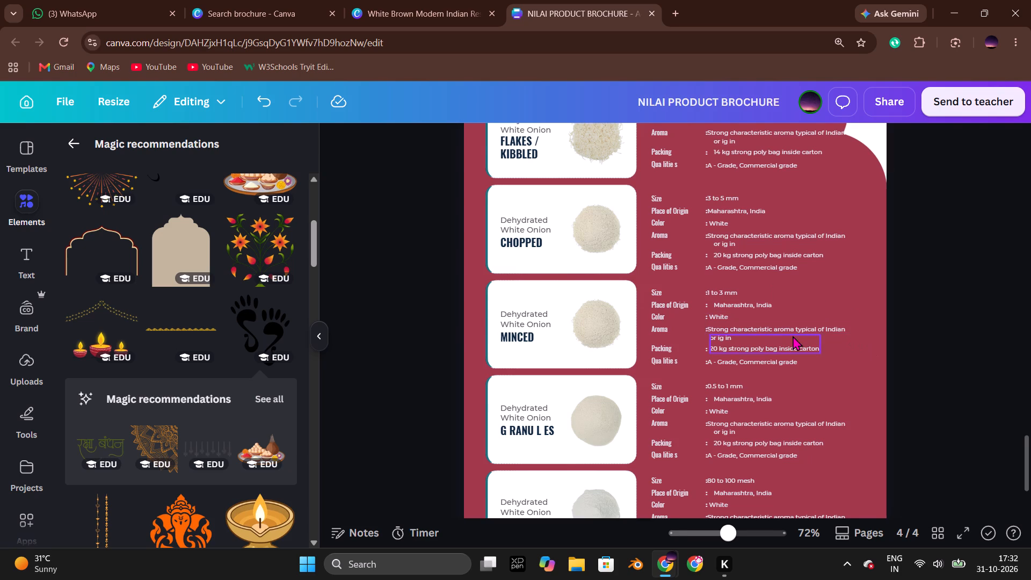
Switch to the Nagwade catalog design and review its product pages from white onion page 4 through to the final page.
key("alt+Tab")
left_click(725, 380)
scroll(725, 380, "down", 1)
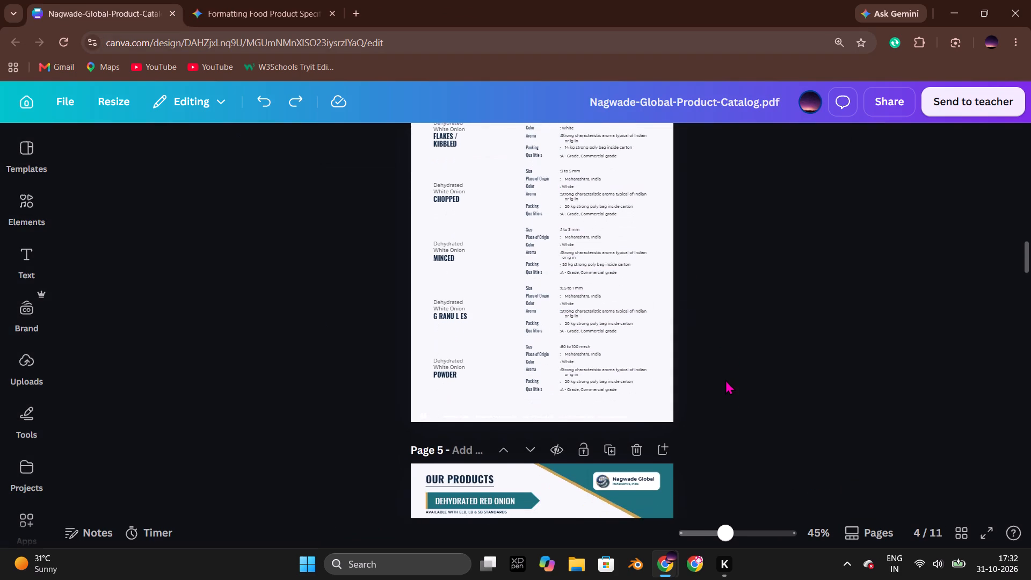
scroll(725, 380, "down", 5)
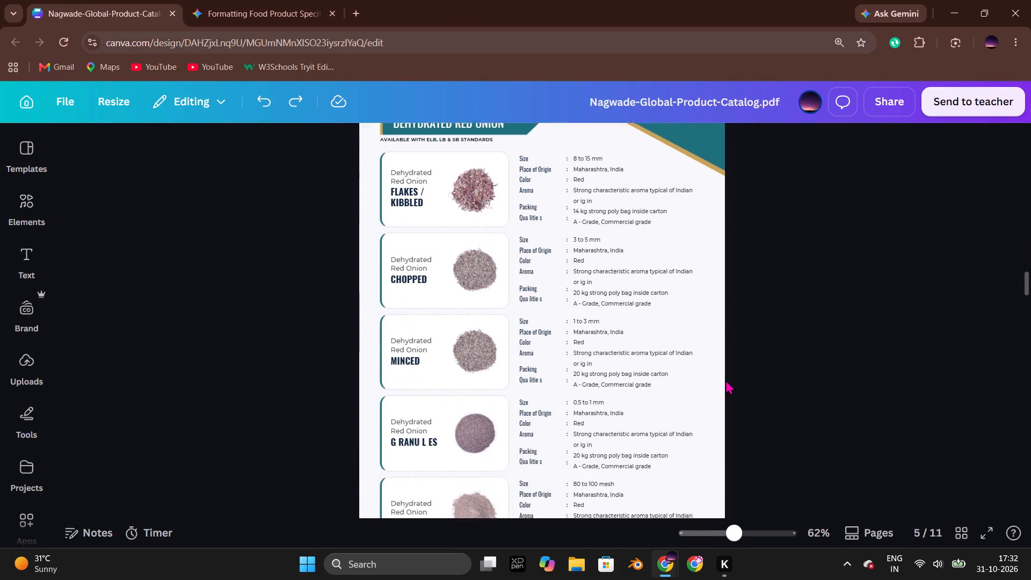
scroll(725, 380, "down", 6)
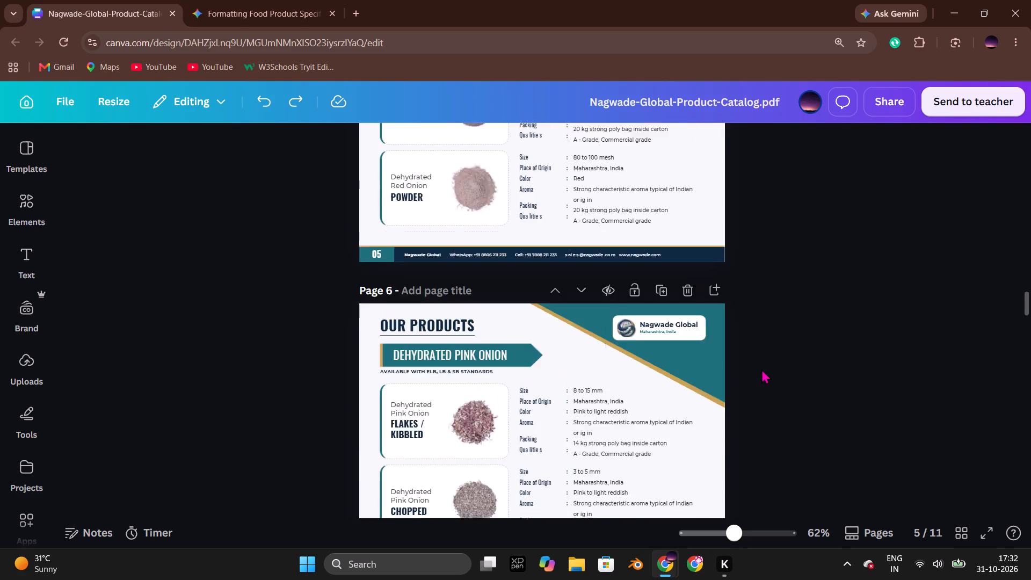
scroll(761, 369, "down", 3)
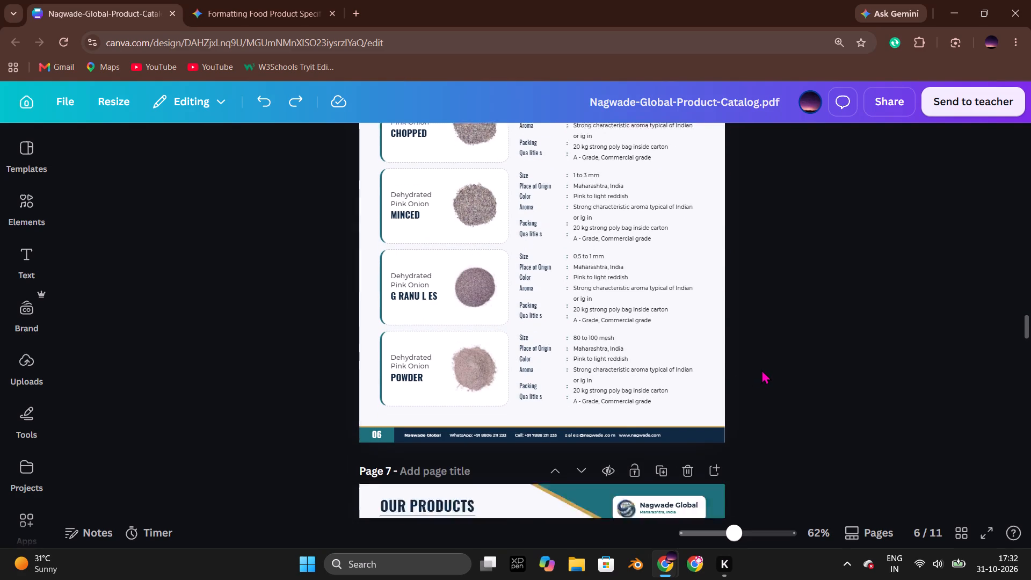
scroll(761, 369, "down", 3)
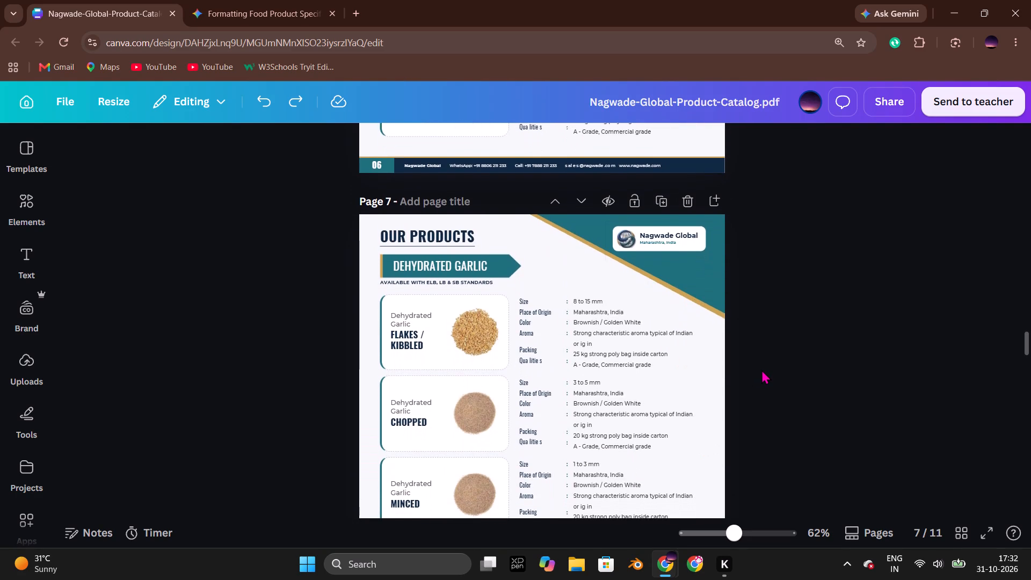
scroll(761, 369, "down", 4)
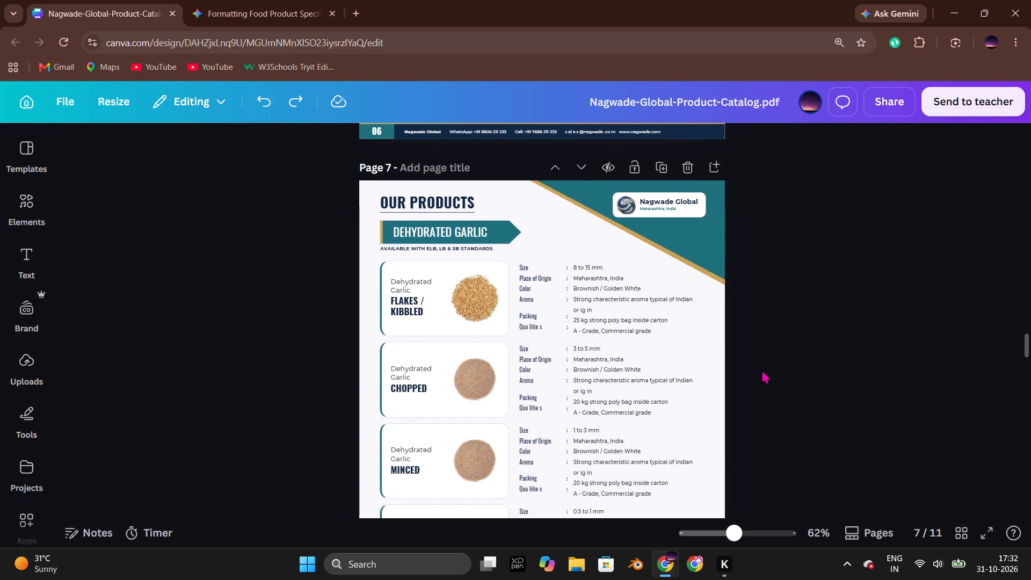
scroll(761, 369, "down", 8)
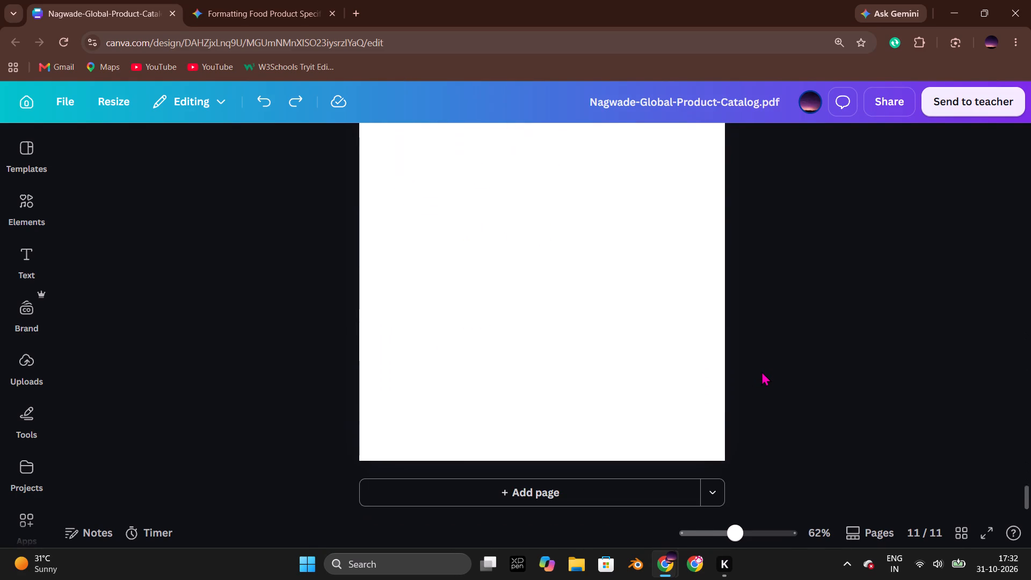
key("alt+Tab")
scroll(782, 359, "down", 3)
key("alt+Tab")
Upload the Nagwade-Global-Product-Catalog PDF from Downloads to Canva again through the create-a-design upload option.
left_click(24, 96)
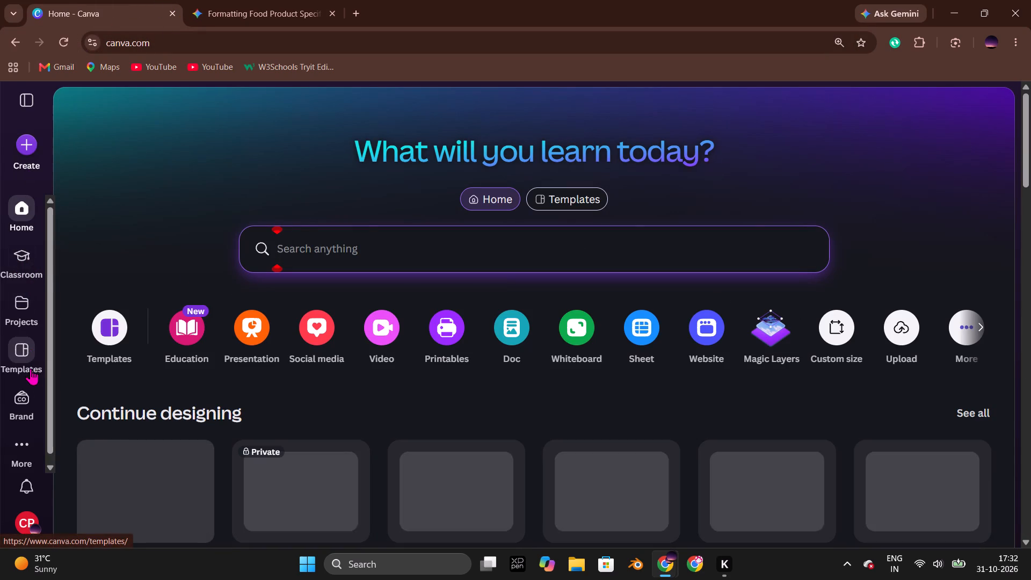
scroll(26, 400, "down", 6)
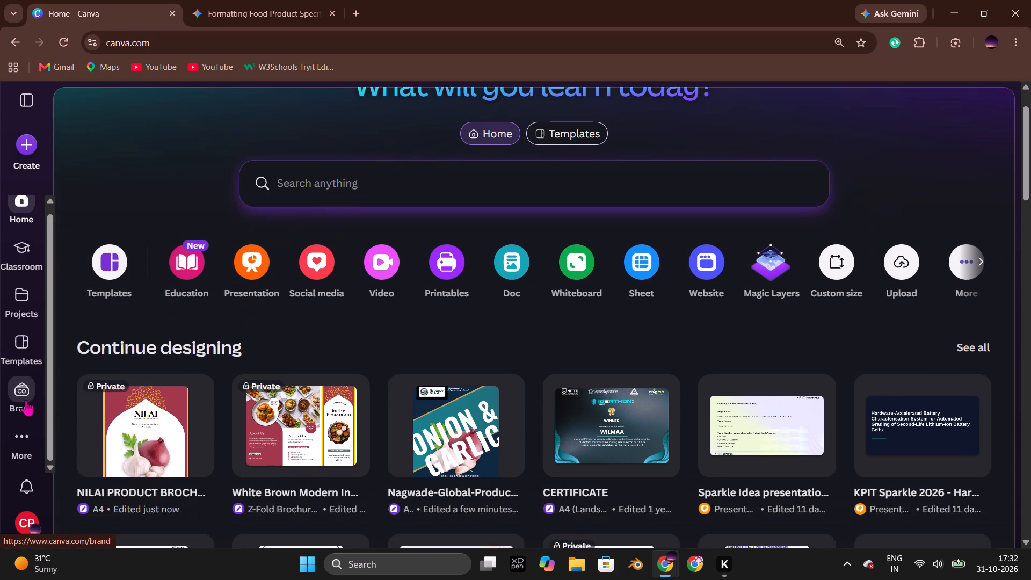
scroll(26, 397, "up", 4)
left_click(22, 149)
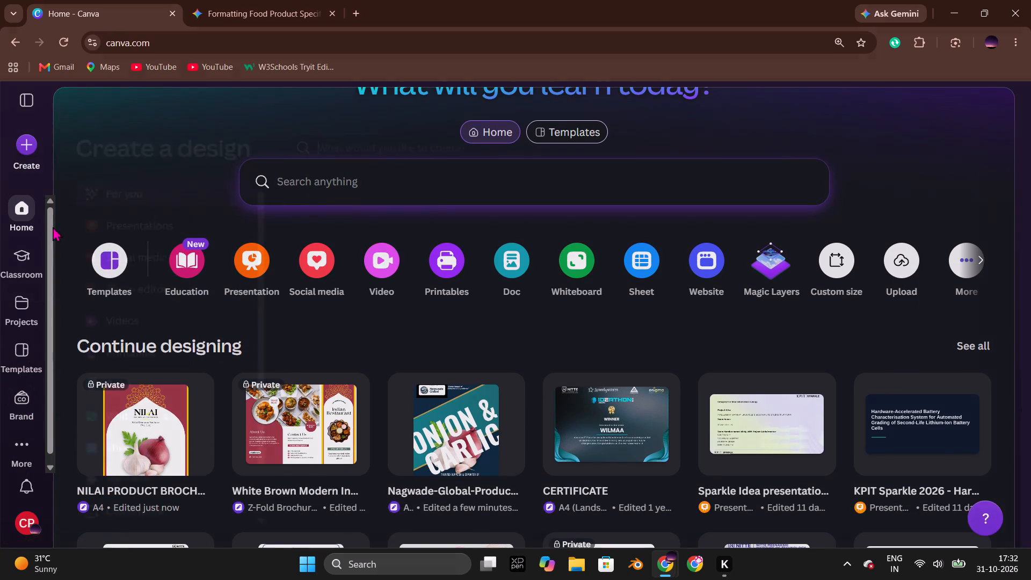
scroll(154, 410, "down", 1)
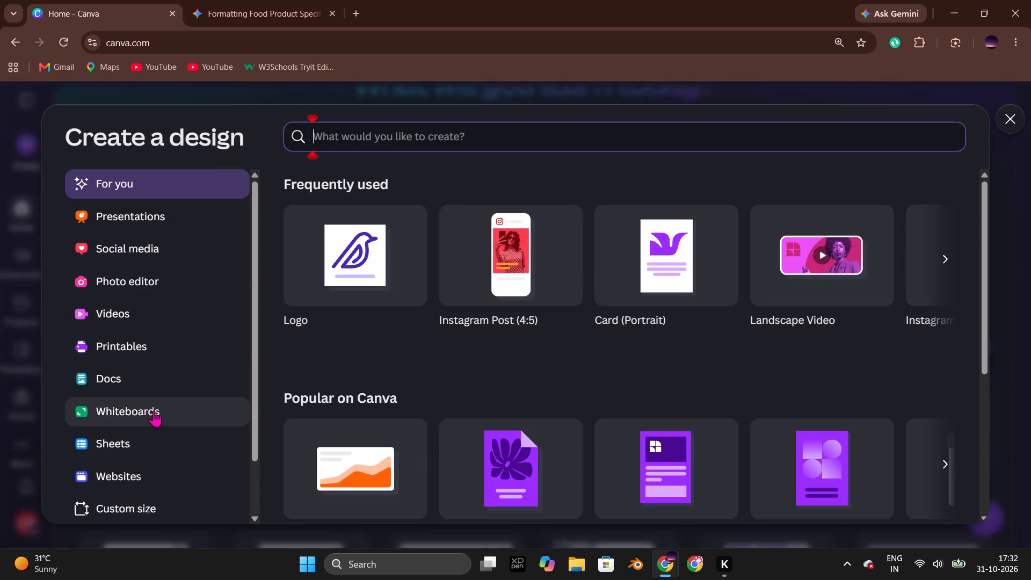
scroll(154, 410, "down", 3)
left_click(134, 476)
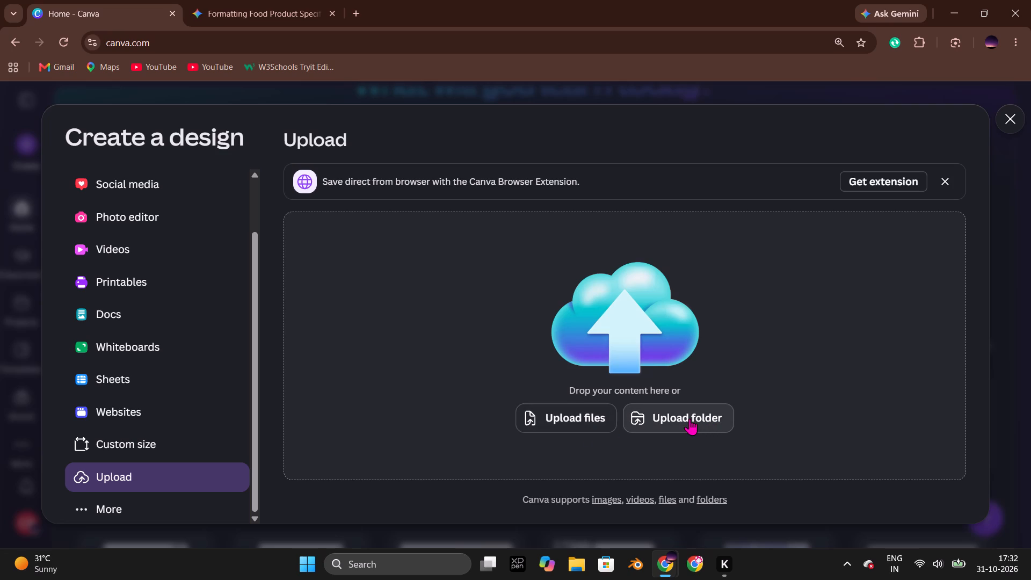
left_click(589, 416)
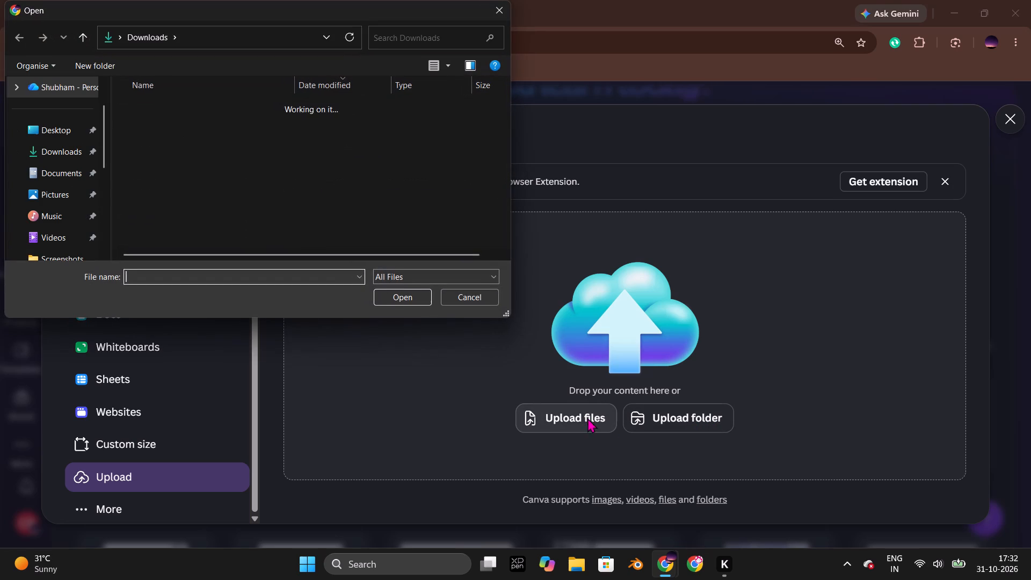
left_click(181, 166)
left_click(423, 294)
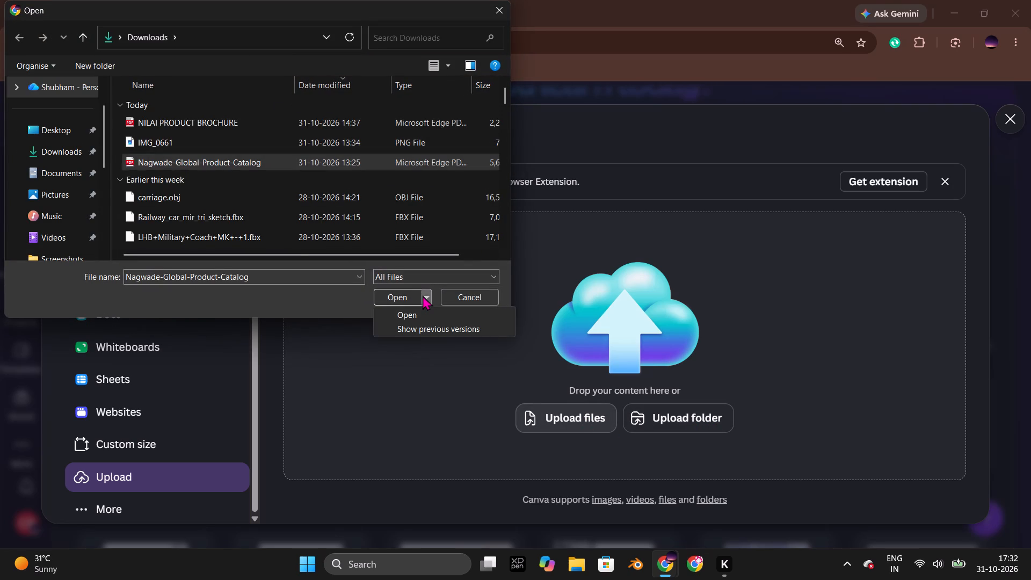
left_click(406, 293)
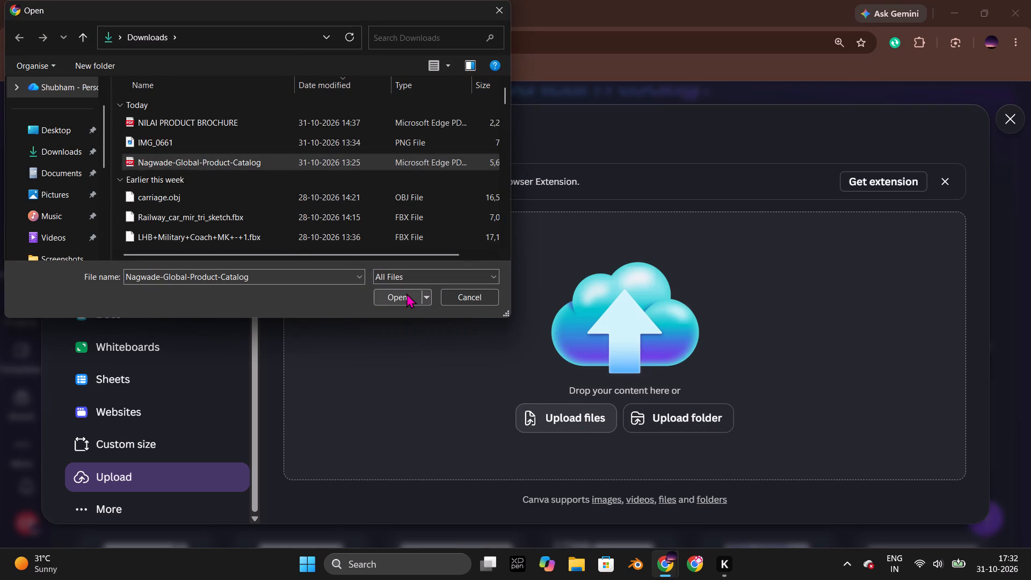
left_click(406, 293)
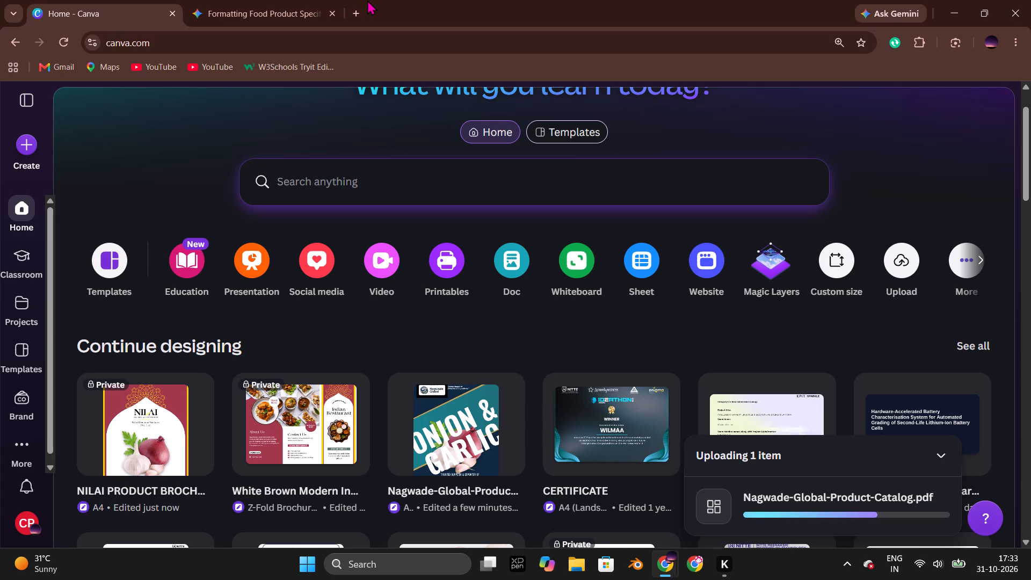
Search the web for "pdf to word" in a new browser tab.
left_click(362, 15)
left_click(517, 286)
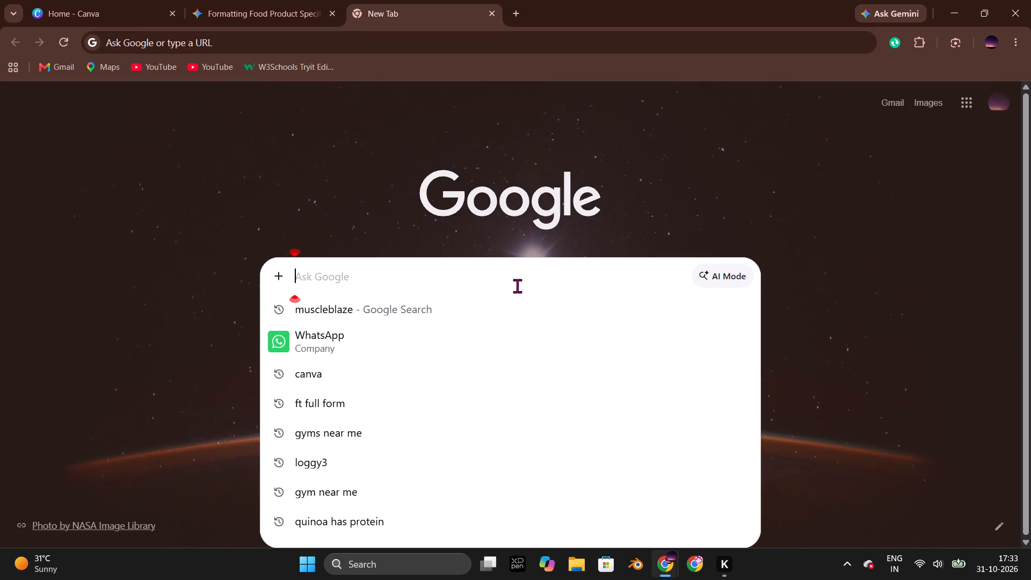
type("wo")
key("BackSpace")
key("BackSpace")
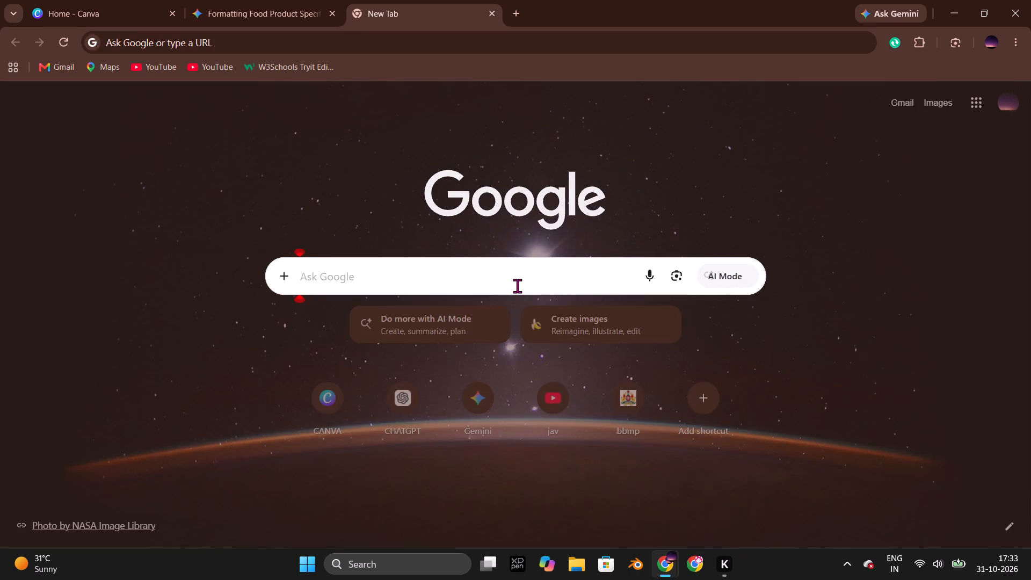
type("pdf to word")
key("Return")
Open the newly uploaded Nagwade catalog copy from Canva's Uploads folder.
left_click(30, 0)
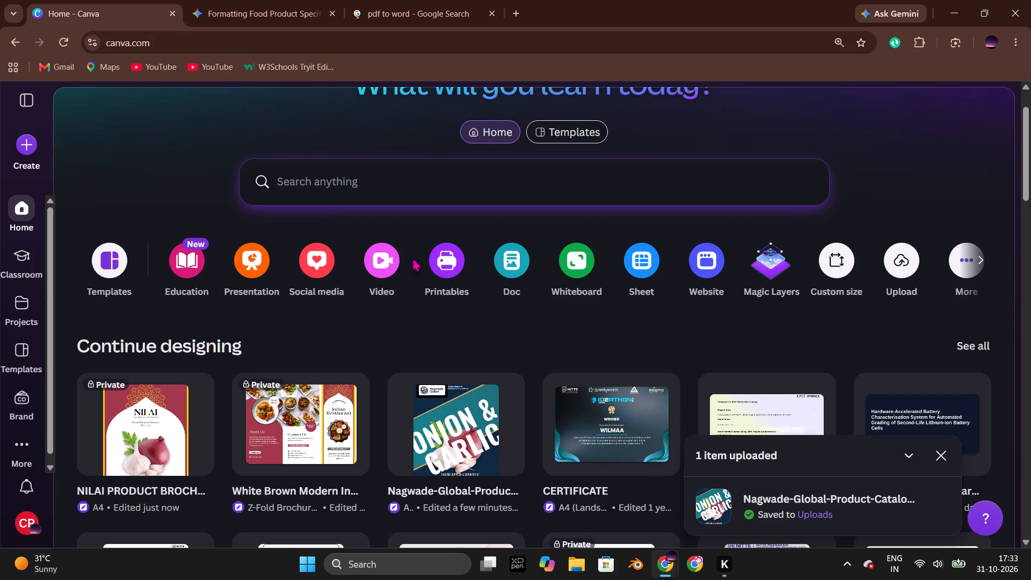
left_click(821, 518)
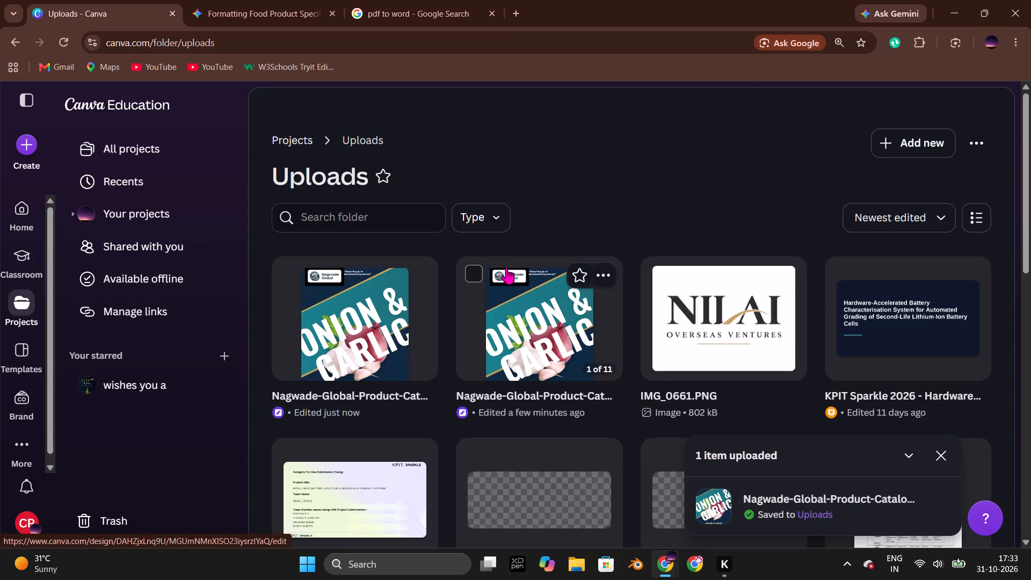
left_click(401, 329)
left_click(584, 0)
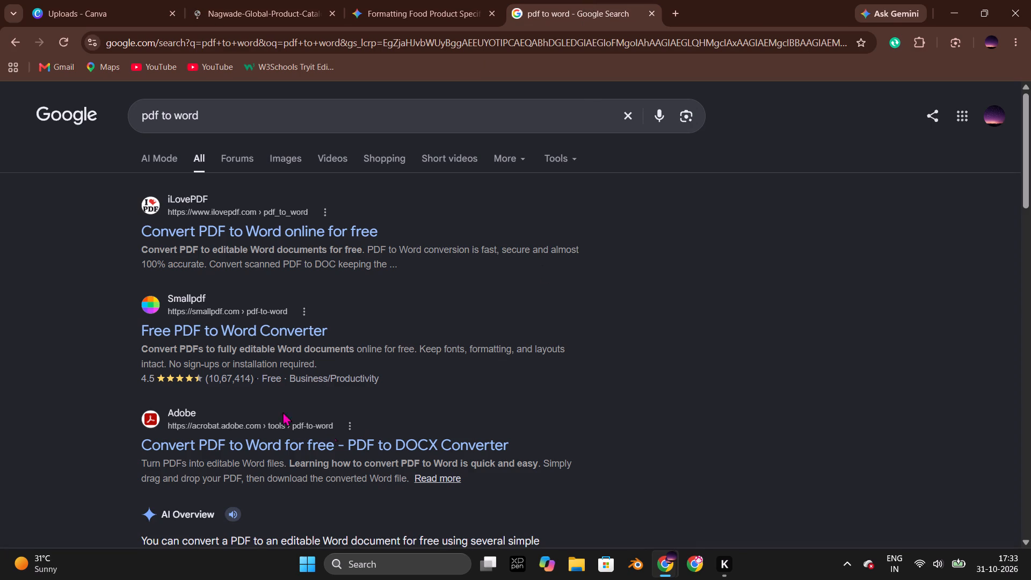
left_click(255, 230)
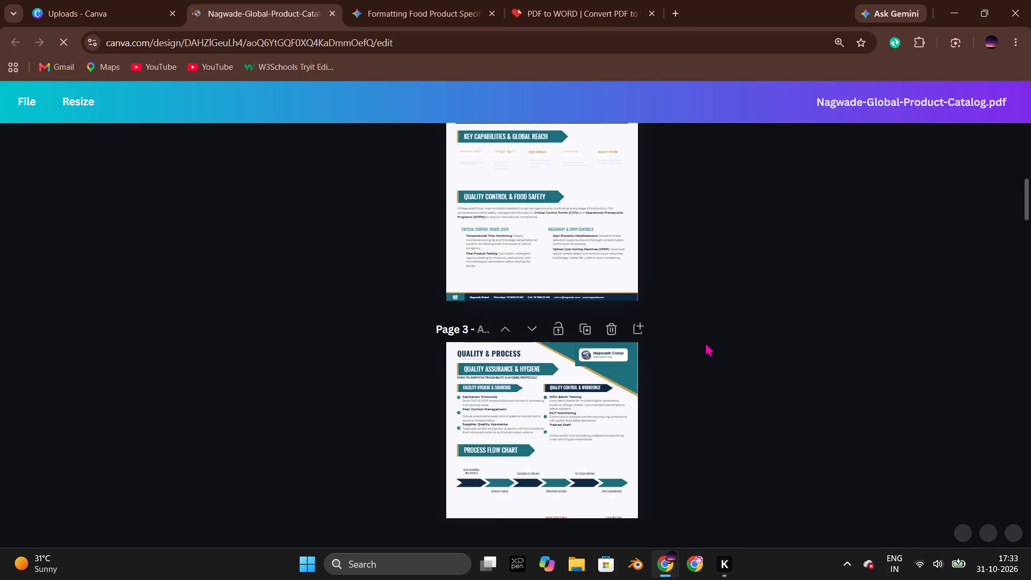
scroll(705, 340, "down", 9)
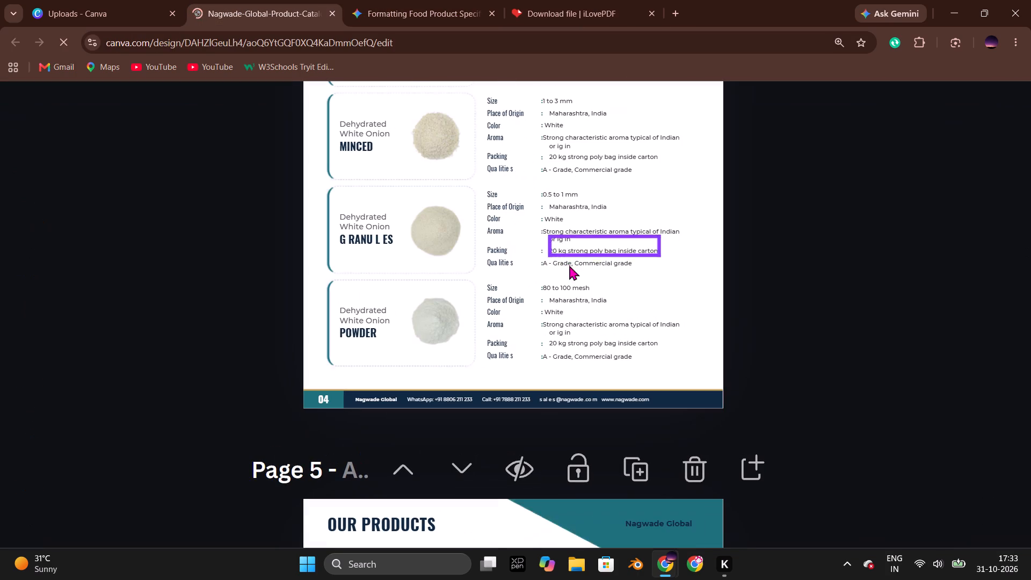
left_click(776, 356)
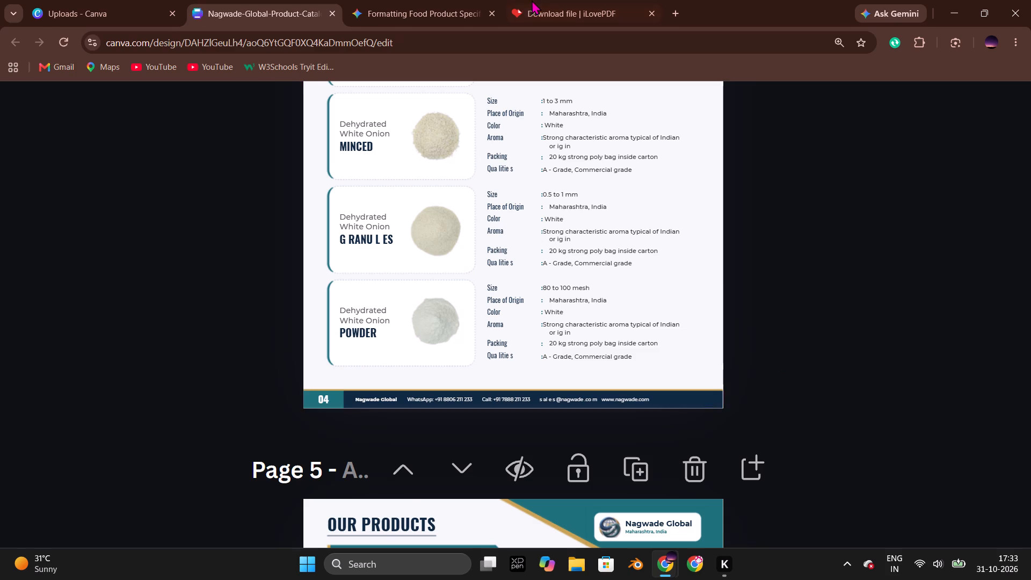
Close the re-uploaded Nagwade catalog design and return to the Uploads folder.
left_click(532, 0)
left_click(335, 16)
left_click(152, 10)
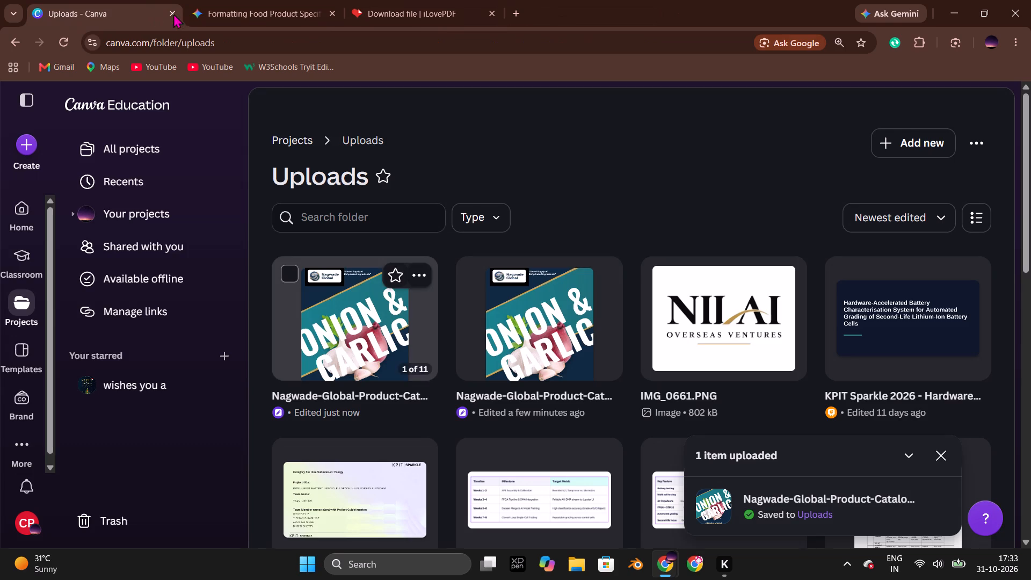
Download the converted Word version of the Nagwade catalog from iLovePDF and open the recent downloads list.
left_click(403, 0)
left_click(545, 200)
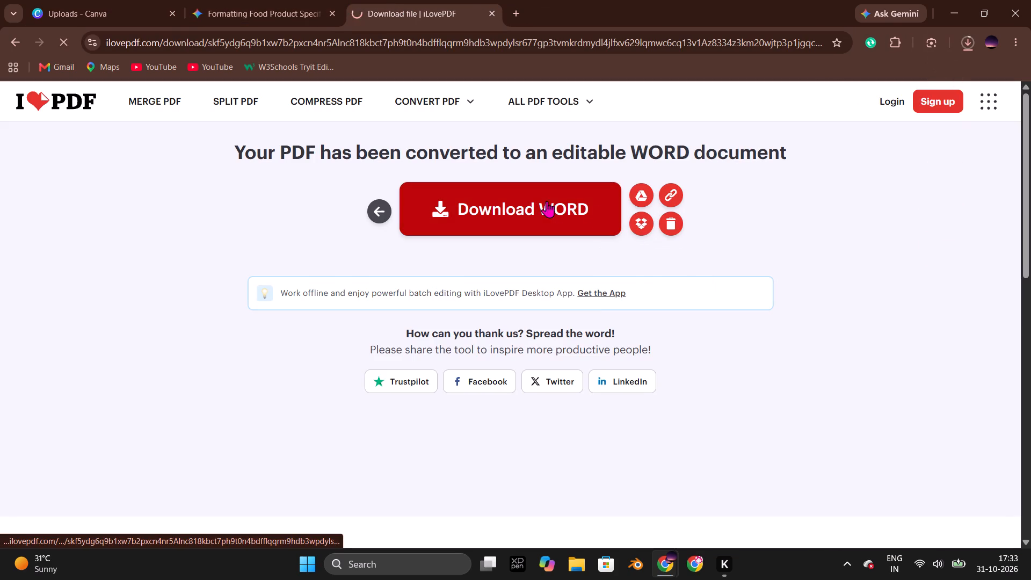
left_click(965, 50)
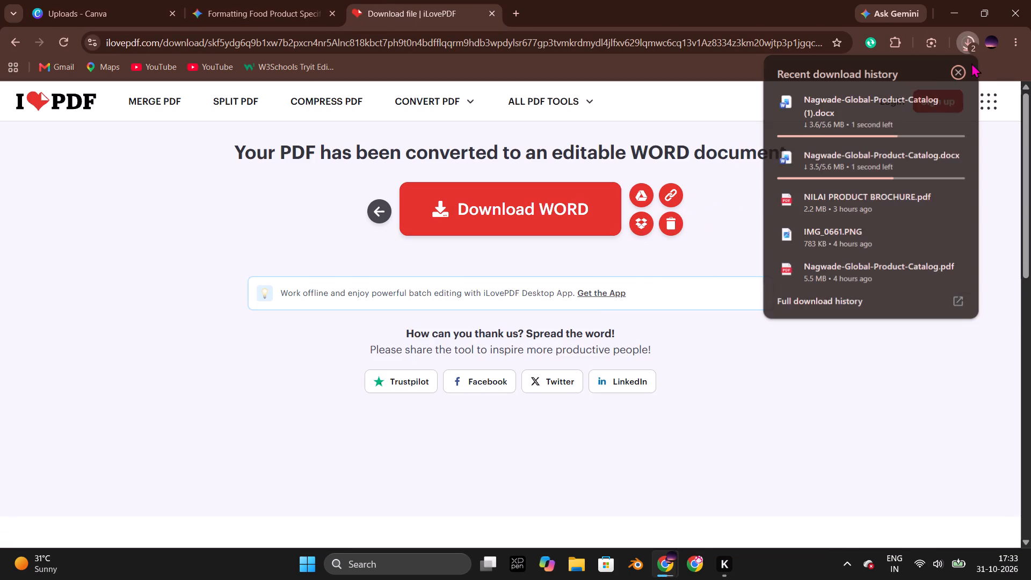
Cancel the duplicate download of Nagwade-Global-Product-Catalog (1).docx.
left_click(957, 102)
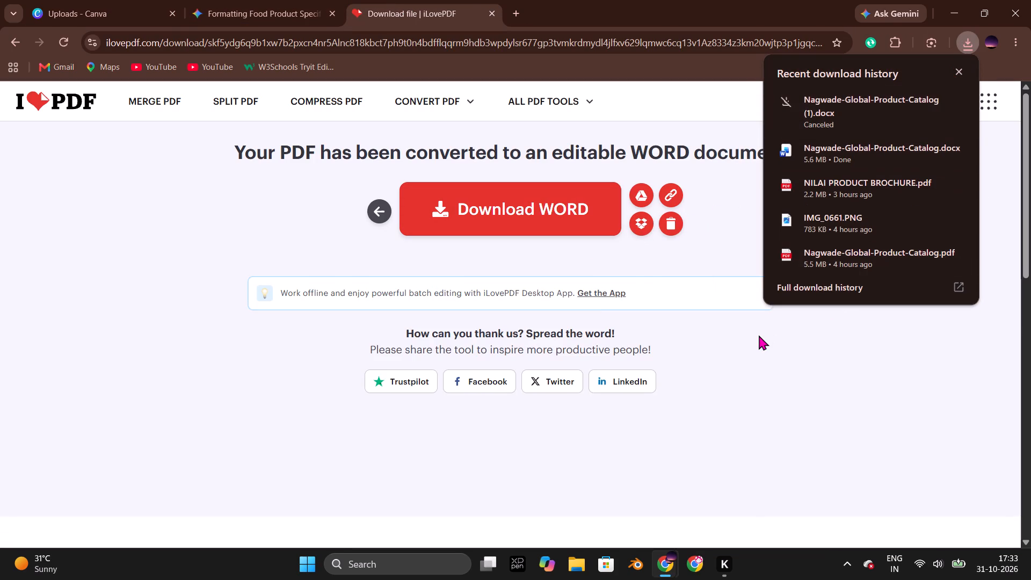
left_click(759, 335)
Upload the downloaded Nagwade-Global-Product-Catalog.docx to the Canva Uploads folder and close the iLovePDF page.
left_click(202, 0)
left_click(139, 0)
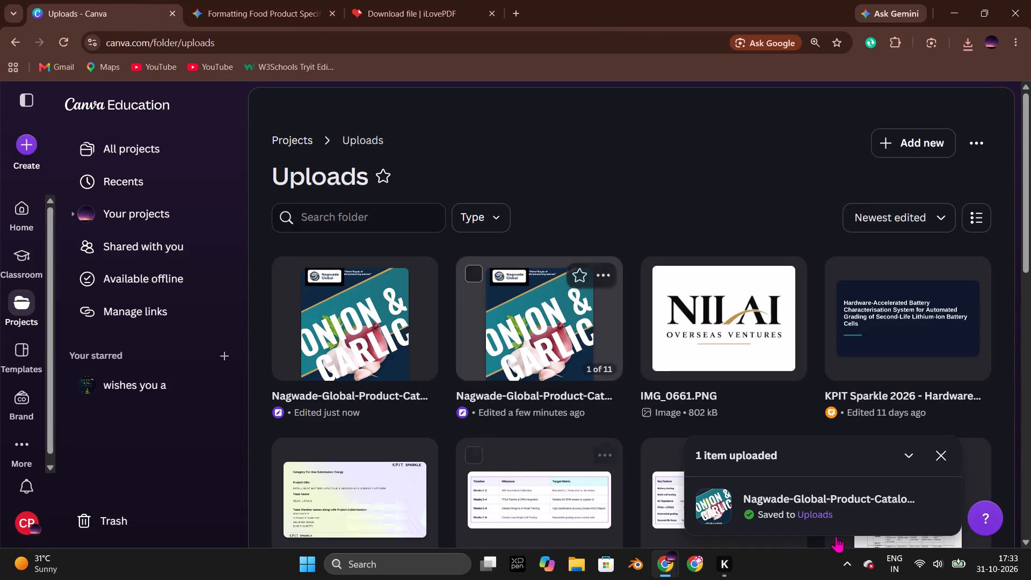
left_click(35, 148)
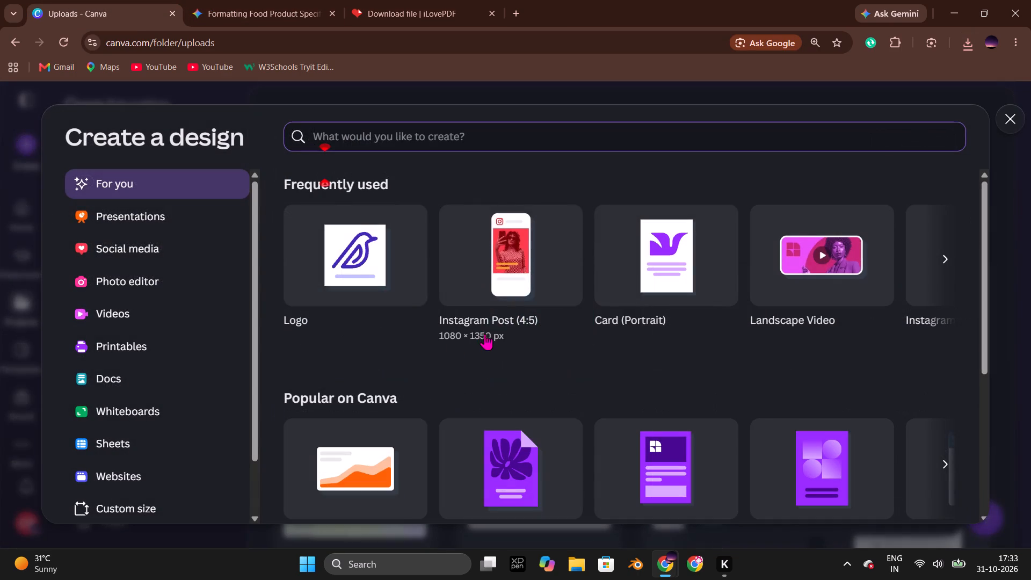
scroll(155, 466, "down", 5)
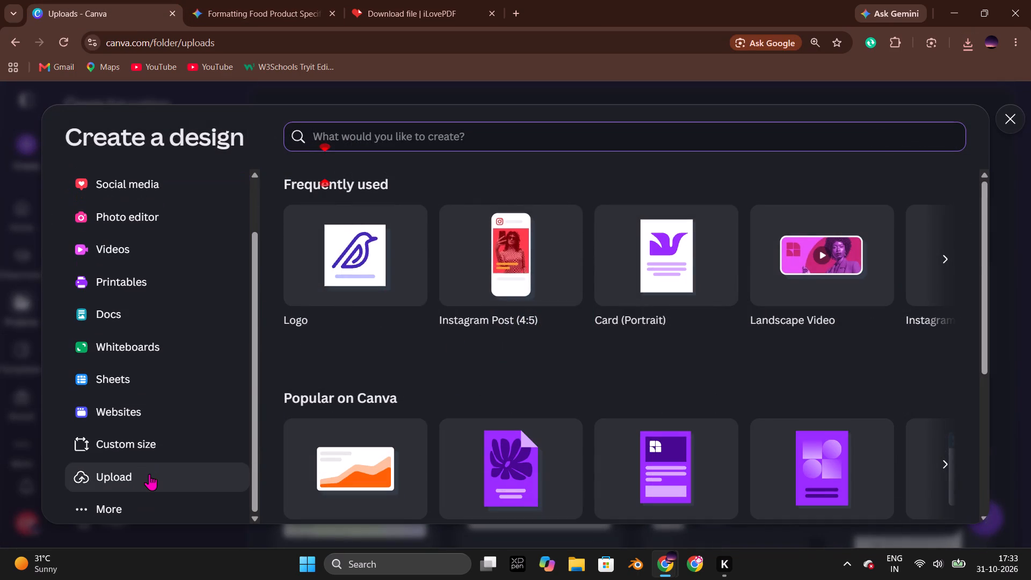
left_click(149, 474)
left_click(597, 419)
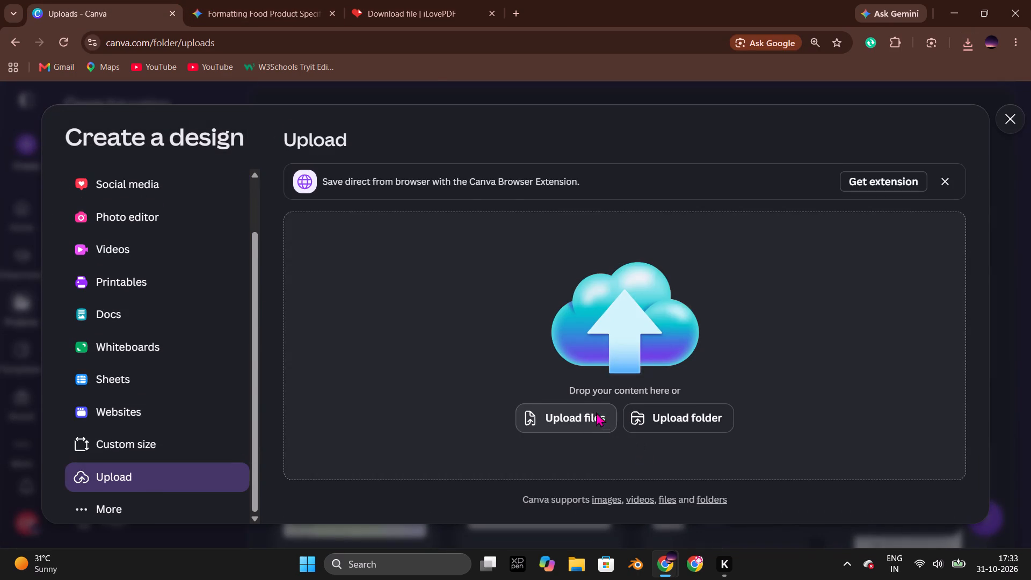
left_click(195, 118)
left_click(407, 294)
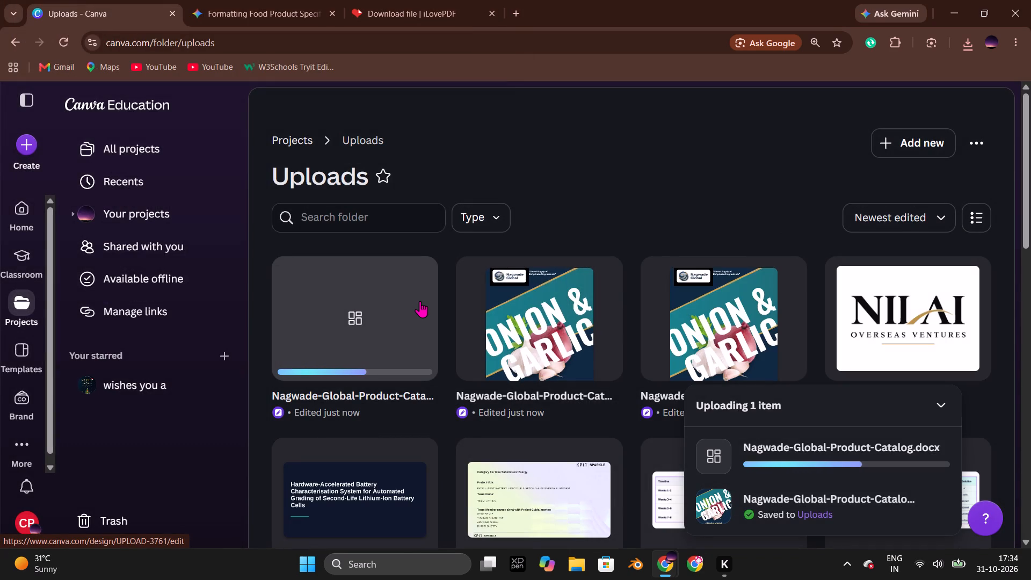
left_click(494, 16)
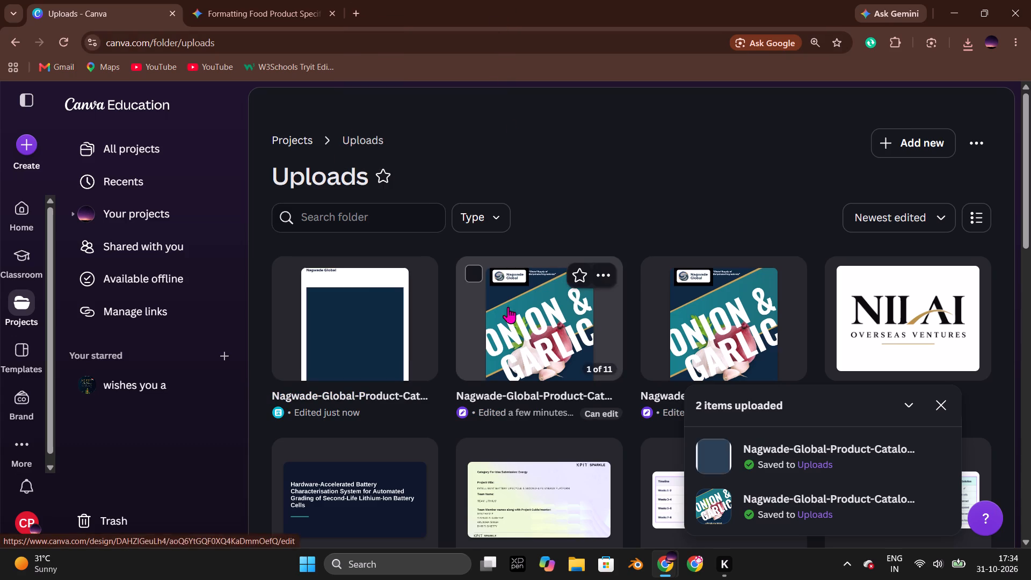
Open the uploaded Word version of the Nagwade catalog and examine it down through the Dehydrated White Onion section.
left_click(367, 330)
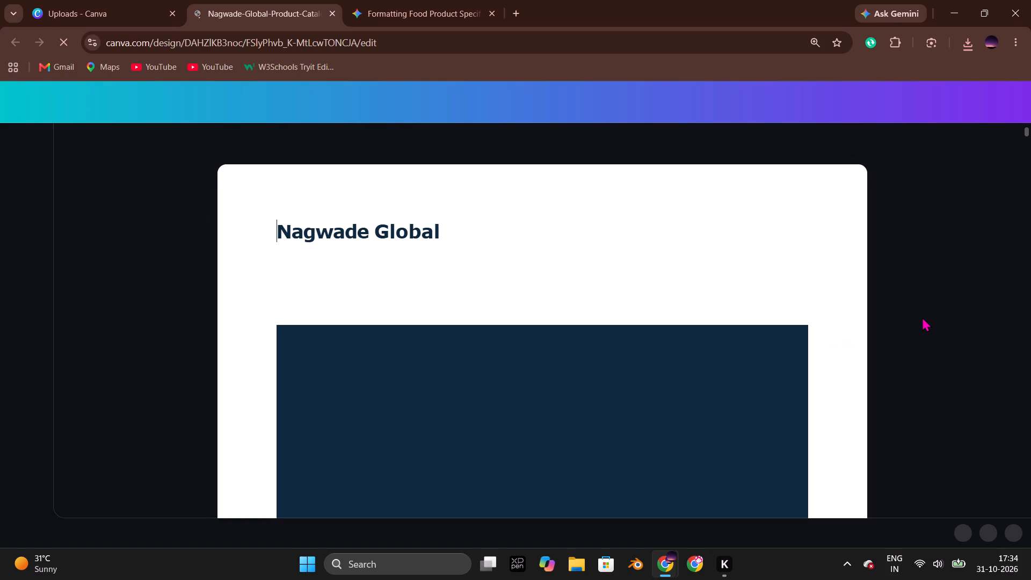
scroll(922, 317, "down", 2)
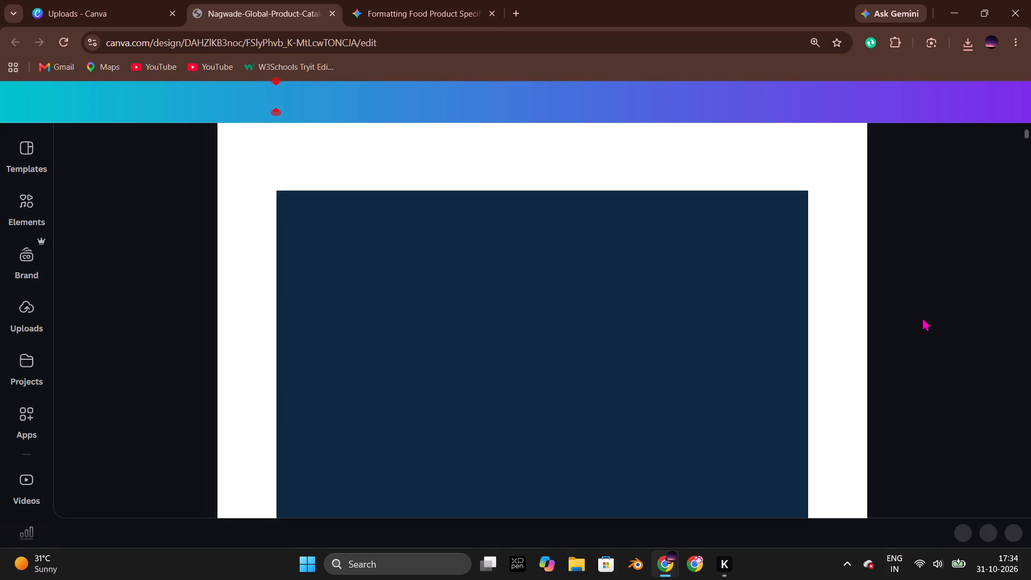
scroll(922, 317, "right", 1)
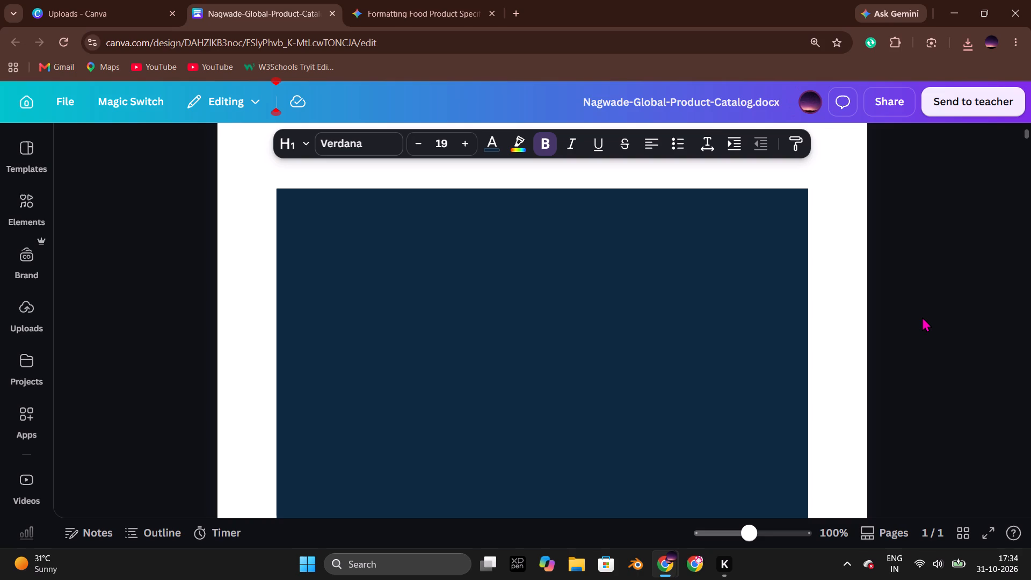
scroll(922, 317, "down", 16)
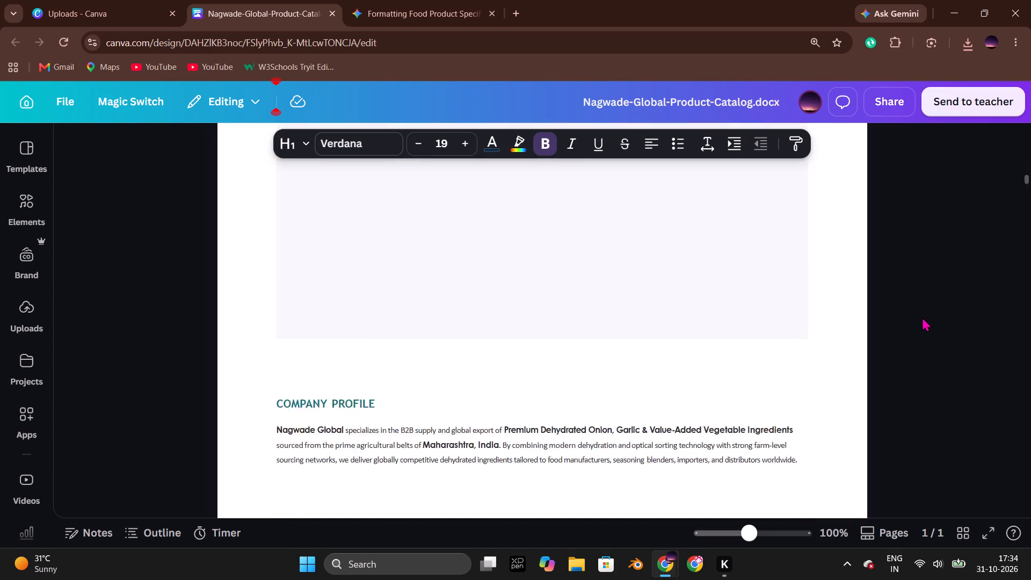
scroll(922, 317, "down", 3)
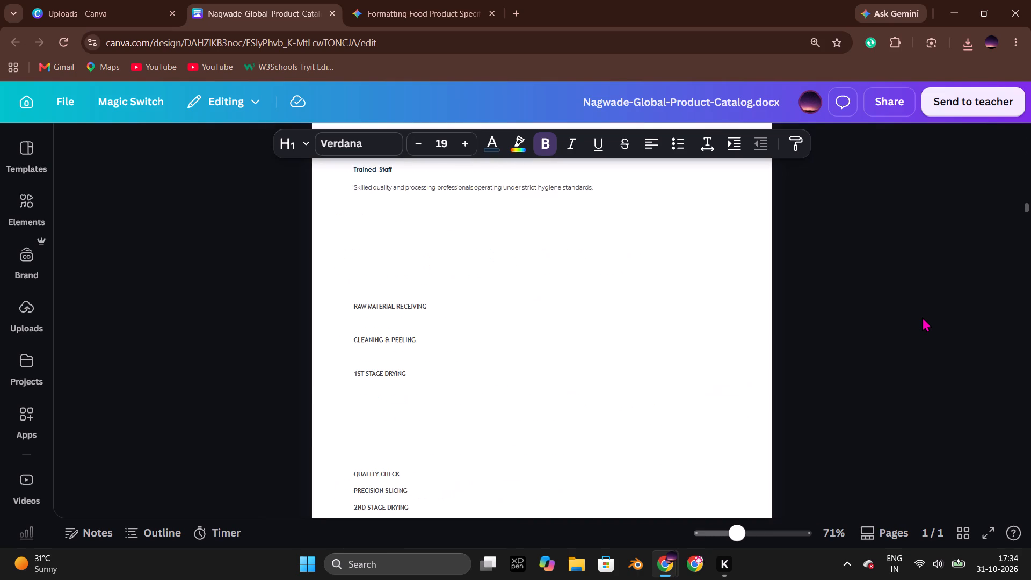
scroll(922, 317, "down", 7)
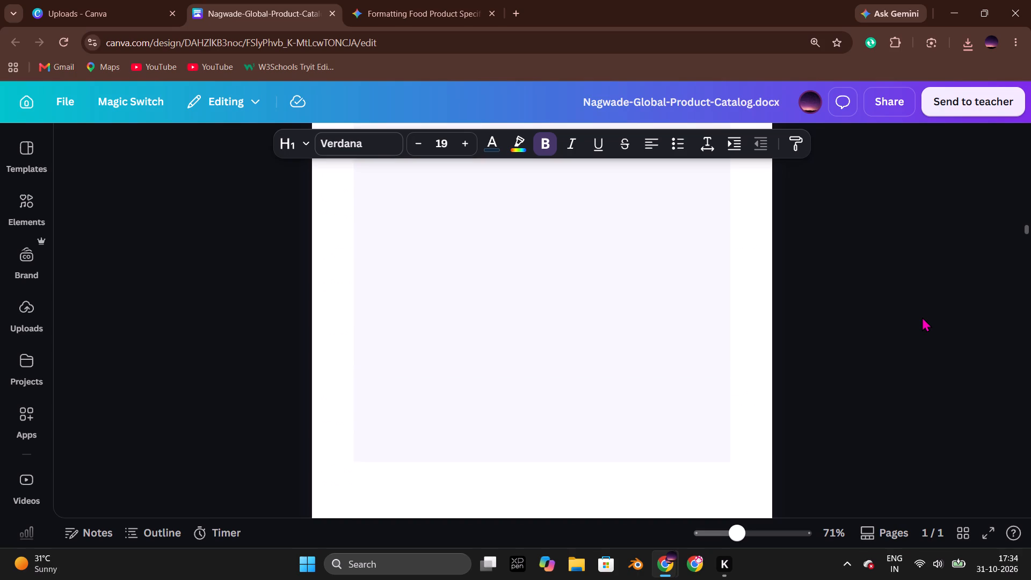
scroll(922, 317, "down", 11)
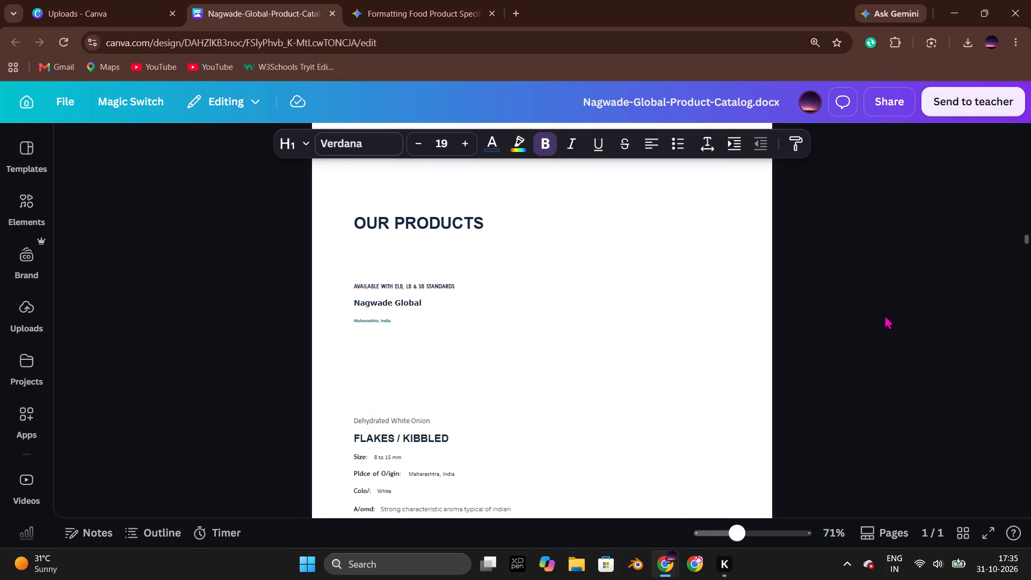
scroll(884, 315, "down", 4)
scroll(867, 315, "up", 5)
scroll(865, 315, "down", 7)
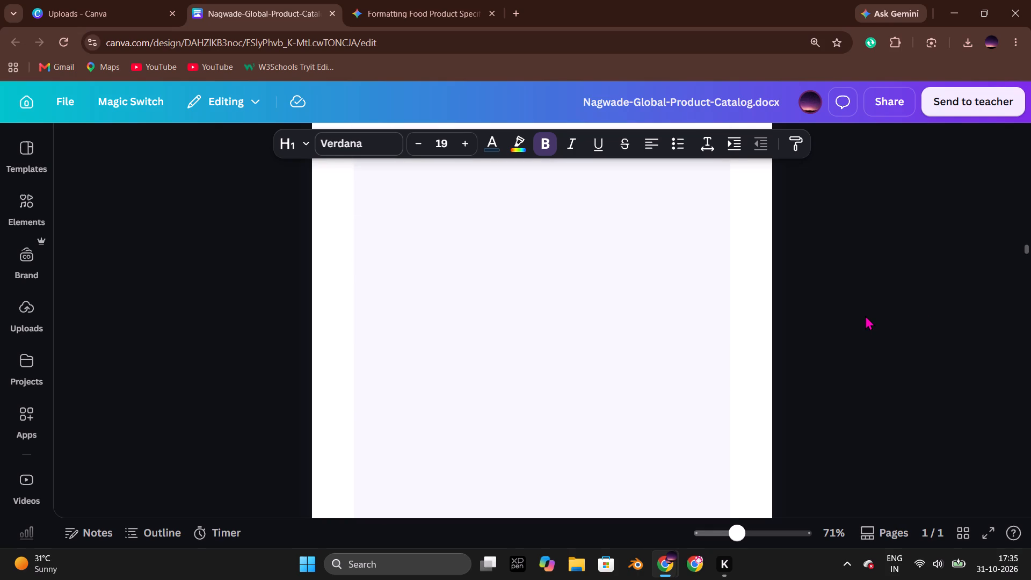
scroll(865, 315, "down", 9)
scroll(865, 315, "up", 7)
Preview the large pale background image in the Dehydrated White Onion section enlarged, and close the Word catalog design.
left_click(684, 299)
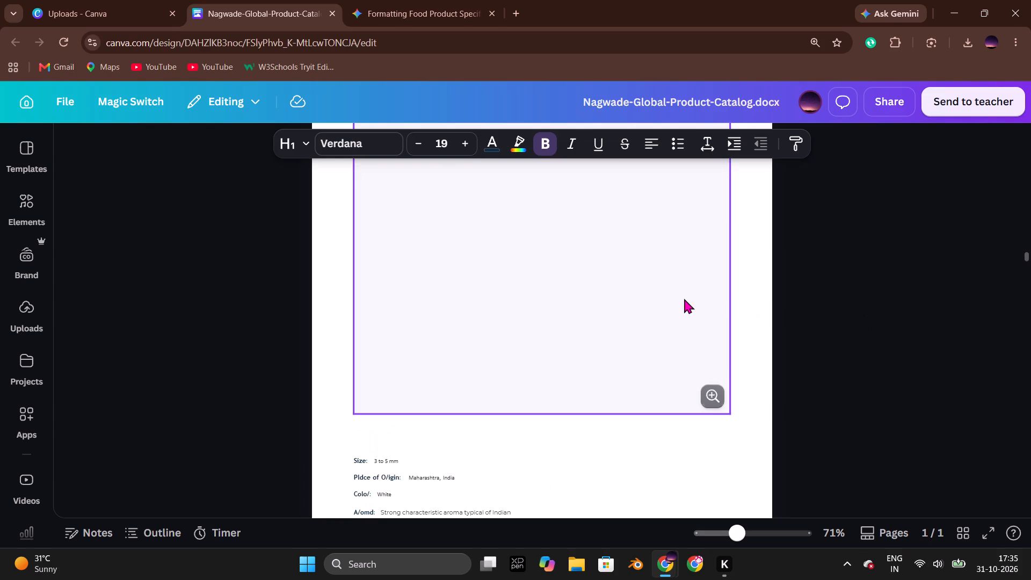
left_click(709, 395)
left_click(710, 395)
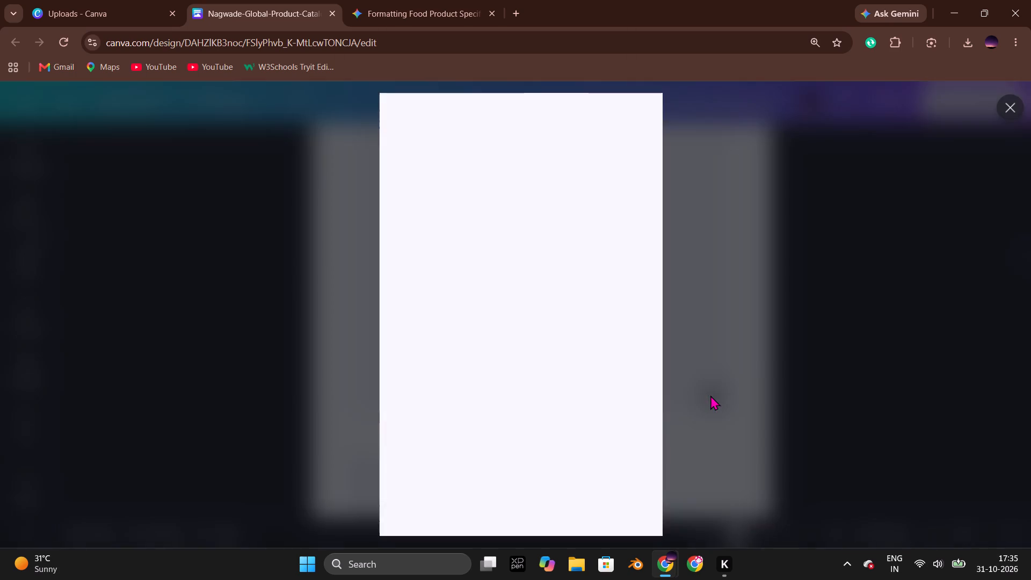
left_click(712, 393)
scroll(814, 359, "down", 5)
left_click(331, 15)
Open the uploaded Nagwade PDF catalog design in place of the Uploads folder and examine its pages through Dehydrated Red Onion.
left_click(49, 0)
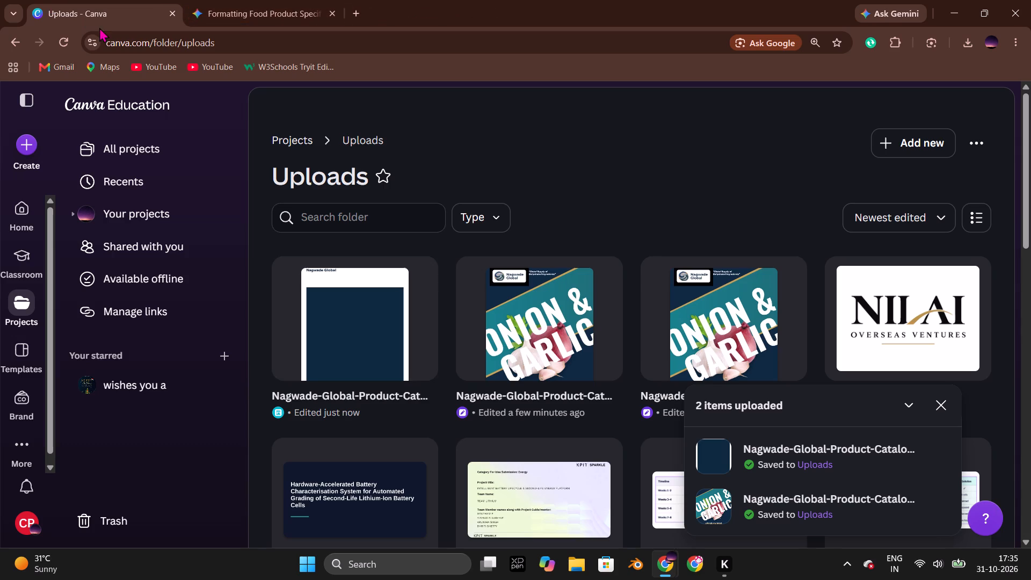
left_click(553, 347)
left_click(133, 3)
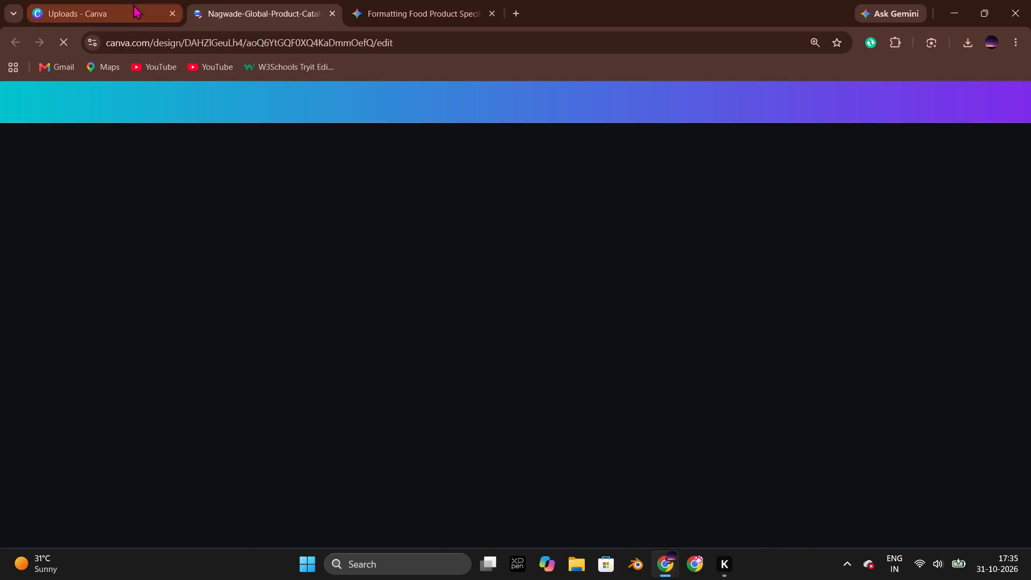
left_click(171, 10)
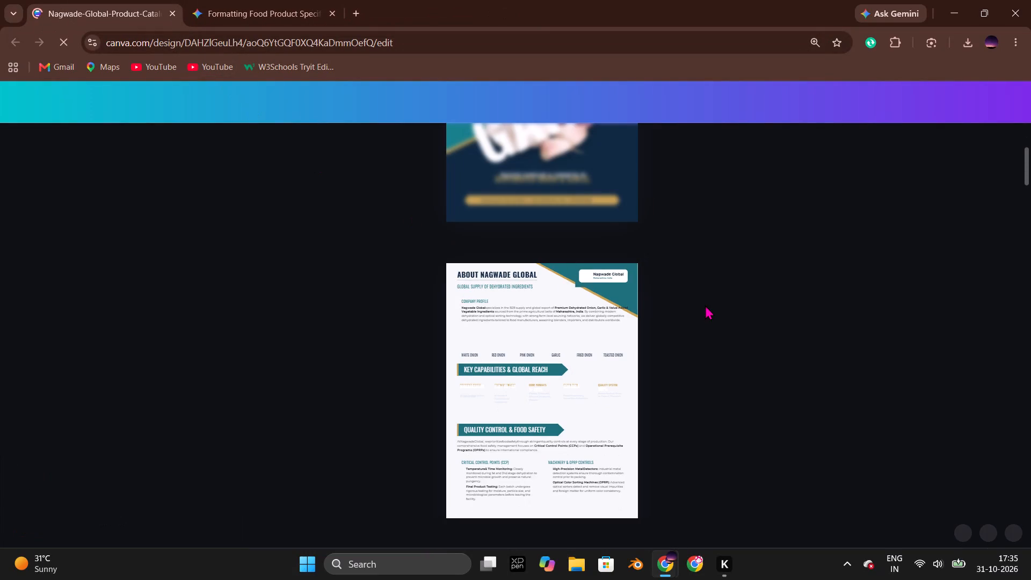
scroll(758, 313, "down", 5)
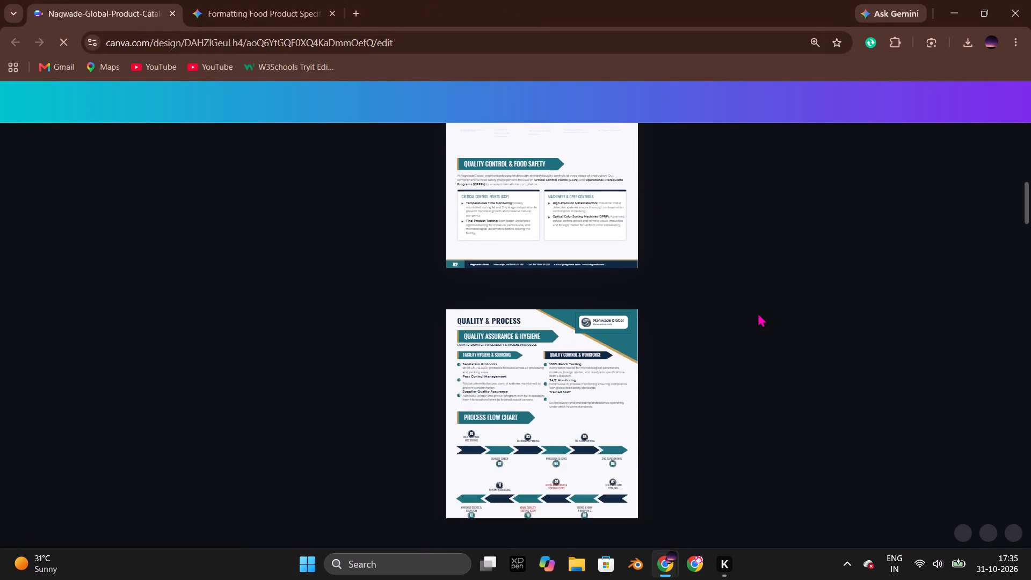
scroll(758, 313, "down", 11)
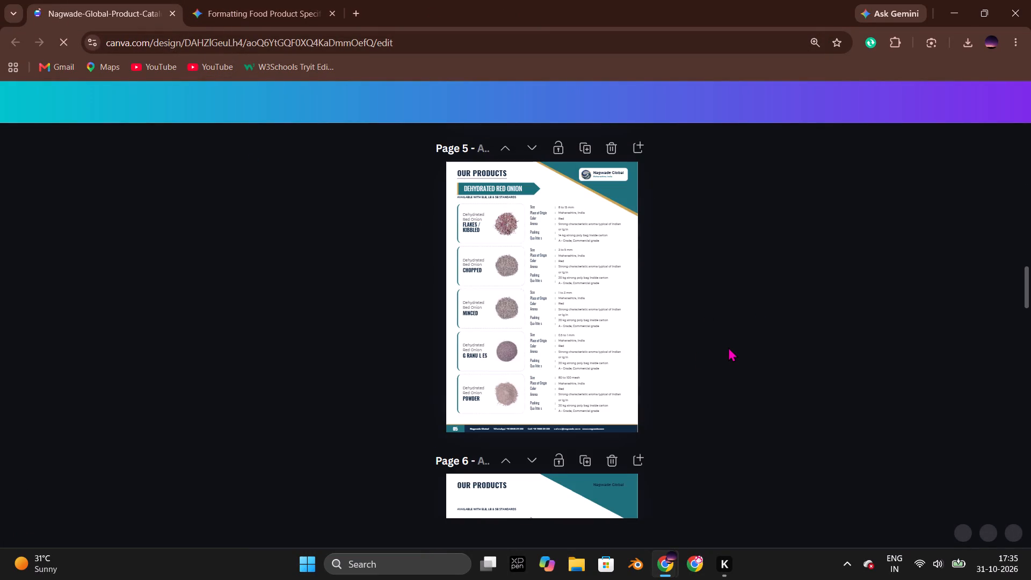
scroll(728, 347, "up", 3)
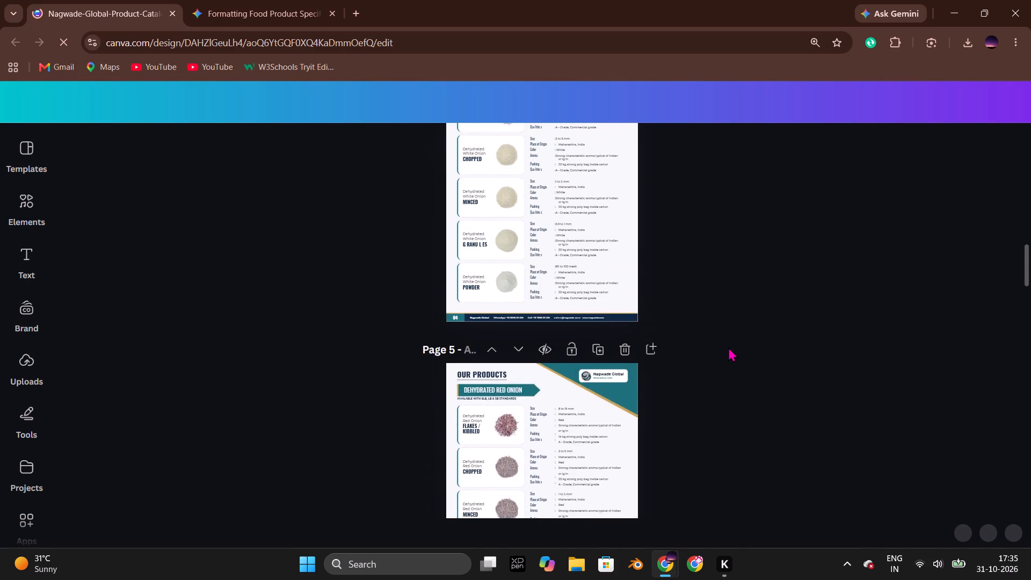
scroll(728, 347, "up", 1)
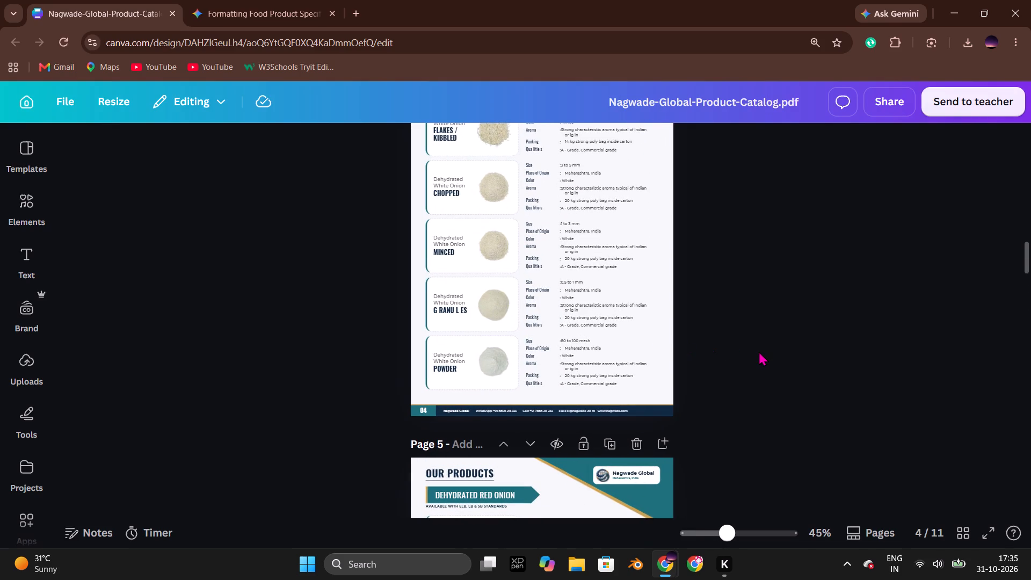
scroll(759, 351, "down", 5)
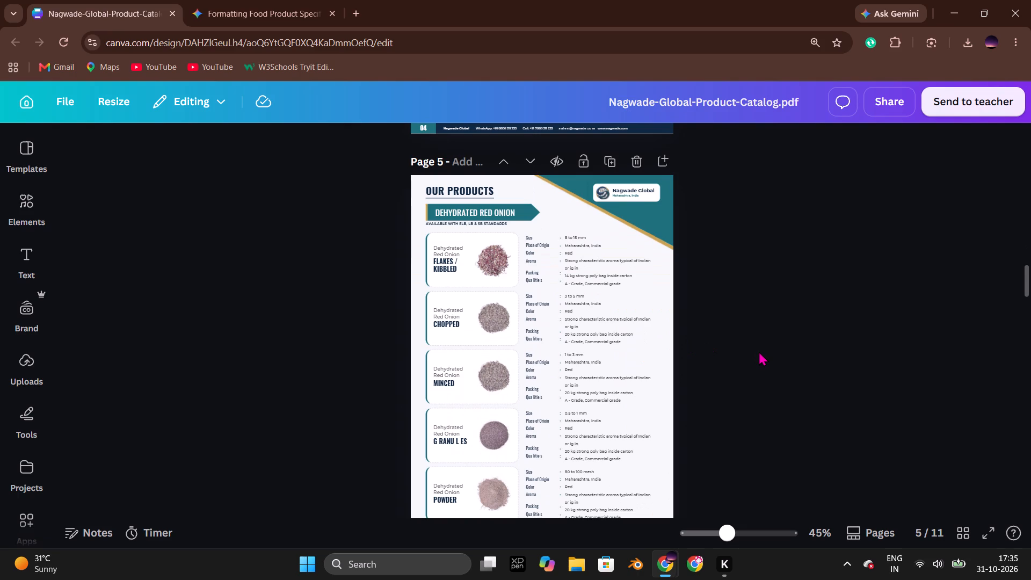
Switch back to the NILAI product brochure and look over its Dehydrated White Onion page.
key("alt+Tab")
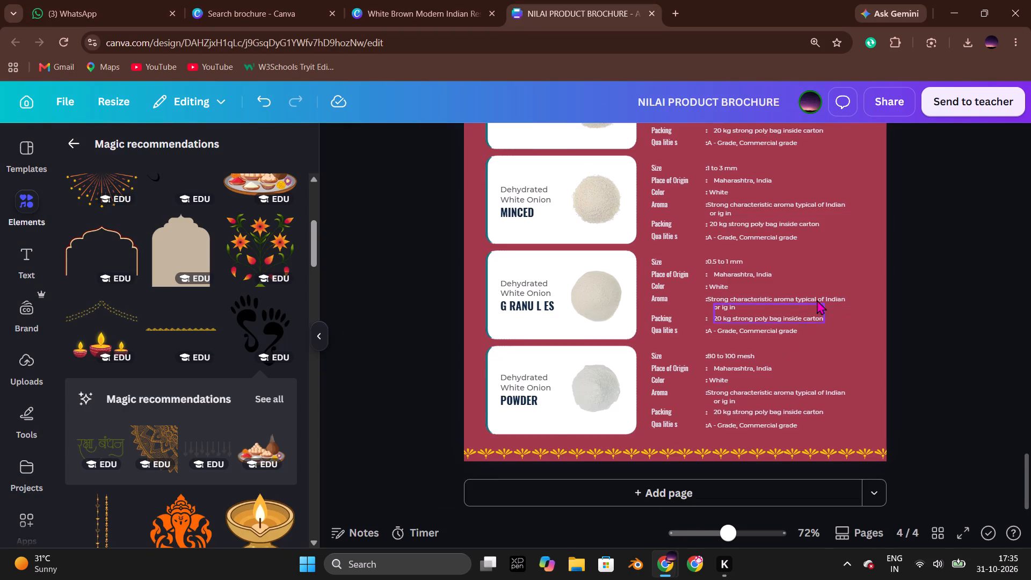
scroll(839, 301, "up", 4)
scroll(959, 299, "down", 1)
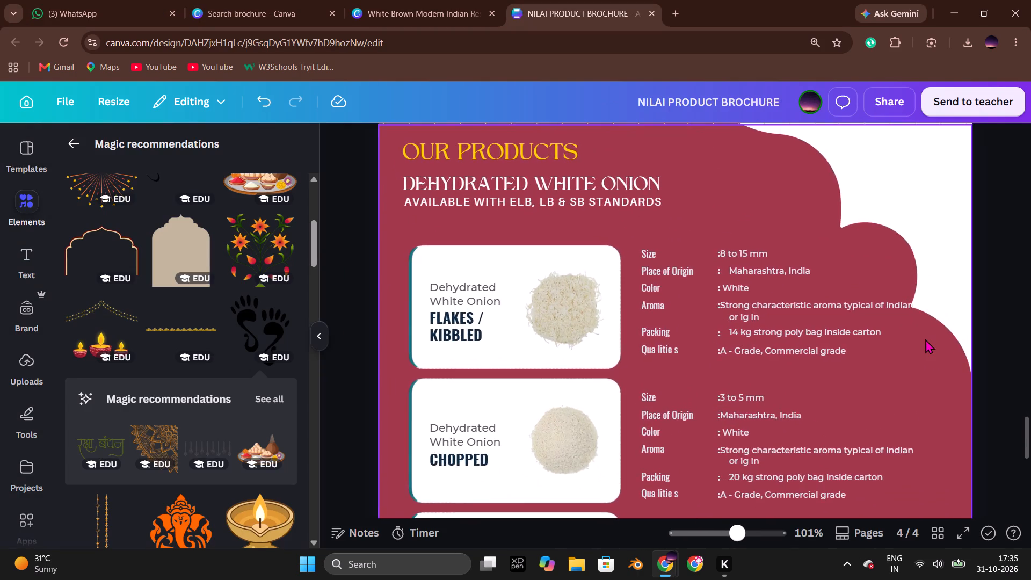
scroll(925, 339, "down", 4)
scroll(856, 452, "up", 1)
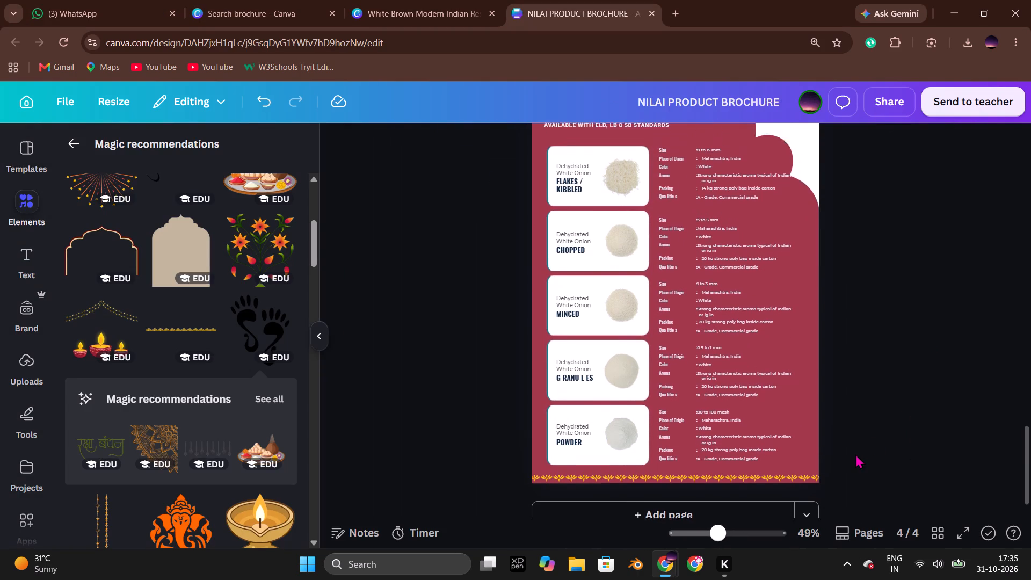
scroll(855, 454, "up", 1)
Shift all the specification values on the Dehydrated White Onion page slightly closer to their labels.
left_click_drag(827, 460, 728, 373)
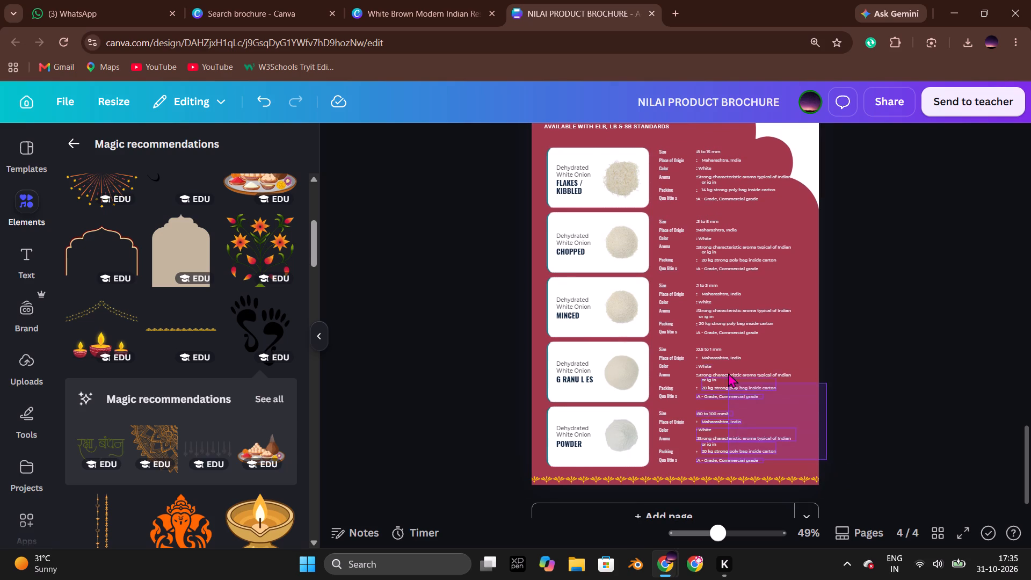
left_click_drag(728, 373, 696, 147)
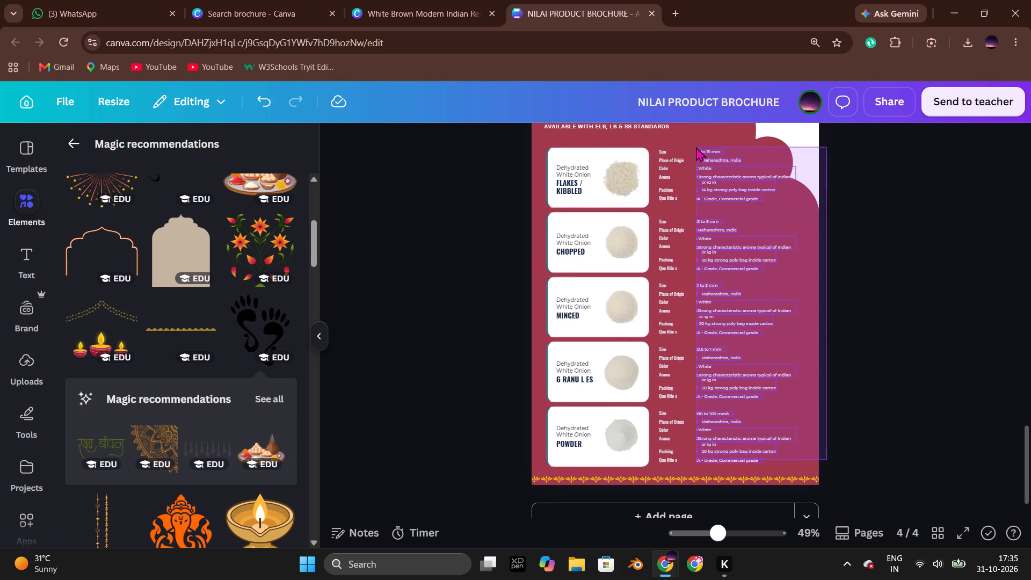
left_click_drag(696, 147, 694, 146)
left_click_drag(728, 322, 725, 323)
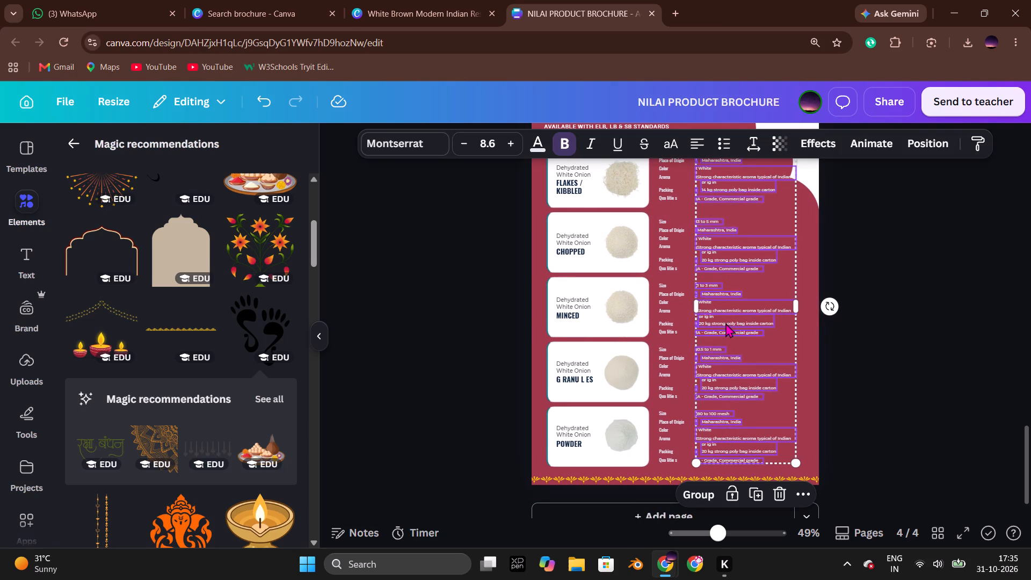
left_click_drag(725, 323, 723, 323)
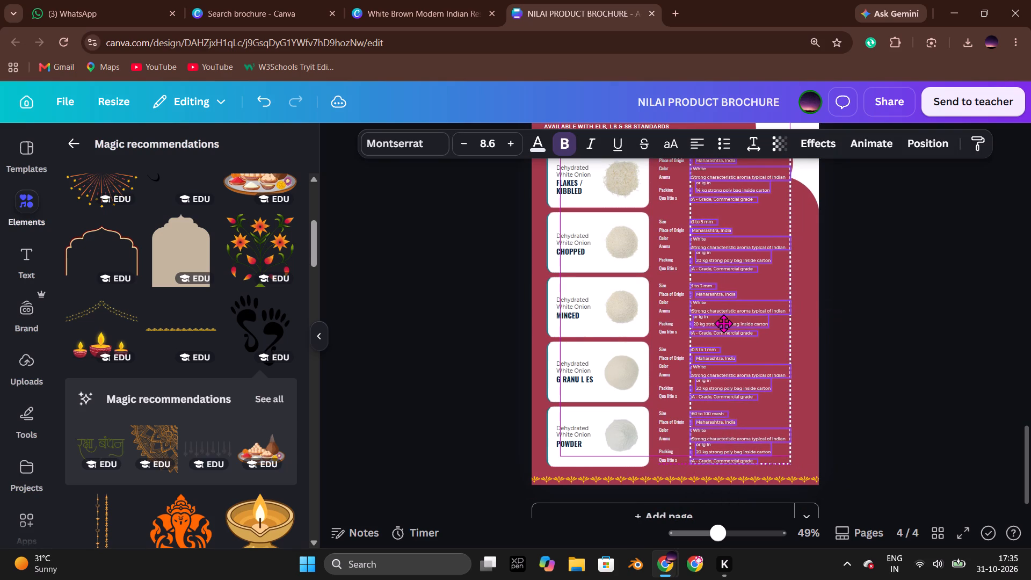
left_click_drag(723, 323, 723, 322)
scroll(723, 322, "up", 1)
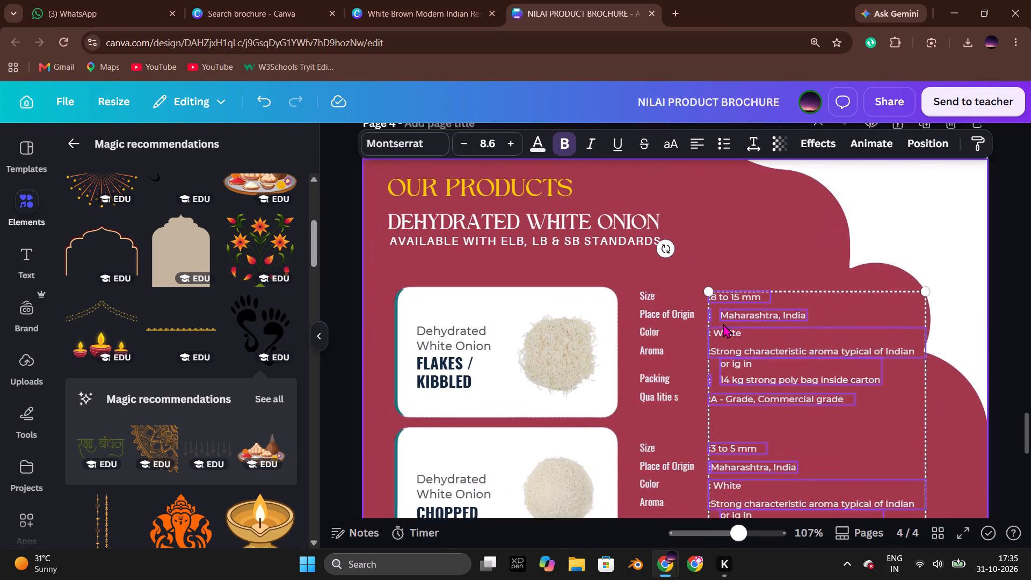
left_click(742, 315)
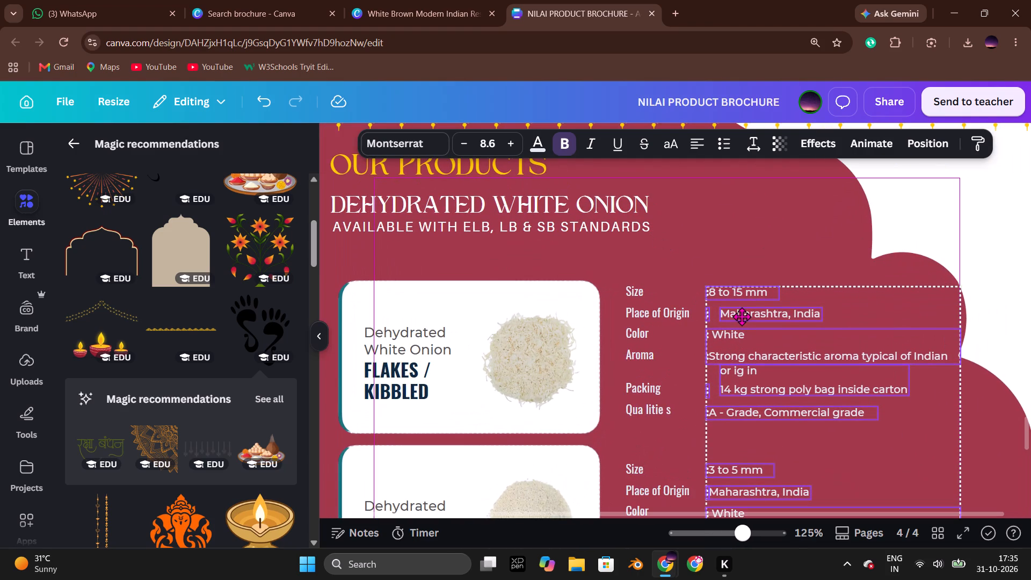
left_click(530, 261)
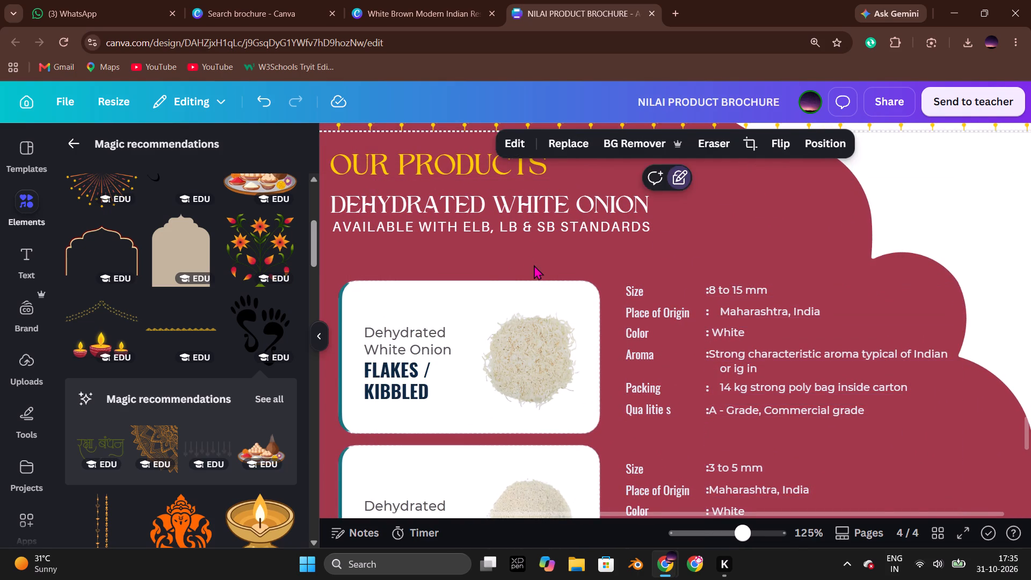
Delete the specification value texts of all five Dehydrated White Onion products, keeping the label blocks.
scroll(669, 343, "down", 1)
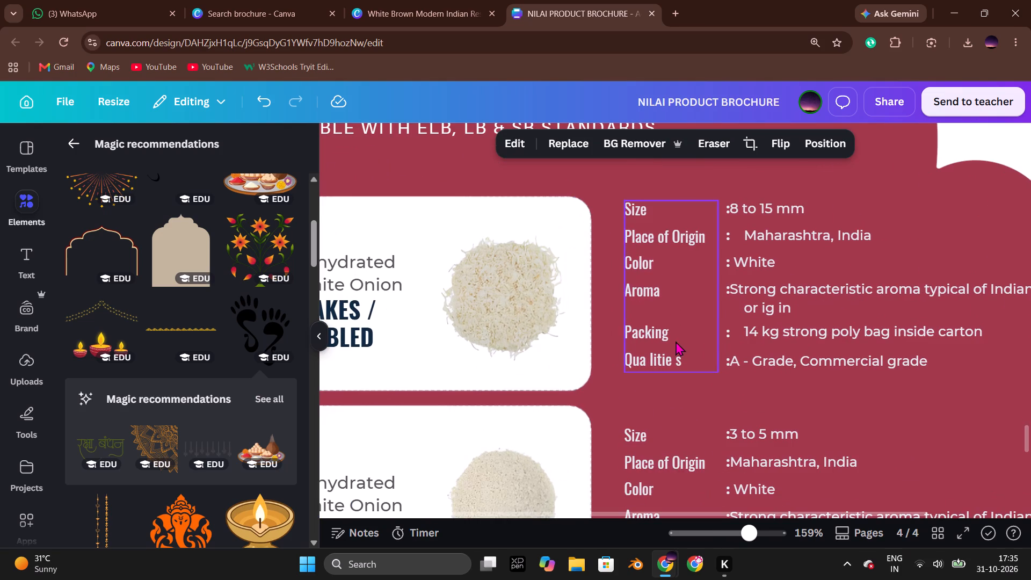
scroll(802, 305, "down", 4)
left_click_drag(848, 436, 718, 354)
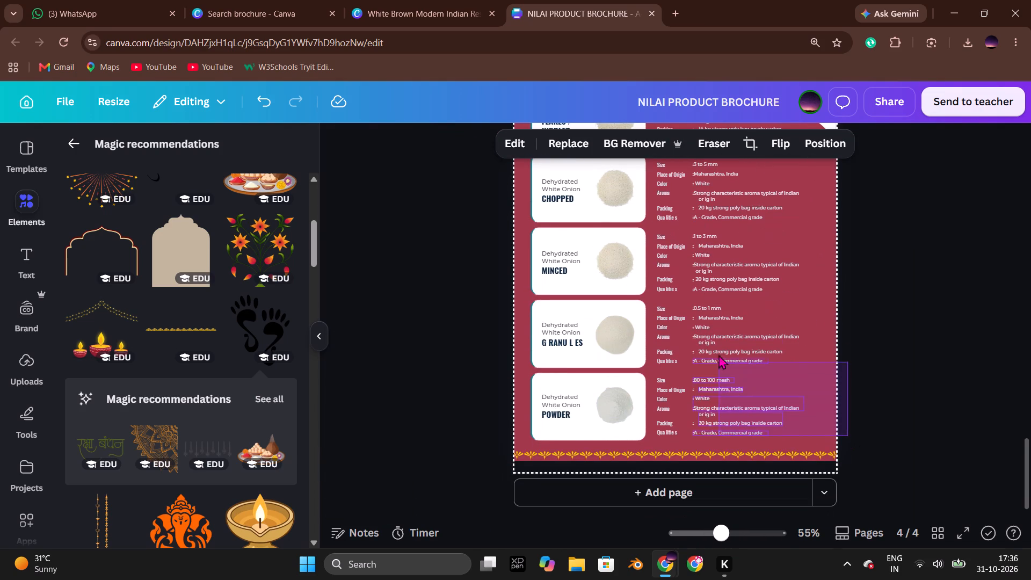
left_click_drag(718, 354, 712, 174)
scroll(727, 222, "up", 2)
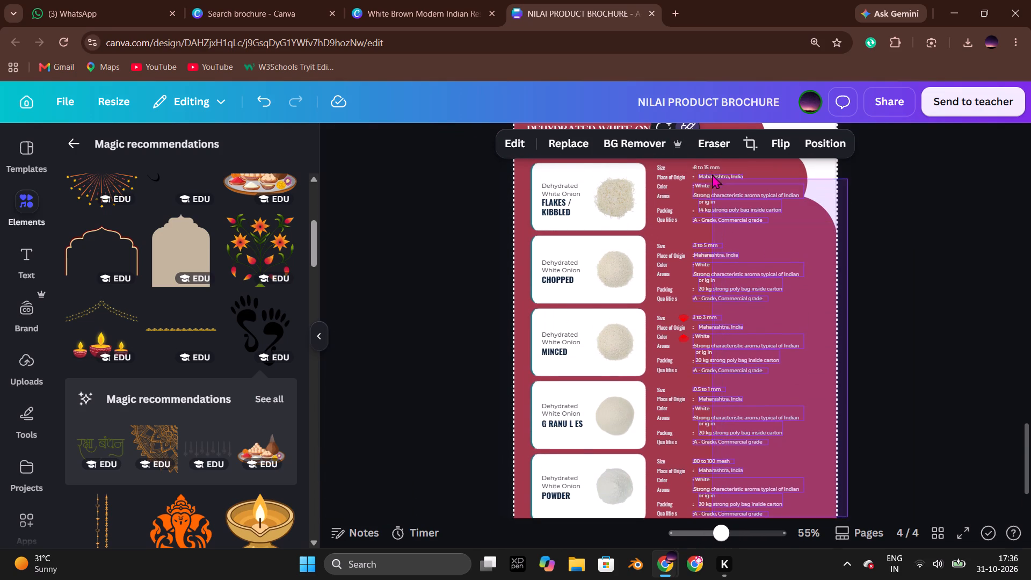
left_click_drag(712, 174, 710, 167)
key("Delete")
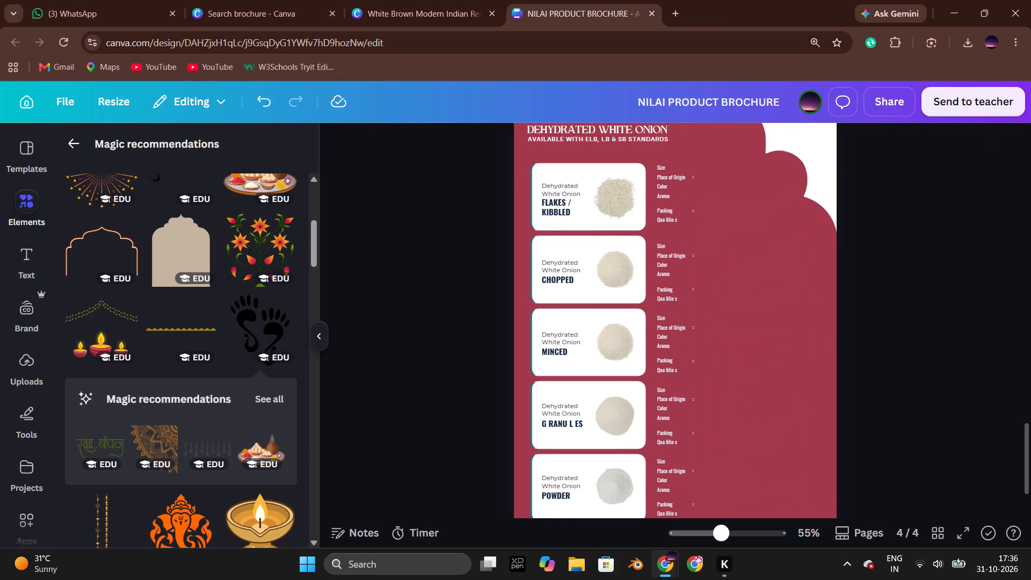
Tighten the line spacing of the Aroma and Packing lines in the Flakes / Kibbled label block.
scroll(711, 198, "up", 1)
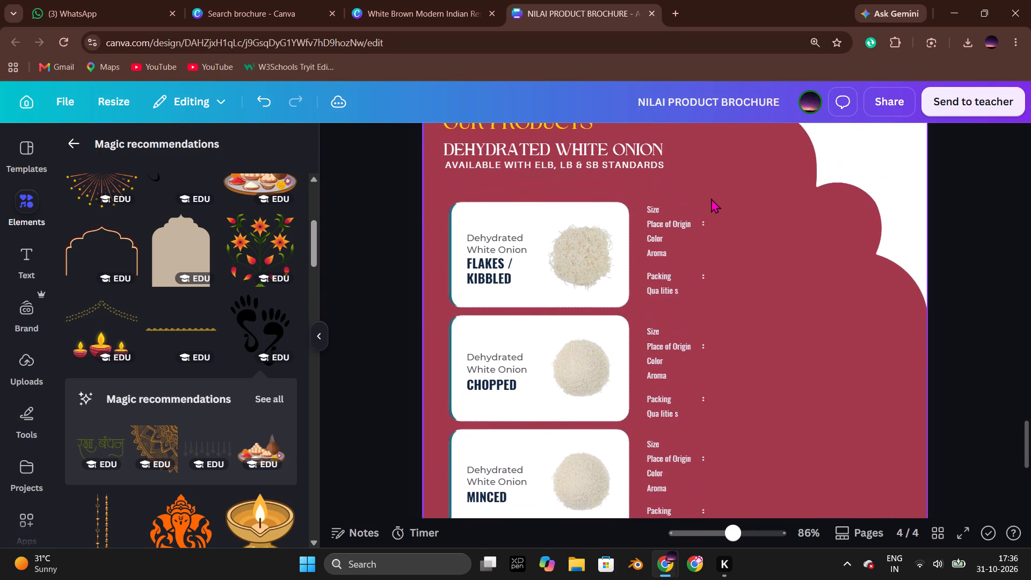
scroll(711, 198, "up", 1)
double_click(669, 278)
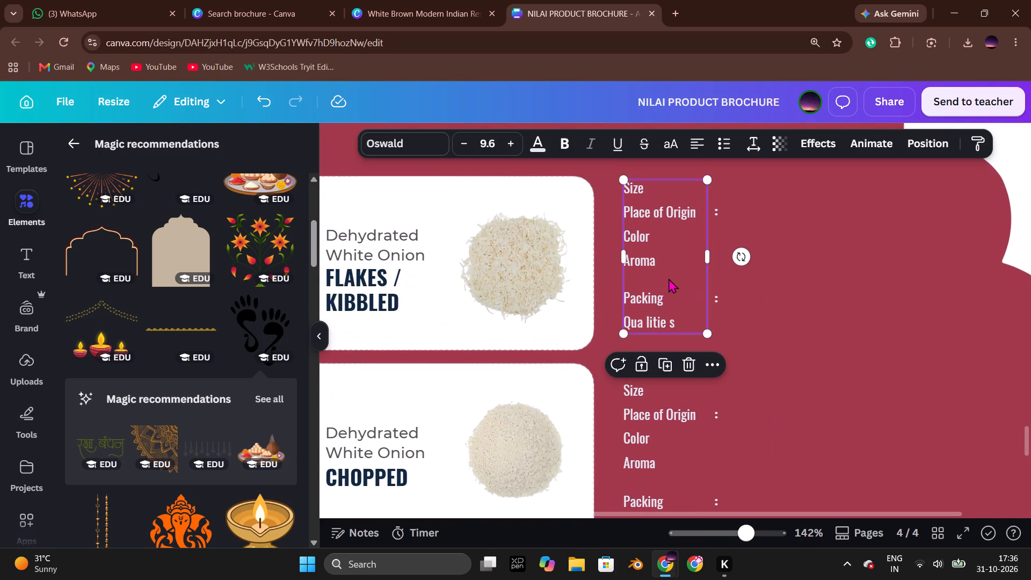
left_click(672, 279)
left_click(645, 274)
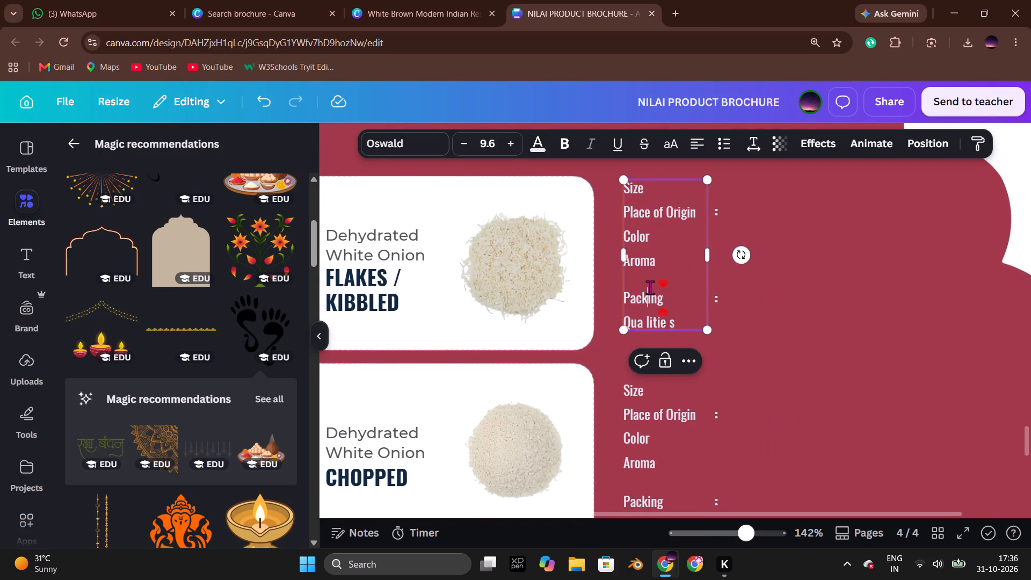
key("Up")
key("Down")
left_click_drag(671, 279, 665, 287)
left_click_drag(674, 302, 624, 265)
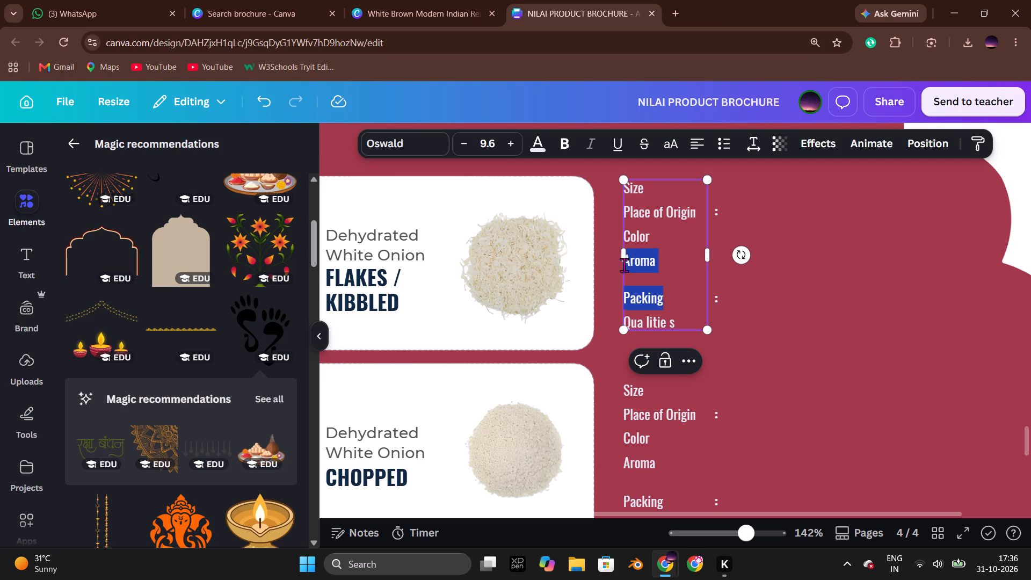
left_click_drag(624, 265, 626, 269)
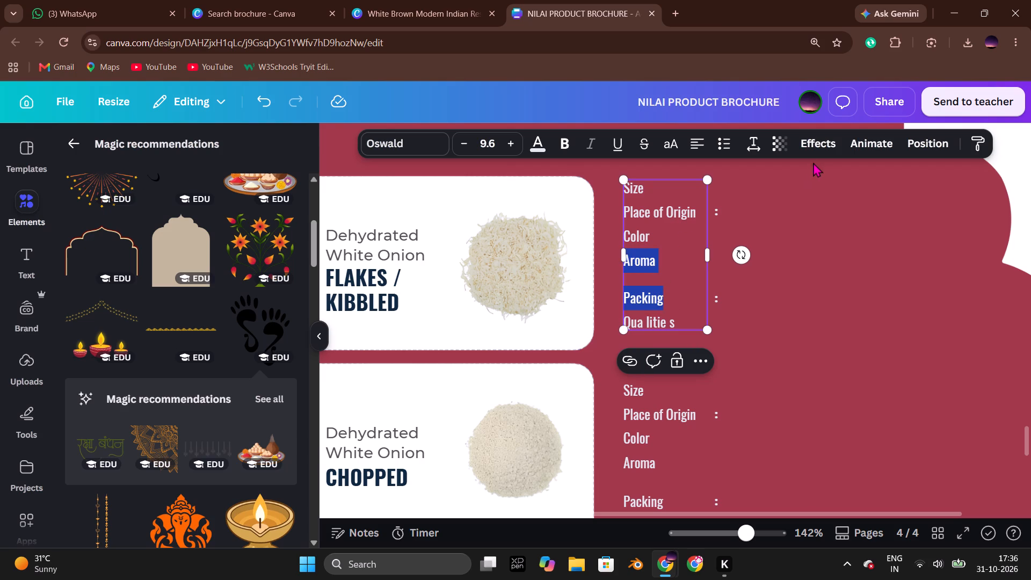
left_click(744, 148)
left_click_drag(745, 254, 695, 263)
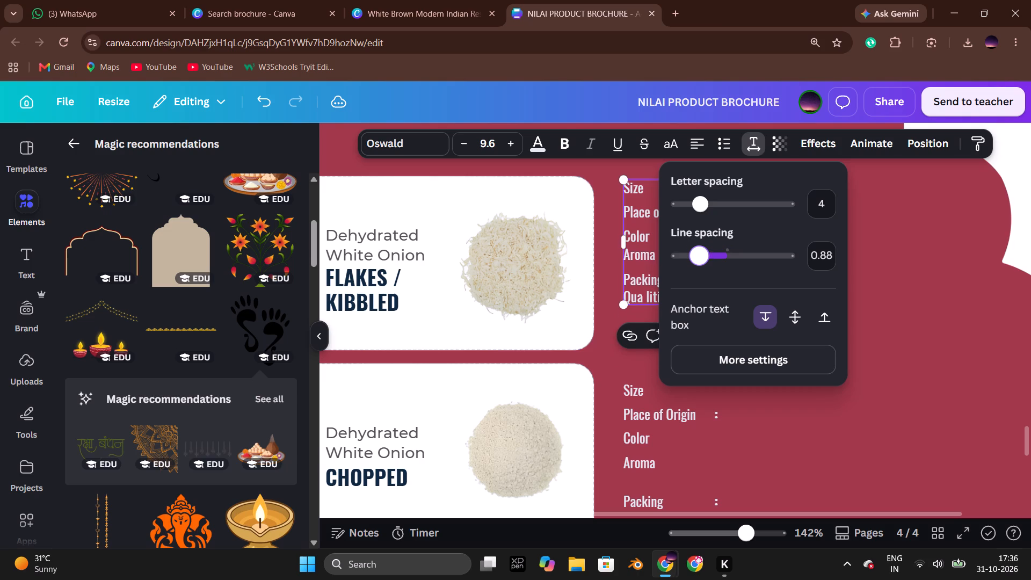
left_click_drag(695, 263, 663, 271)
left_click(949, 268)
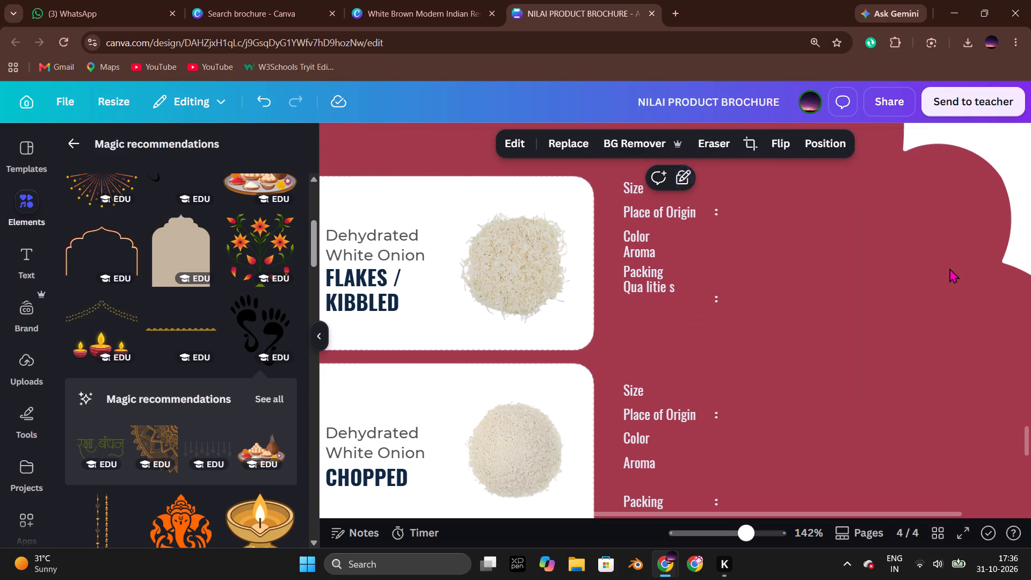
Move the Flakes / Kibbled label block out to the empty red area and delete the colon beside its Place of Origin line.
triple_click(647, 271)
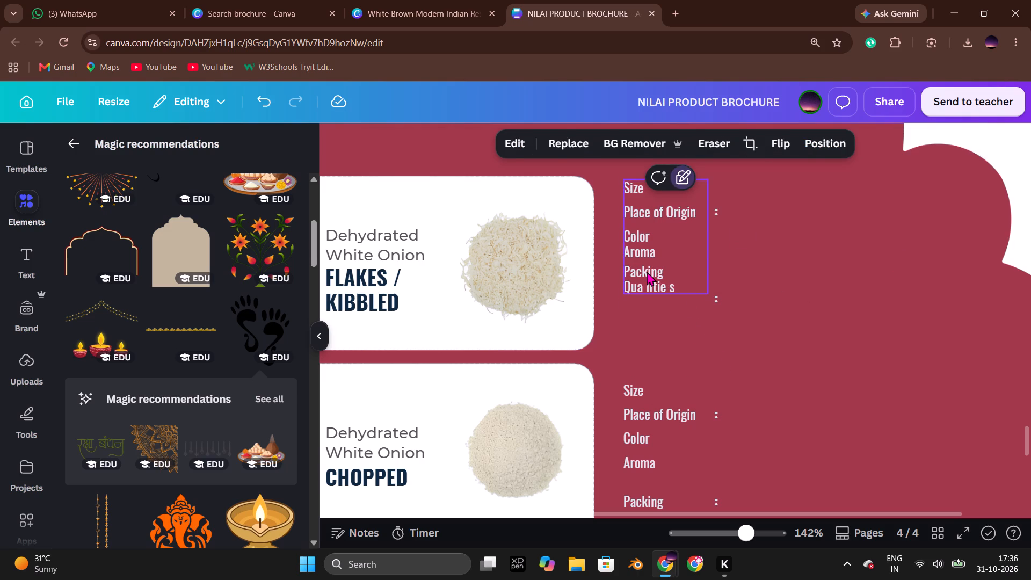
left_click(869, 301)
left_click(633, 266)
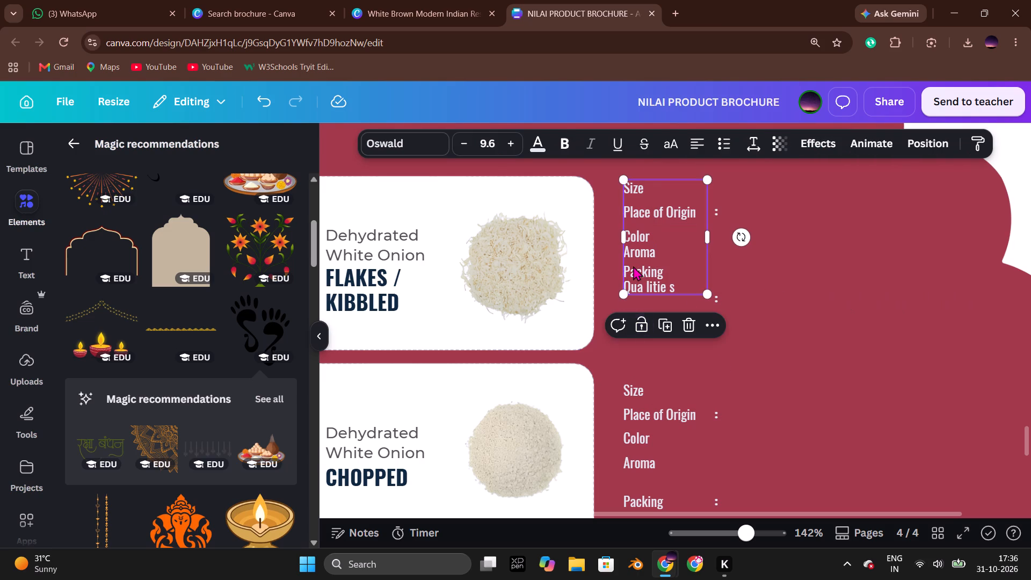
left_click(803, 276)
left_click_drag(647, 270, 850, 362)
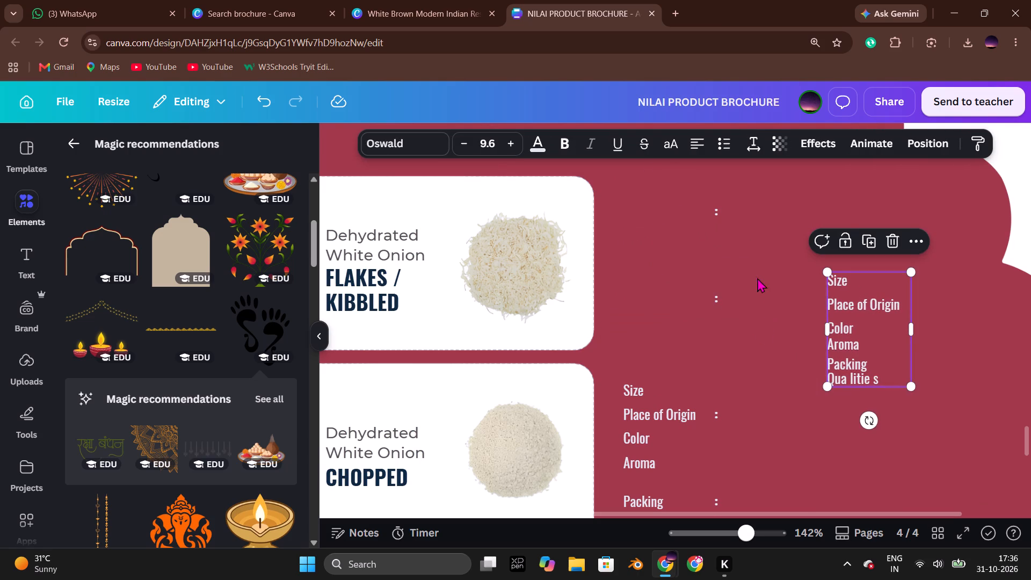
left_click_drag(715, 208, 732, 228)
key("Delete")
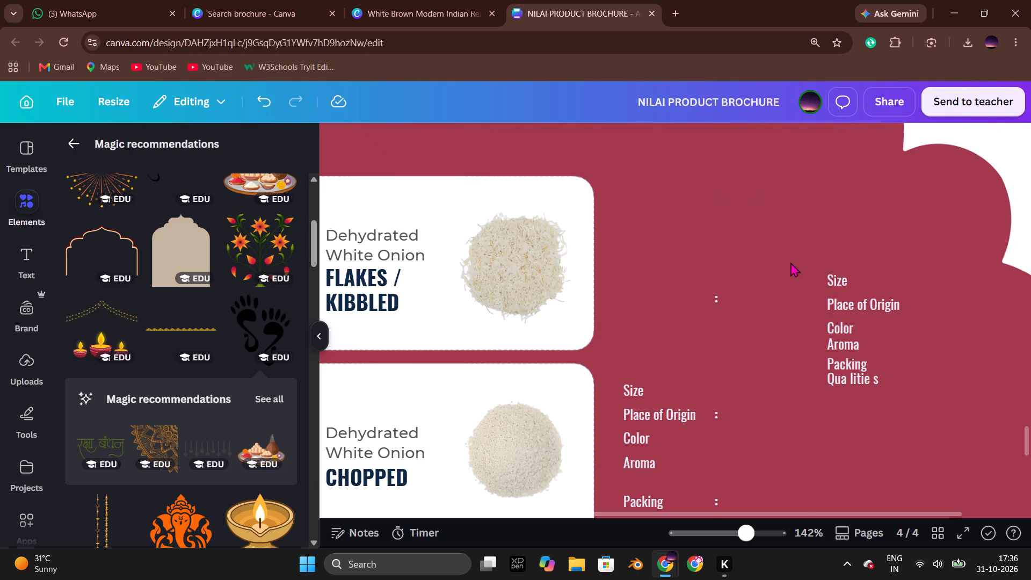
Duplicate the moved label block and place the copy just beside the Flakes / Kibbled card.
left_click(841, 327)
left_click(868, 244)
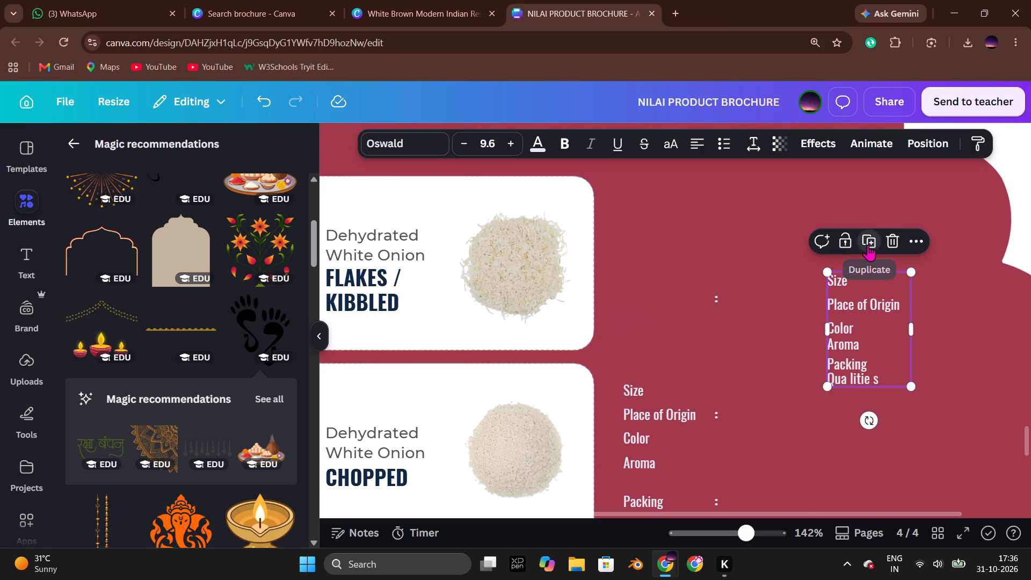
left_click_drag(861, 343, 696, 292)
Replace the copied block's text with Size and PLace of origin on separate lines, followed by an empty line.
triple_click(708, 304)
triple_click(708, 304)
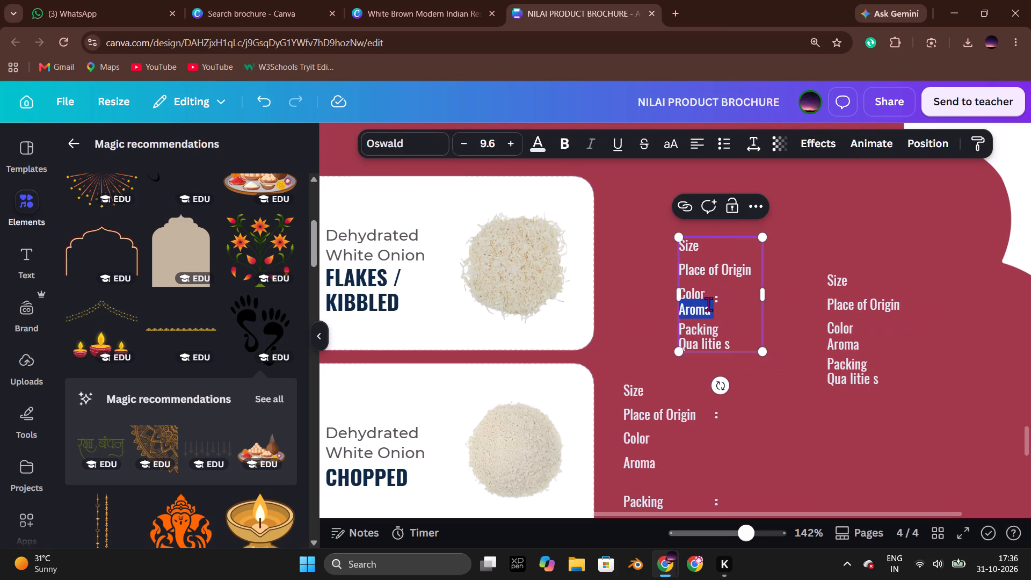
left_click_drag(739, 342, 675, 245)
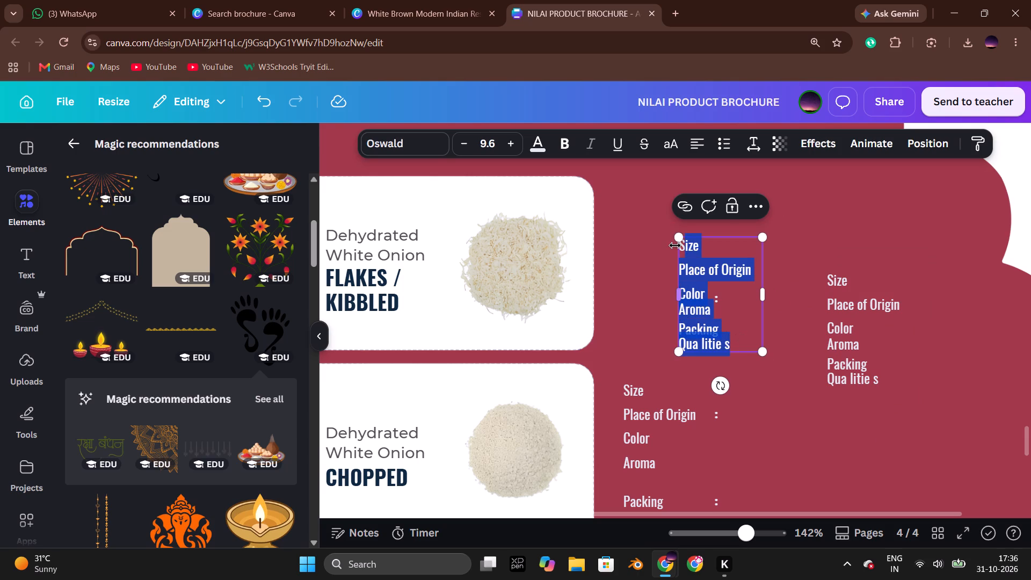
left_click_drag(675, 245, 677, 256)
key("BackSpace")
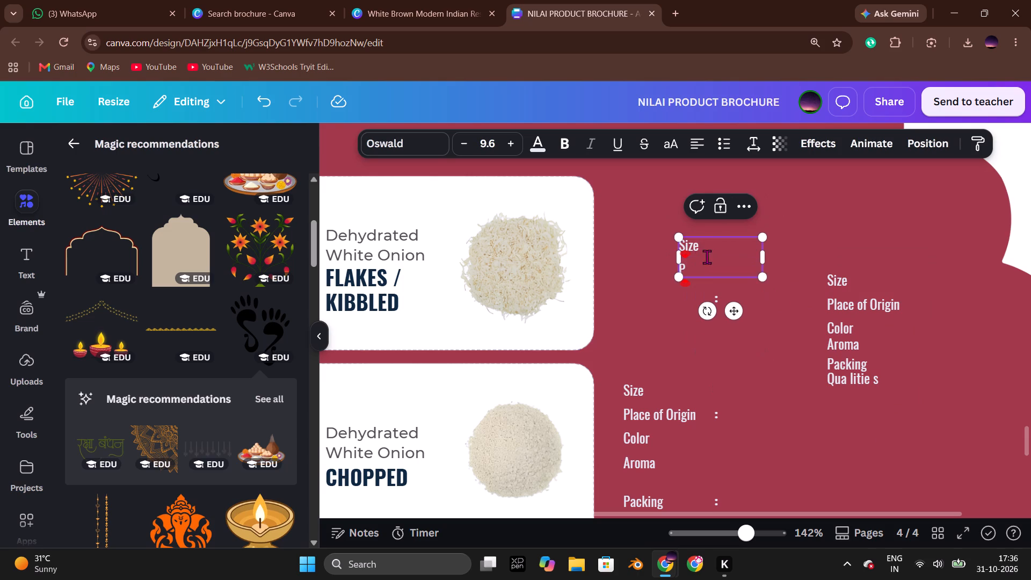
key("BackSpace")
key("BackSpace")
key("Return")
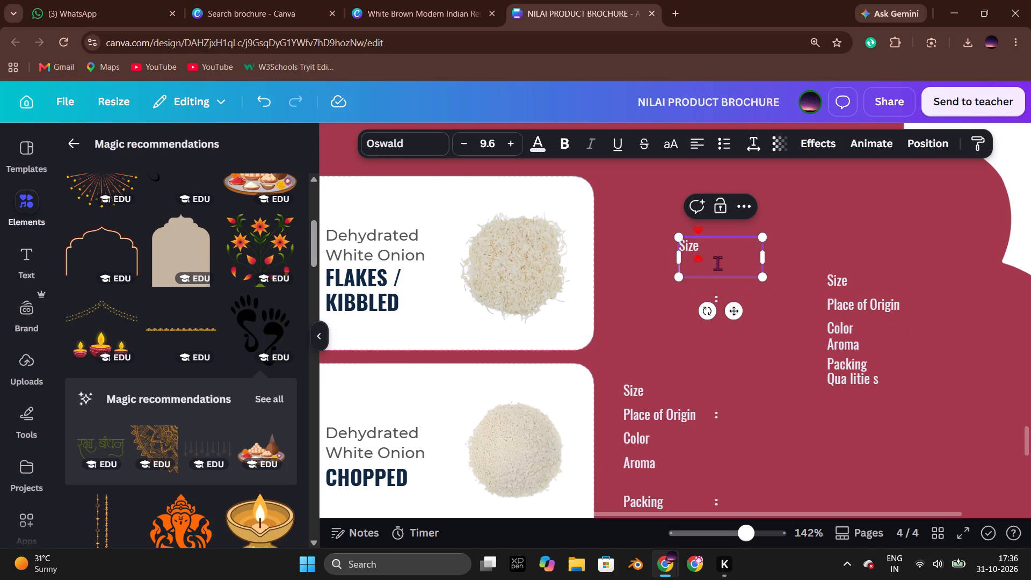
type("PLace")
key("space")
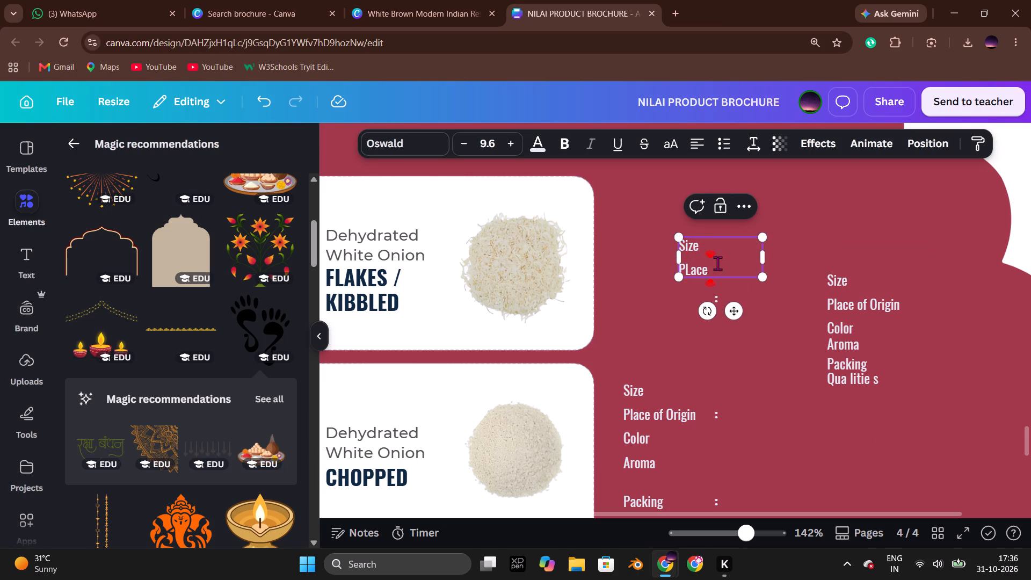
type("of origin")
key("Return")
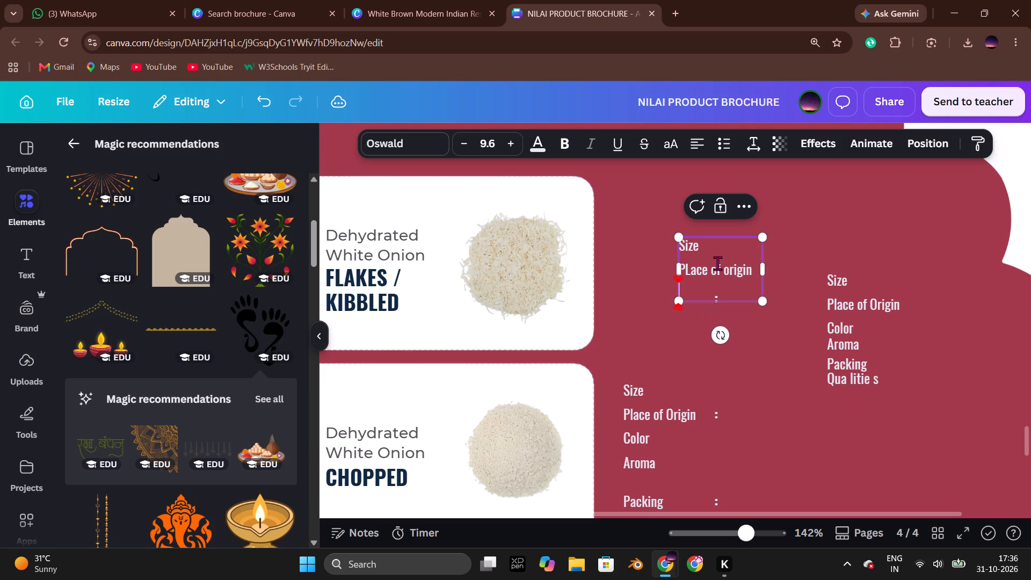
left_click(638, 277)
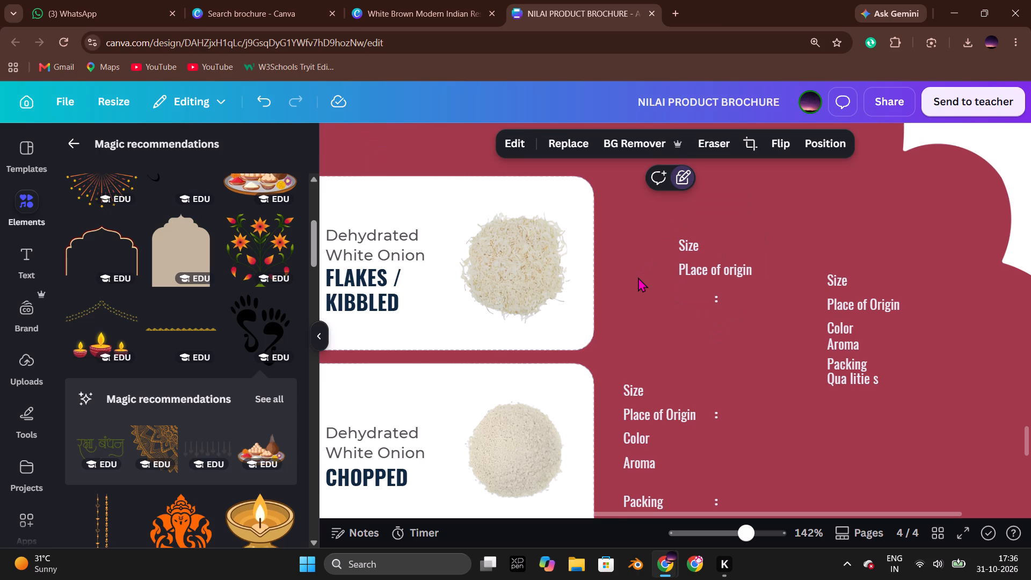
left_click(384, 260)
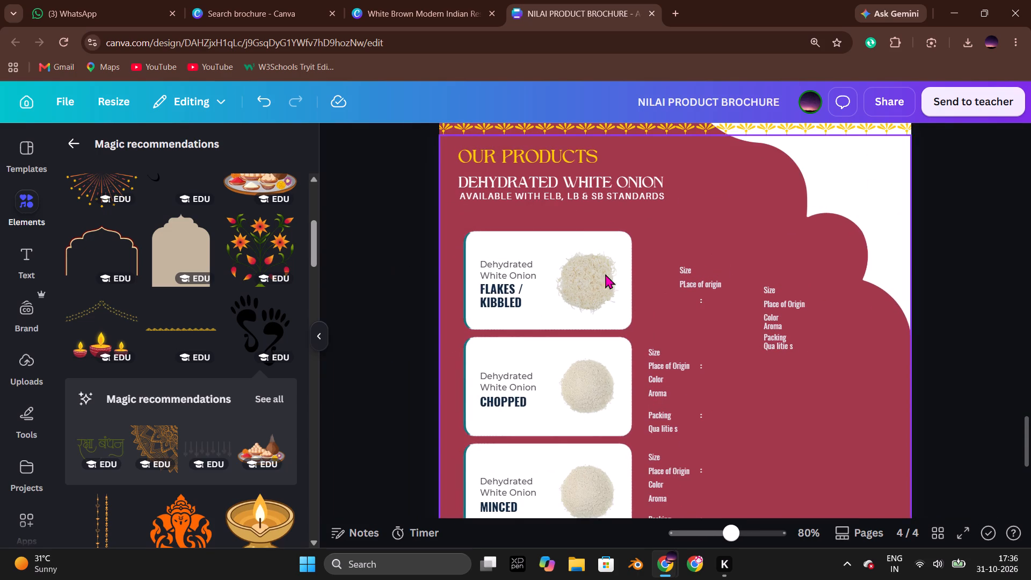
Nudge the Dehydrated White Onion FLAKES / KIBBLED title slightly upward within its card.
left_click_drag(519, 284, 519, 280)
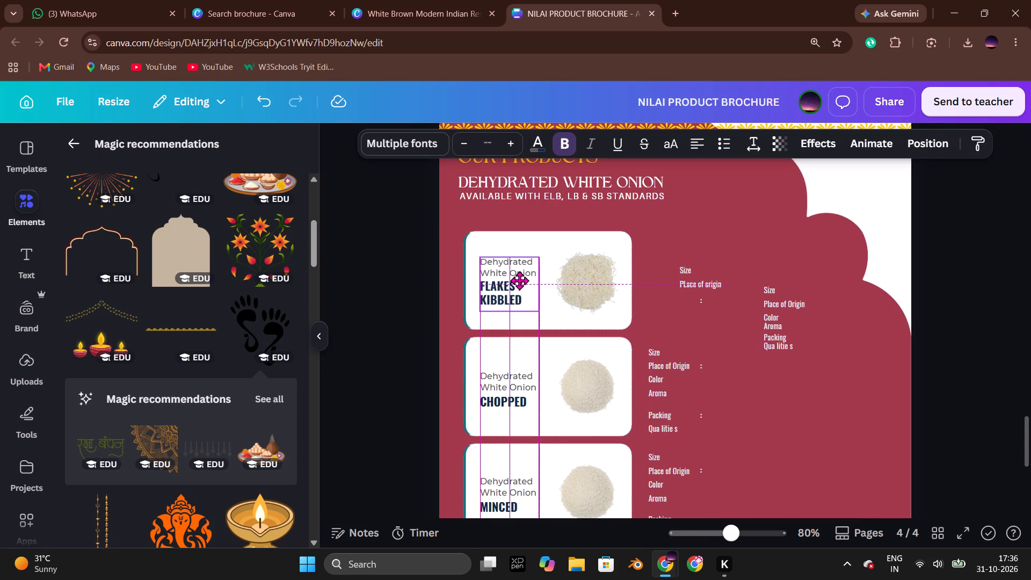
left_click_drag(519, 280, 519, 278)
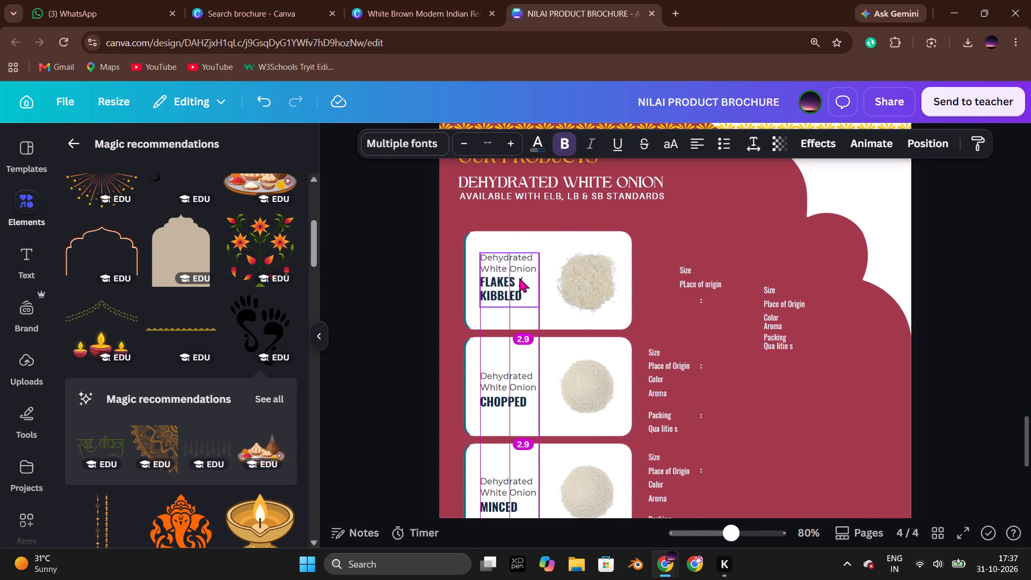
left_click(404, 274)
Remove the stray spaces in the granules card's title so it reads GRANULES.
scroll(523, 369, "down", 4)
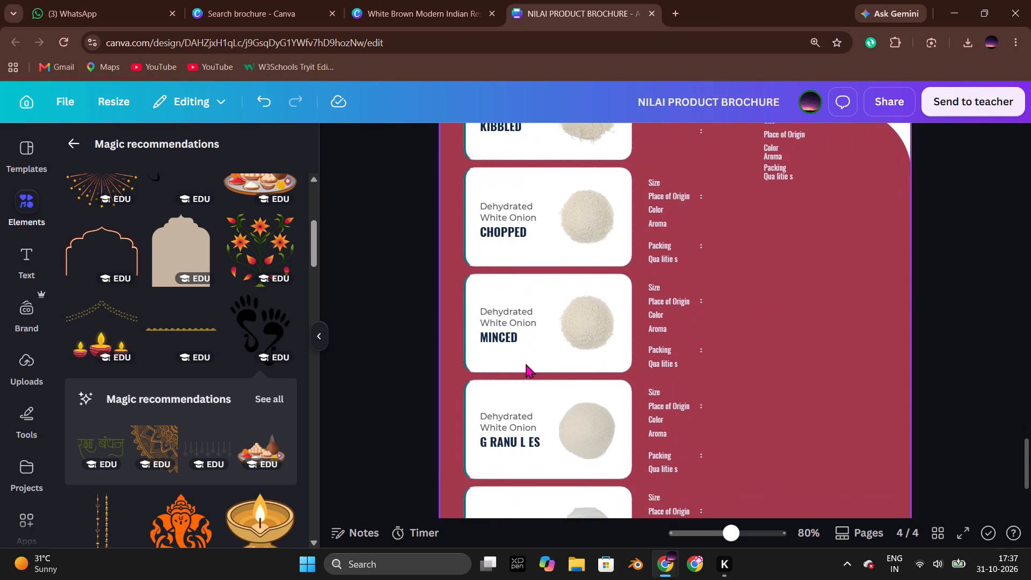
scroll(526, 364, "down", 1)
scroll(524, 296, "up", 1)
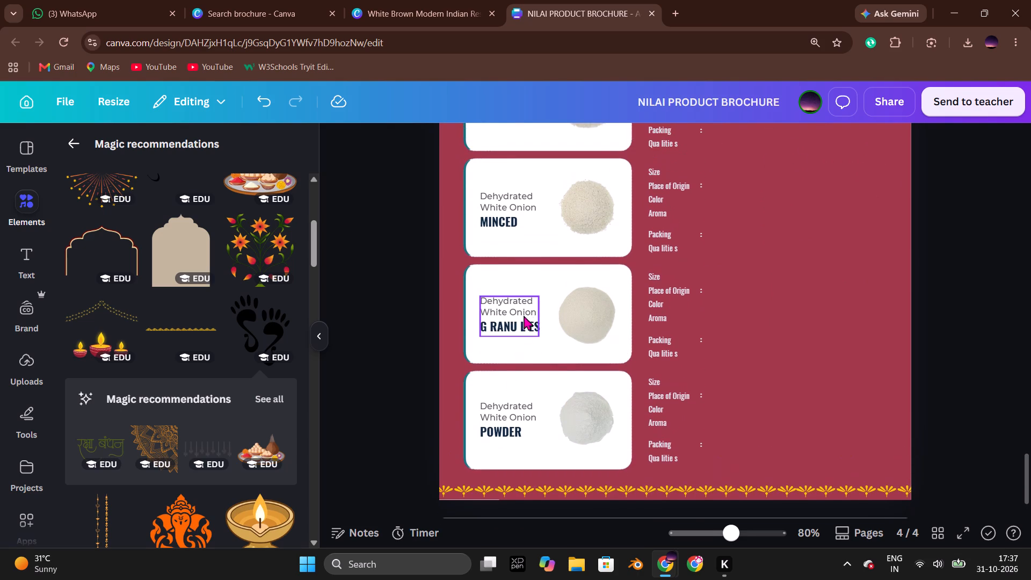
double_click(393, 330)
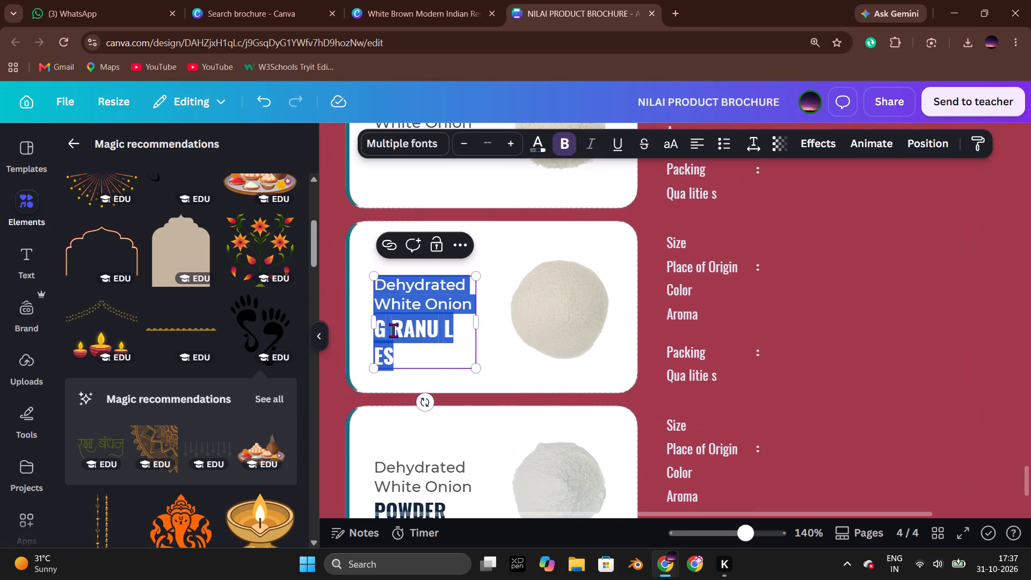
left_click(393, 330)
key("BackSpace")
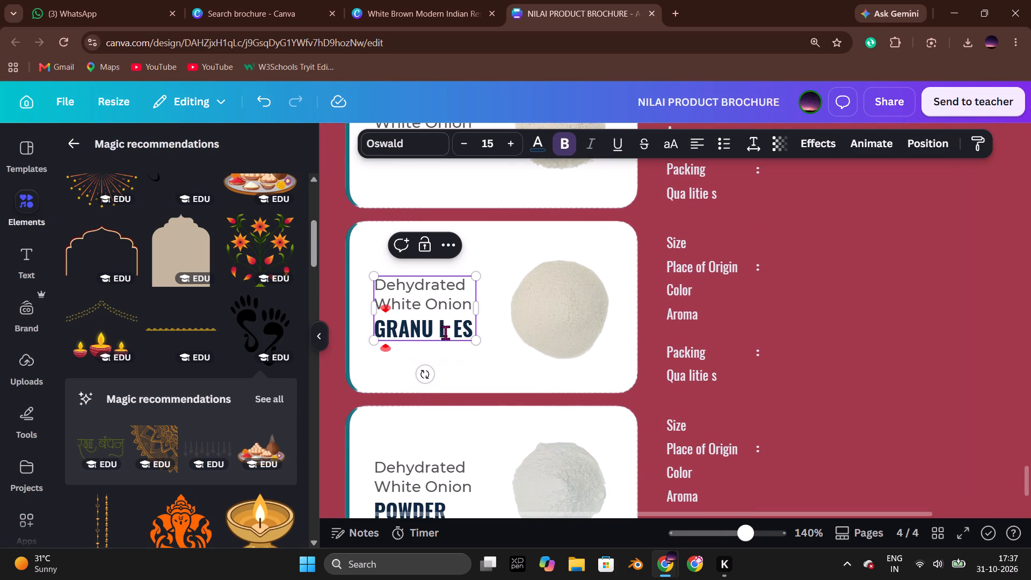
left_click(444, 331)
left_click(456, 331)
key("BackSpace")
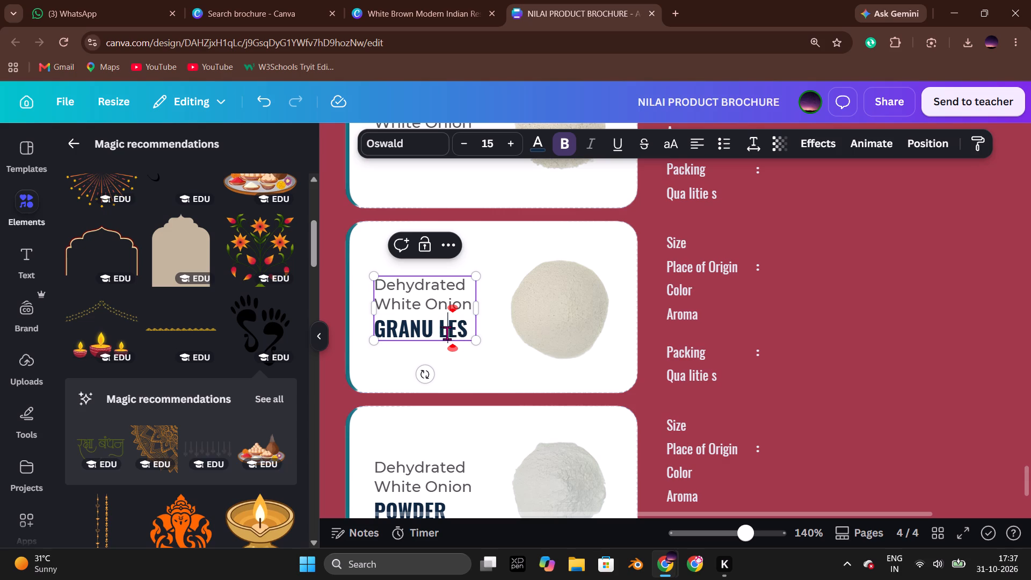
left_click(443, 331)
key("BackSpace")
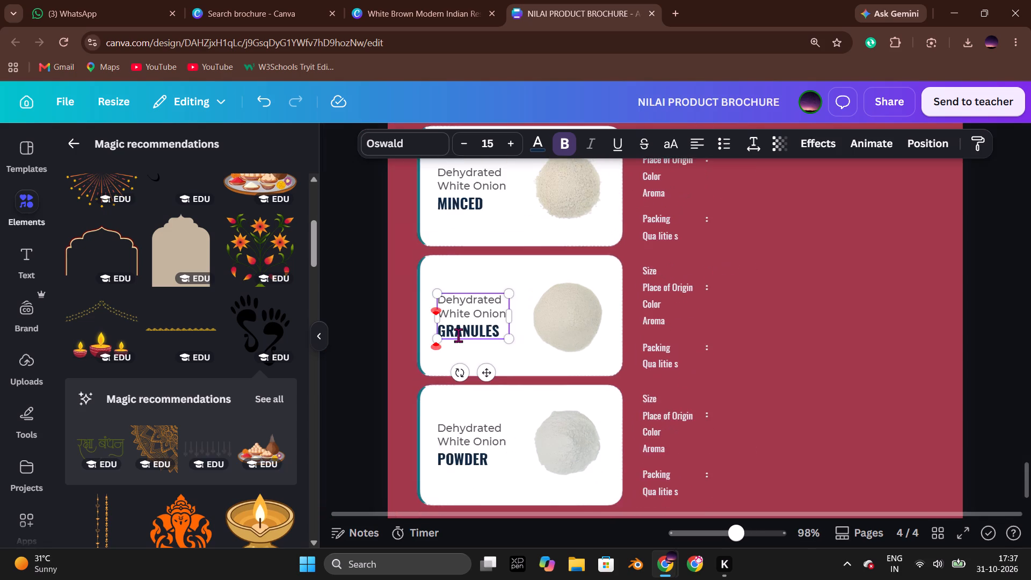
double_click(974, 297)
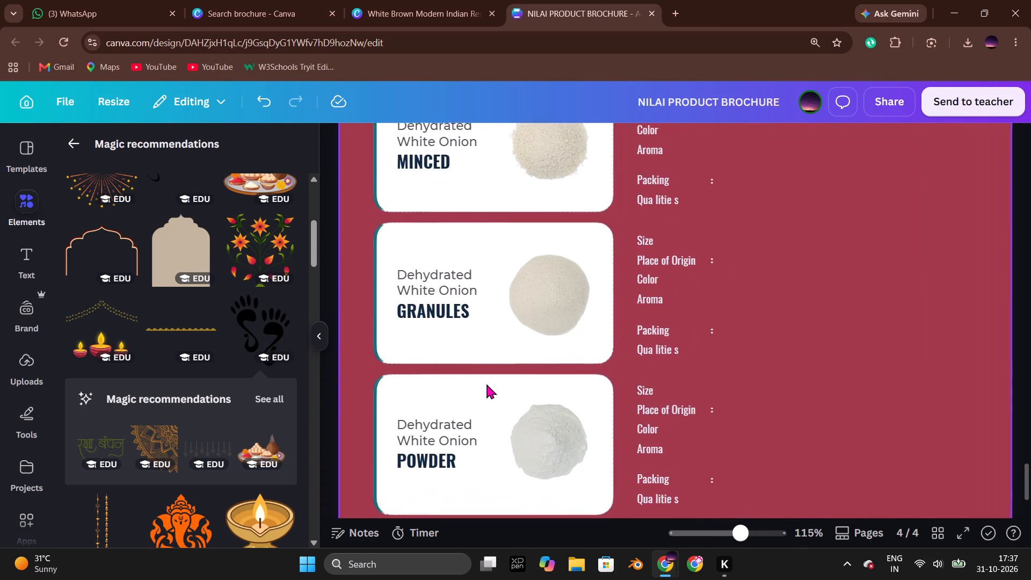
Delete the specification labels for the Flakes / Kibbled, Chopped and Minced cards, including the copied block and the colons beside them.
scroll(488, 384, "up", 5)
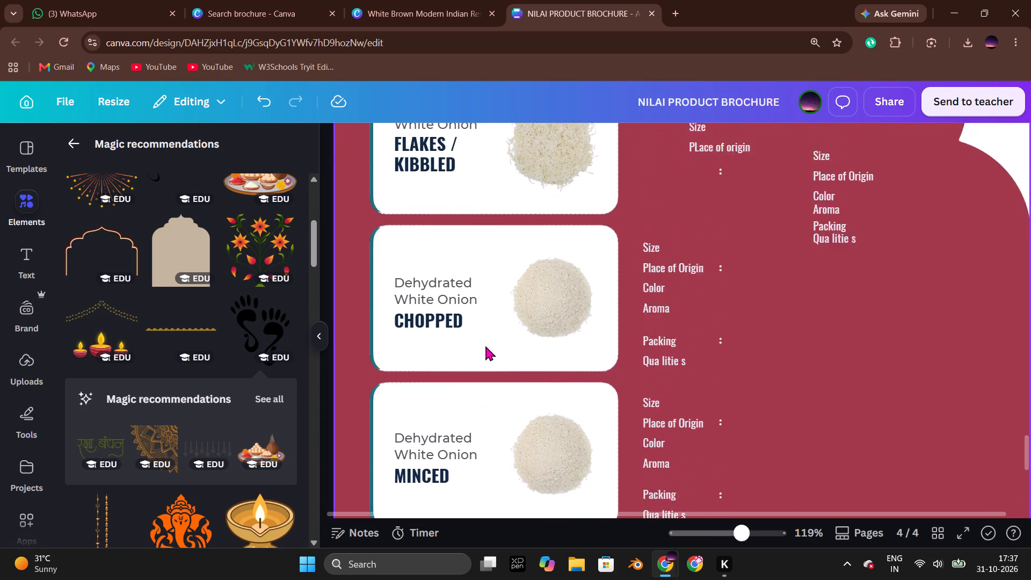
scroll(485, 346, "up", 2)
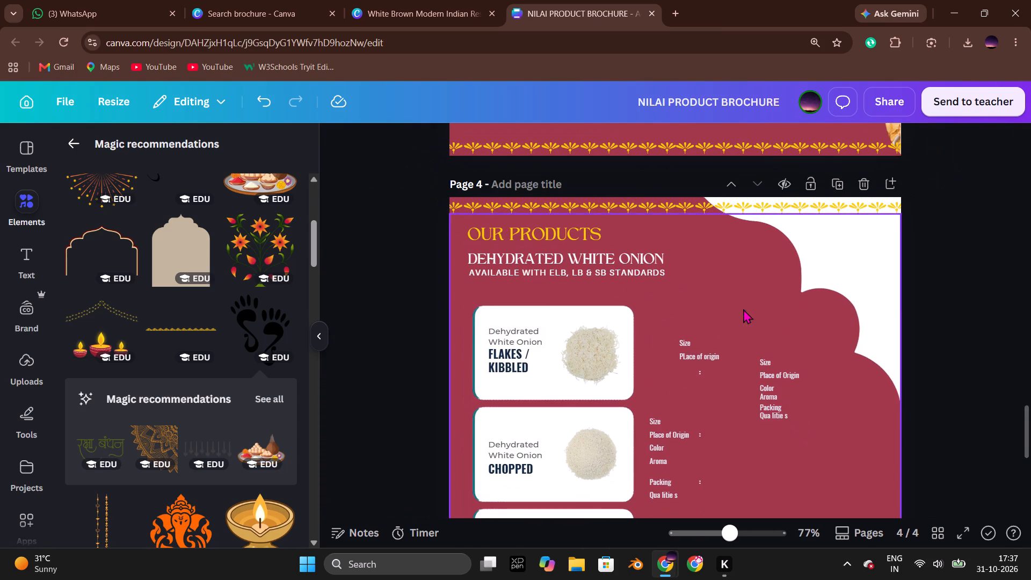
left_click(958, 302)
scroll(957, 304, "down", 2)
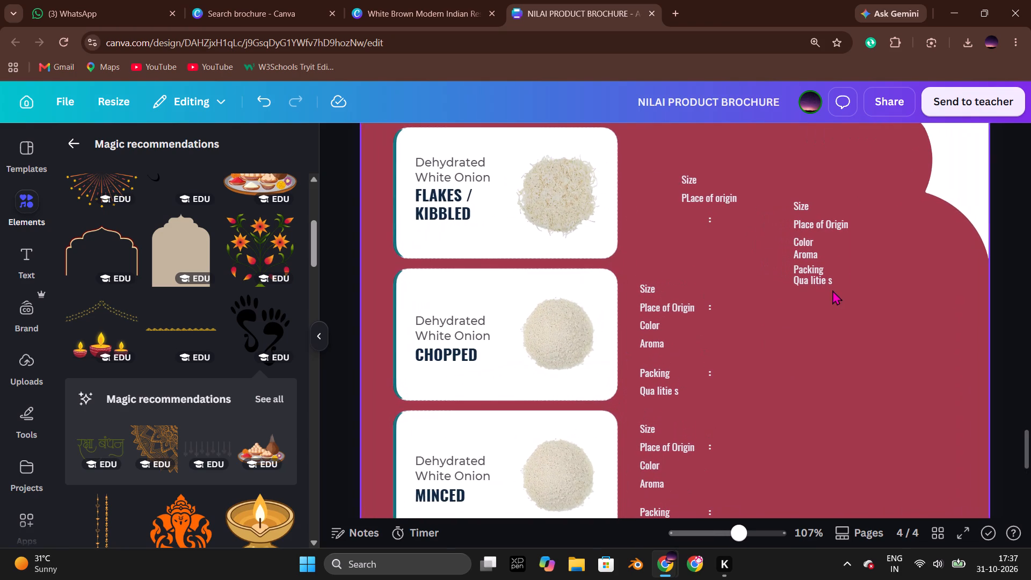
left_click_drag(835, 305, 807, 223)
key("Delete")
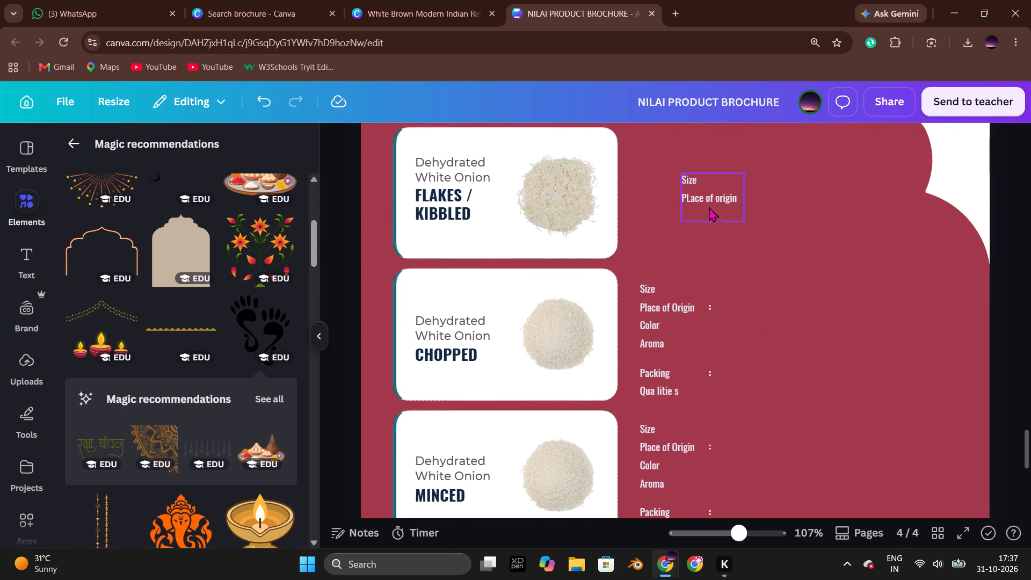
left_click(709, 207)
key("Delete")
left_click(663, 340)
key("Delete")
left_click_drag(695, 192, 733, 440)
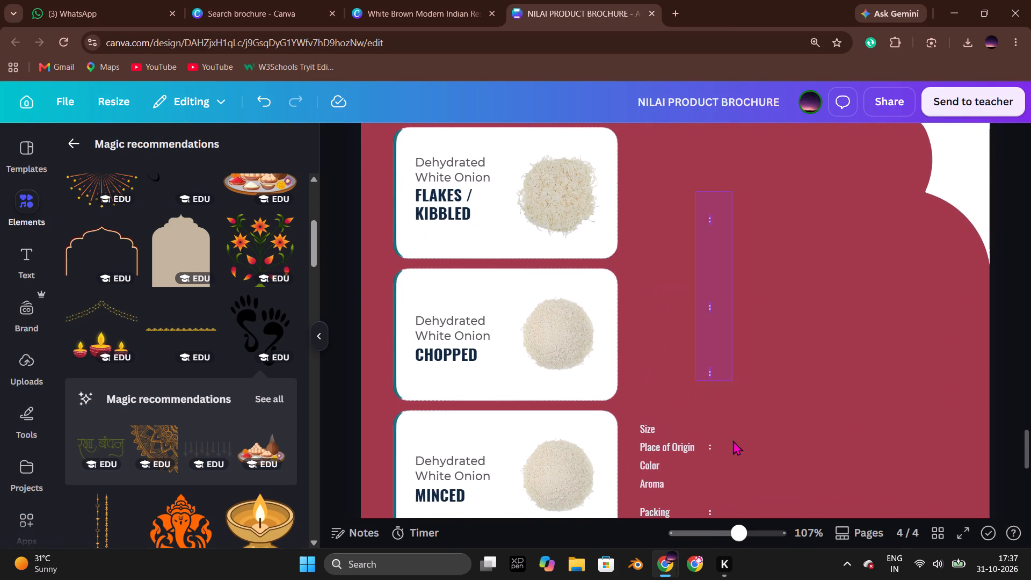
left_click_drag(733, 440, 734, 452)
key("Delete")
Delete the specification labels and colons beside the Granules and Powder cards, plus the leftover colon beside the Minced card.
scroll(763, 388, "down", 4)
left_click_drag(658, 209, 789, 490)
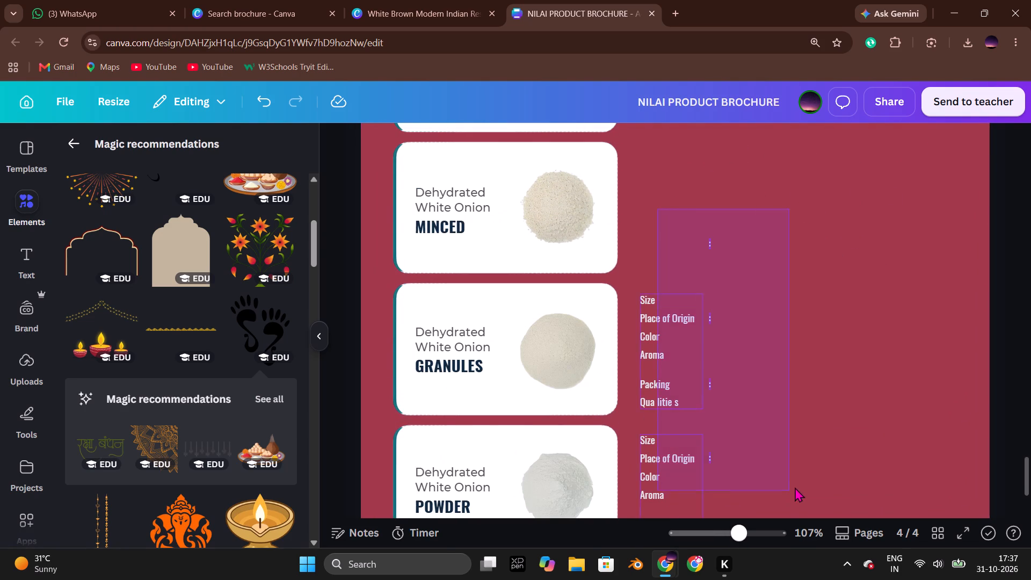
key("Delete")
scroll(785, 419, "down", 4)
left_click_drag(693, 374, 738, 396)
key("Delete")
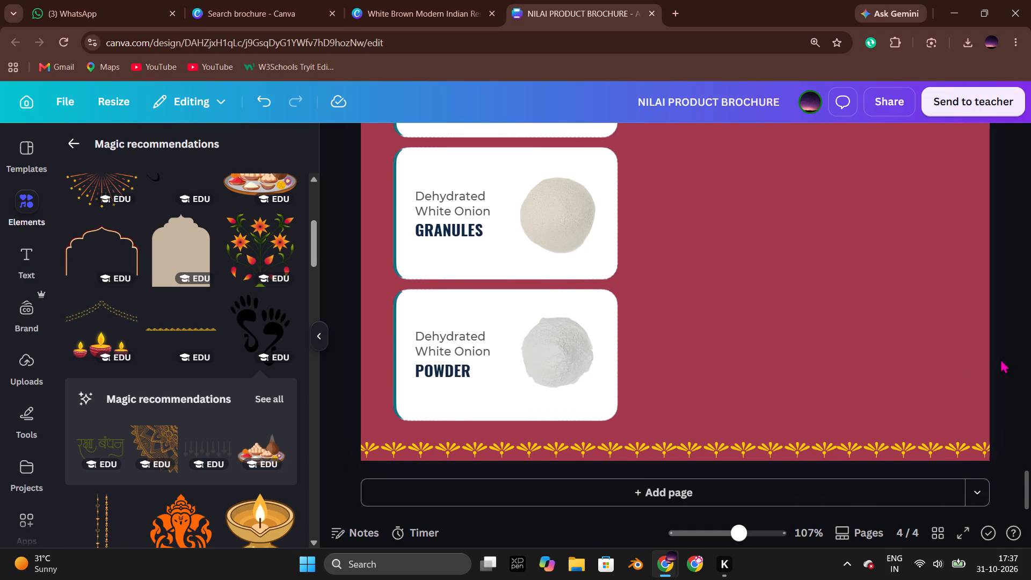
left_click(1023, 358)
scroll(708, 280, "up", 1)
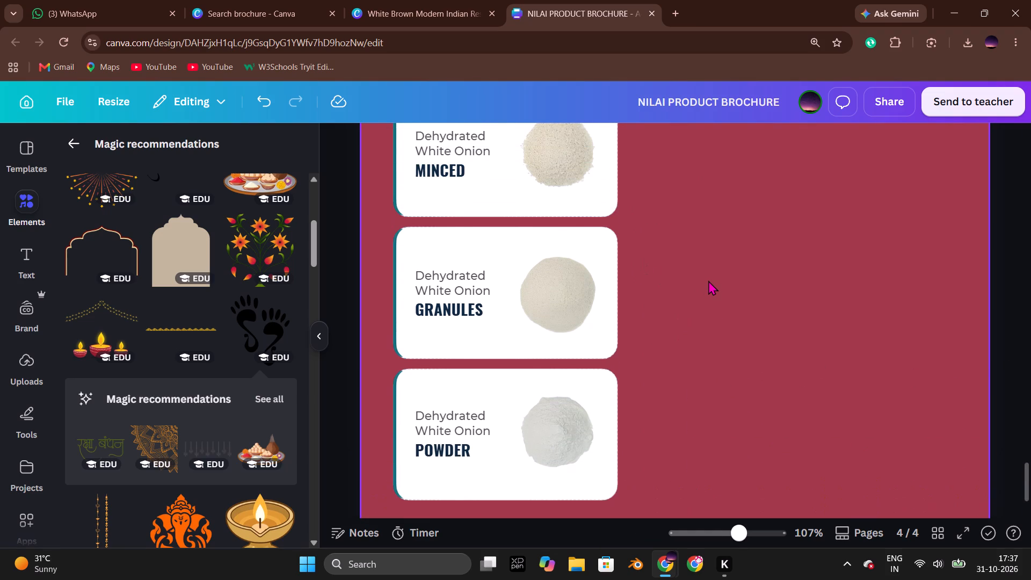
scroll(708, 280, "up", 3)
left_click(961, 256)
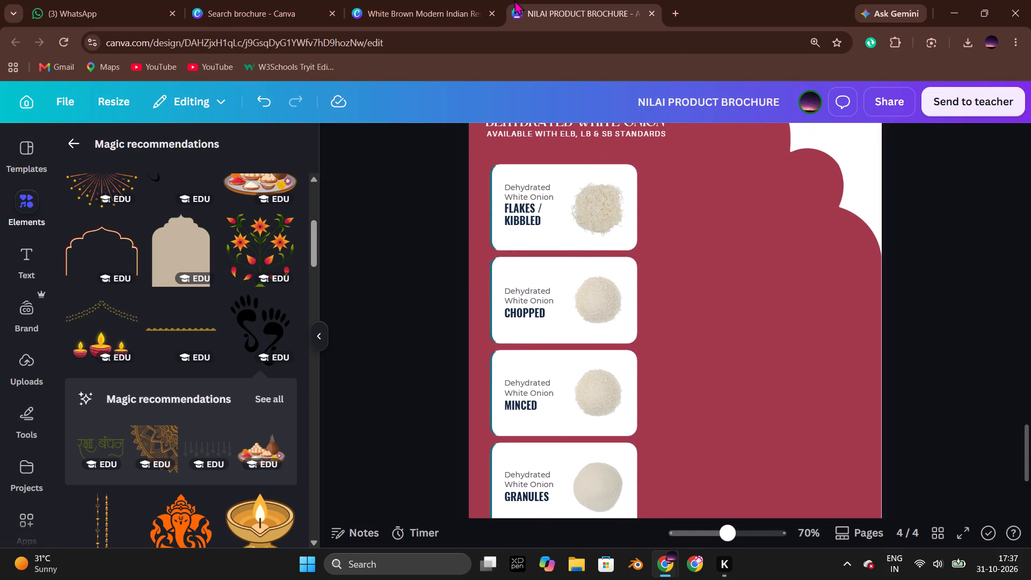
Switch to the Nagwade catalog and examine the specification text beside the Dehydrated Red Onion Flakes / Kibbled card.
left_click(449, 0)
left_click(544, 12)
key("alt+Tab")
left_click(753, 279)
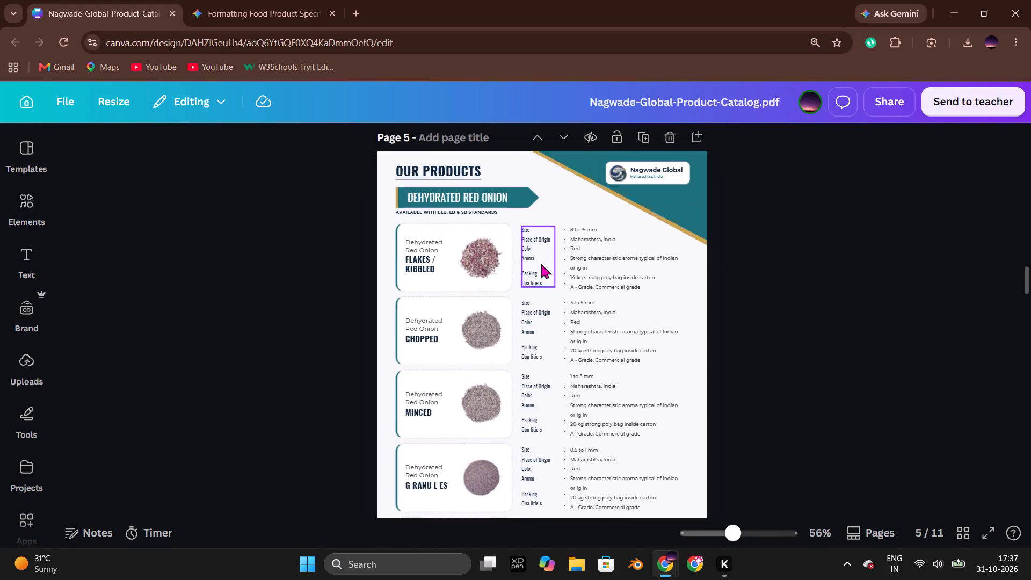
left_click(605, 238)
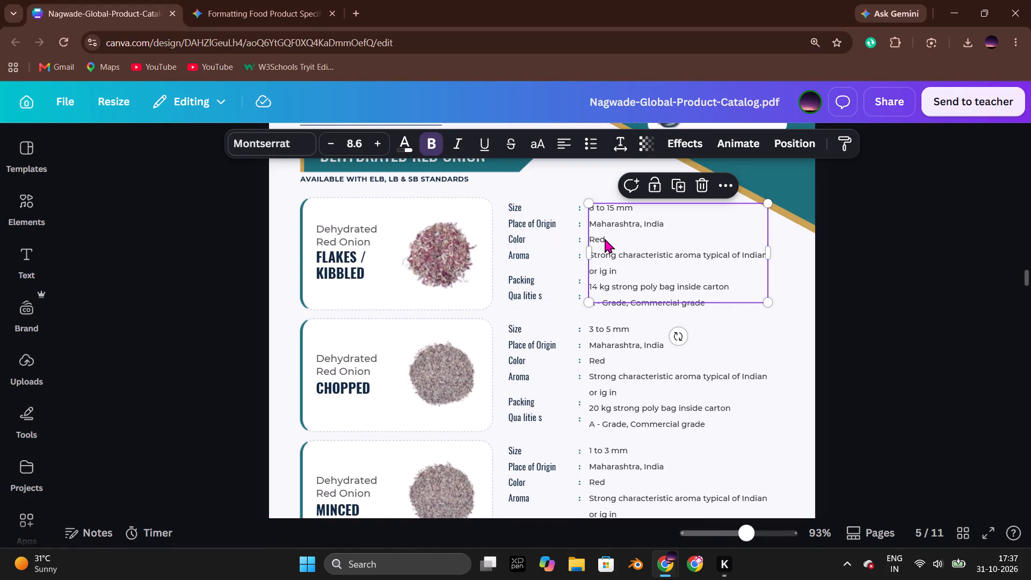
left_click(526, 236)
left_click(567, 180)
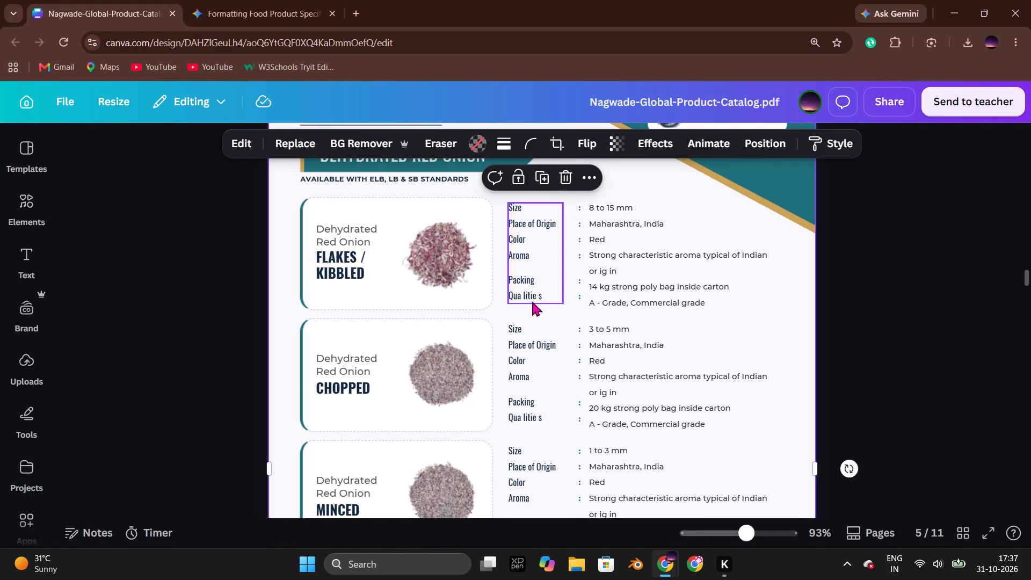
left_click(507, 309)
key("shift+a")
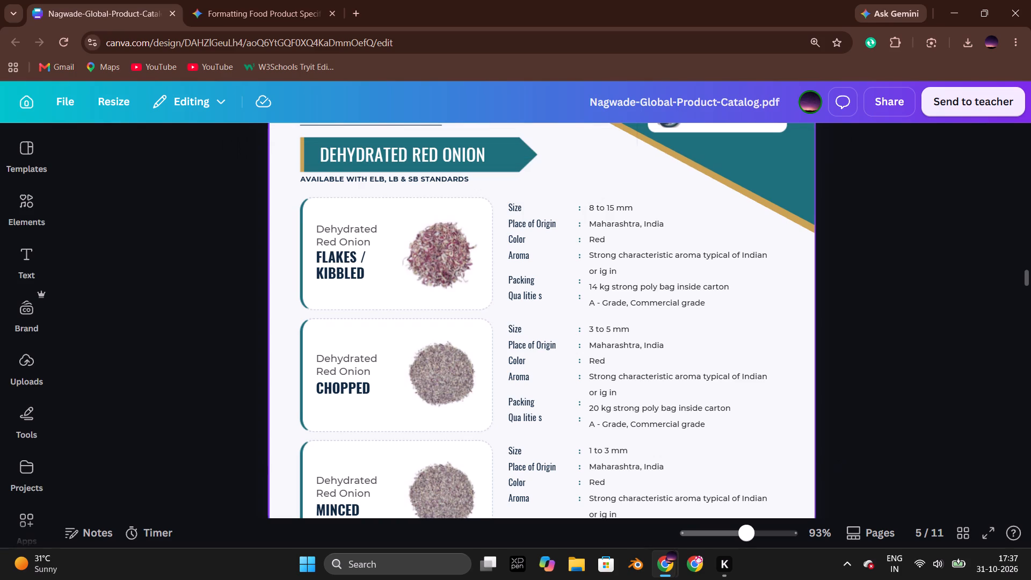
left_click(551, 191)
left_click(245, 254)
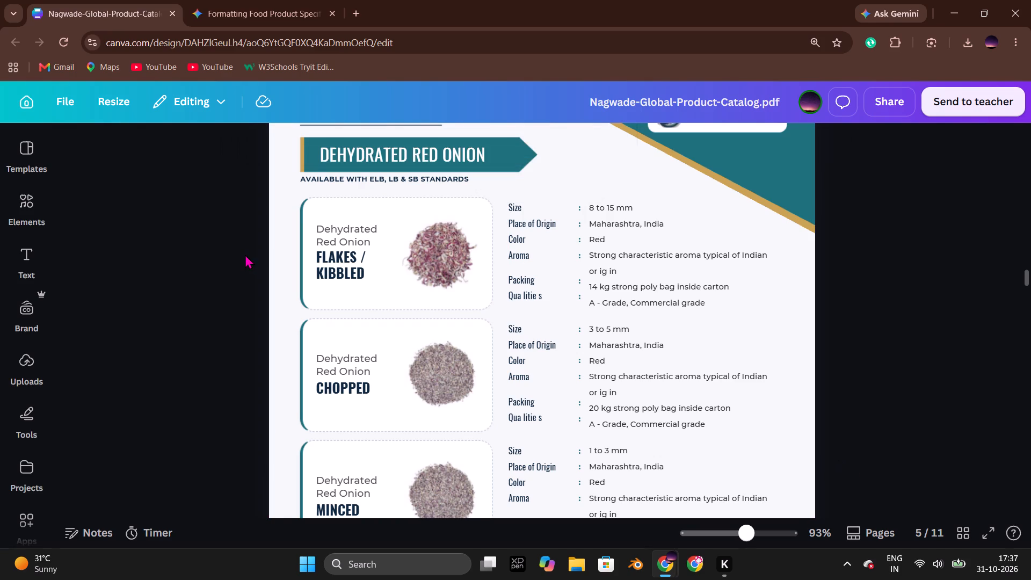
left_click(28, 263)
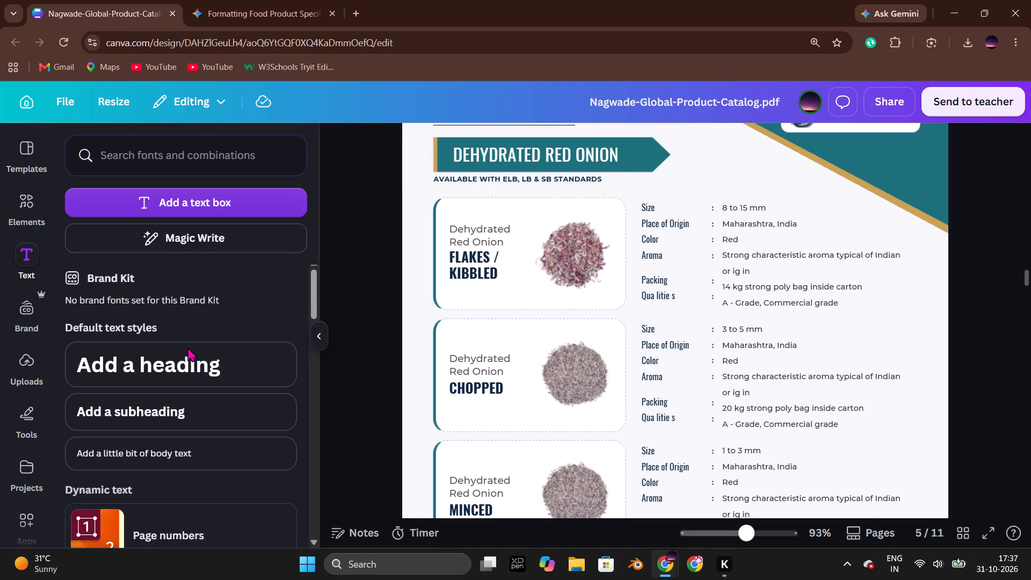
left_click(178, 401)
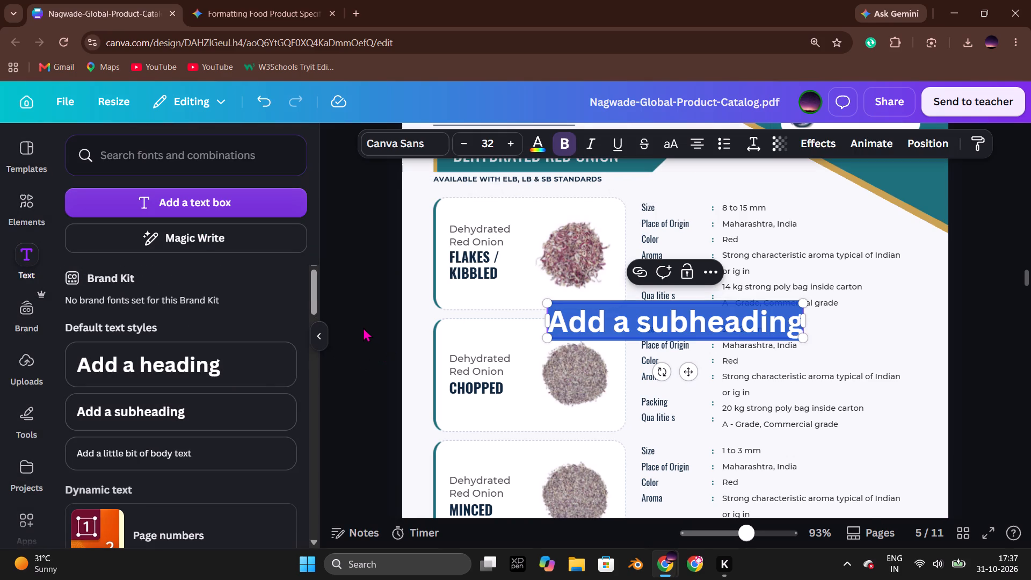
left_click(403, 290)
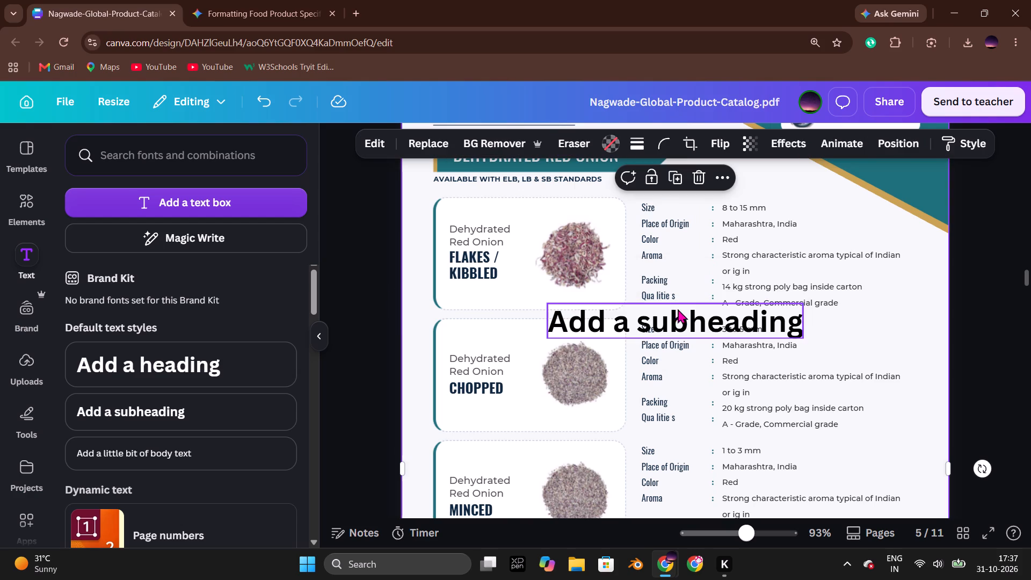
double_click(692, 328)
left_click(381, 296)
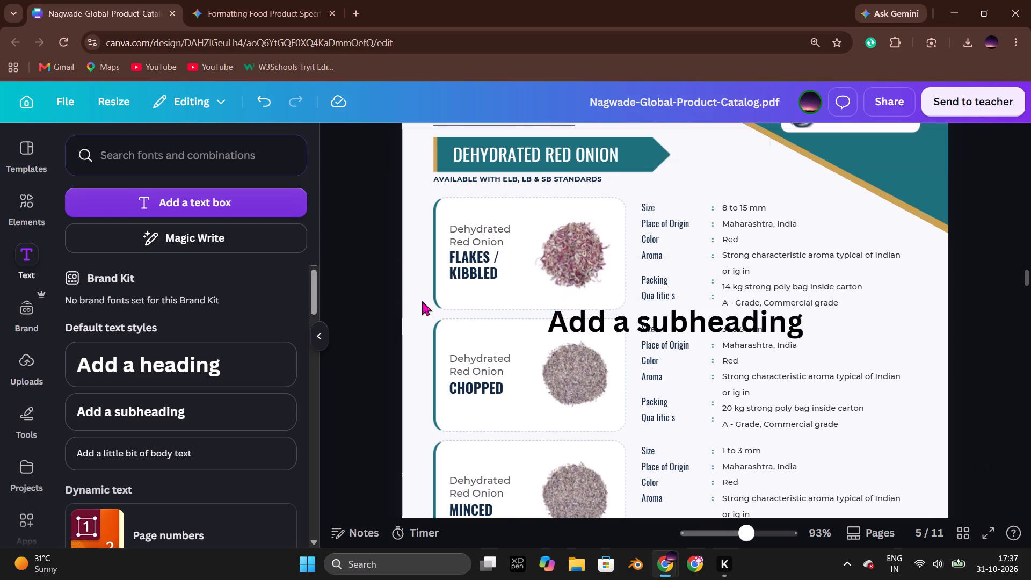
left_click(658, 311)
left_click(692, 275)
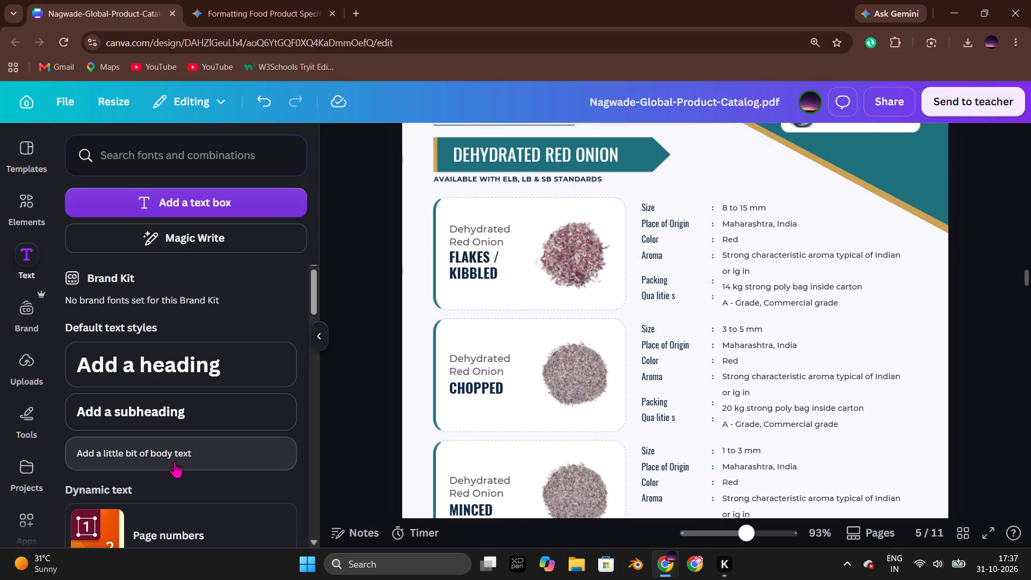
Add a body text box to the Dehydrated Red Onion page and format it as bold Montserrat, size 13.
left_click(175, 461)
left_click(323, 272)
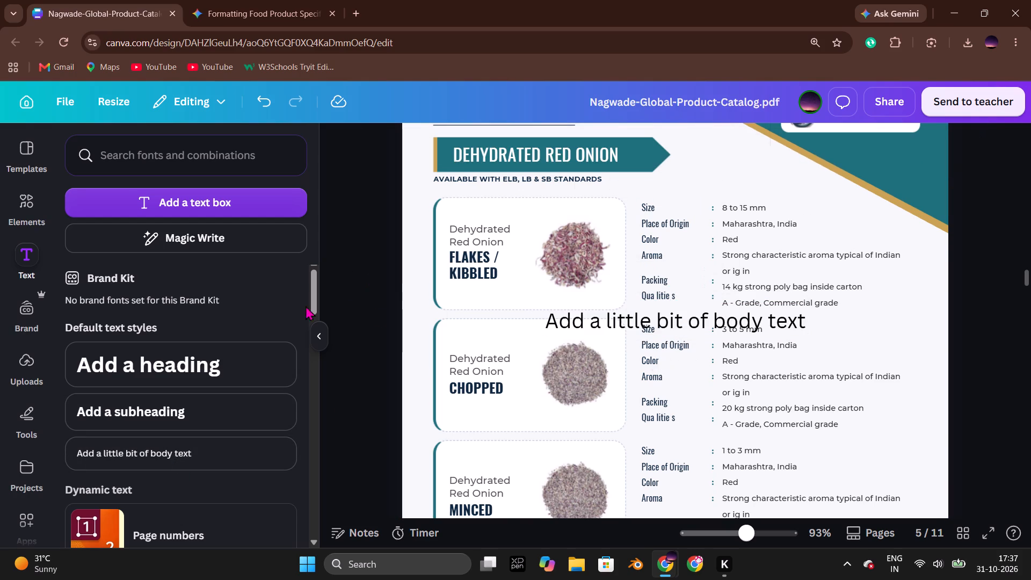
double_click(635, 323)
left_click(372, 250)
left_click(675, 233)
left_click(385, 228)
left_click(636, 327)
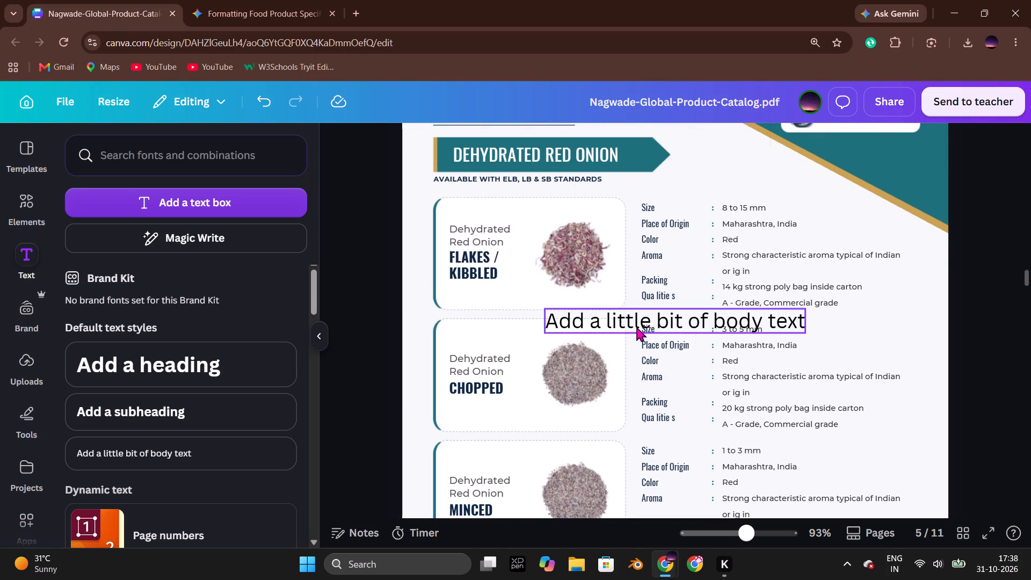
left_click(424, 150)
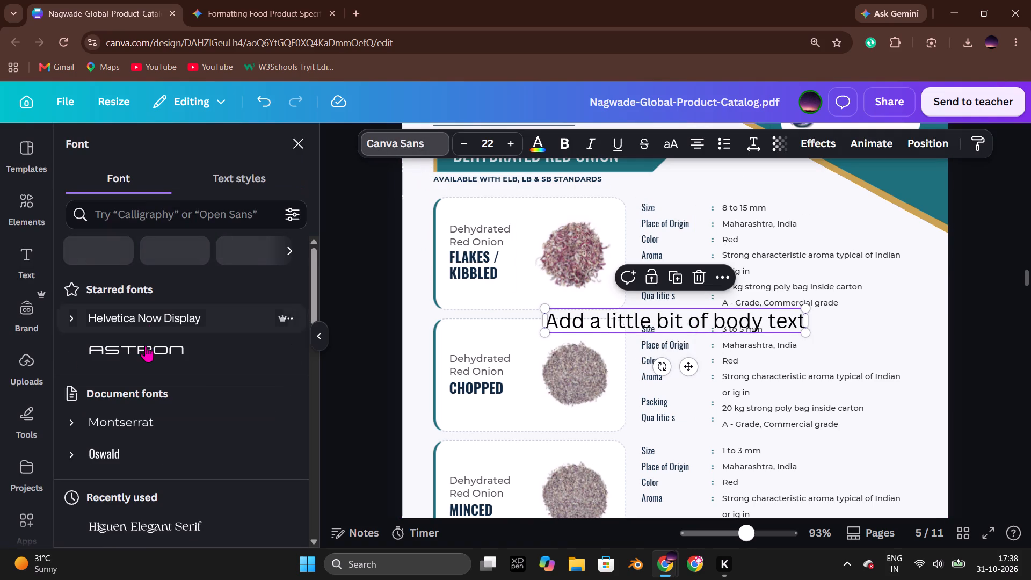
left_click(140, 448)
left_click(335, 322)
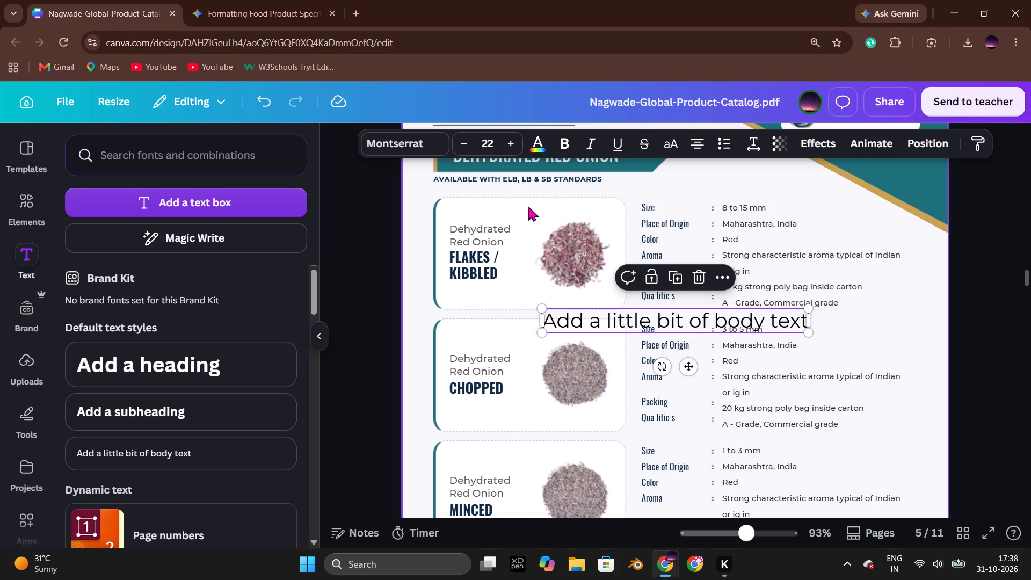
triple_click(467, 142)
triple_click(467, 142)
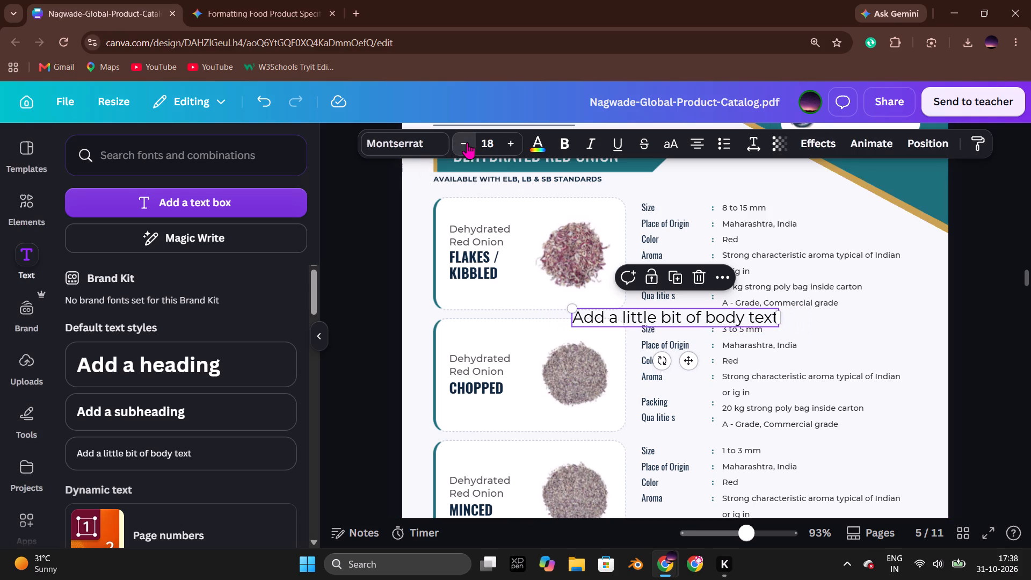
triple_click(467, 142)
left_click(564, 147)
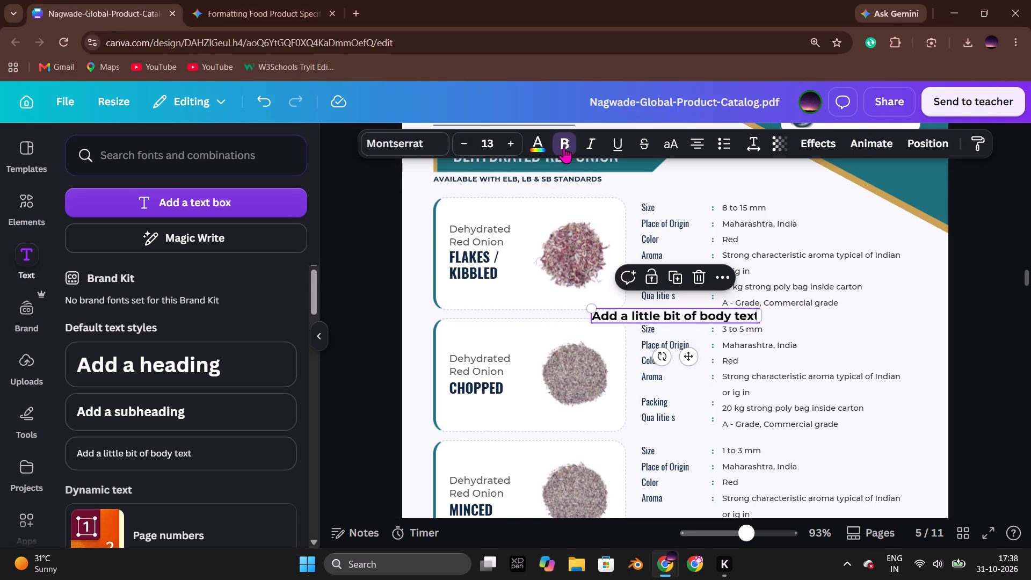
Replace the placeholder text with the labels Size, Place of Origin, Color and Aroma on separate lines.
double_click(707, 319)
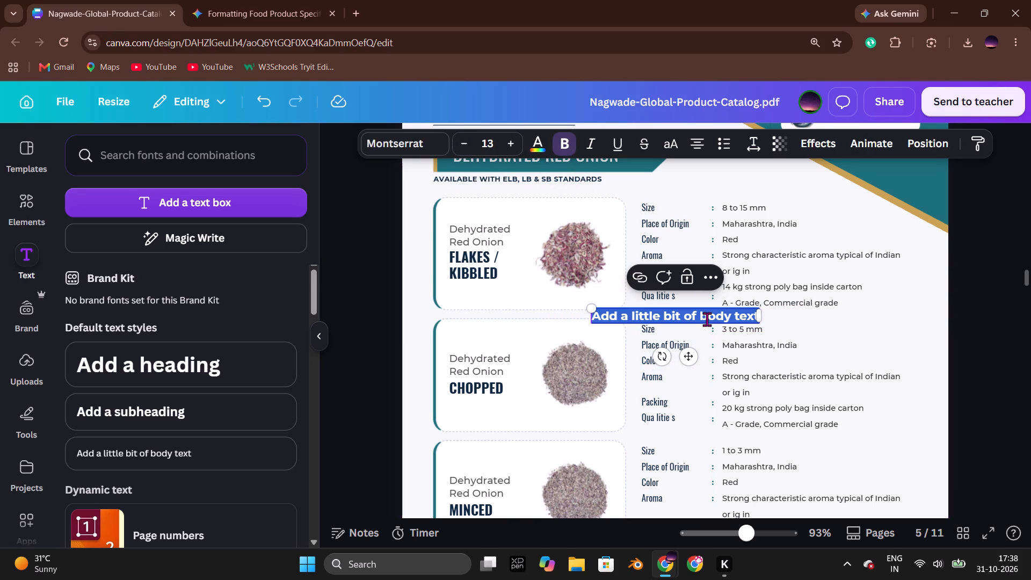
type("Size")
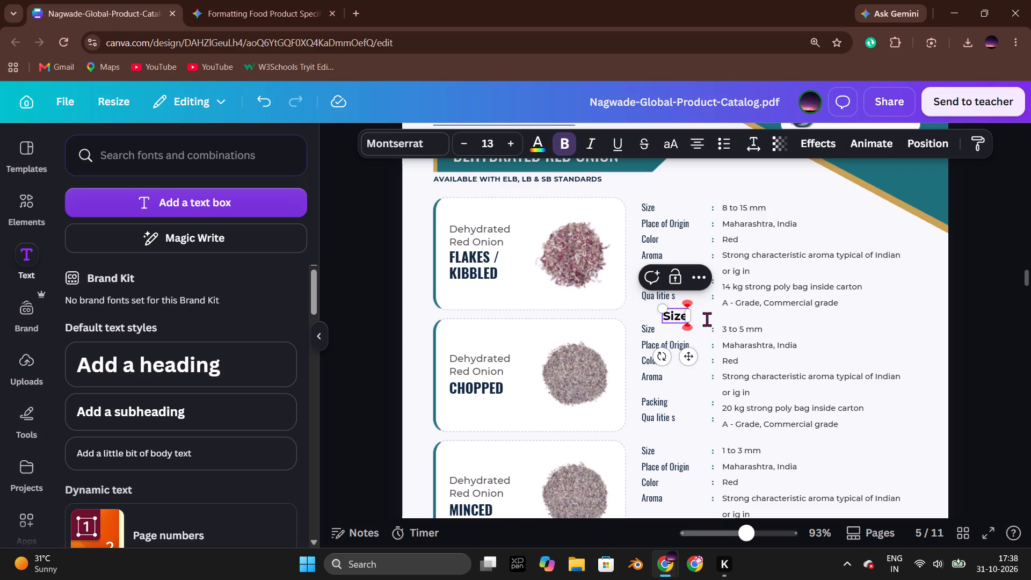
key("shift+Return")
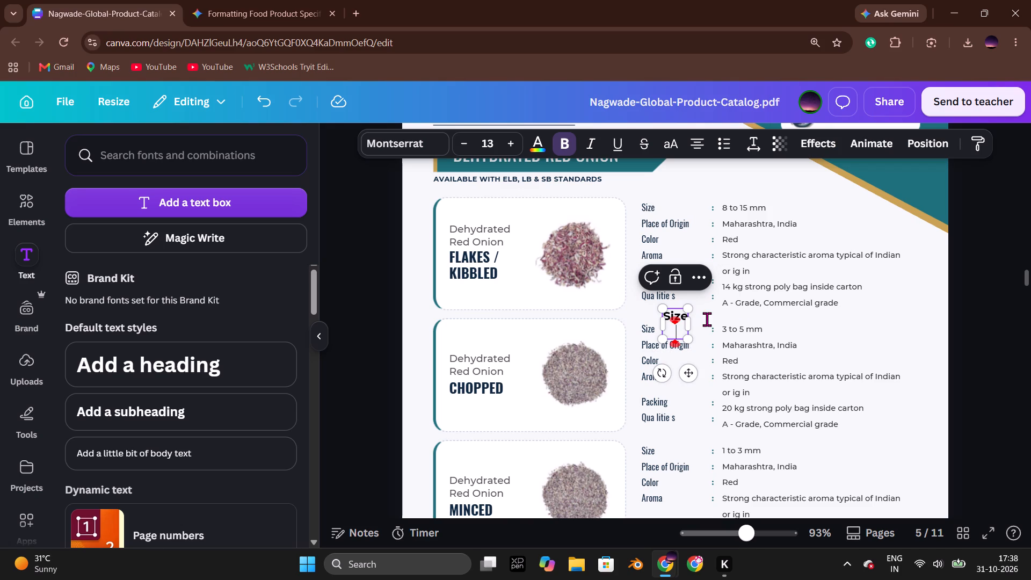
type("Pl")
type("ace of Origin")
left_click(990, 349)
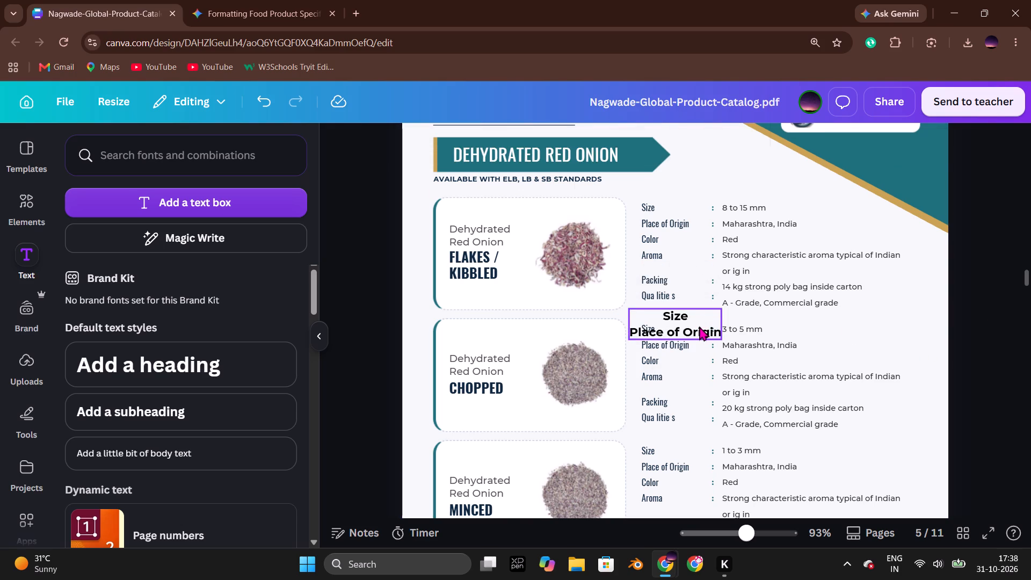
double_click(699, 327)
left_click(720, 334)
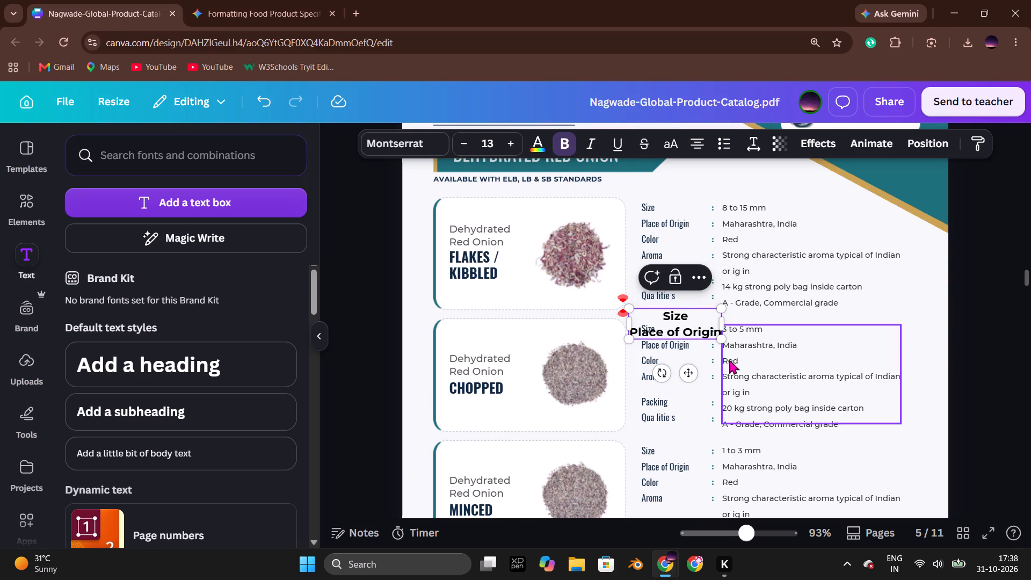
key("Return")
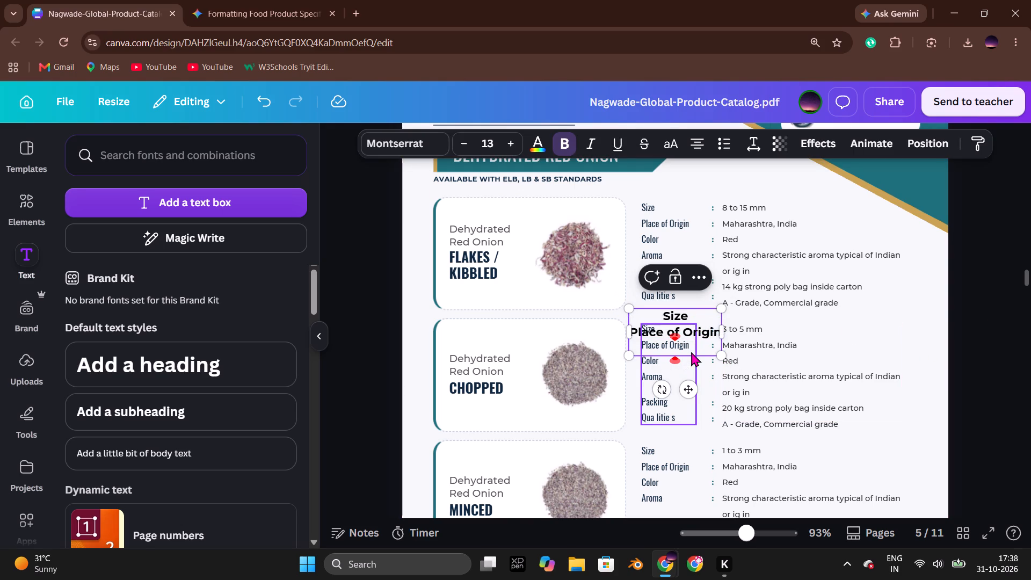
type("Color")
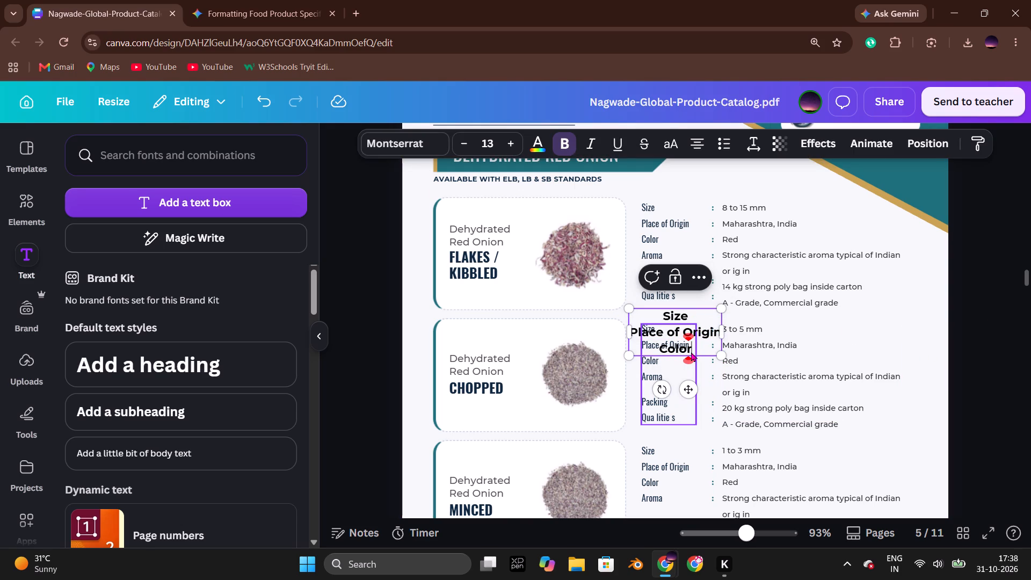
key("Return")
type("Arome")
key("BackSpace")
key("a")
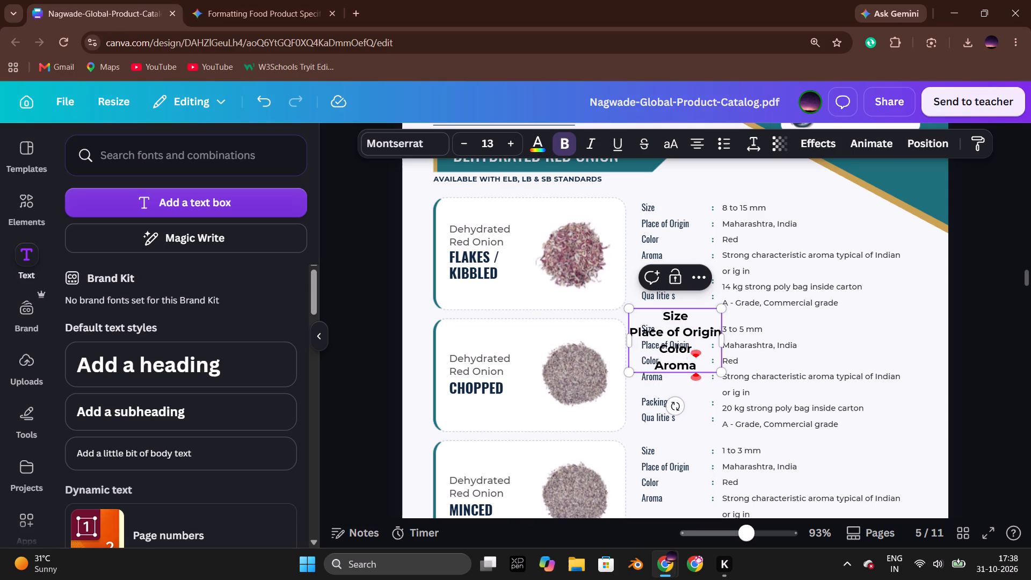
Add the labels Packing and Quantities on two more lines below Aroma.
key("Return")
type("PAcking")
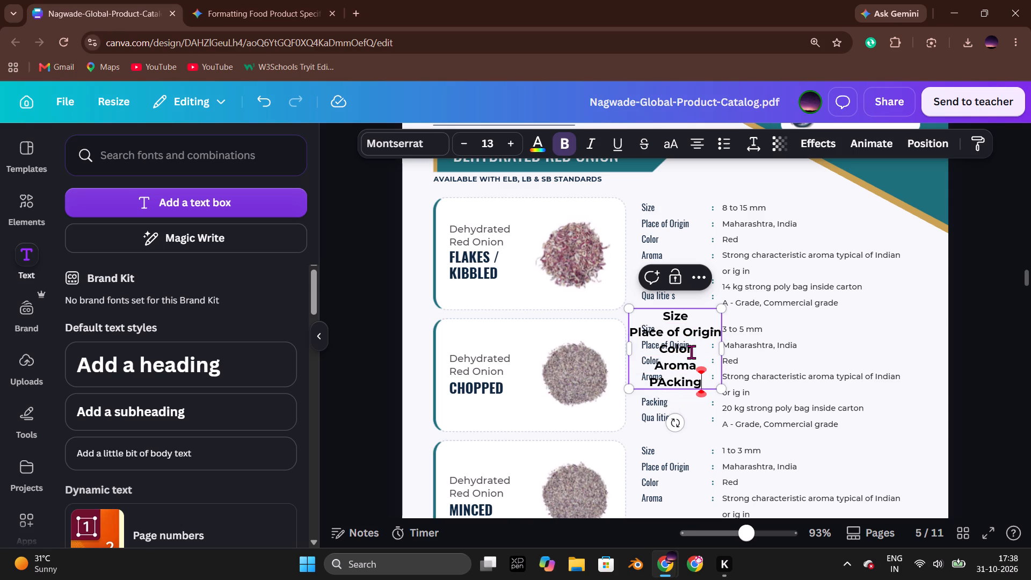
key("Left")
key("Left")
key("Left")
key("Left")
key("Left")
key("BackSpace")
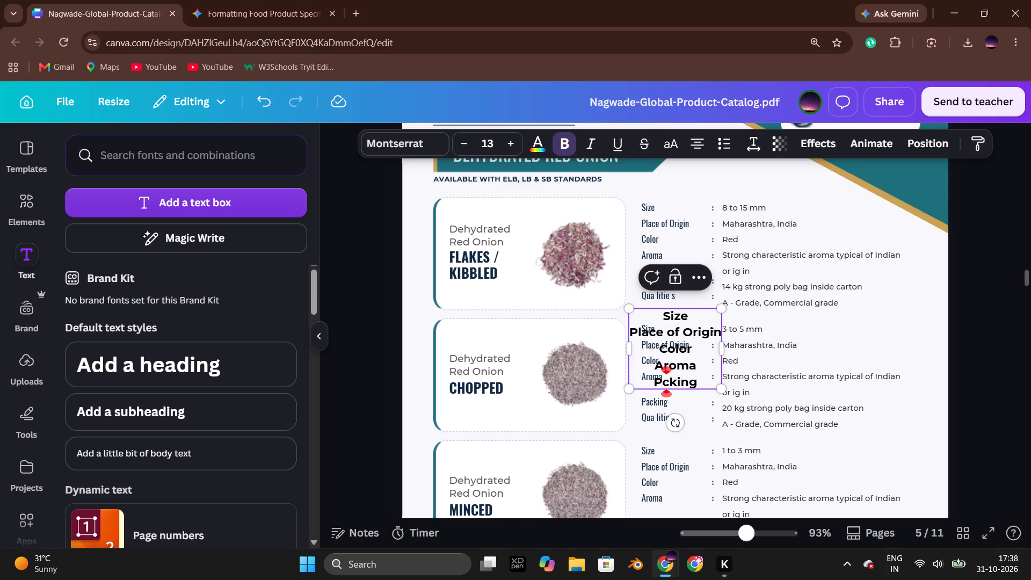
key("a")
key("Right")
key("Right")
key("Right")
key("Right")
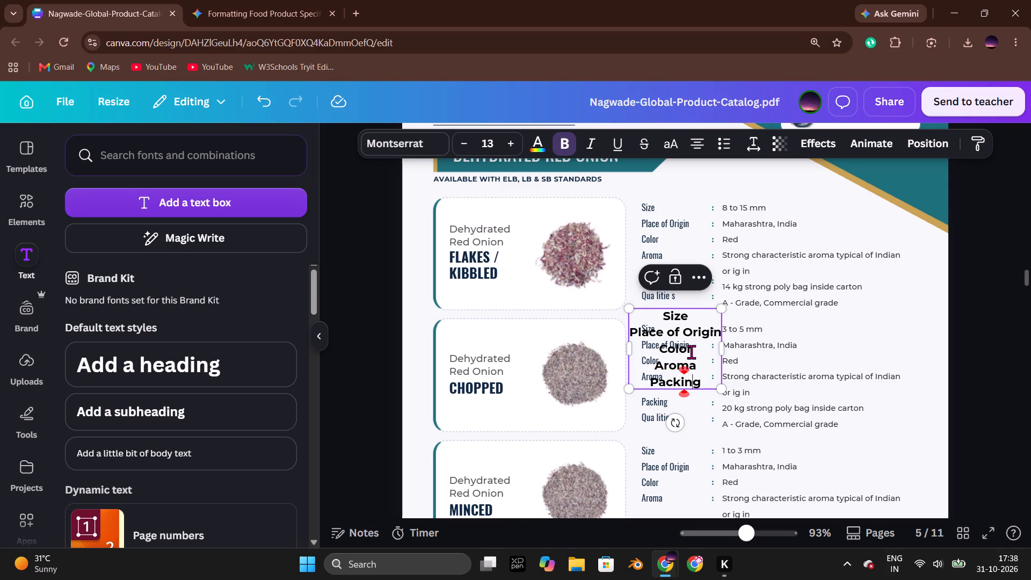
key("Right")
key("Return")
type("Quantities")
Change the last label to Qualities and leave no blank line beneath it.
left_click(1000, 383)
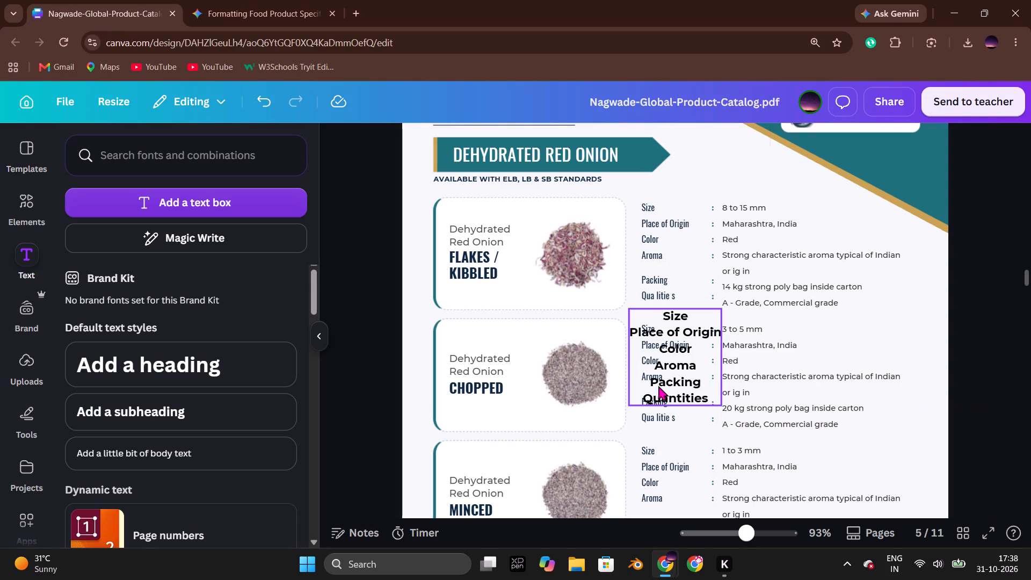
double_click(677, 391)
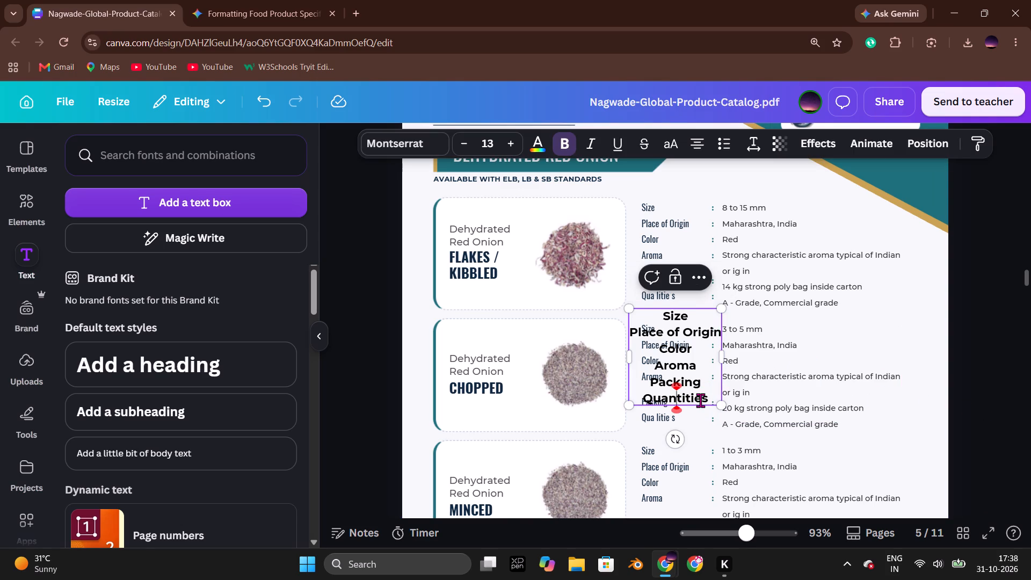
left_click(700, 400)
left_click_drag(712, 398, 673, 398)
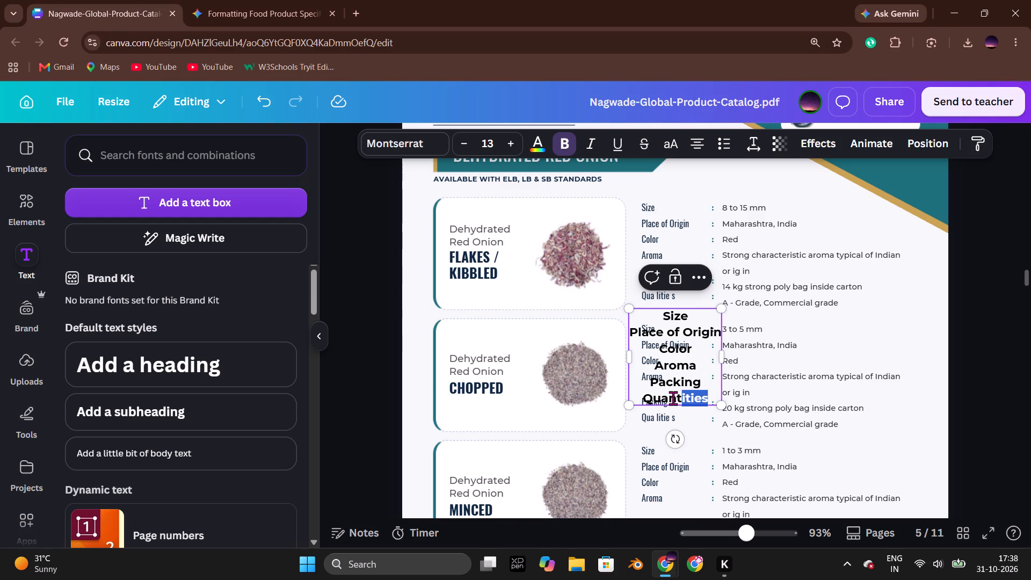
left_click_drag(673, 398, 670, 399)
type("lities")
key("Return")
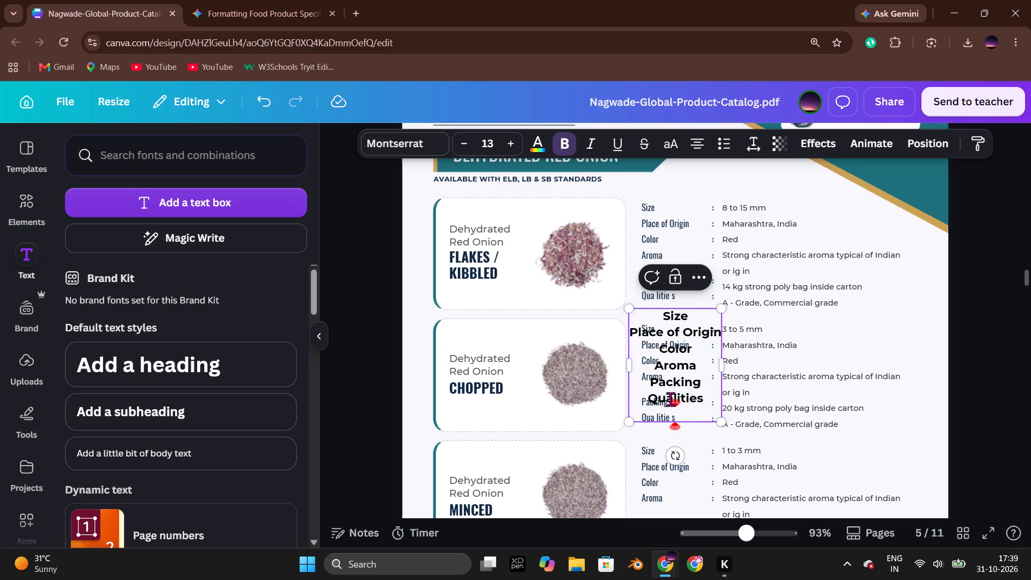
left_click(1013, 369)
left_click(672, 393)
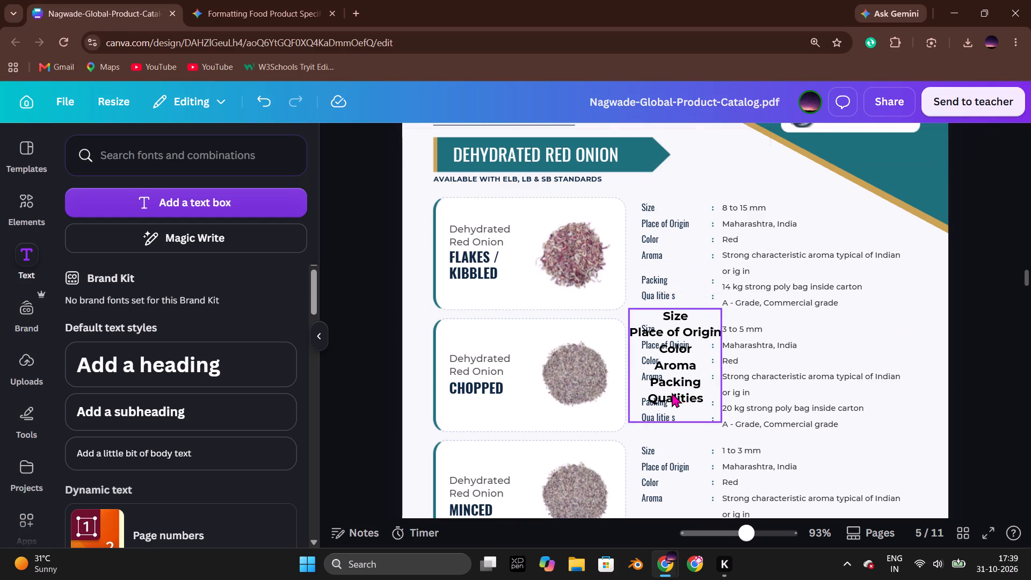
left_click(672, 393)
left_click(683, 412)
key("BackSpace")
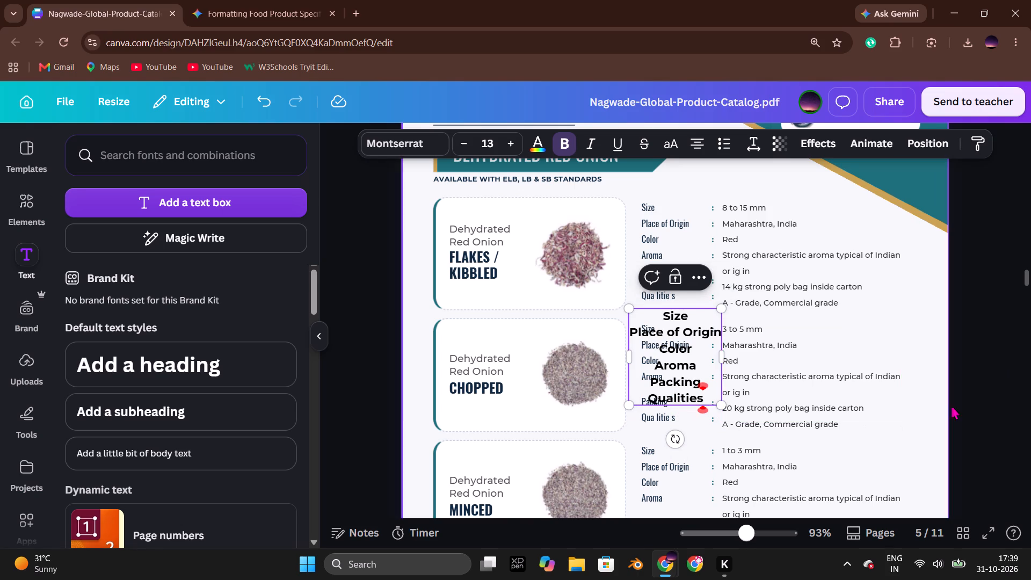
left_click(1000, 396)
Set the new label block's letter spacing to 29 and its line spacing to 2.13.
left_click(690, 351)
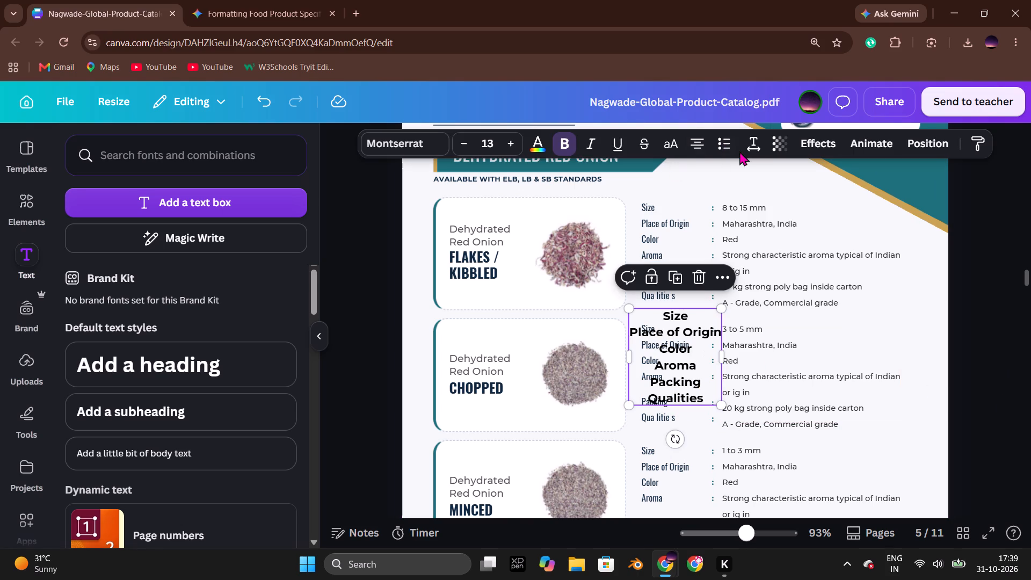
left_click(757, 149)
left_click(702, 205)
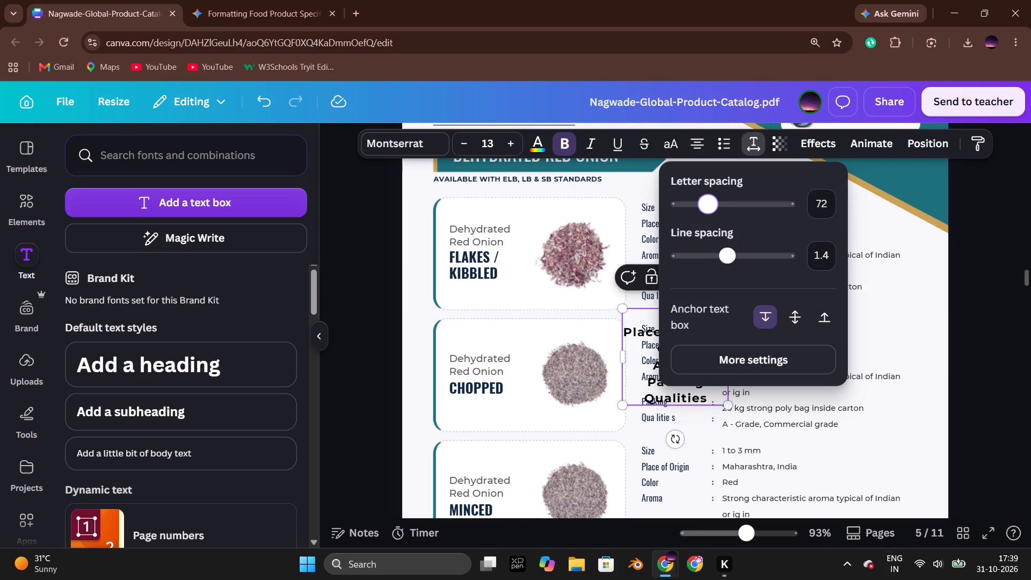
left_click_drag(728, 257, 729, 257)
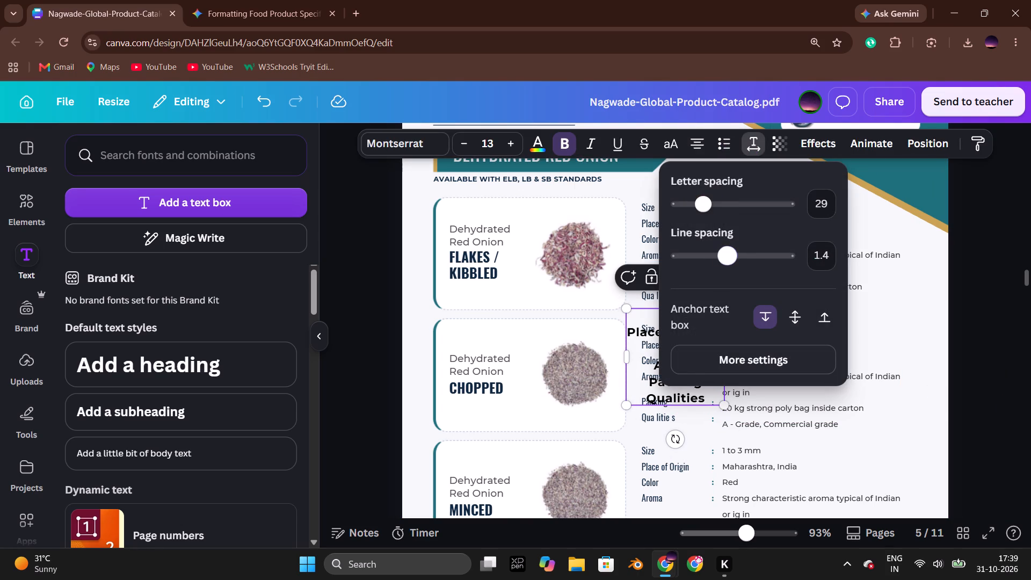
left_click_drag(729, 257, 768, 265)
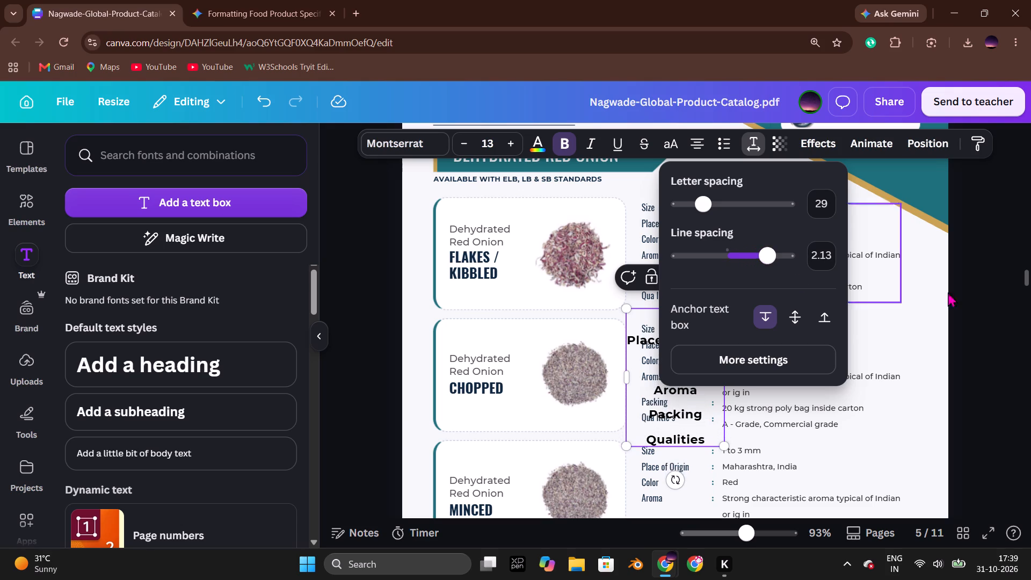
left_click(971, 293)
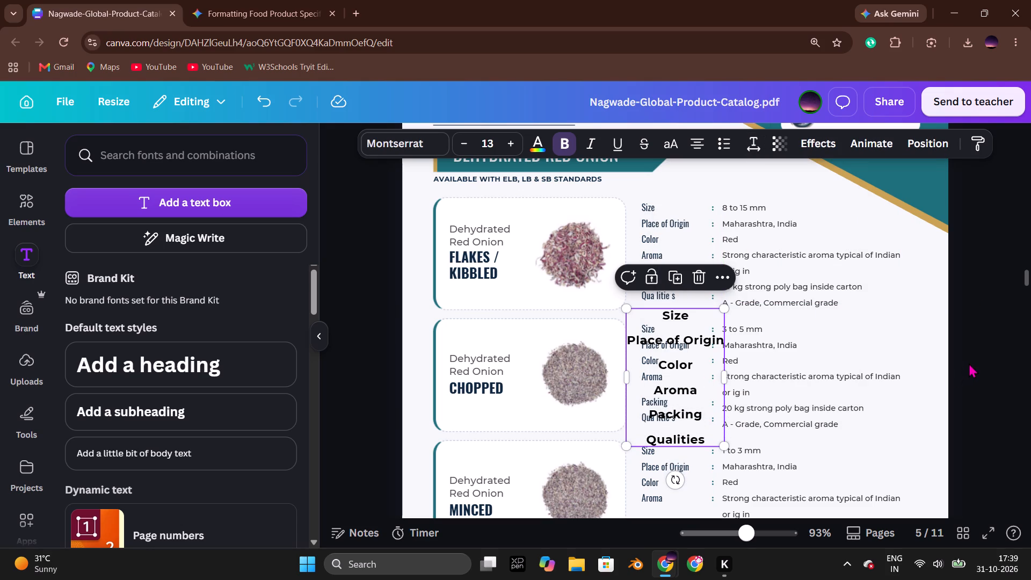
Reduce the bold label block's font size to 10.
left_click(969, 363)
left_click(656, 350)
left_click(563, 141)
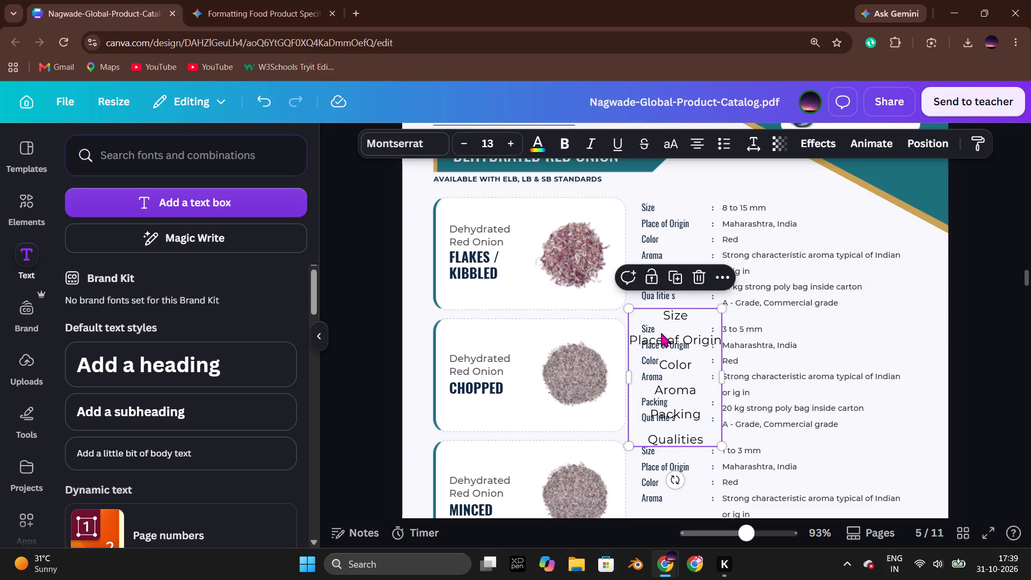
left_click(561, 142)
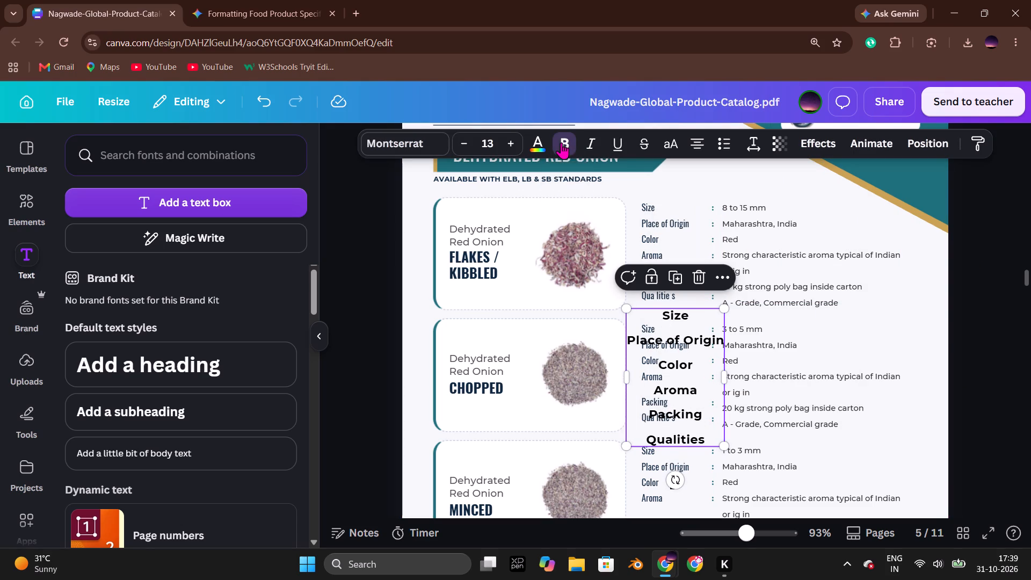
left_click(462, 142)
left_click(462, 142)
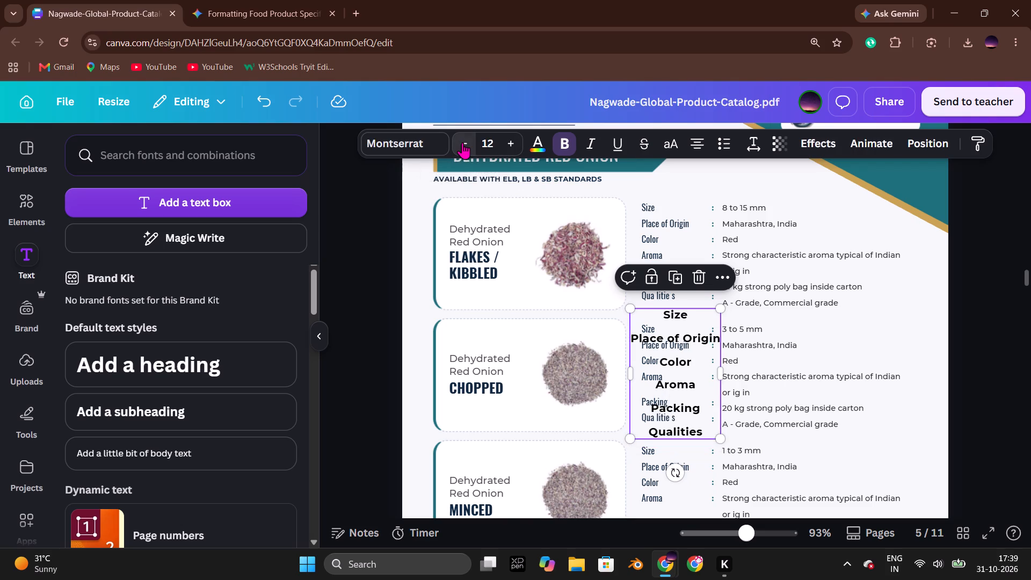
left_click(462, 142)
Move the label block over the Chopped card's existing specification labels, starting level with its Size row.
left_click_drag(683, 374, 678, 385)
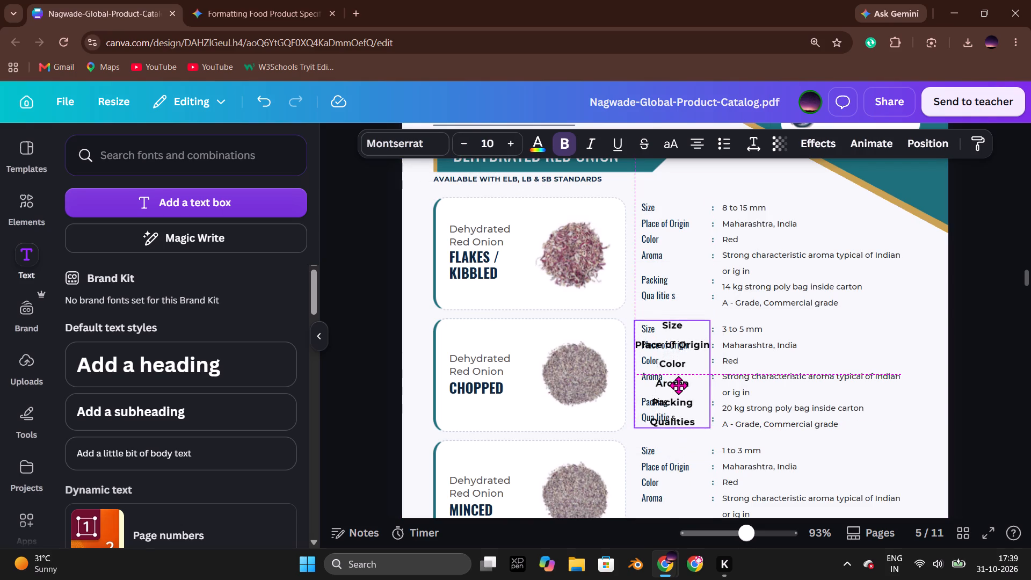
left_click_drag(678, 385, 677, 389)
left_click(361, 331)
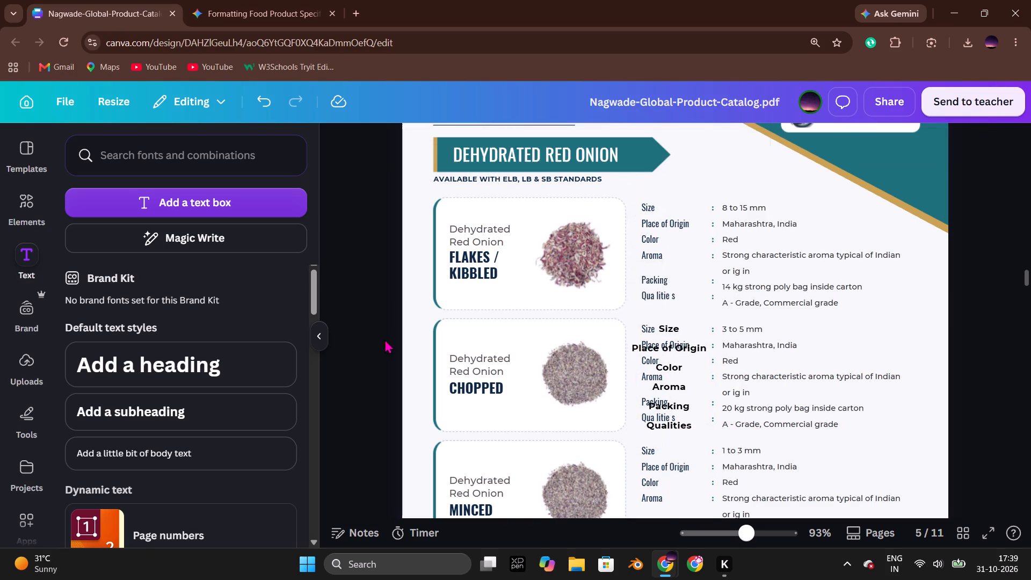
Left-align the text of the new label block.
left_click(665, 379)
left_click(694, 149)
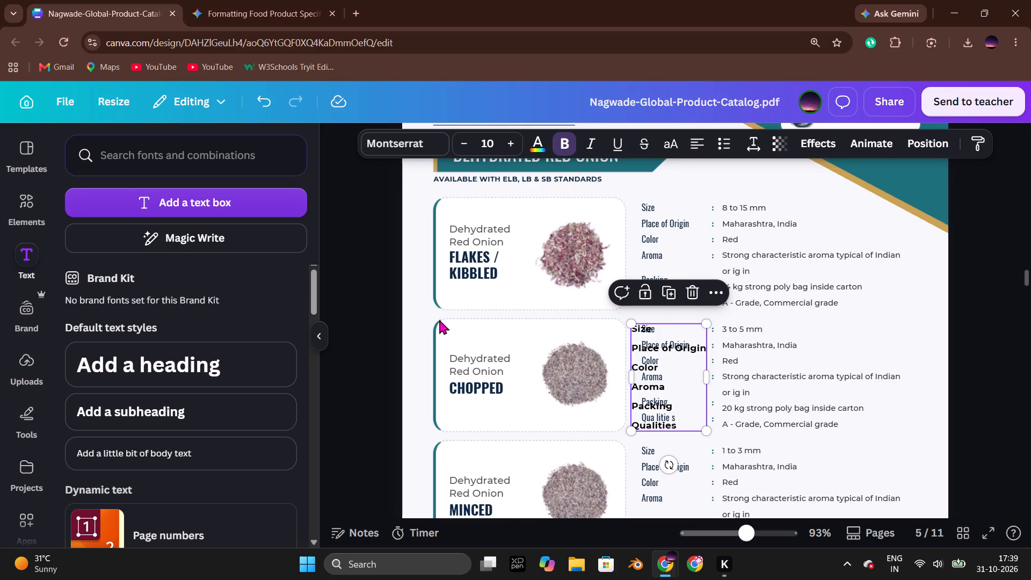
Copy the new specification label block from the Nagwade catalog and paste it into the NILAI brochure's Dehydrated White Onion page.
left_click(379, 310)
scroll(622, 329, "down", 1)
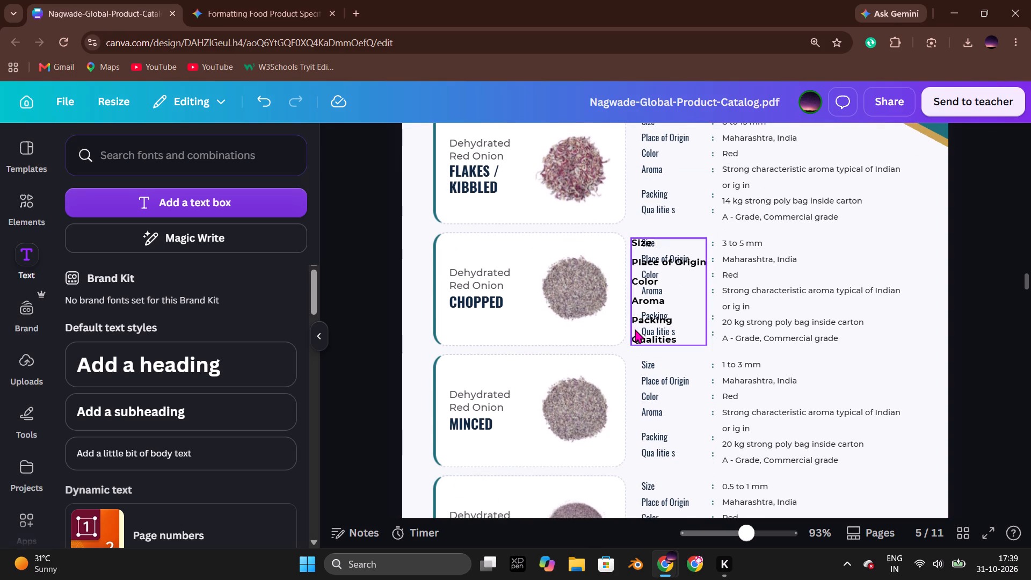
left_click(679, 317)
key("ctrl+c")
key("alt+Tab")
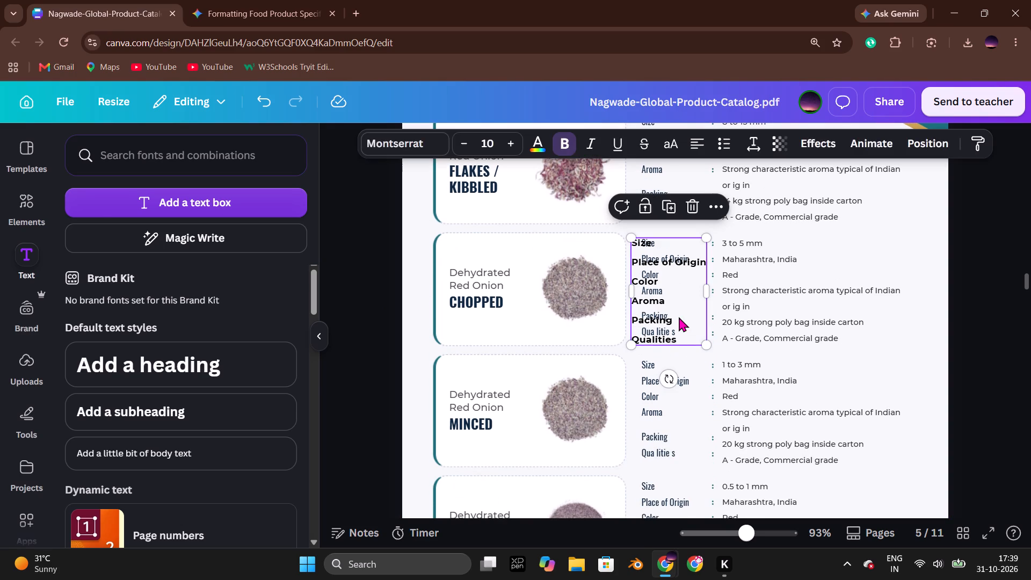
left_click(679, 290)
key("ctrl+v")
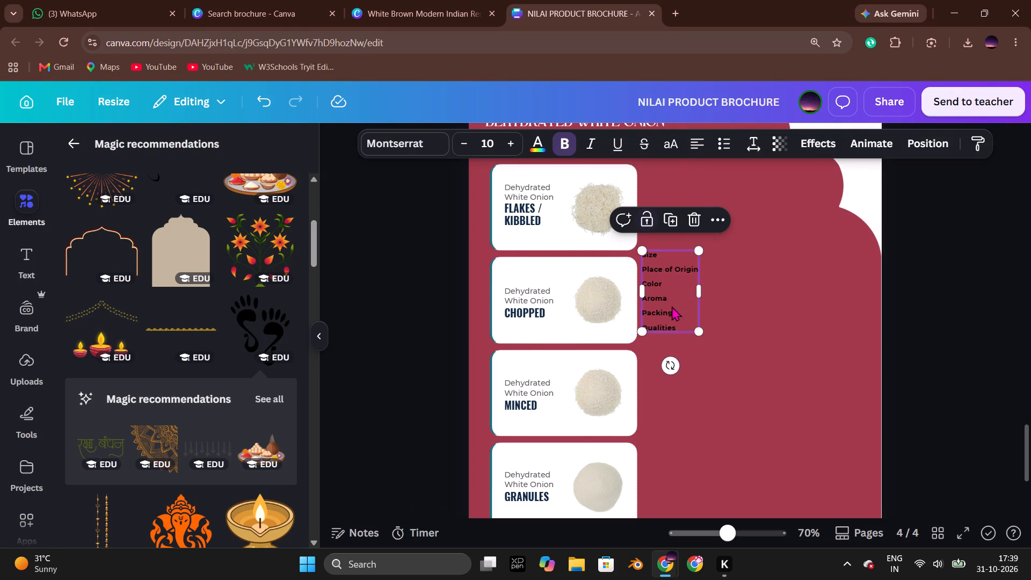
Change the pasted label block's text colour to white.
left_click(536, 146)
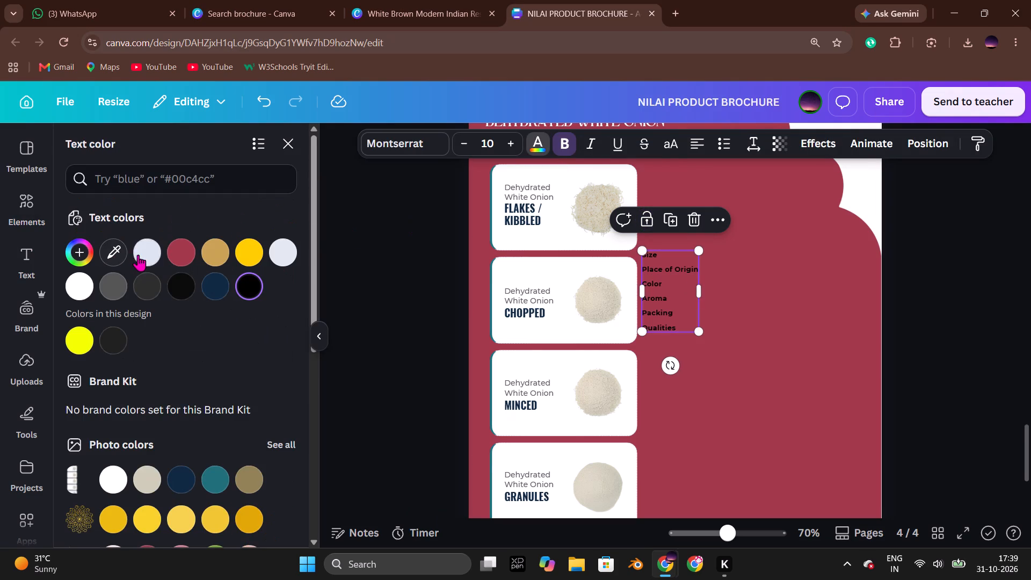
left_click(88, 294)
left_click(409, 268)
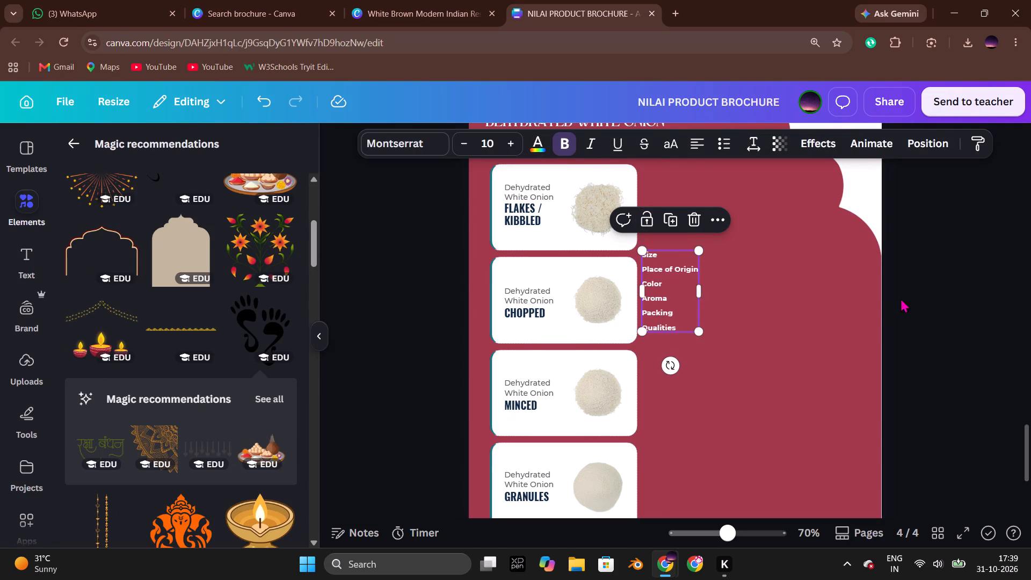
left_click(922, 295)
Move the white label block up beside the Flakes / Kibbled card, with its rows within the card's height.
left_click_drag(652, 299, 655, 221)
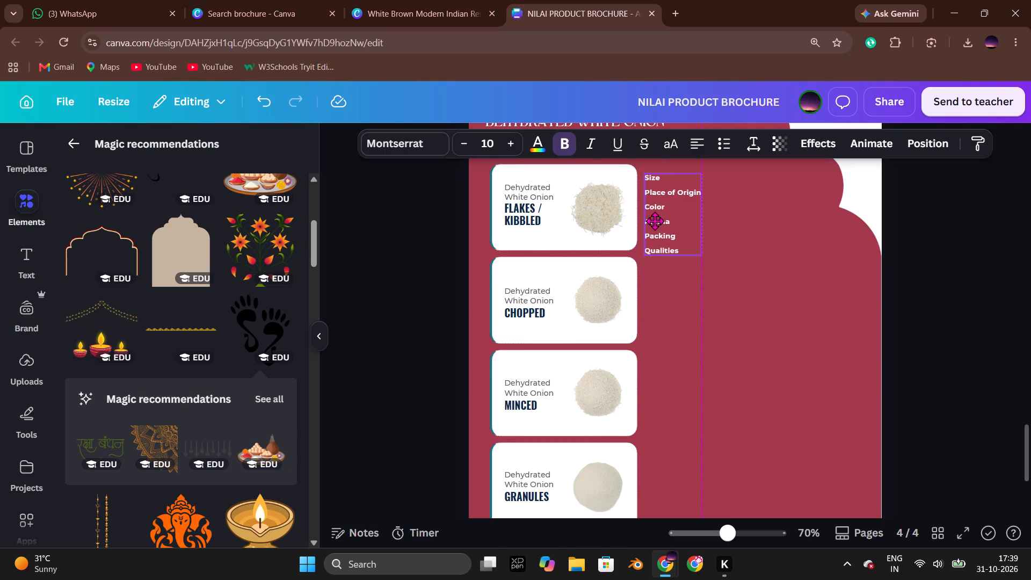
left_click_drag(655, 221, 655, 219)
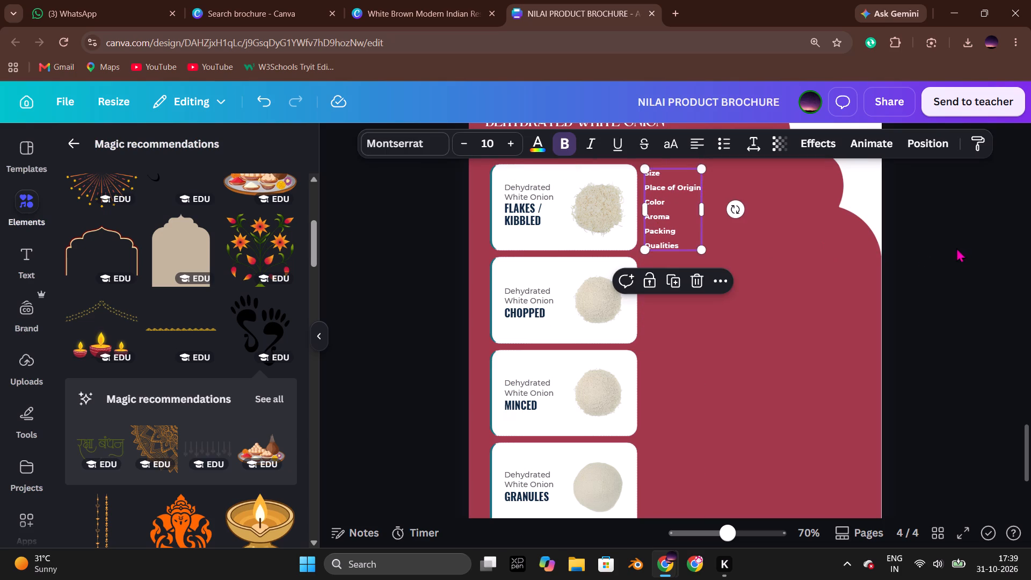
left_click(930, 251)
Add a space and a colon after "Place of Origin" in the Flakes / Kibbled label block.
scroll(877, 247, "up", 2)
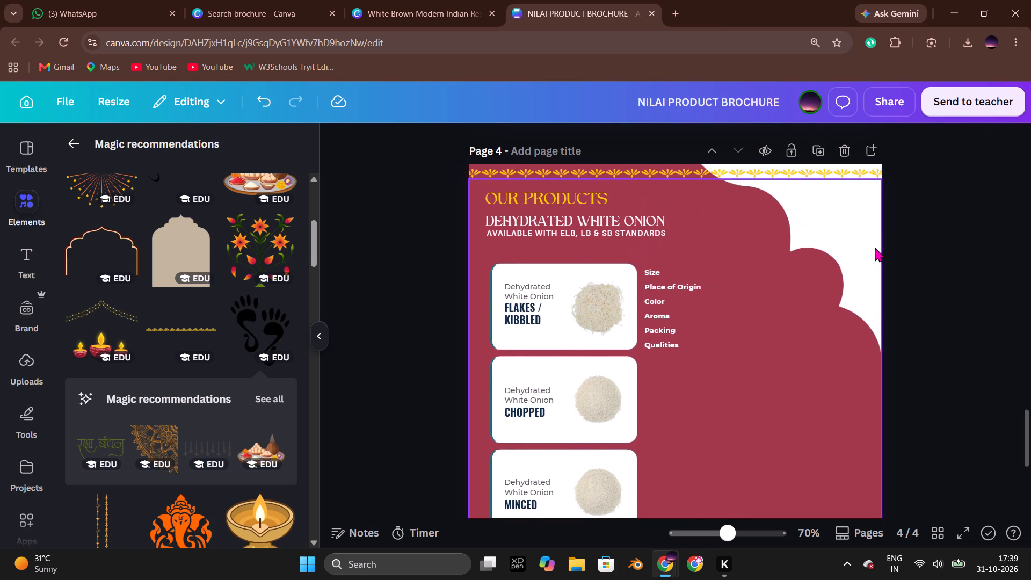
left_click(666, 275)
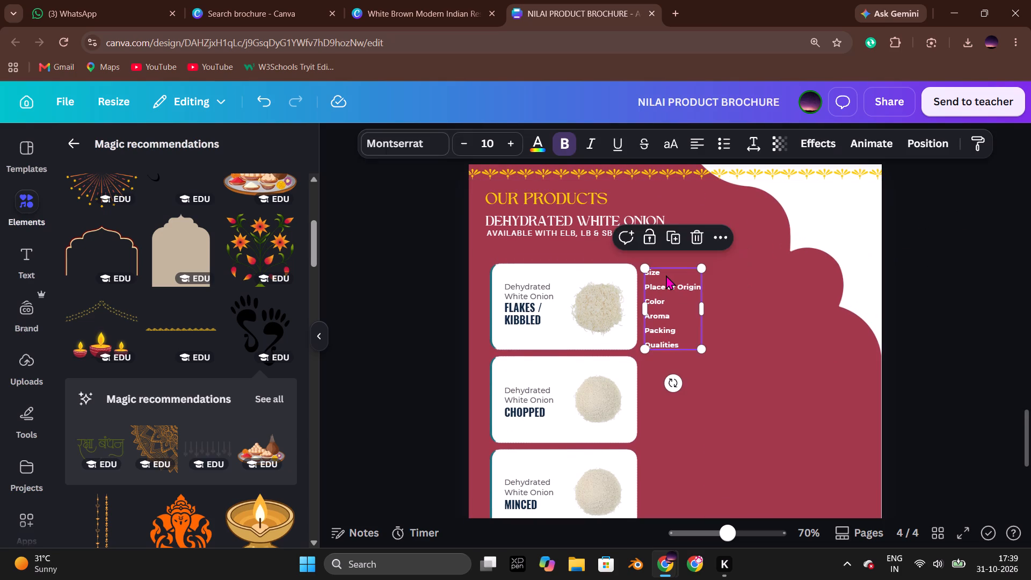
left_click(666, 275)
left_click(689, 283)
left_click(700, 288)
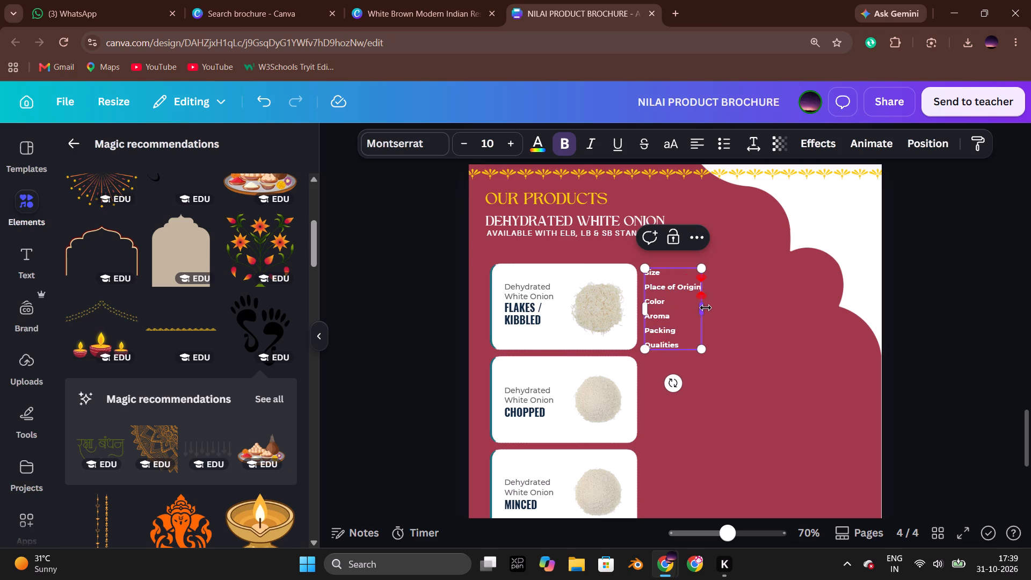
key("space")
type(":")
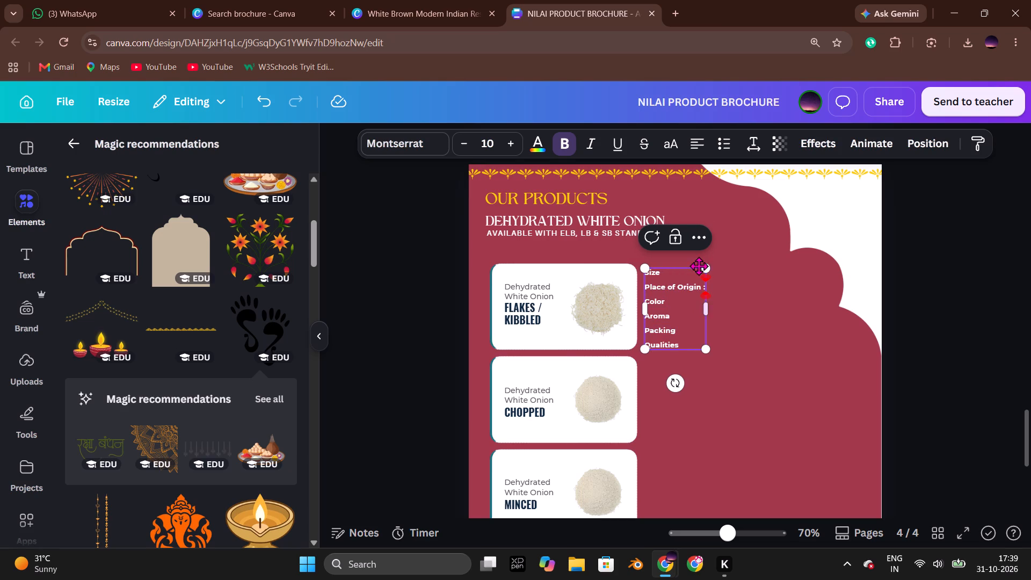
Add a colon to the Size row, spaced out to line up with the Place of Origin colon.
key("Up")
key("space")
key("space")
key("space")
key("space")
key("space")
key("space")
key("space")
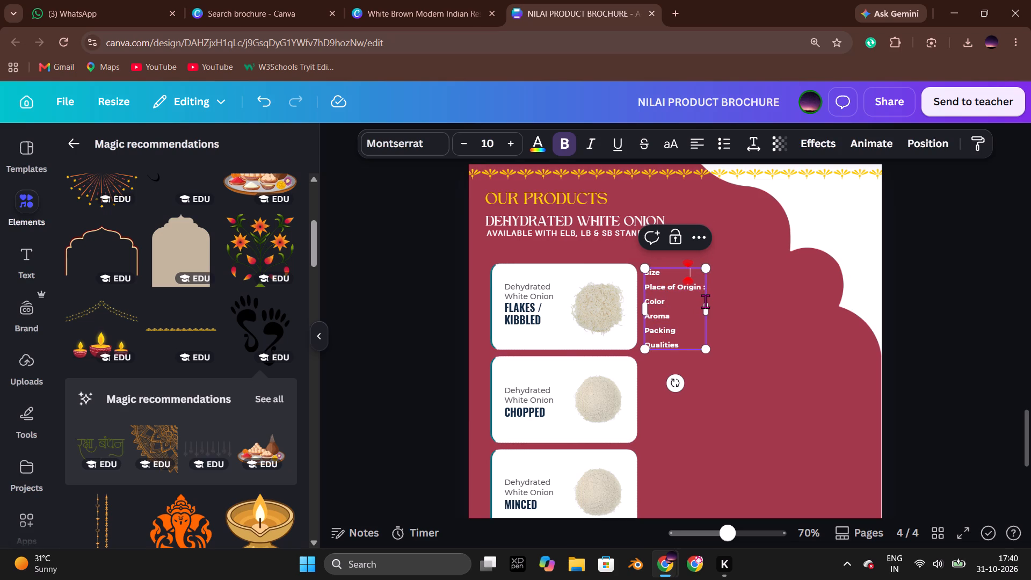
key("space")
key("space")
key("space")
key("space")
key("space")
key("space")
key("space")
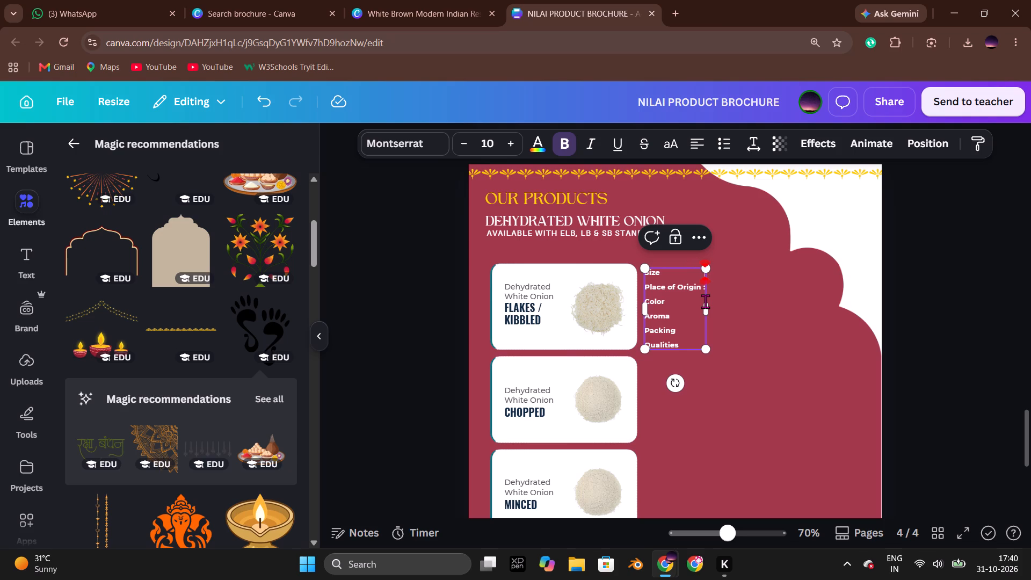
key("shift+colon")
key("BackSpace")
key("BackSpace")
key("shift+colon")
left_click(902, 289)
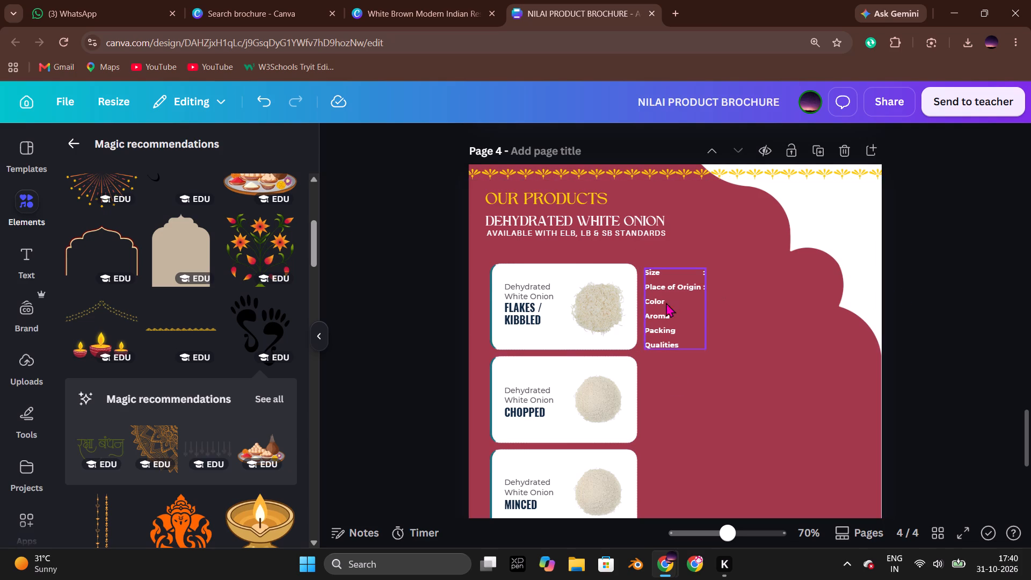
Add a colon to the Color row, spaced out to line up with the colons above it.
double_click(667, 307)
left_click(700, 300)
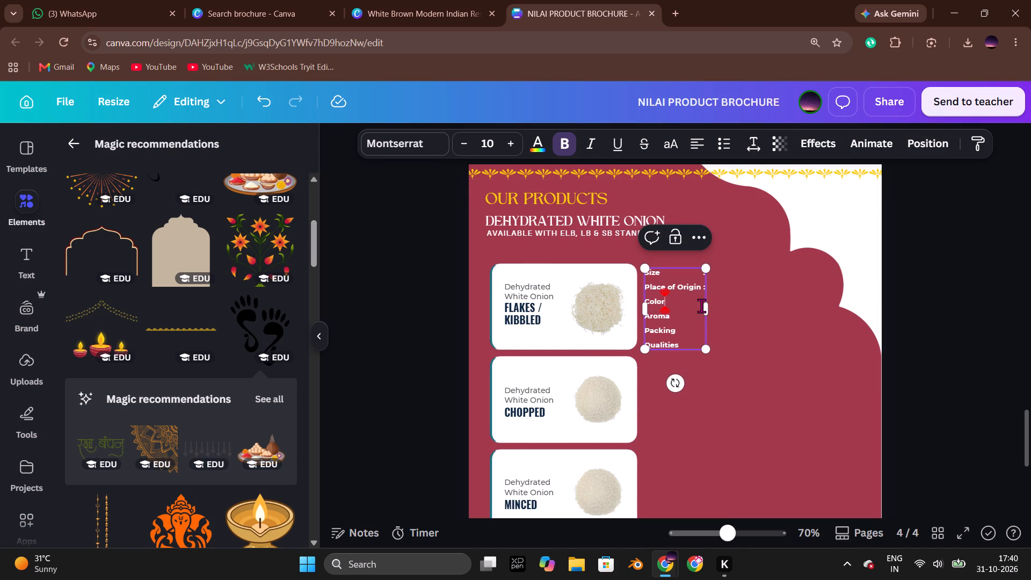
key("space")
key("space")
key("space")
key("space")
key("space")
key("space")
key("space")
key("space")
key("space")
key("space")
key("space")
key("space")
key("space")
key("space")
key("space")
key("space")
key("space")
key("space")
key("shift+colon")
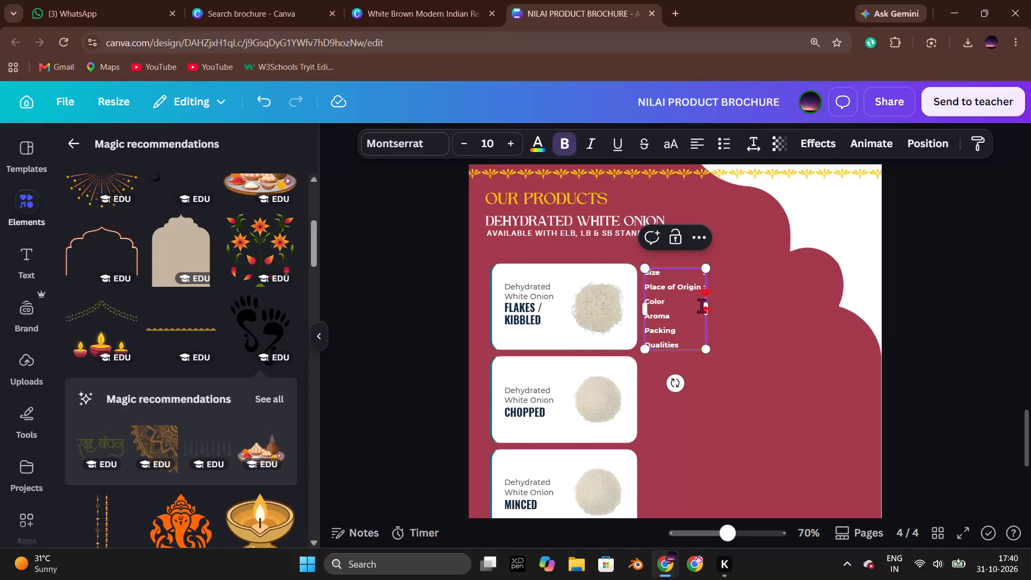
left_click(947, 324)
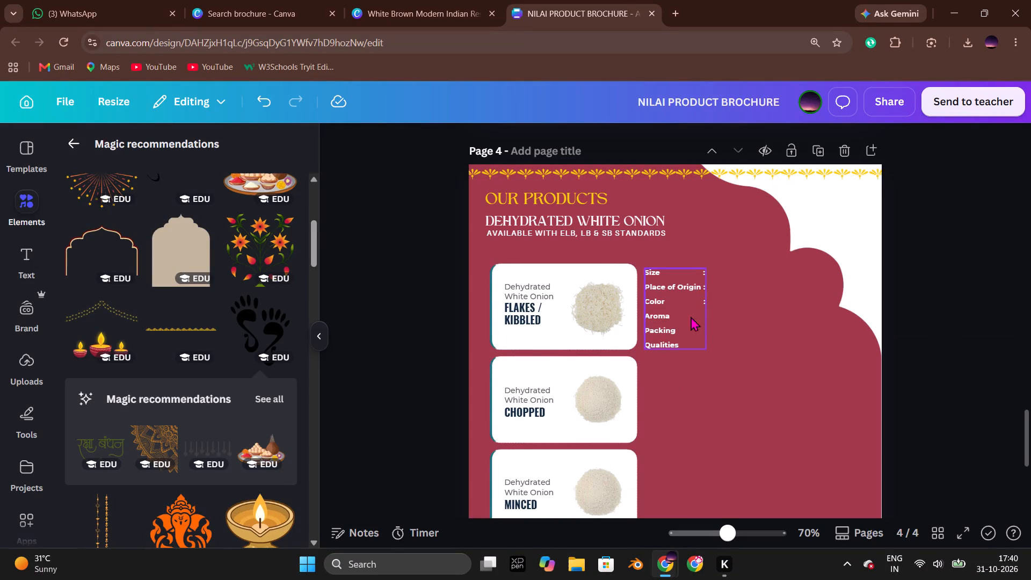
Add a colon to the Aroma row, spaced out to line up with the colons above it.
double_click(681, 315)
key("space")
key("space")
key("space")
key("space")
key("space")
key("space")
key("space")
key("space")
key("space")
key("space")
key("space")
key("space")
key("space")
key("space")
key("space")
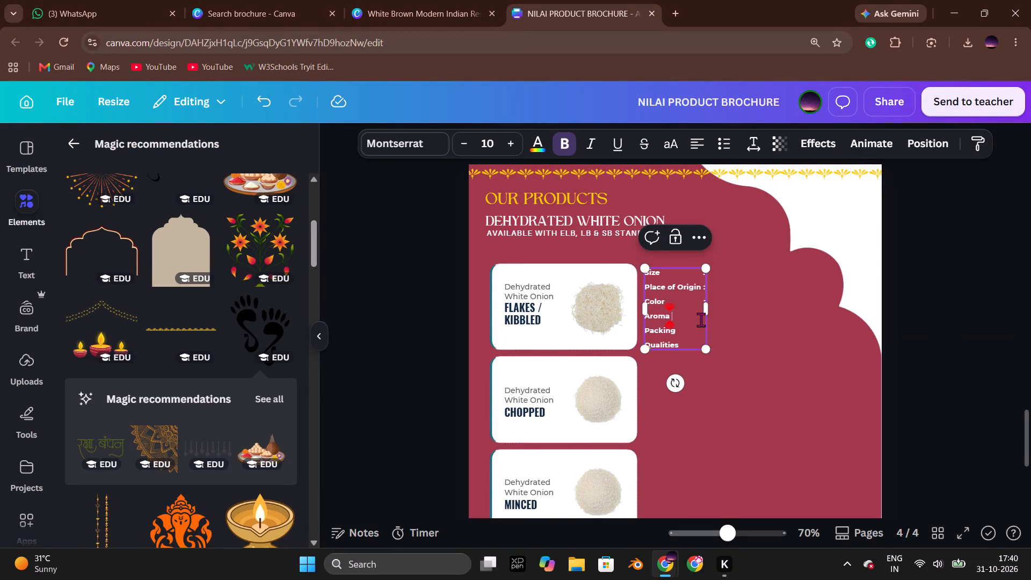
key("space")
key("shift+colon")
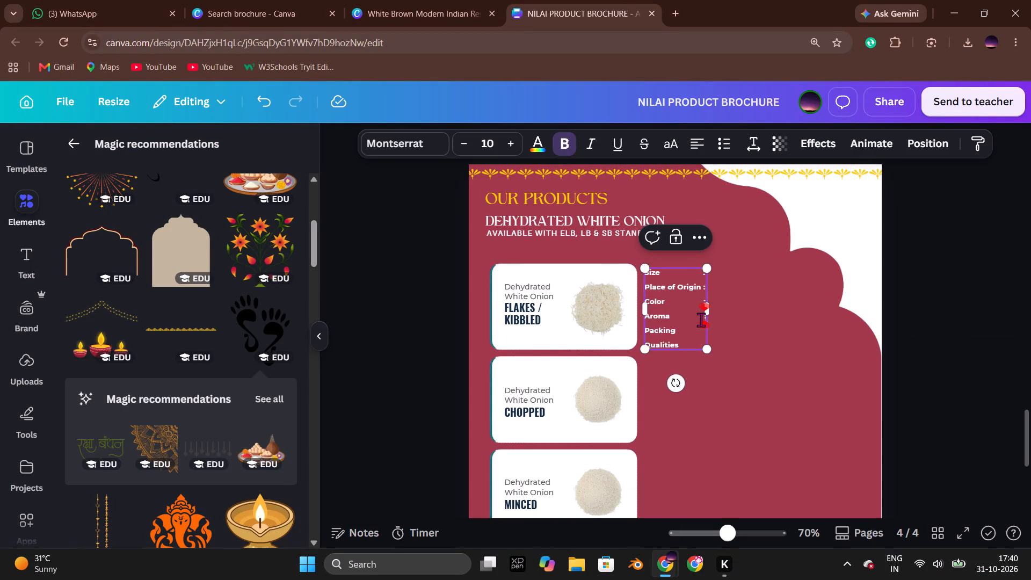
left_click(1003, 328)
Add a colon to the Packing row, spaced out to line up with the colons above it.
double_click(680, 330)
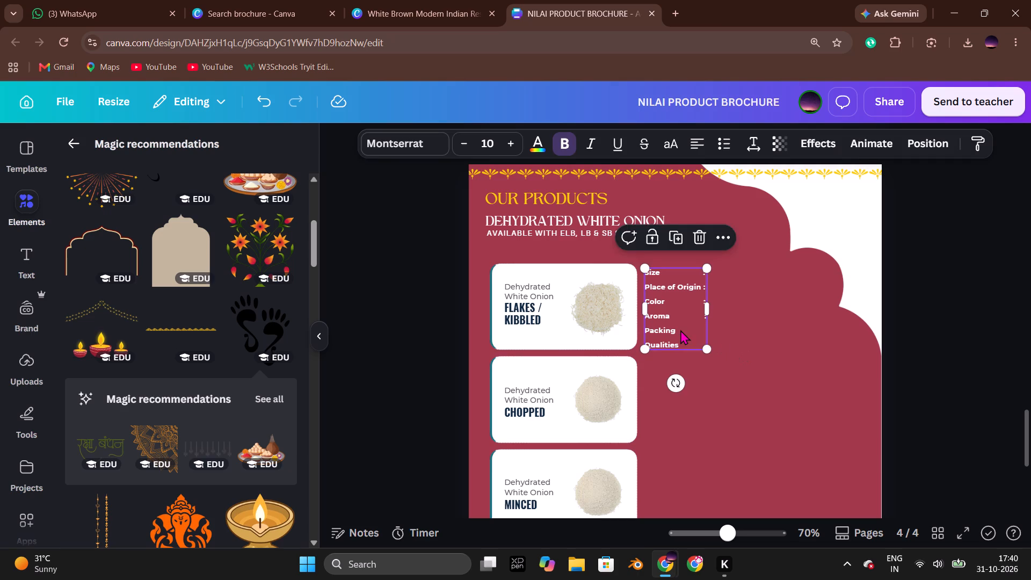
key("space")
key("space")
key("space")
key("space")
key("space")
key("space")
key("space")
key("space")
key("space")
key("space")
key("space")
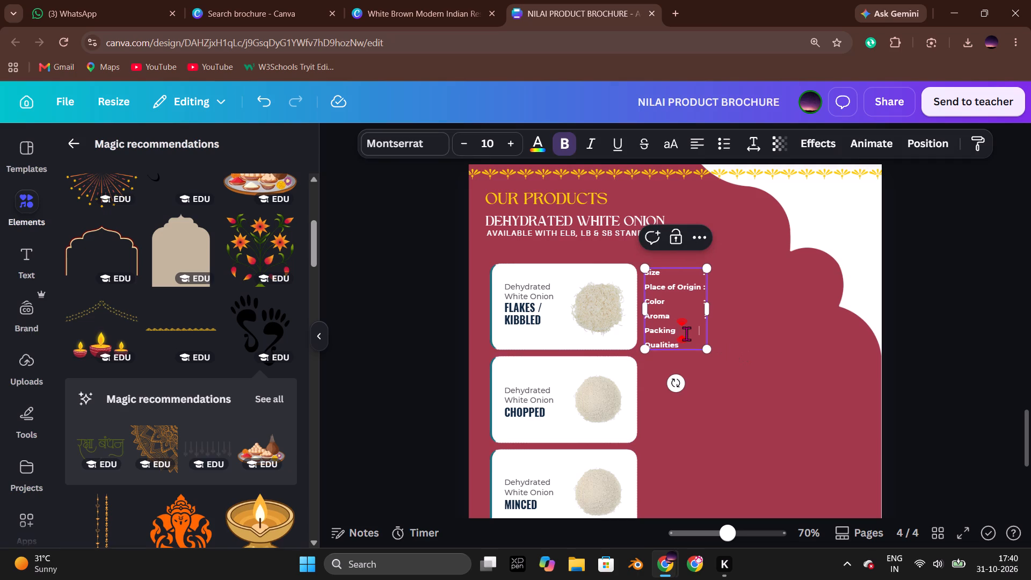
key("space")
key("space")
key("space")
key("BackSpace")
key("shift+colon")
left_click(933, 378)
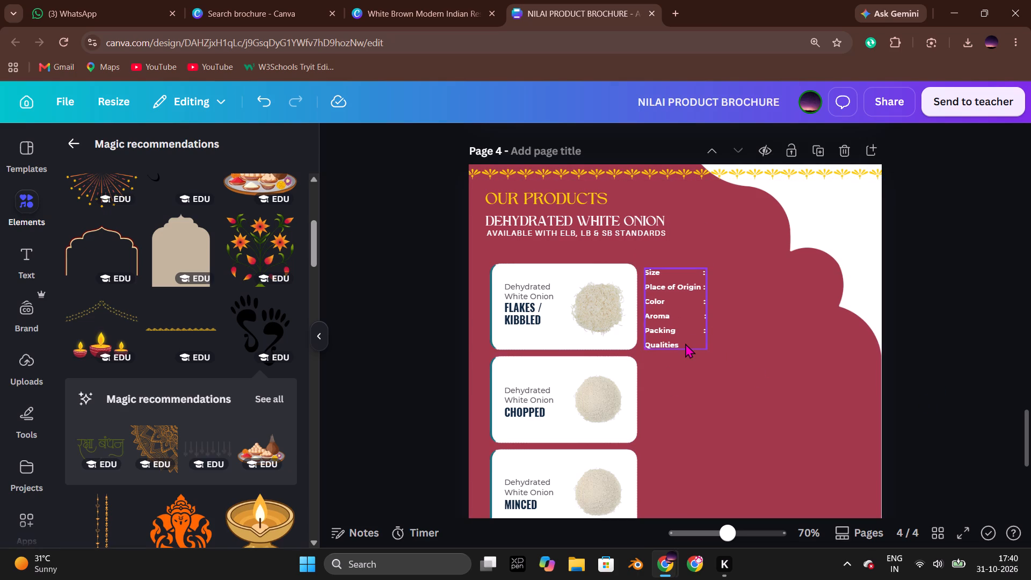
Add a colon to the Qualities row, spaced out to line up with the colons above it.
double_click(685, 343)
key("space")
key("space")
key("space")
key("space")
key("space")
key("space")
key("space")
key("space")
key("space")
key("space")
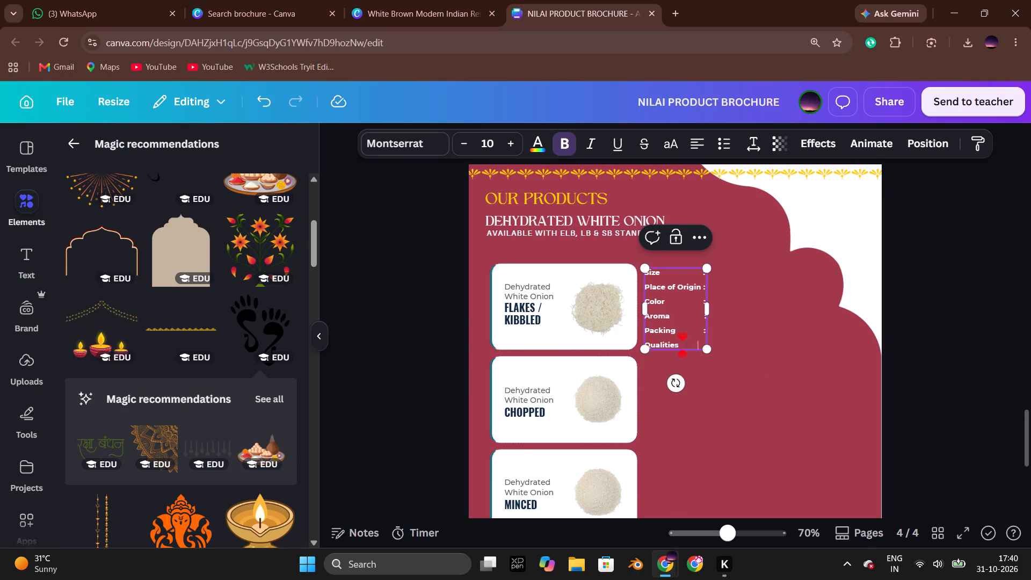
key("space")
key("space")
key("shift+colon")
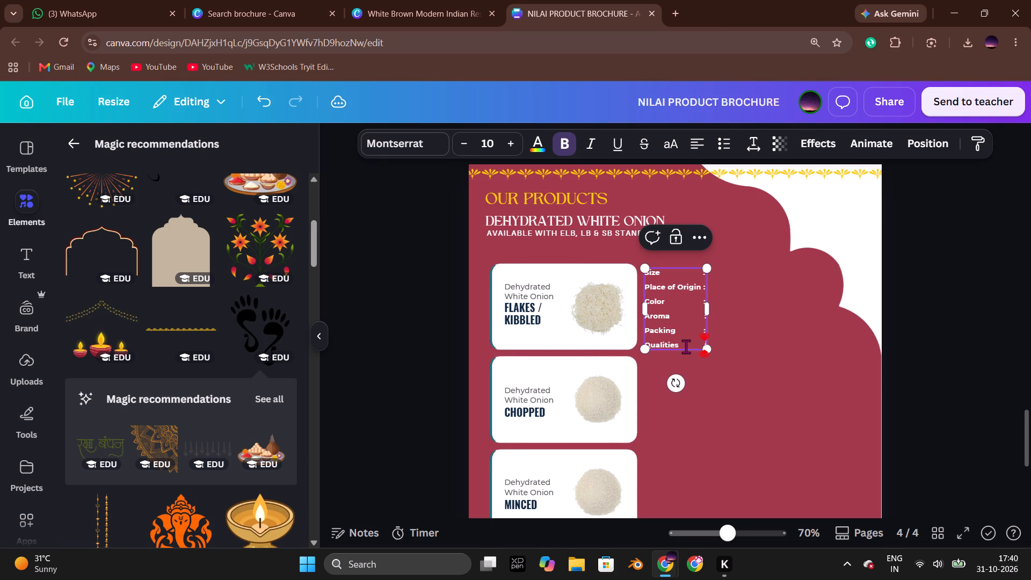
left_click(975, 303)
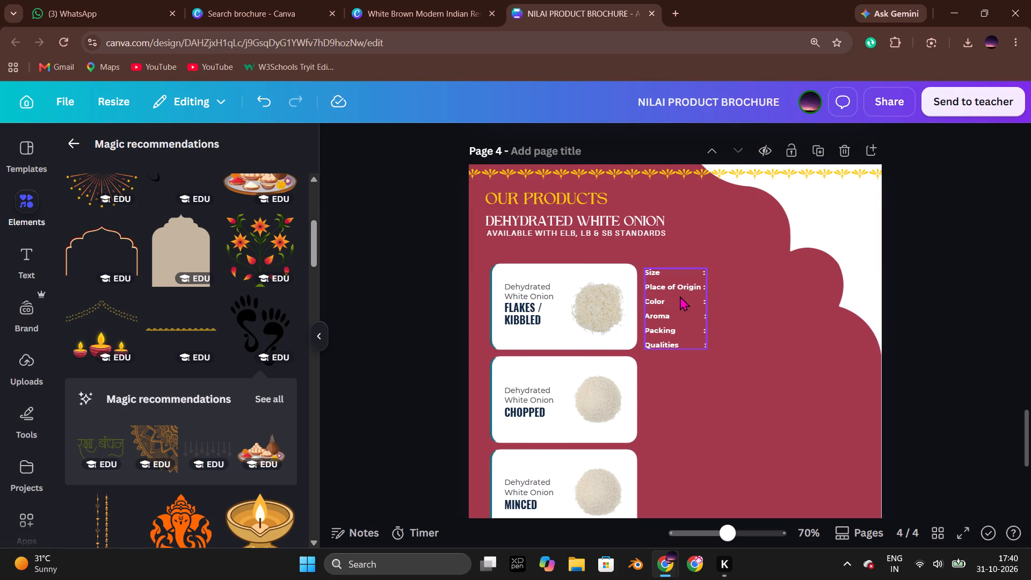
Duplicate the finished label block and place the copy beside the Chopped card, vertically centred on it and aligned under the original.
left_click(691, 308)
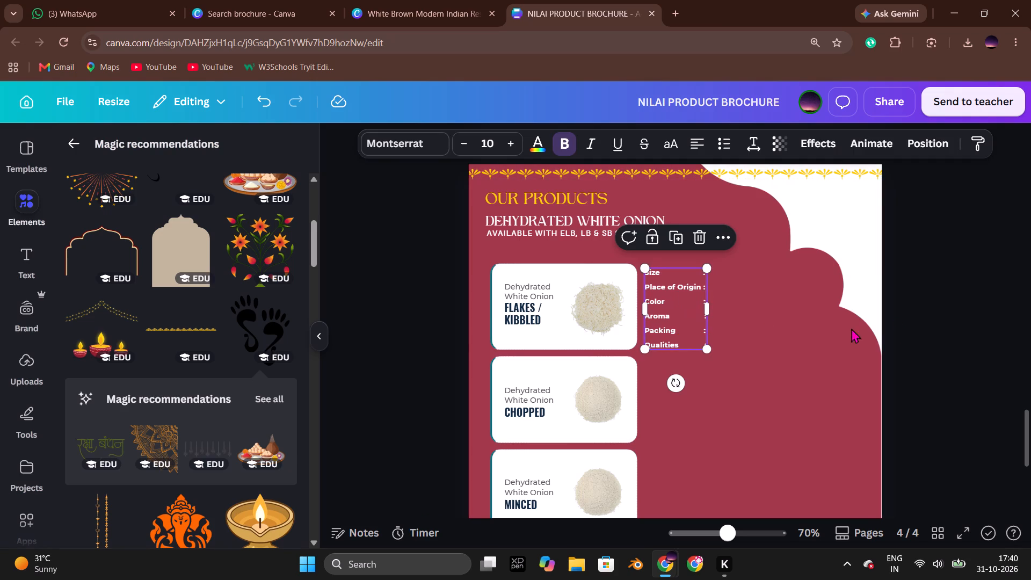
left_click(927, 328)
scroll(927, 328, "down", 2)
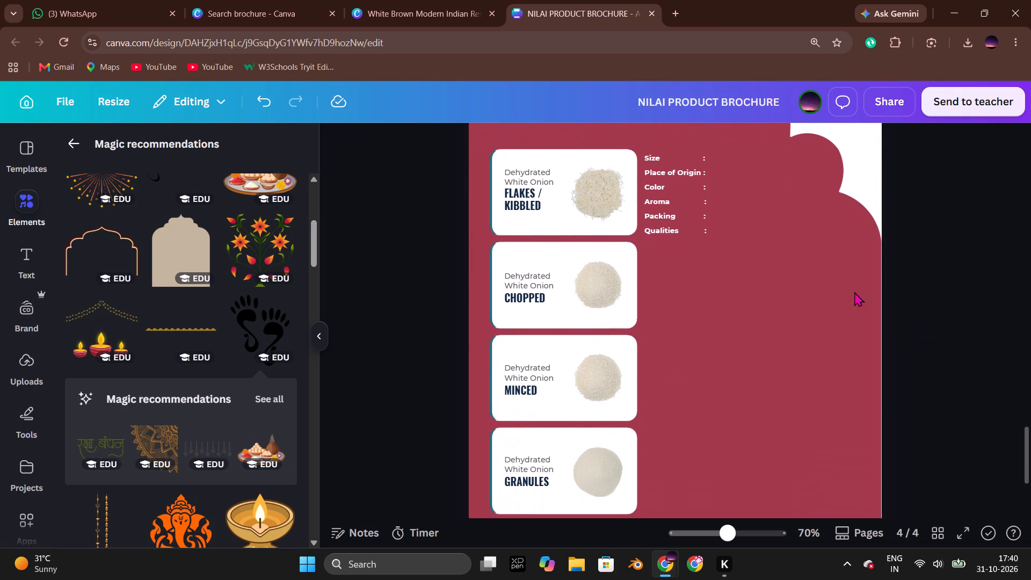
left_click(669, 230)
key("ctrl+c")
key("ctrl+v")
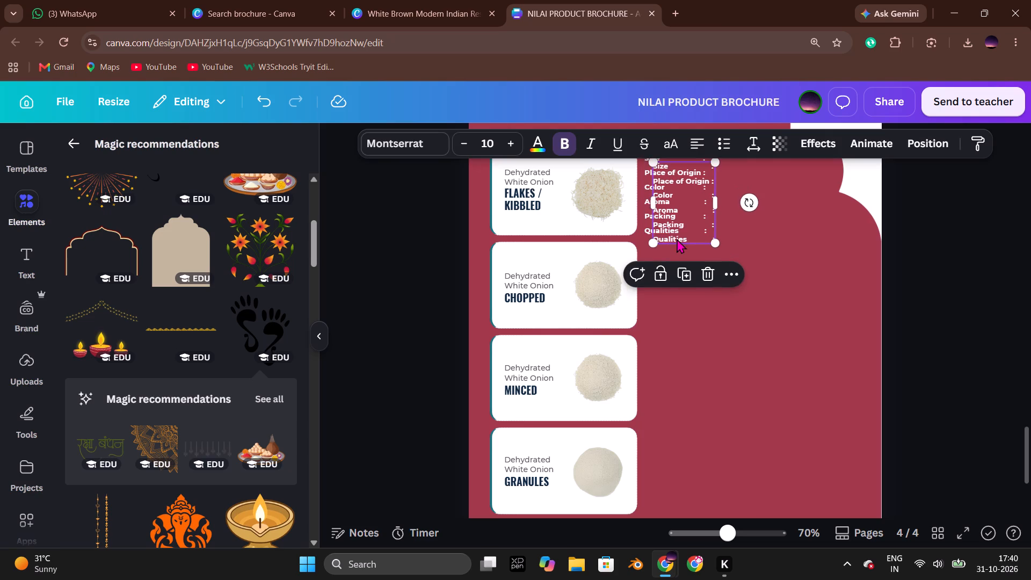
left_click_drag(685, 224, 676, 308)
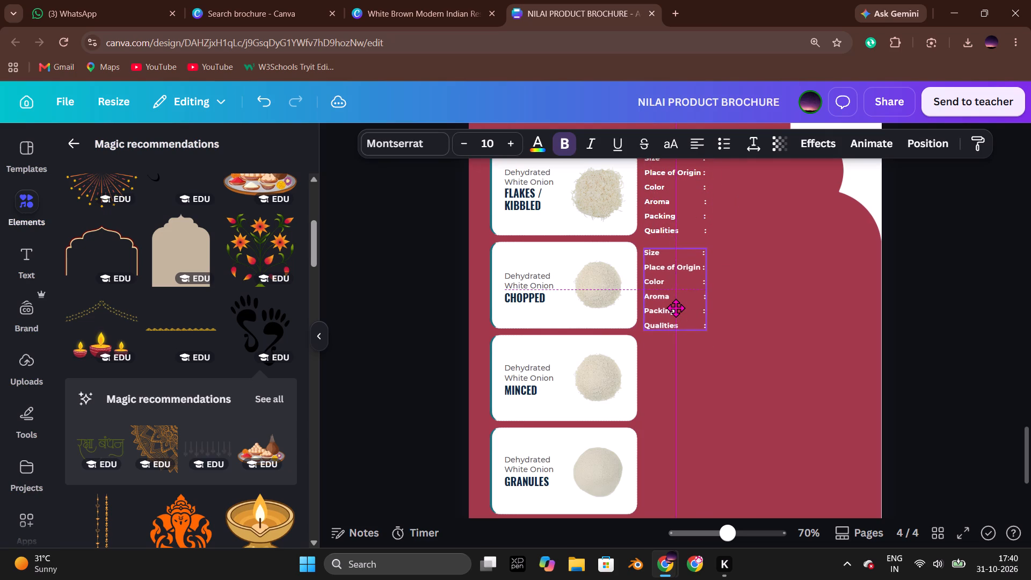
left_click_drag(676, 308, 676, 308)
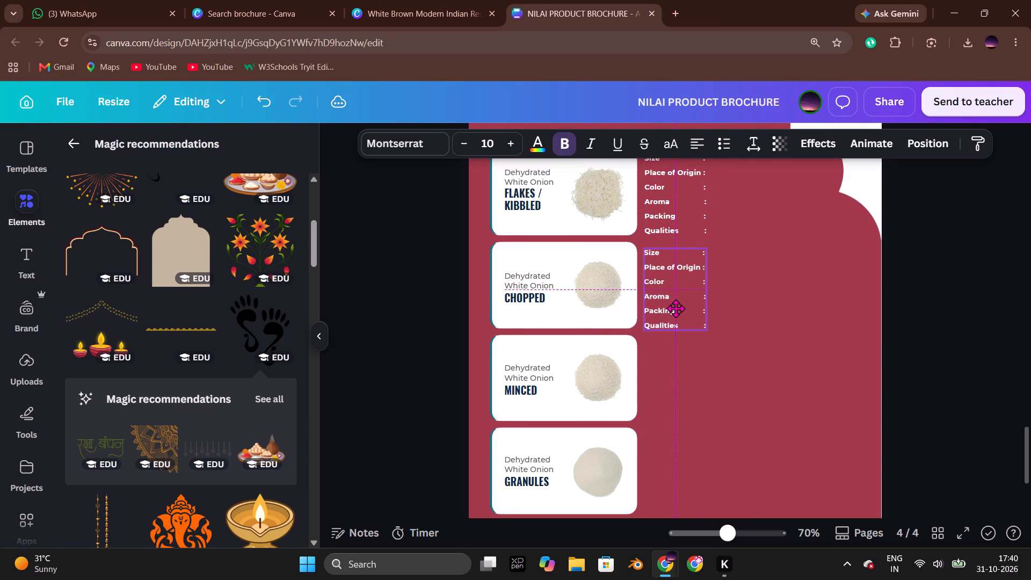
Duplicate the Chopped label block and place the copy beside the Minced card, aligned under the blocks above.
left_click_drag(676, 308, 676, 308)
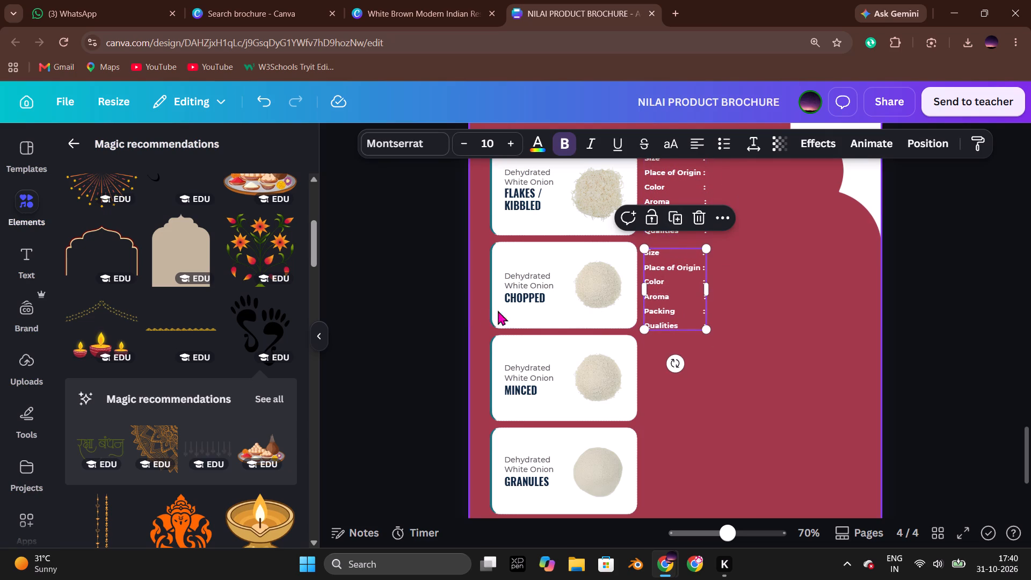
left_click(424, 307)
left_click(660, 302)
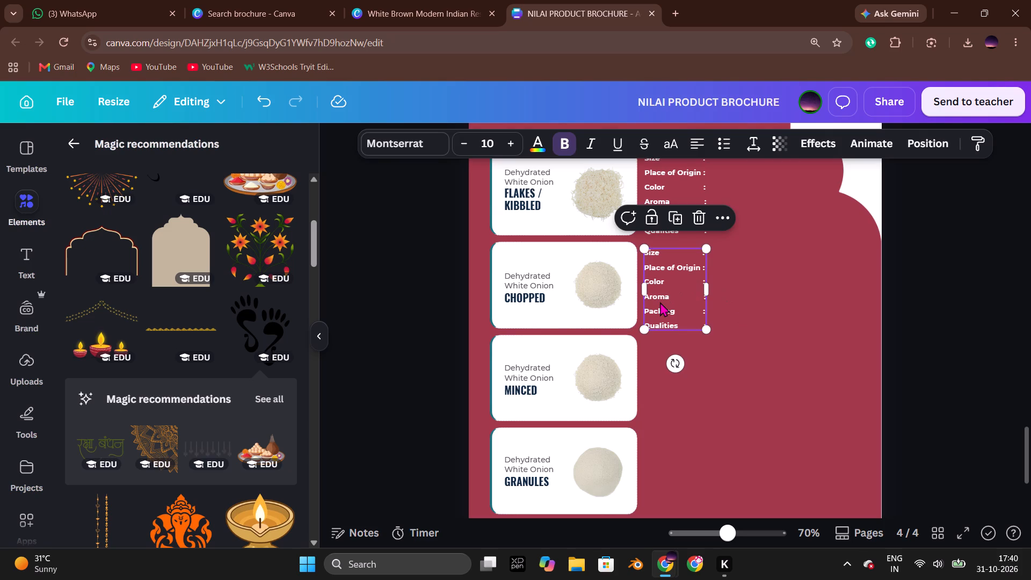
key("ctrl+c")
key("ctrl+v")
left_click_drag(681, 319, 670, 406)
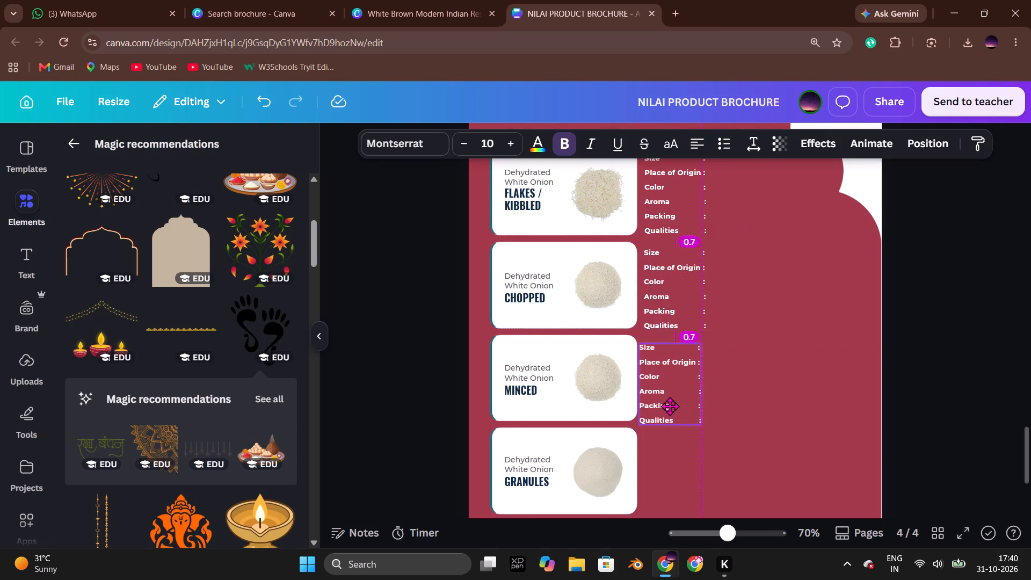
left_click_drag(670, 406, 671, 403)
left_click(423, 327)
Check the position of the Chopped and Minced label blocks against their cards and each other.
scroll(434, 330, "down", 1)
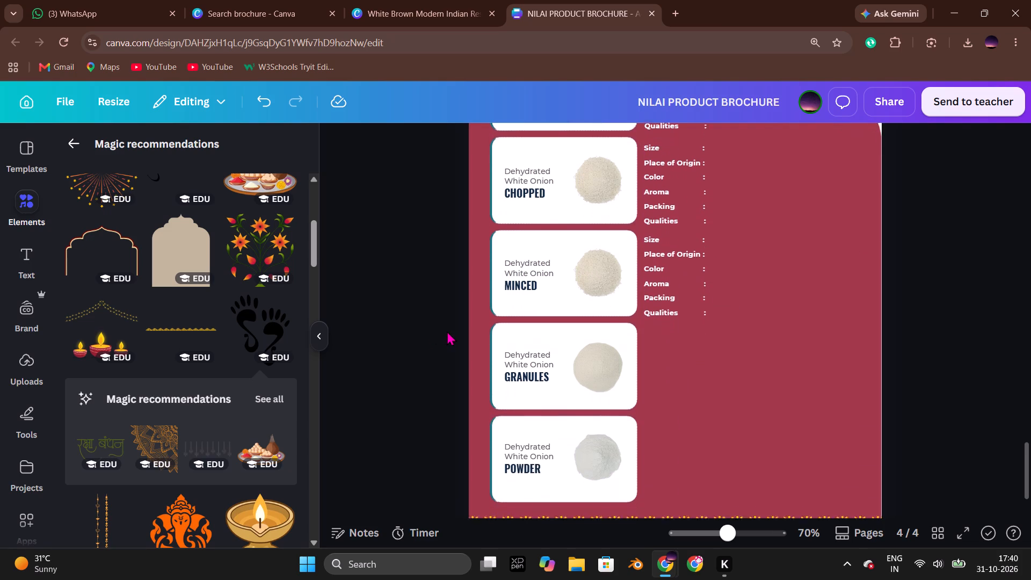
scroll(447, 331, "down", 1)
scroll(517, 354, "up", 1)
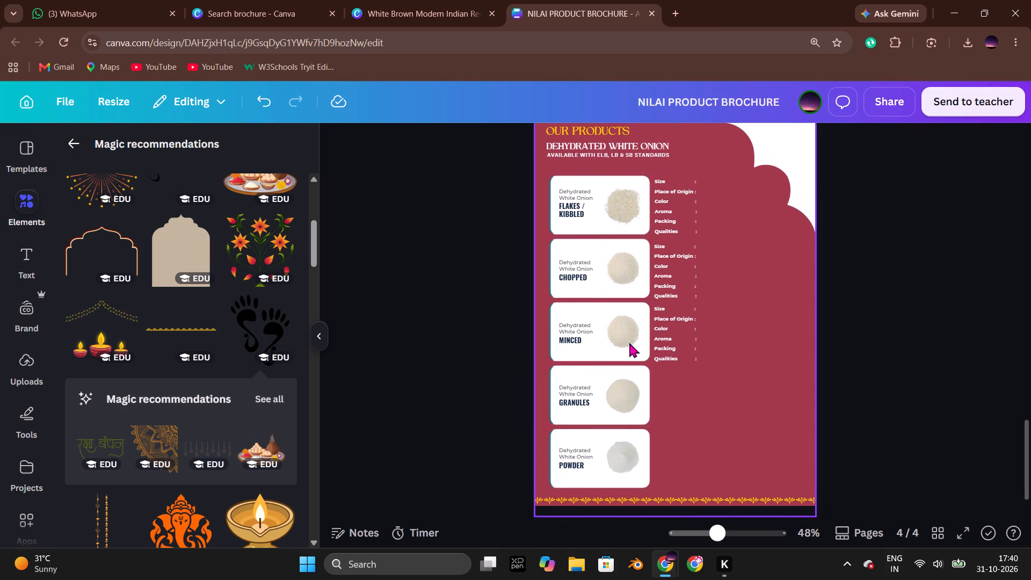
left_click(677, 269)
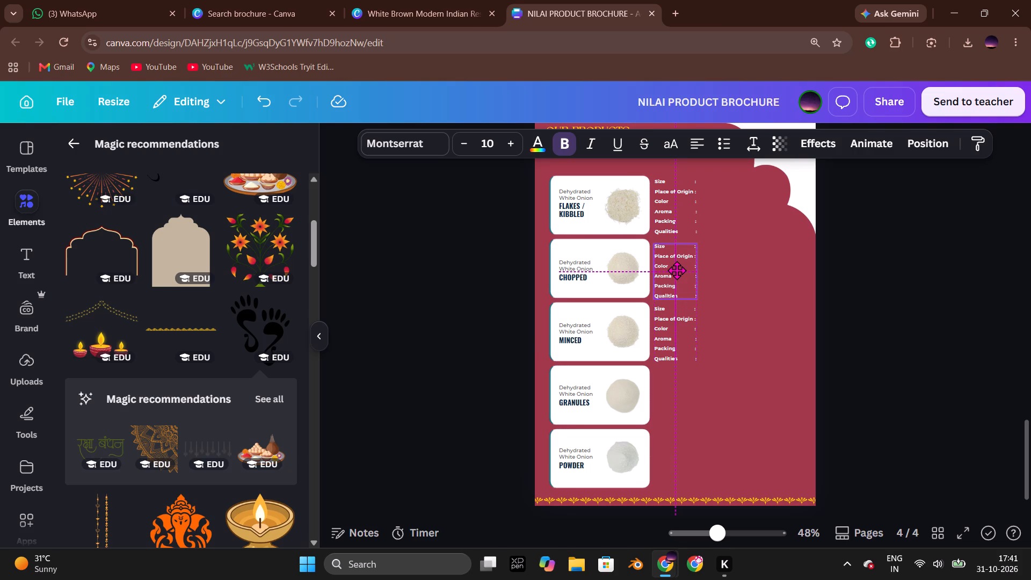
left_click(503, 305)
scroll(647, 343, "down", 1)
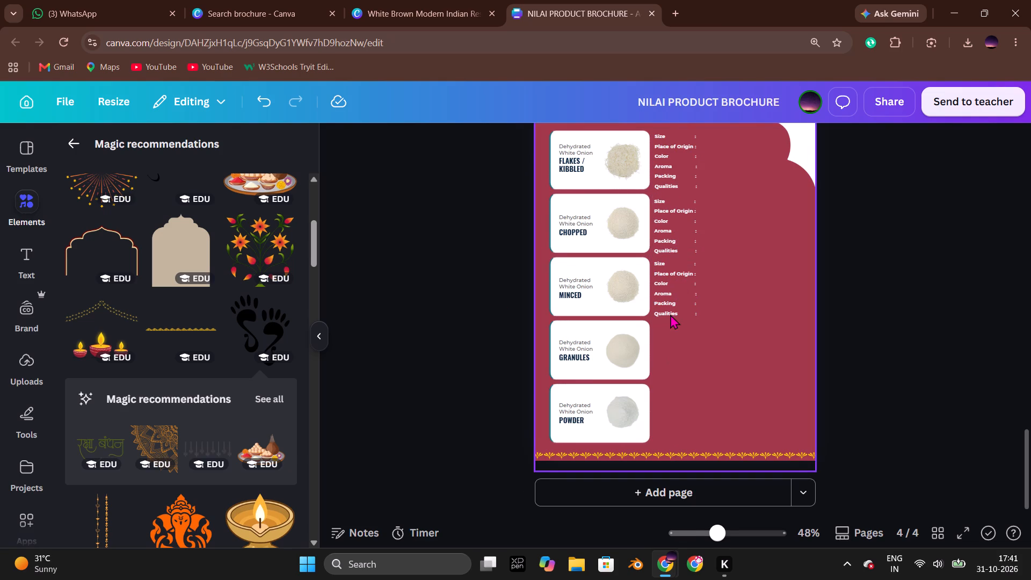
left_click(666, 295)
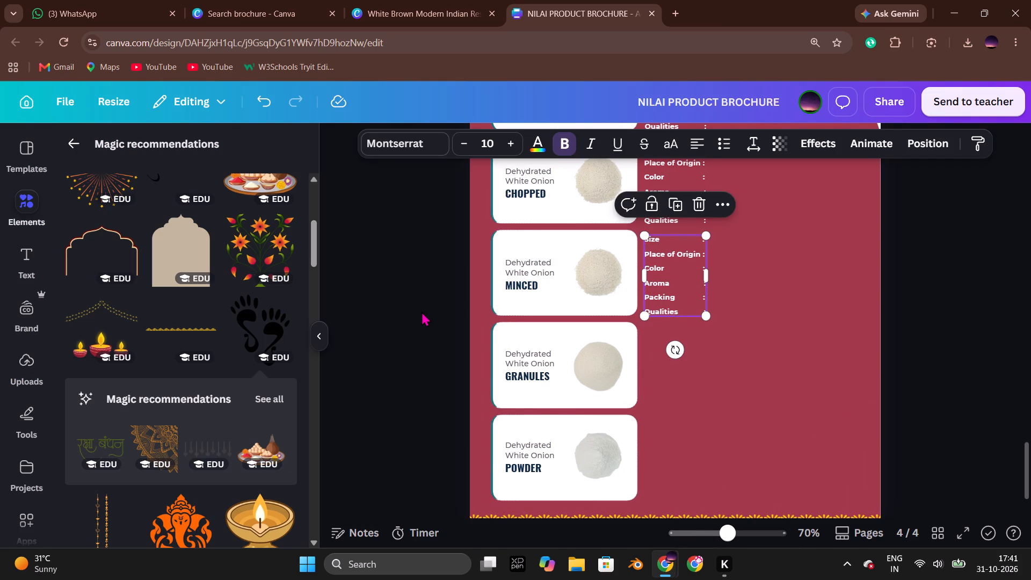
left_click(422, 311)
Duplicate the Minced label block and place the copy beside the Granules card, vertically centred and aligned under the blocks above.
left_click(690, 295)
key("ctrl+c")
key("ctrl+v")
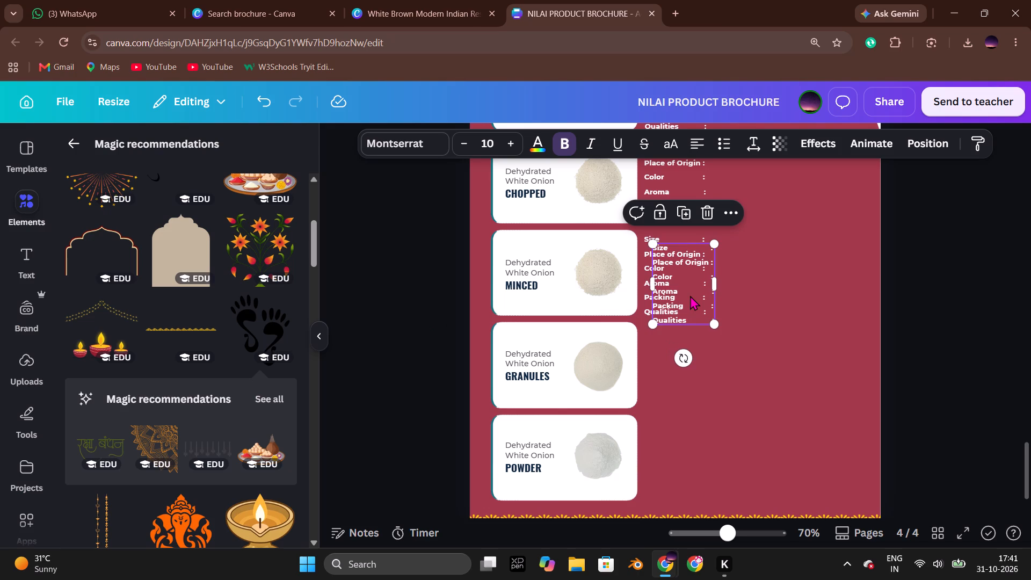
left_click_drag(687, 299, 678, 380)
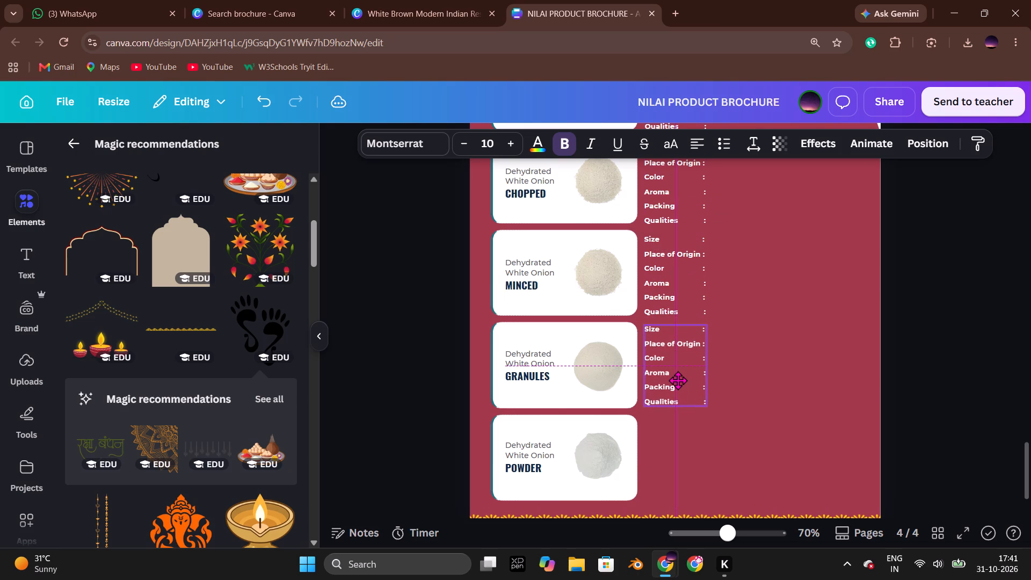
left_click_drag(678, 380, 677, 380)
Paste another copy of the label block and place it beside the Powder card, aligned under the Granules block.
key("ctrl+v")
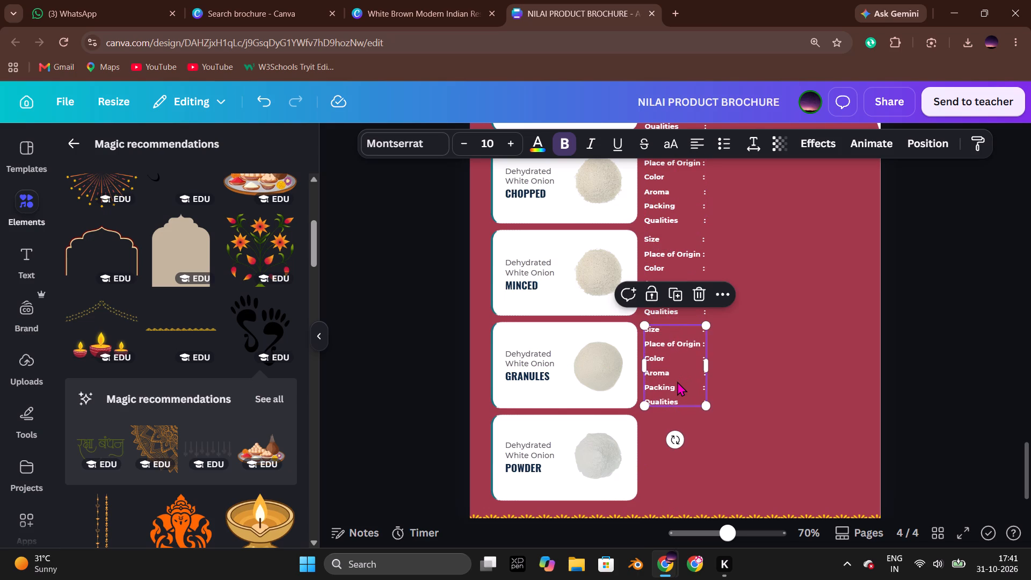
left_click_drag(678, 306, 668, 485)
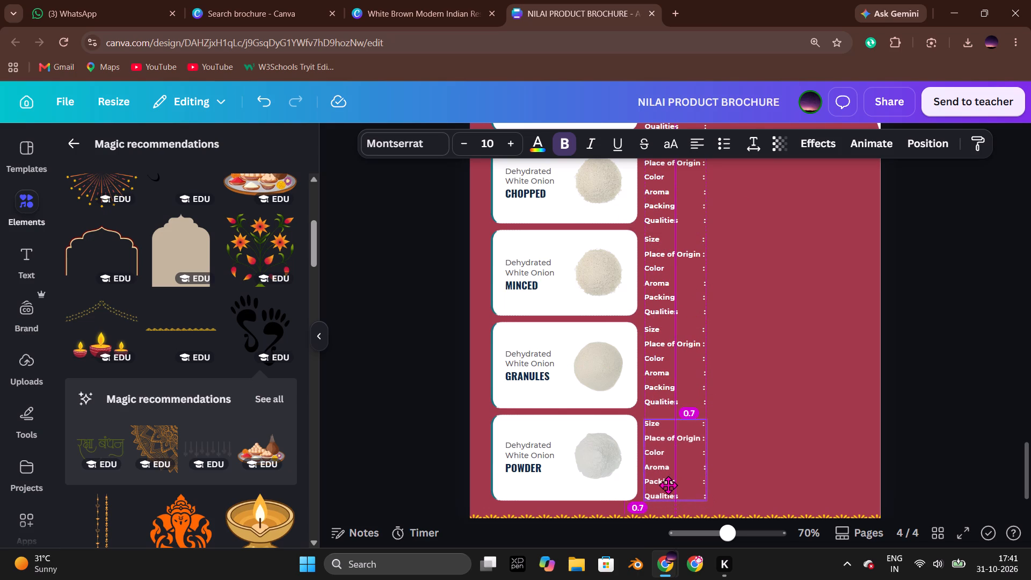
left_click_drag(668, 485, 669, 480)
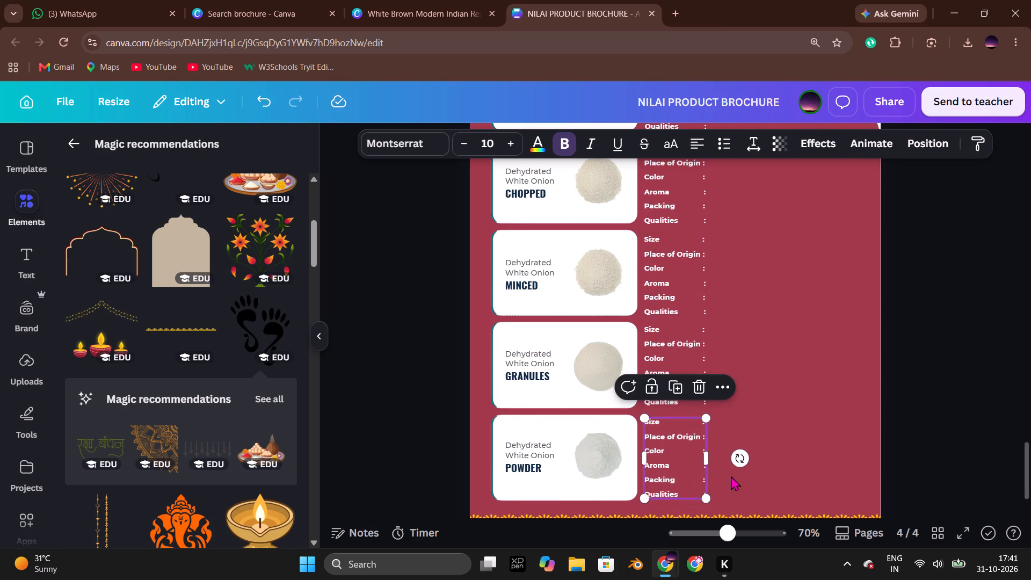
left_click(931, 424)
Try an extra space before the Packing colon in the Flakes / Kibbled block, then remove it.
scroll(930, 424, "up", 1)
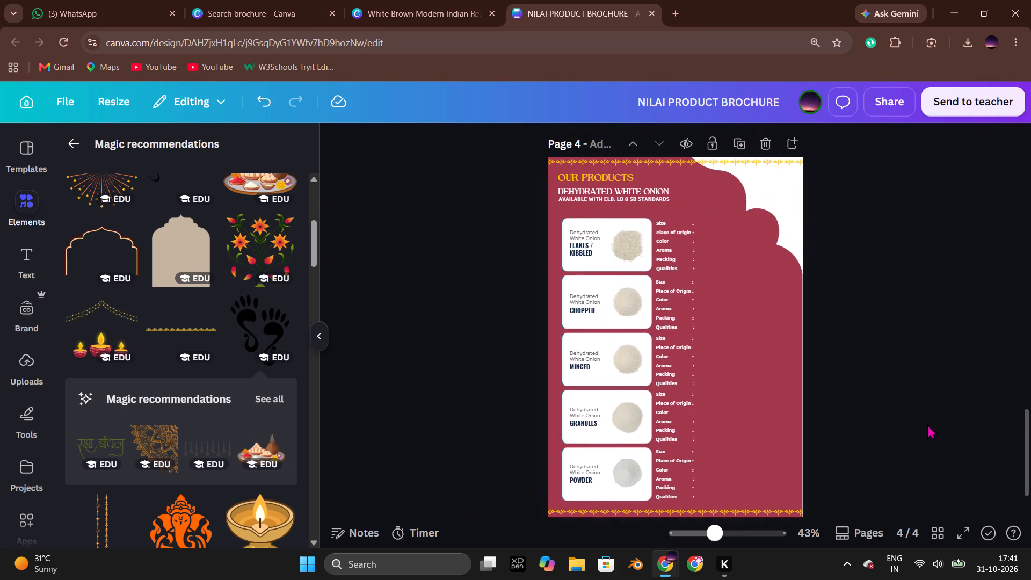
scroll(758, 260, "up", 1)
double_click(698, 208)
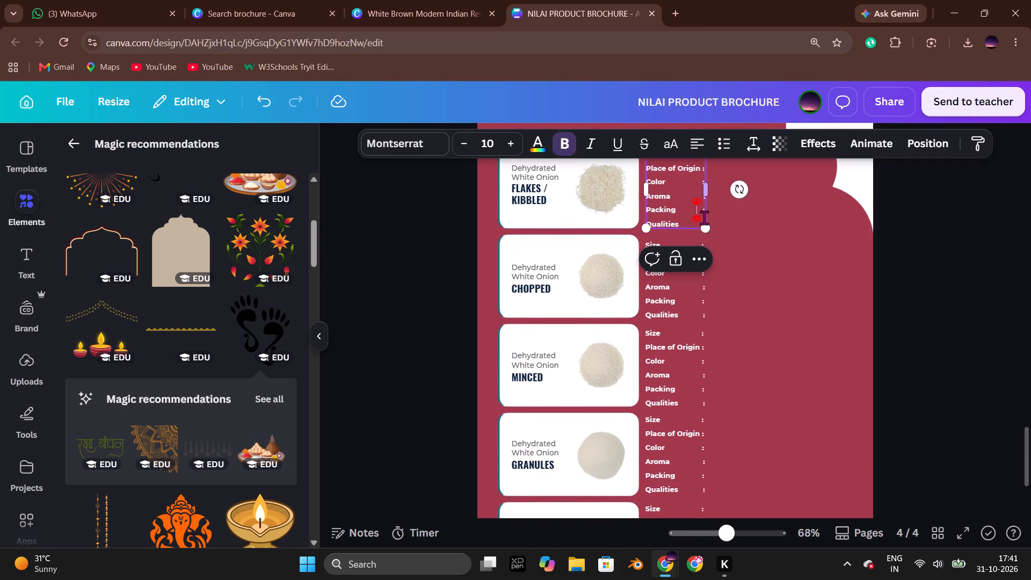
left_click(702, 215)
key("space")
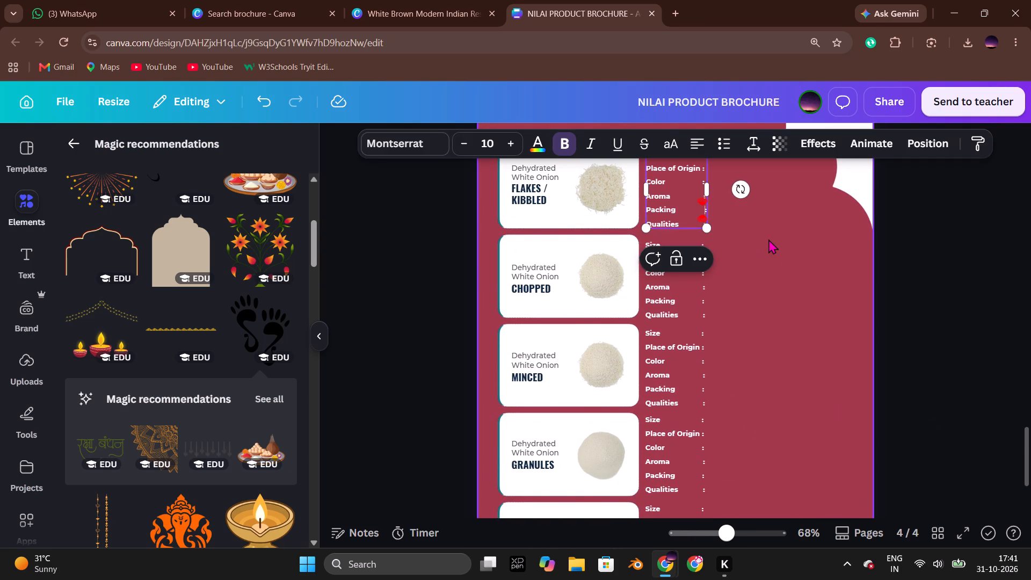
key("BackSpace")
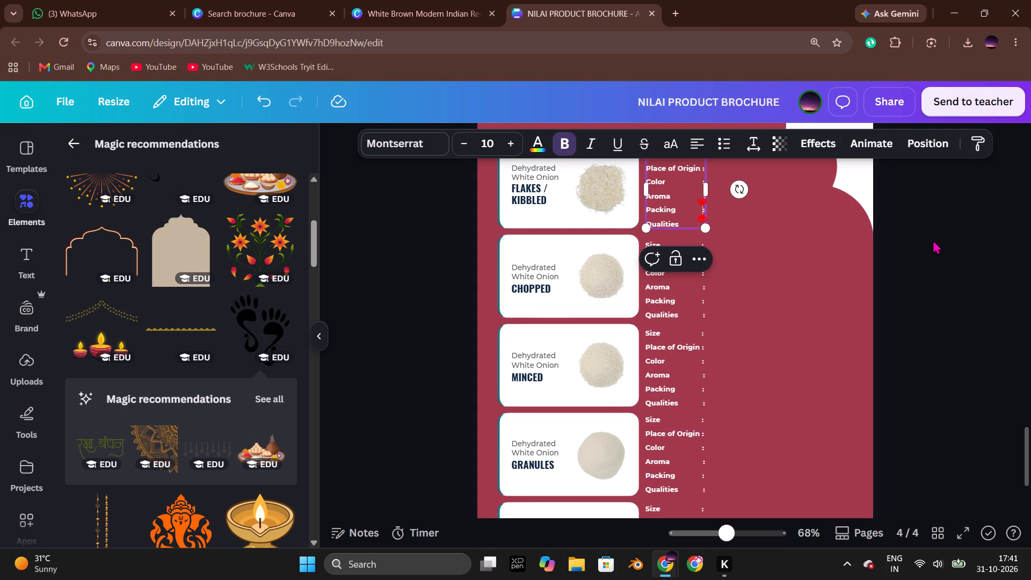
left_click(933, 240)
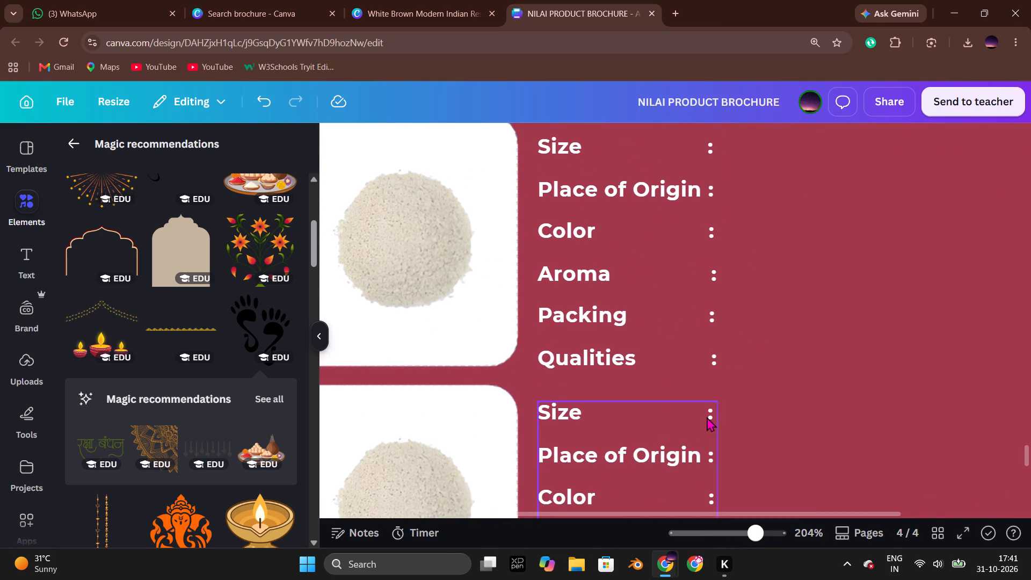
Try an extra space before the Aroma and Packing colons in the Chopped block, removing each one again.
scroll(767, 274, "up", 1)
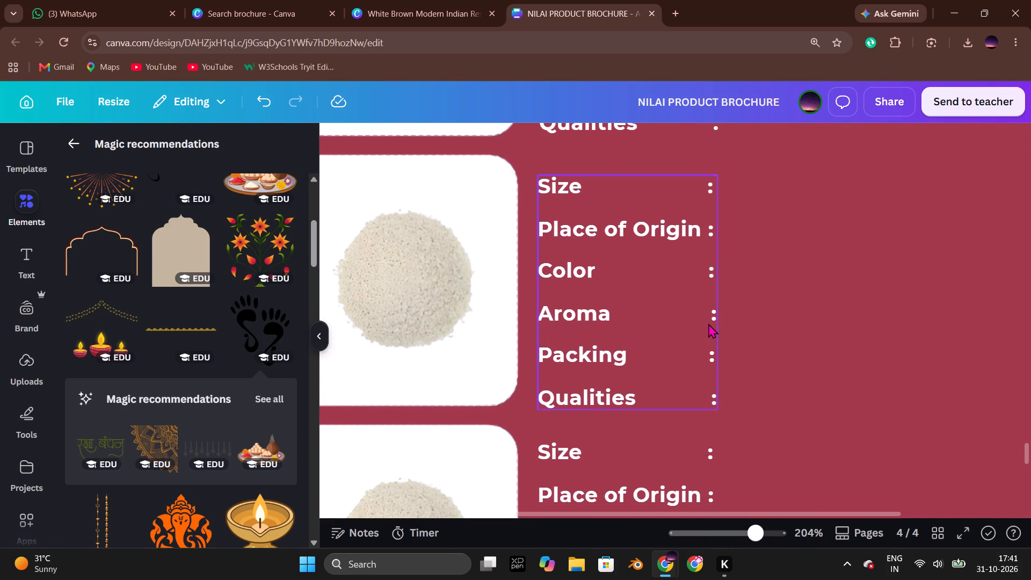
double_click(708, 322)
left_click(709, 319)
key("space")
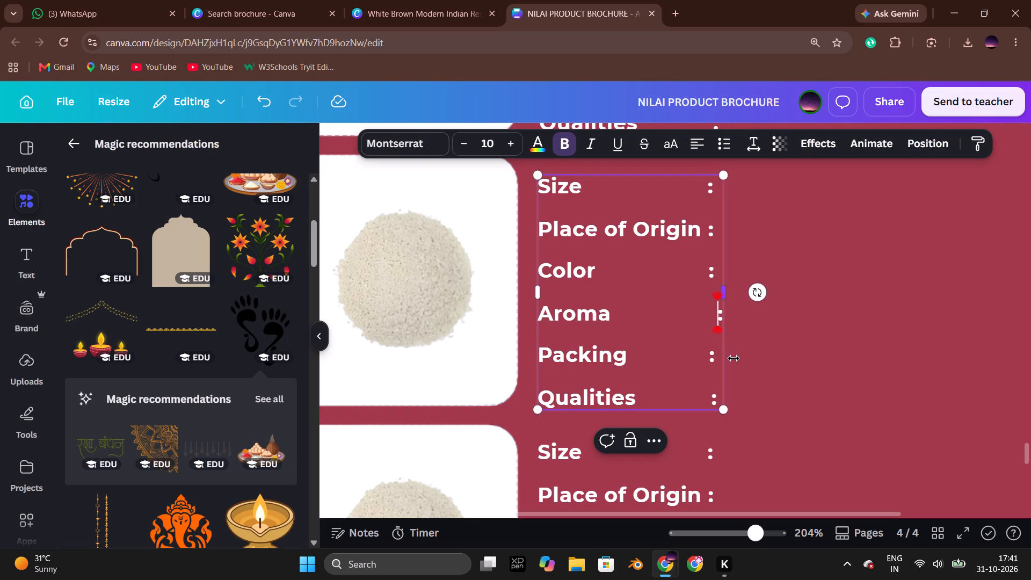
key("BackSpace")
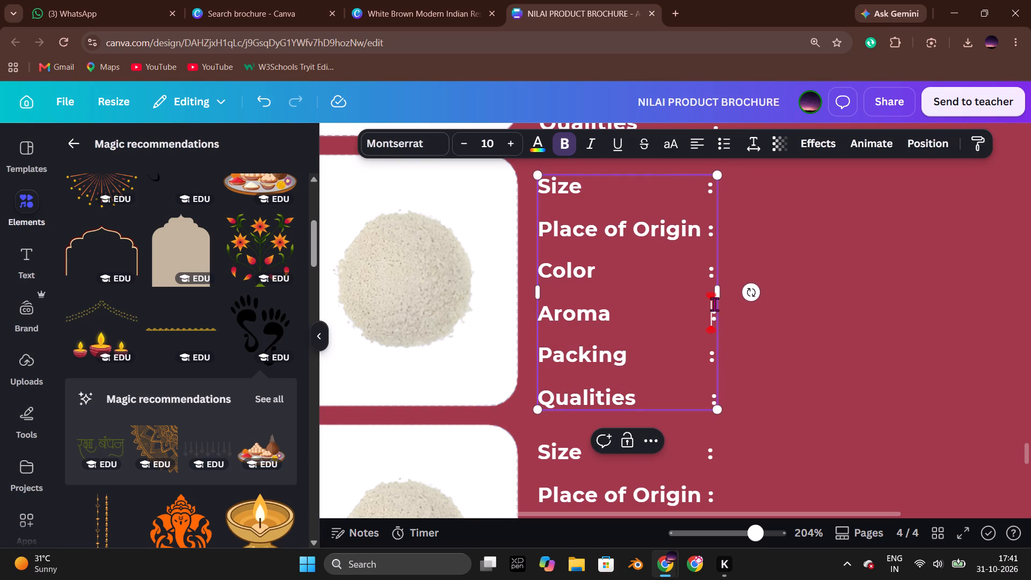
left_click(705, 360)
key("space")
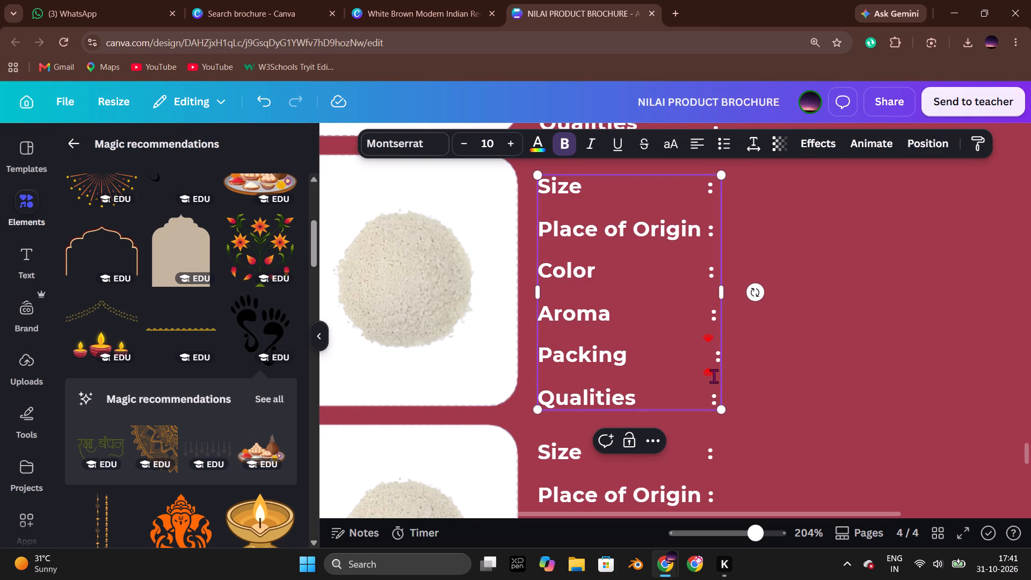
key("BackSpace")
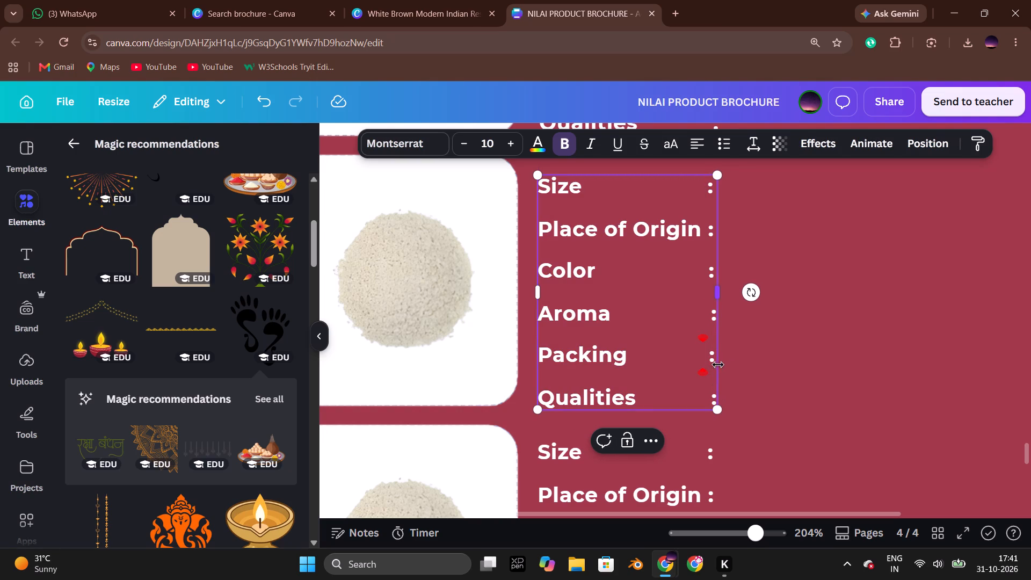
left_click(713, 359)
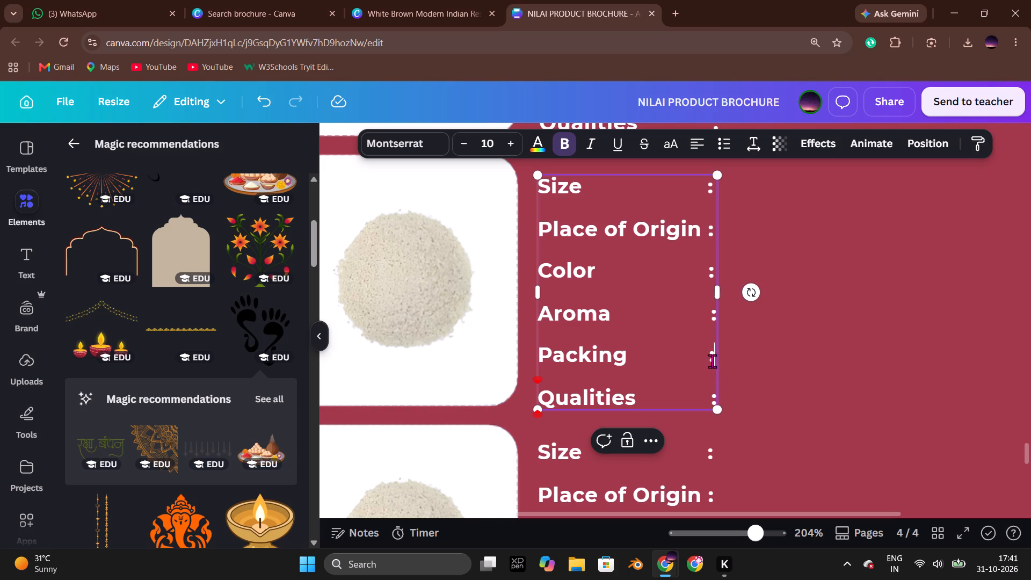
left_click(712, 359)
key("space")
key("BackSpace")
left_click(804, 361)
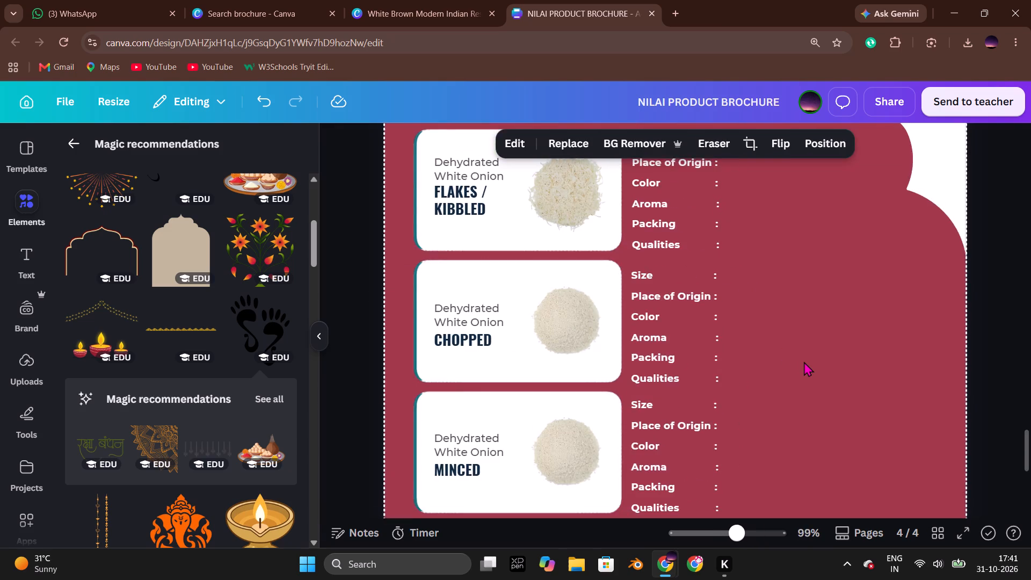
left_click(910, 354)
Review the brochure's pages from the Dehydrated White Onion page back to the cover.
scroll(910, 354, "down", 2)
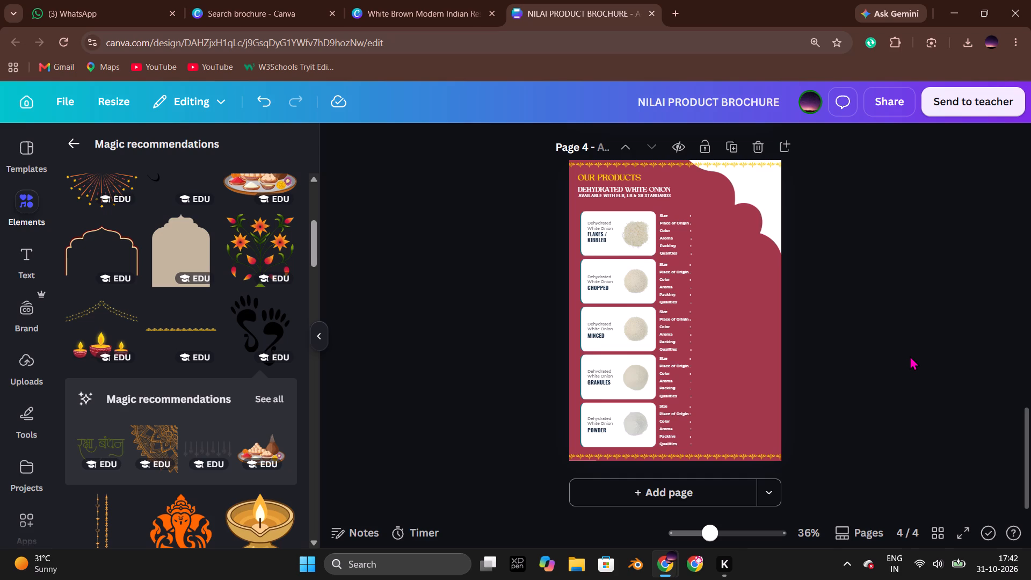
scroll(910, 356, "up", 5)
scroll(895, 330, "down", 4)
scroll(895, 330, "up", 3)
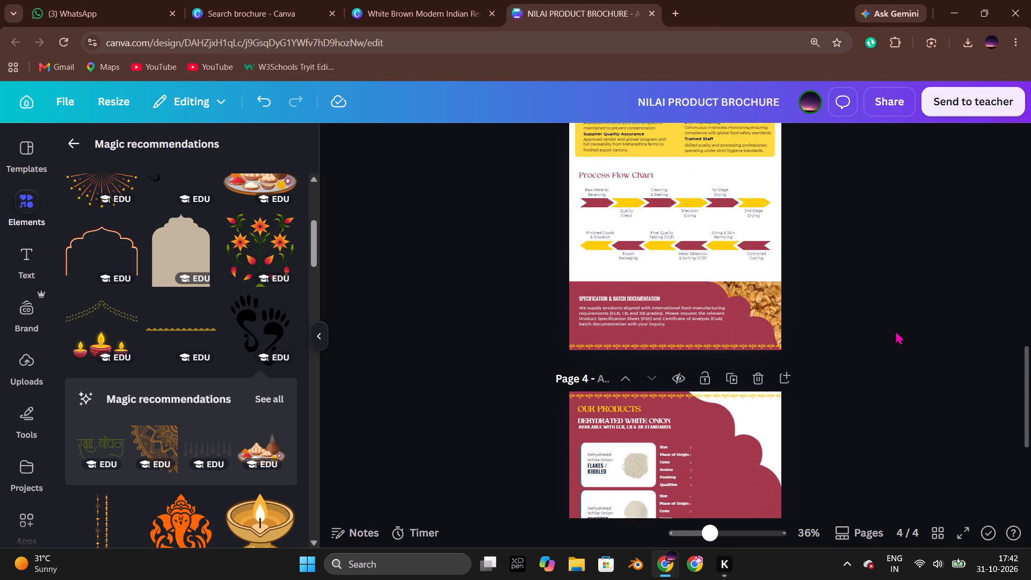
scroll(895, 330, "up", 7)
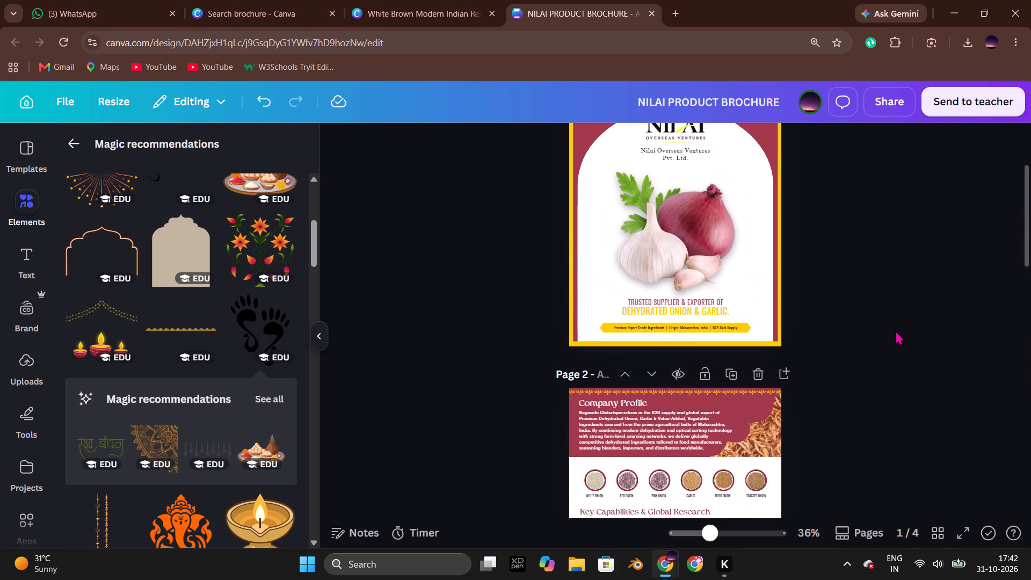
scroll(895, 330, "up", 5)
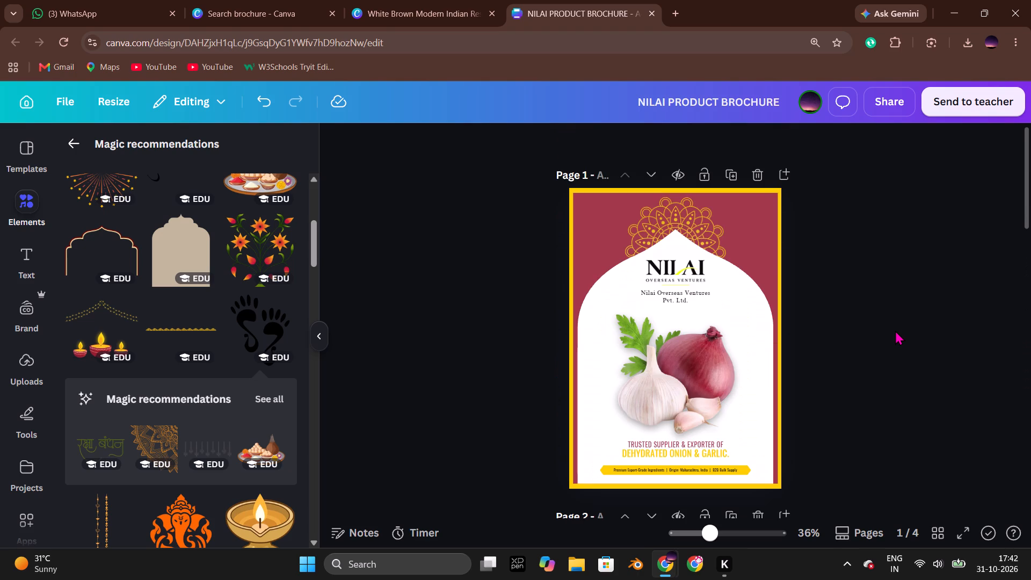
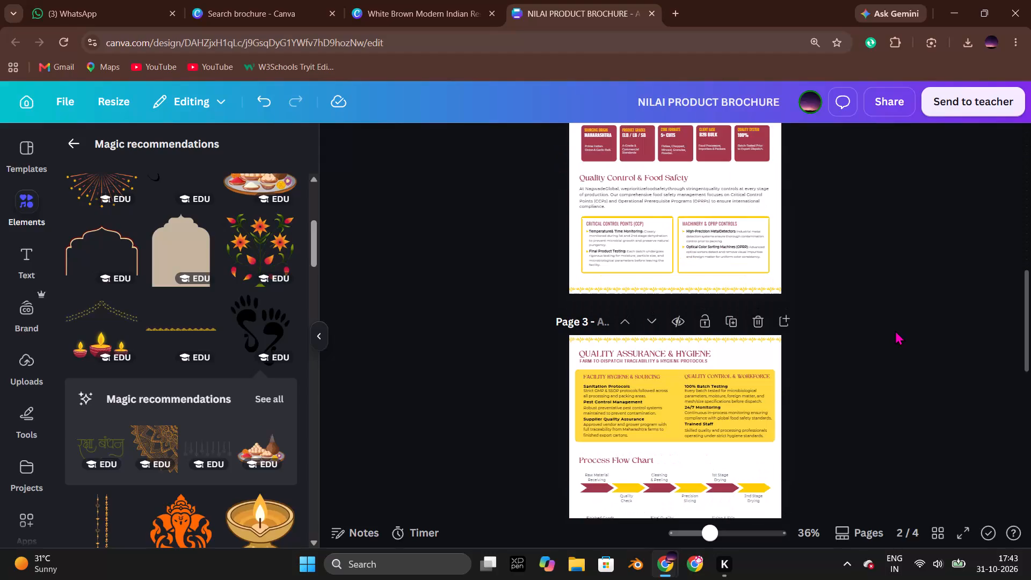
Return to the brochure's Dehydrated White Onion page.
scroll(895, 330, "down", 8)
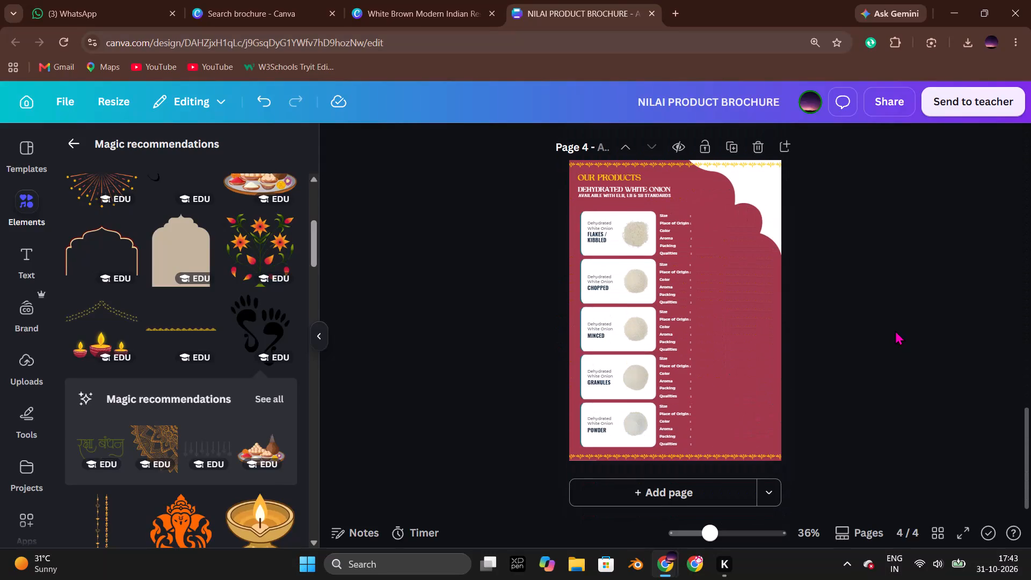
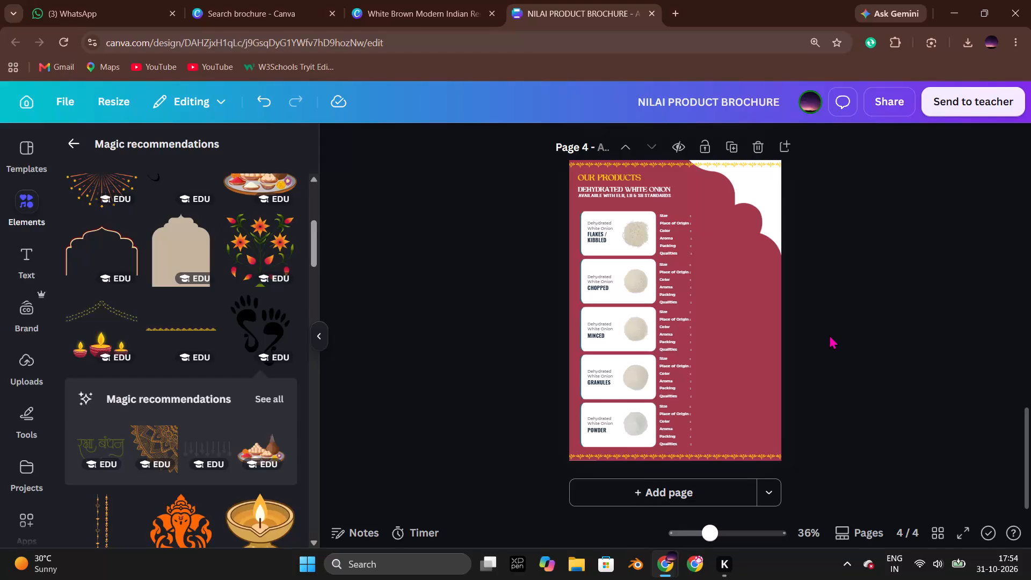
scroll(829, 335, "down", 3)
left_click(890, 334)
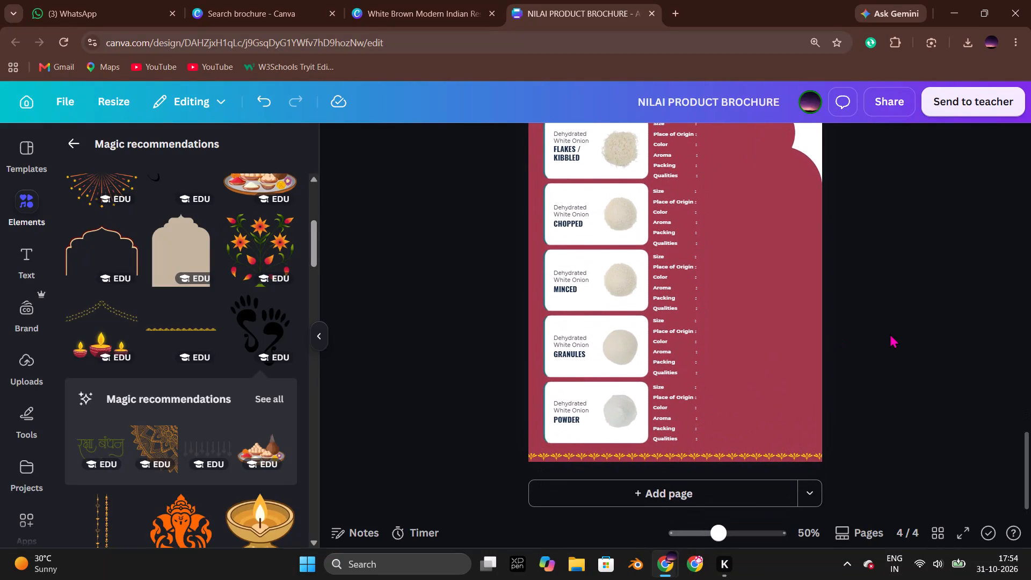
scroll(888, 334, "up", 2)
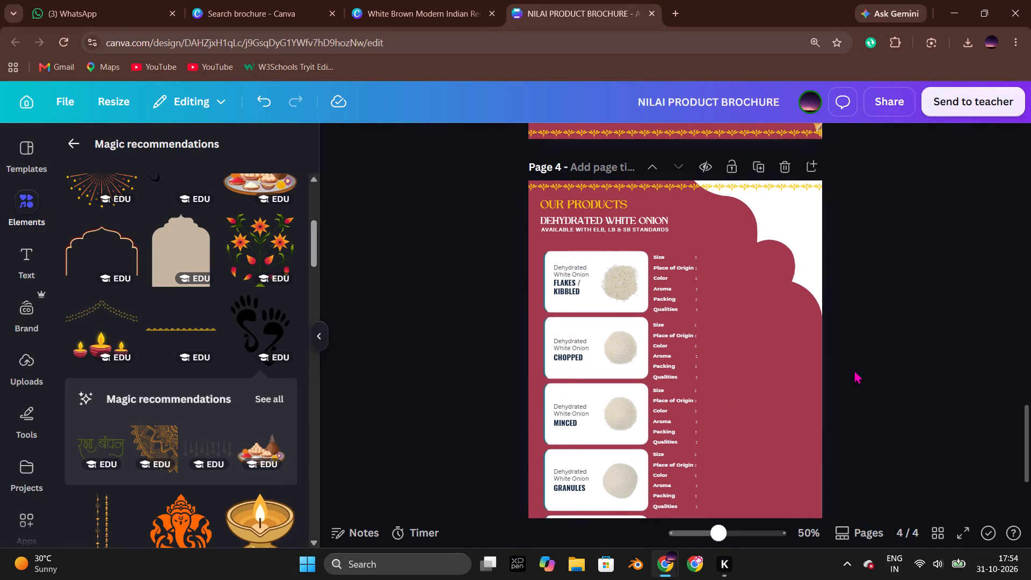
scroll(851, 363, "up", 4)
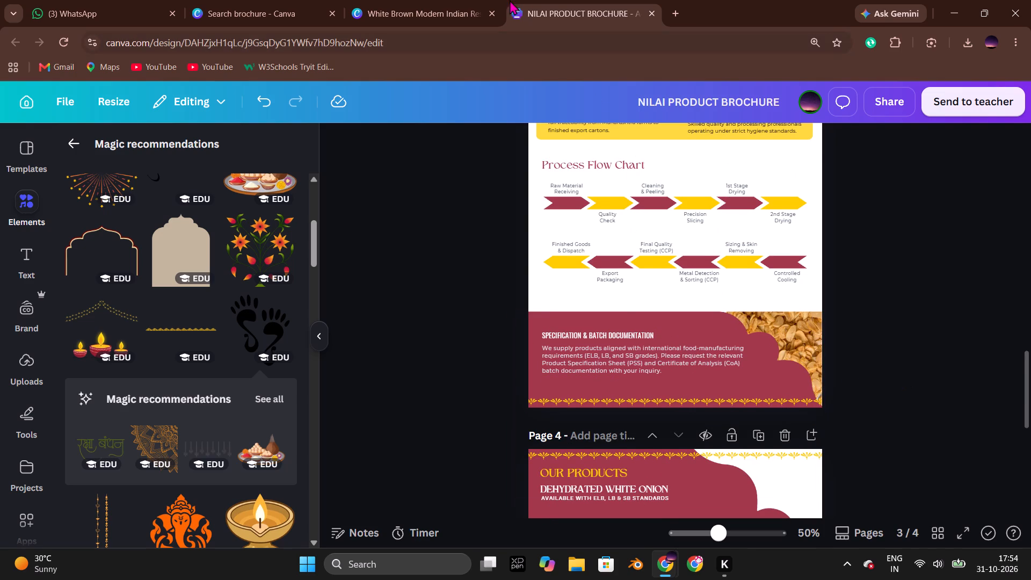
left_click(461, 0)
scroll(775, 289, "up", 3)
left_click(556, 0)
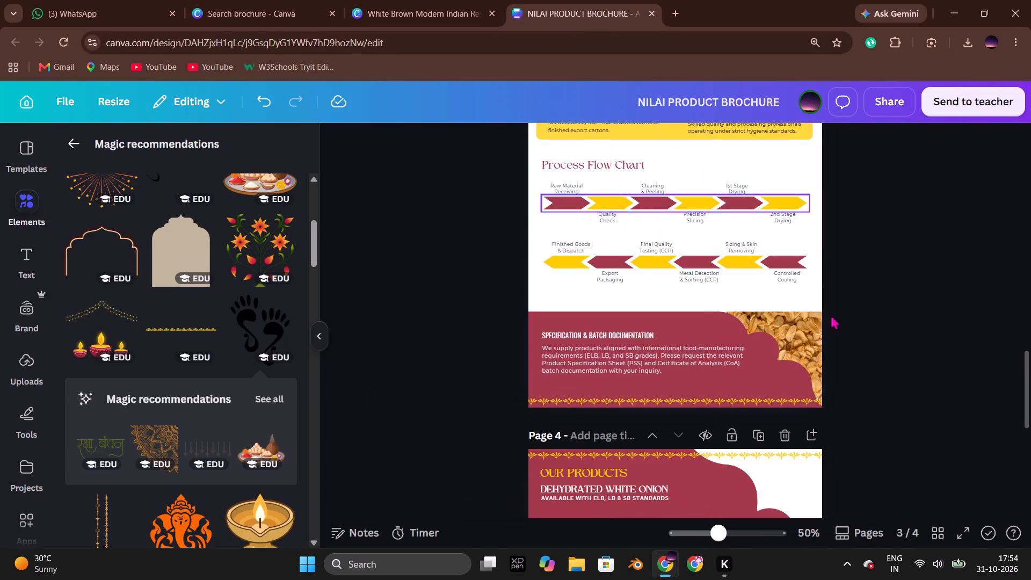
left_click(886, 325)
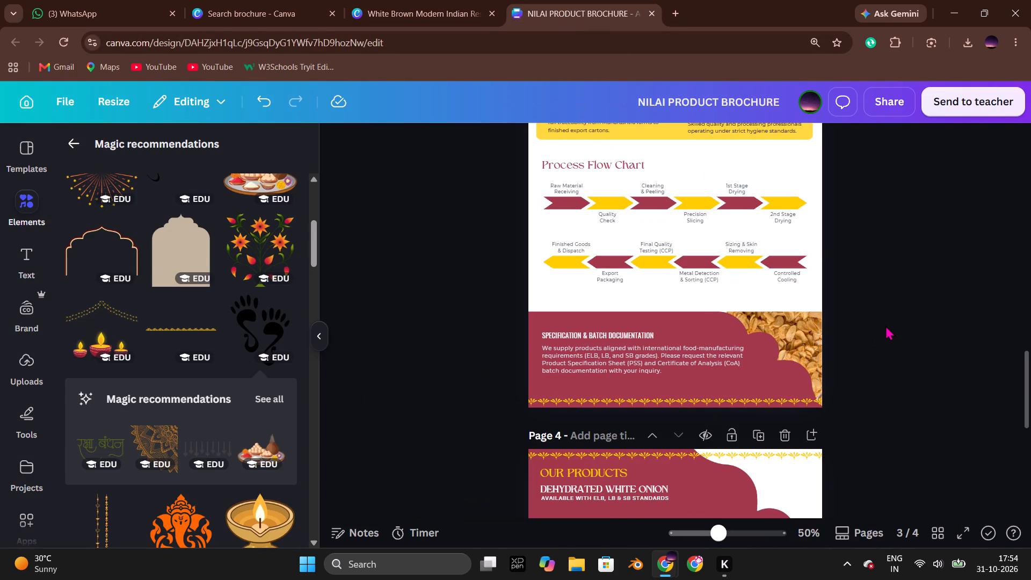
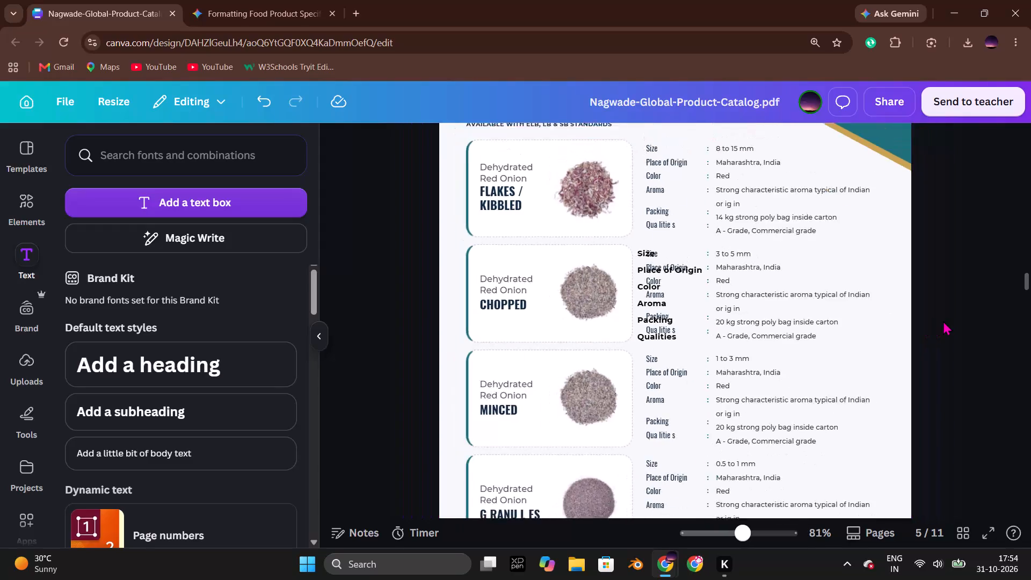
Delete the first four pages of the catalog, from the Onion & Garlic cover through the Dehydrated White Onion page.
scroll(943, 321, "up", 2)
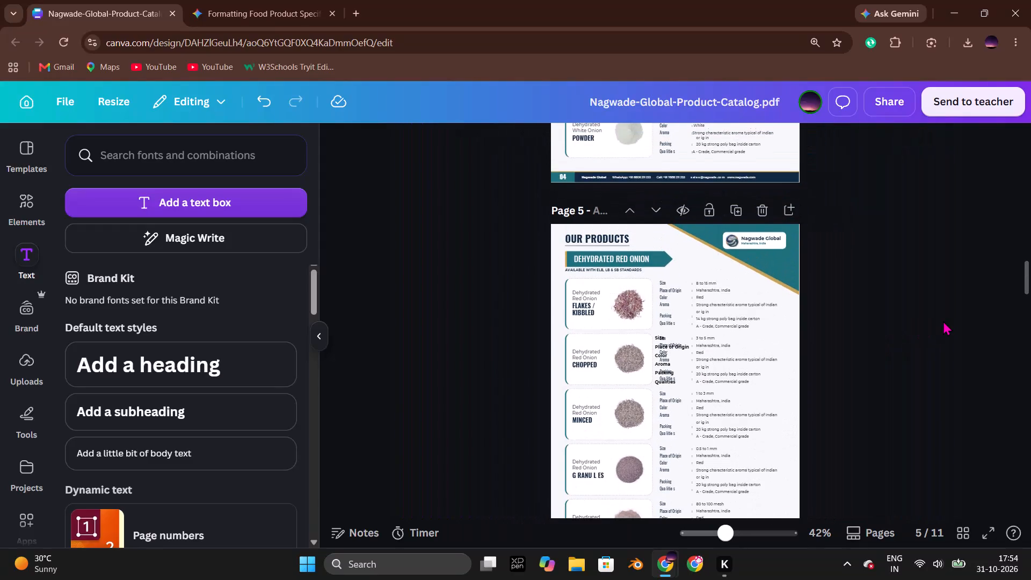
scroll(943, 321, "up", 9)
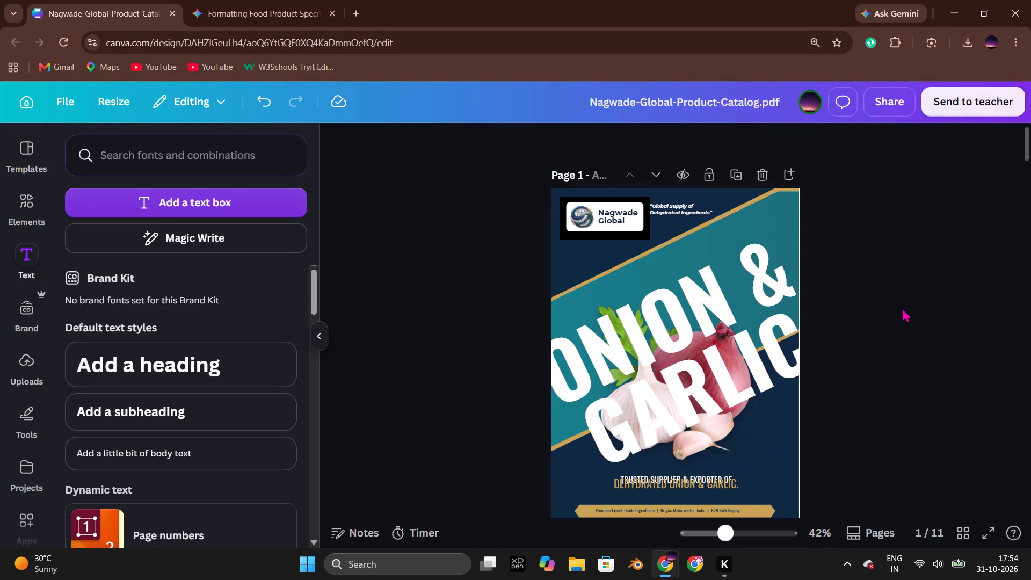
scroll(902, 308, "up", 4)
left_click(760, 172)
left_click(760, 172)
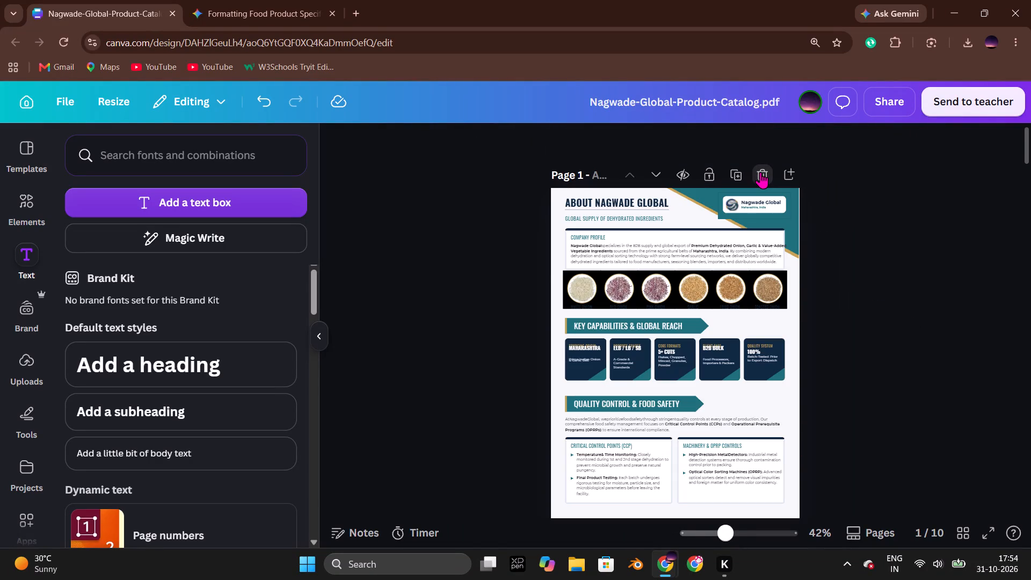
left_click(760, 172)
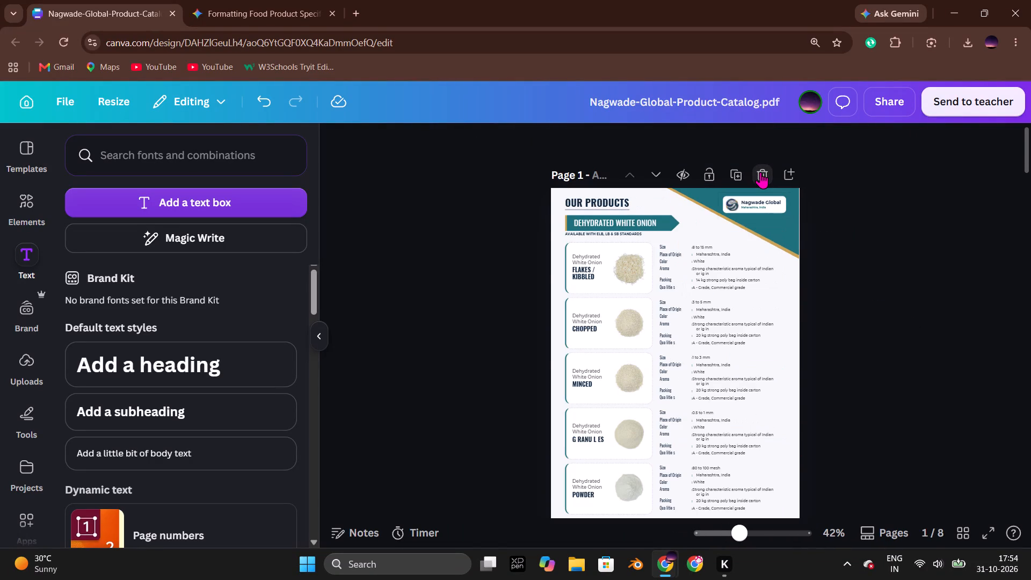
left_click(760, 172)
left_click(890, 282)
Delete the stray bold specification label text box overlapping the Chopped product's details on the Dehydrated Red Onion page.
scroll(785, 332, "down", 1)
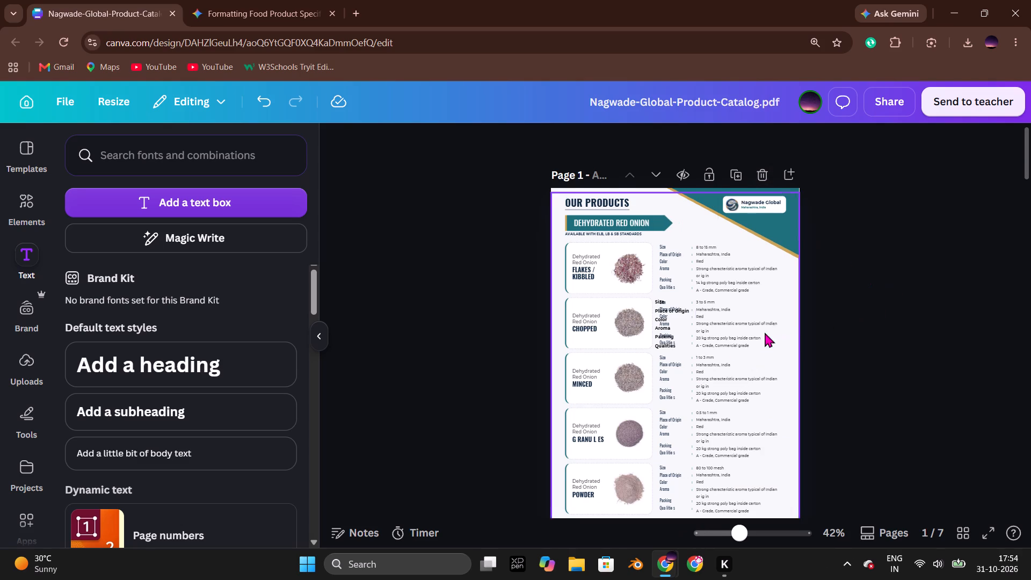
scroll(765, 332, "down", 1)
left_click_drag(672, 280, 728, 286)
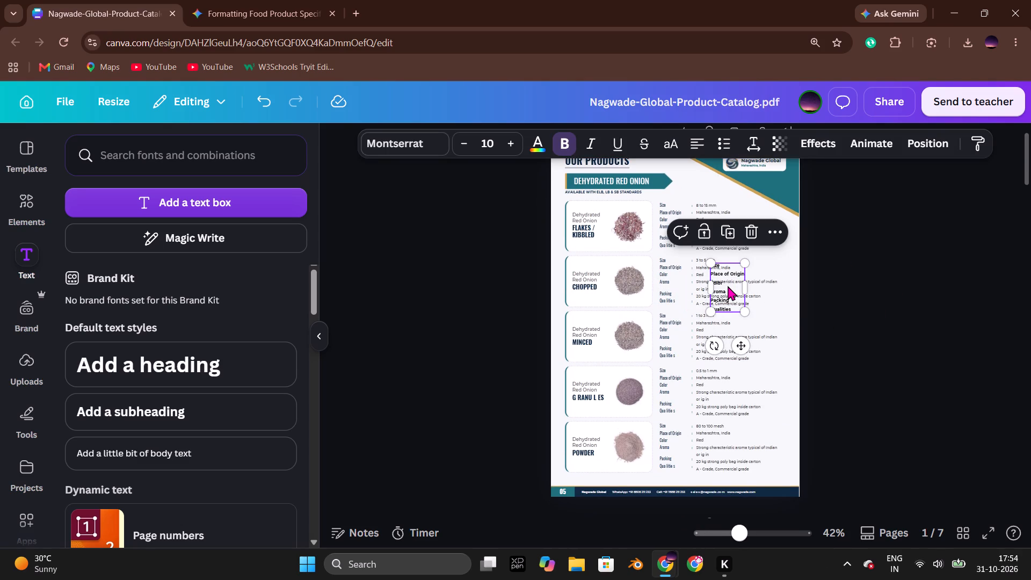
key("Delete")
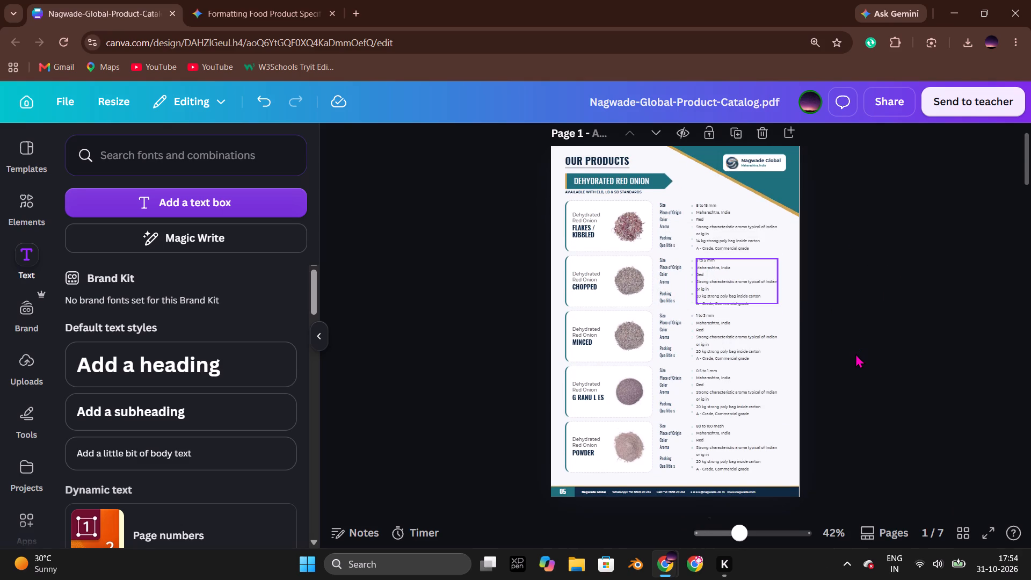
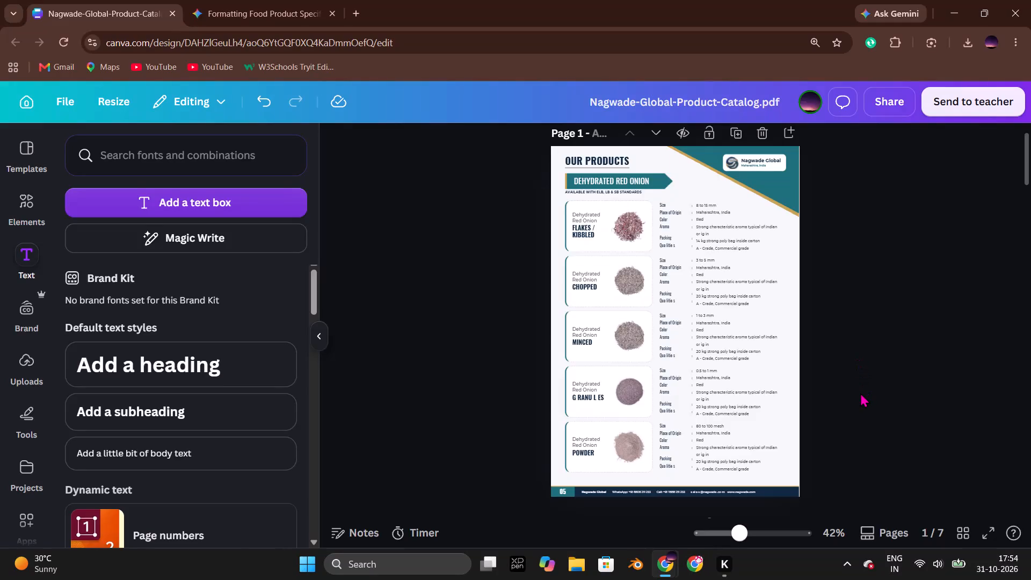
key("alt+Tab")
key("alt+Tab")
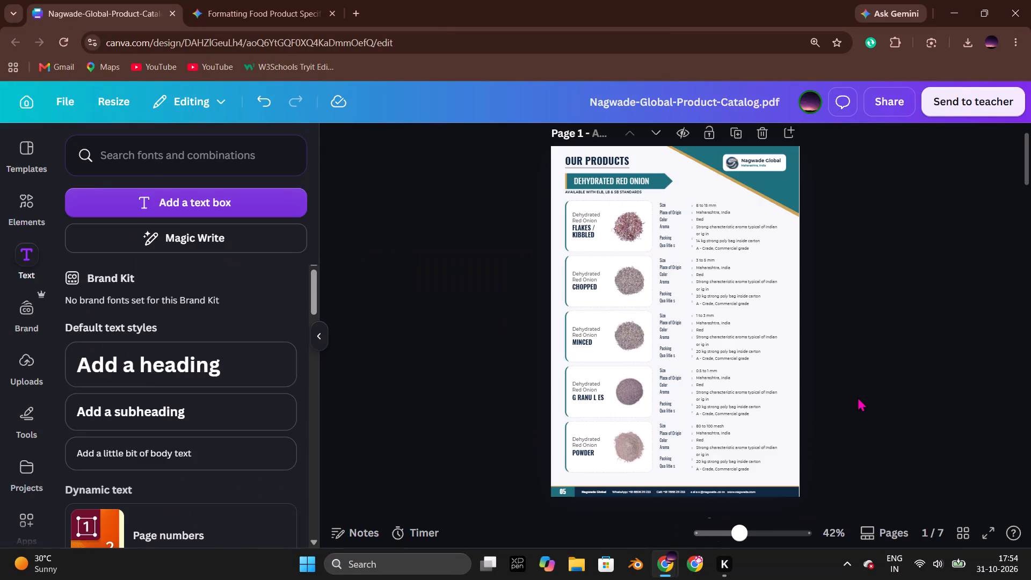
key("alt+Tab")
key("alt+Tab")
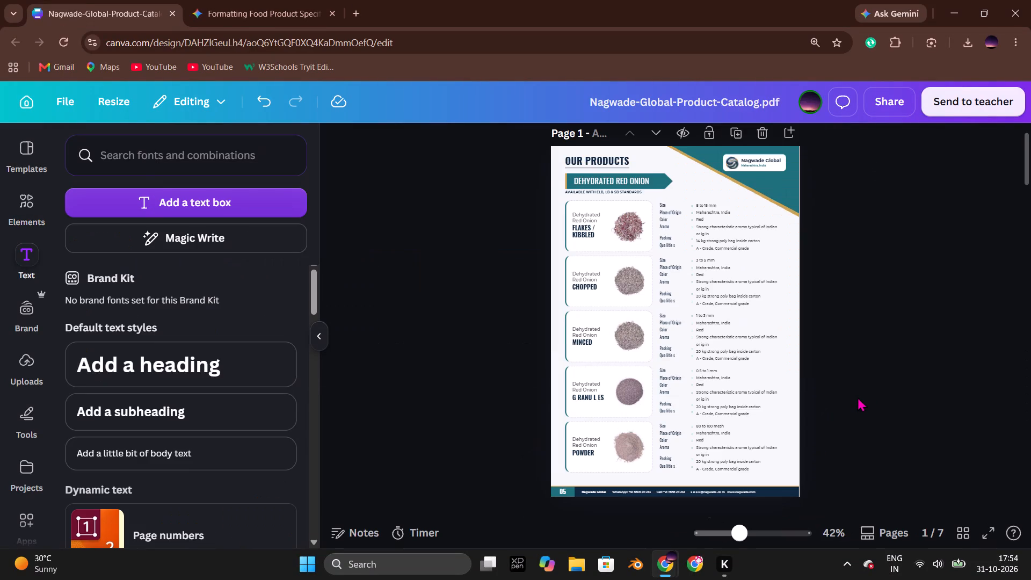
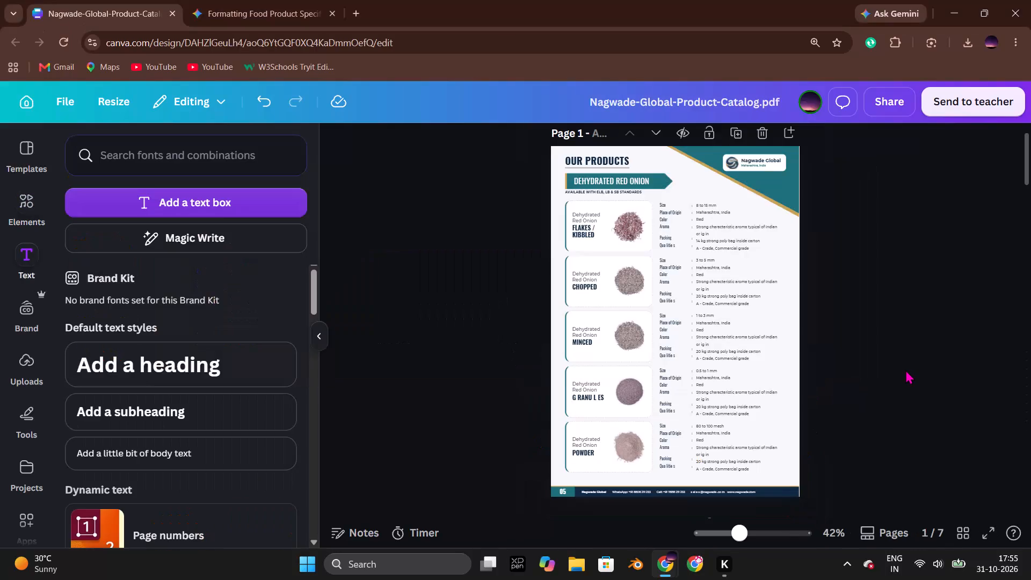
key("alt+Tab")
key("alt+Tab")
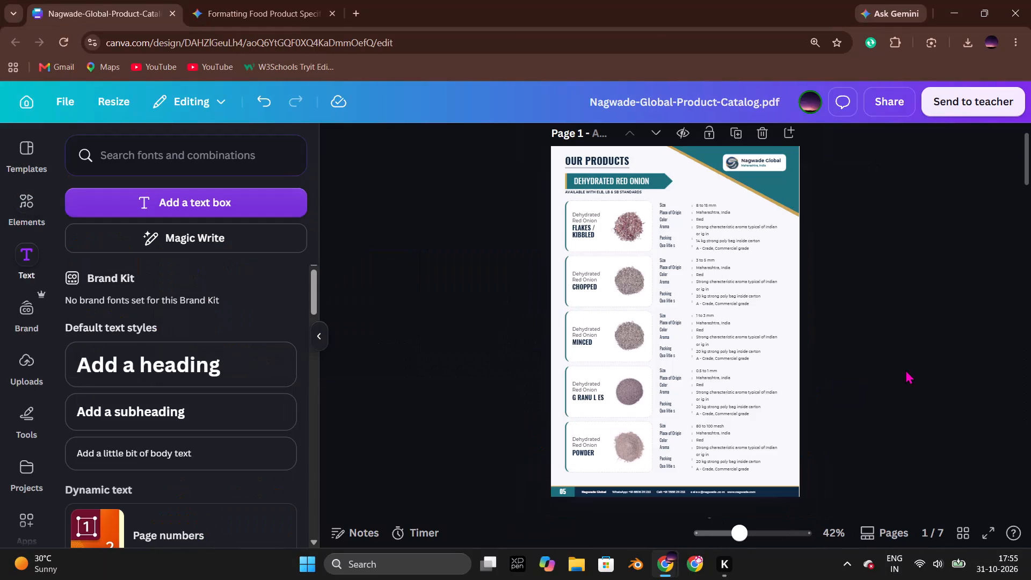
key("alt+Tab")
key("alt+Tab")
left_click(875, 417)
Look through the Nagwade Global catalog pages, from the Dehydrated Red Onion page to the last page.
scroll(858, 400, "down", 6)
scroll(859, 401, "up", 5)
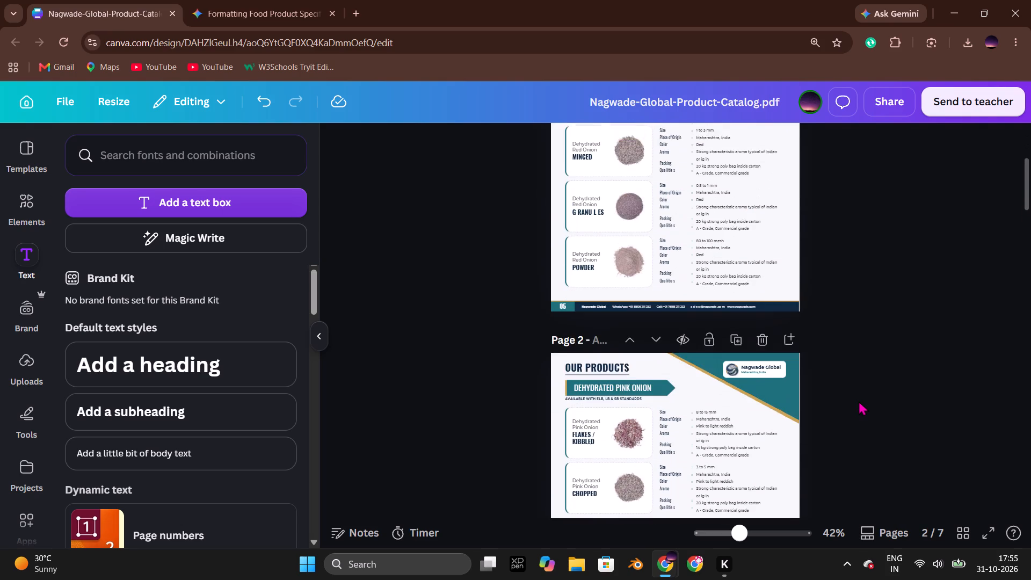
scroll(859, 401, "up", 5)
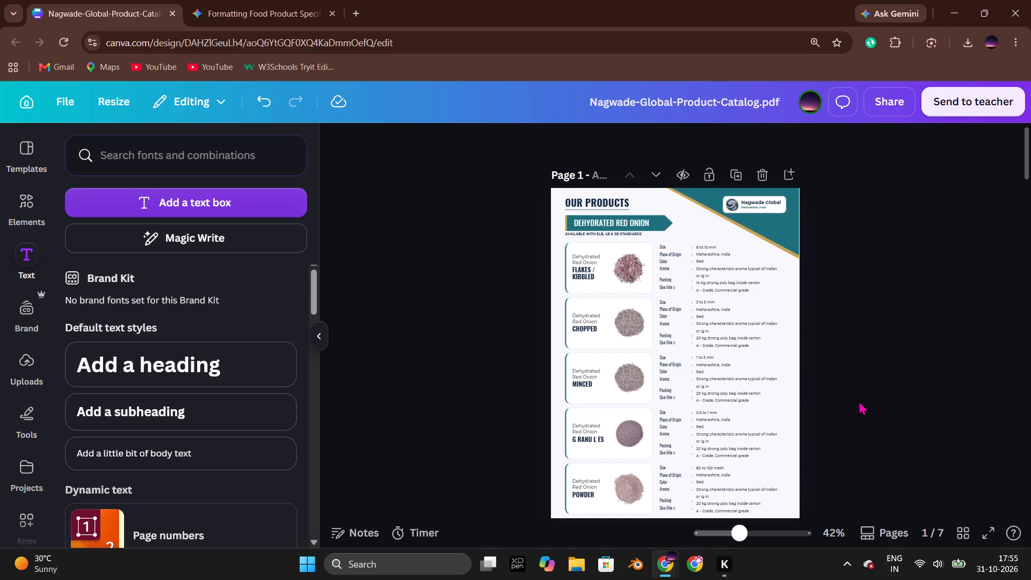
scroll(859, 401, "down", 18)
scroll(859, 401, "down", 14)
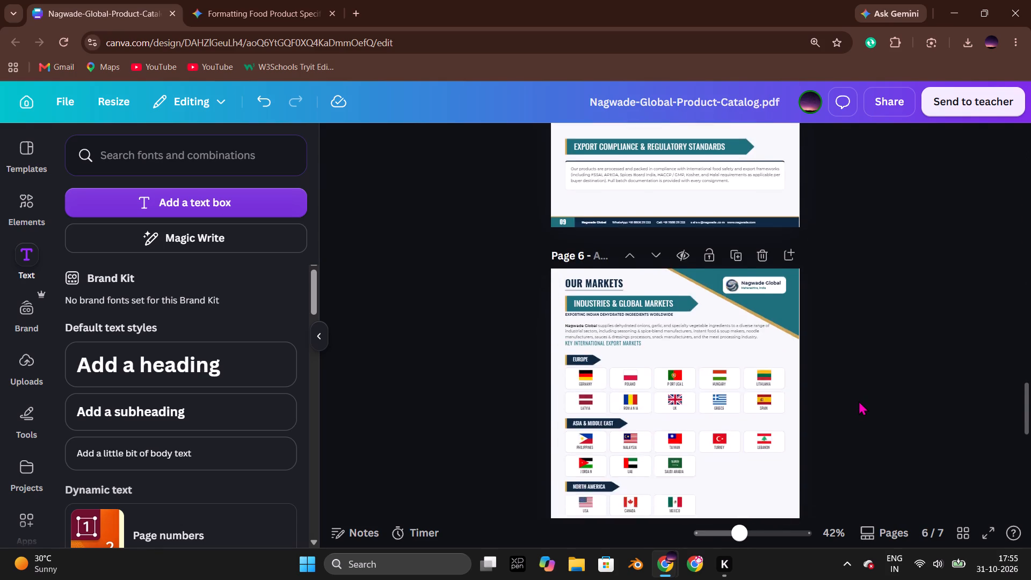
scroll(859, 401, "down", 8)
scroll(859, 401, "up", 3)
left_click(721, 440)
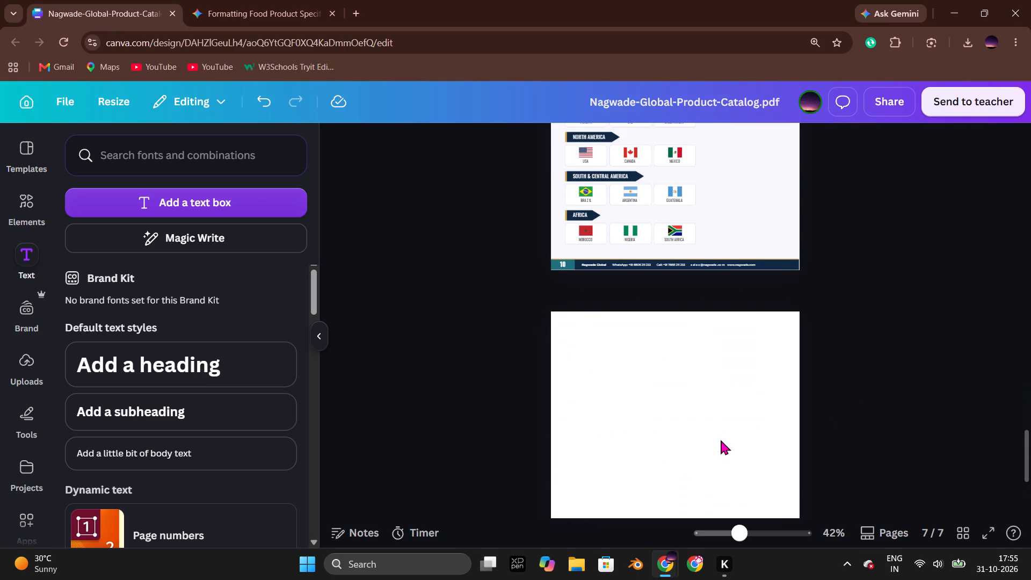
left_click(865, 395)
left_click(709, 403)
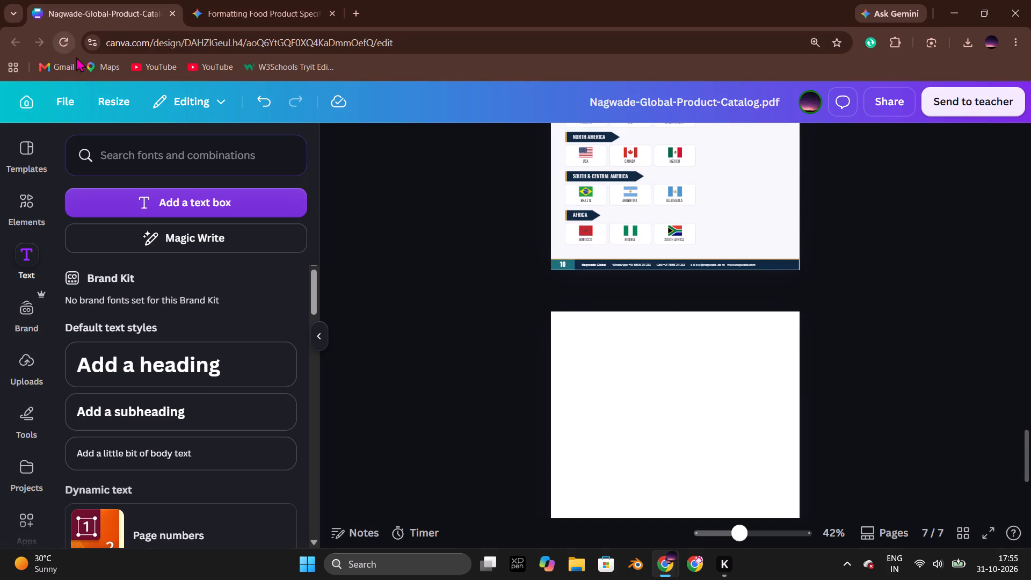
Reload the Nagwade Global catalog and review its pages through the contact page and back to the Dehydrated Red Onion page.
left_click(68, 46)
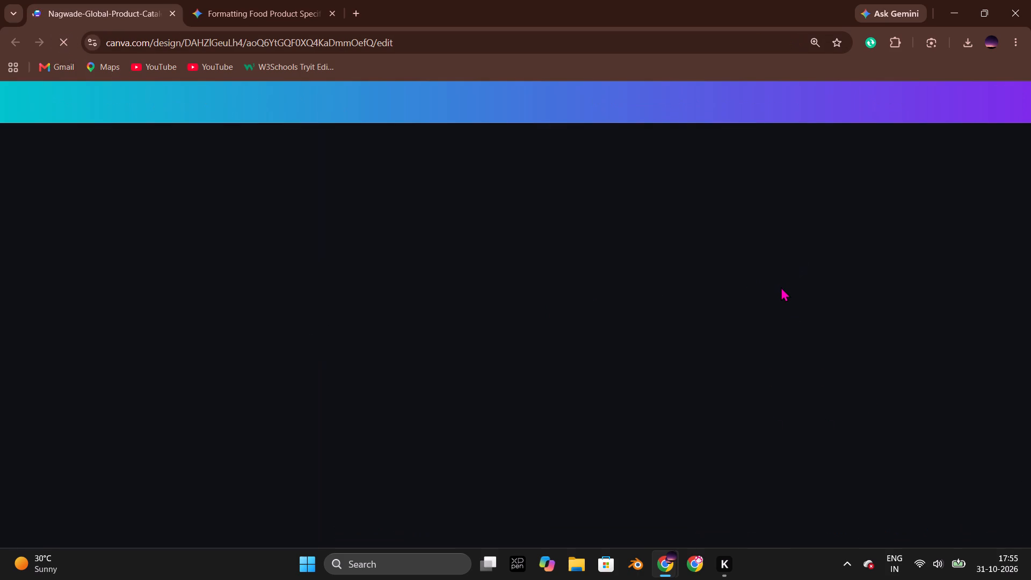
scroll(765, 329, "down", 18)
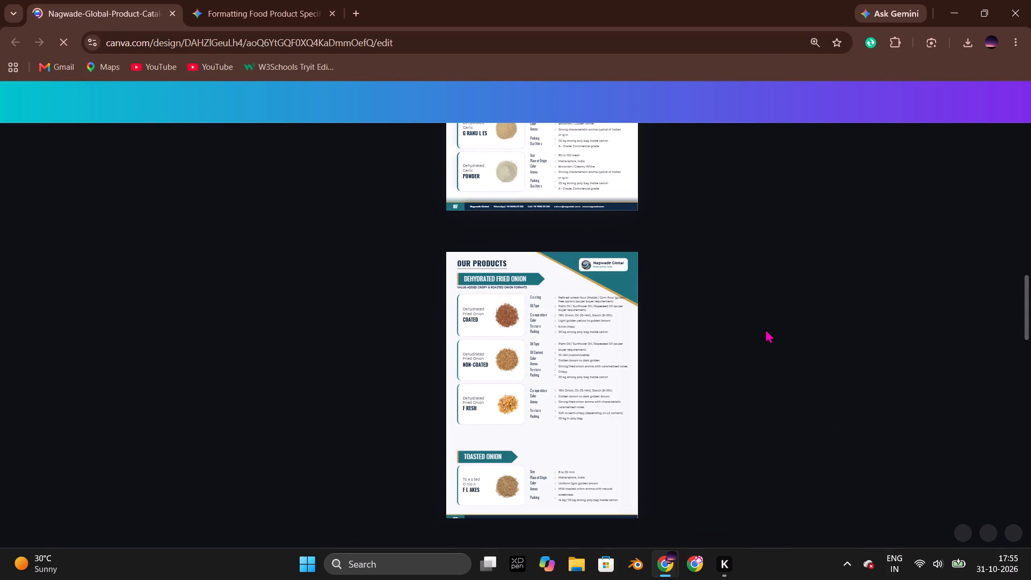
scroll(765, 329, "down", 8)
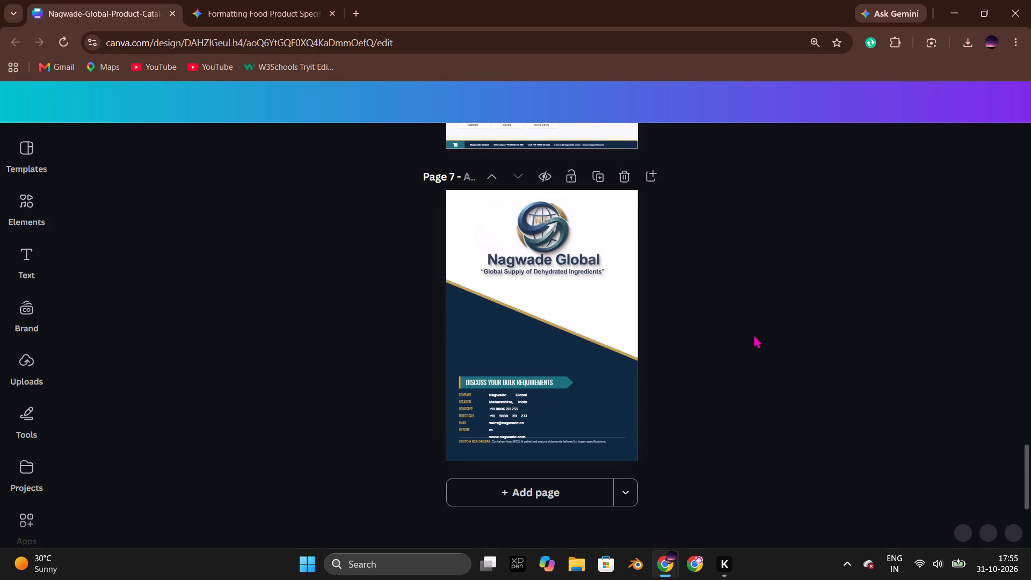
scroll(753, 334, "up", 18)
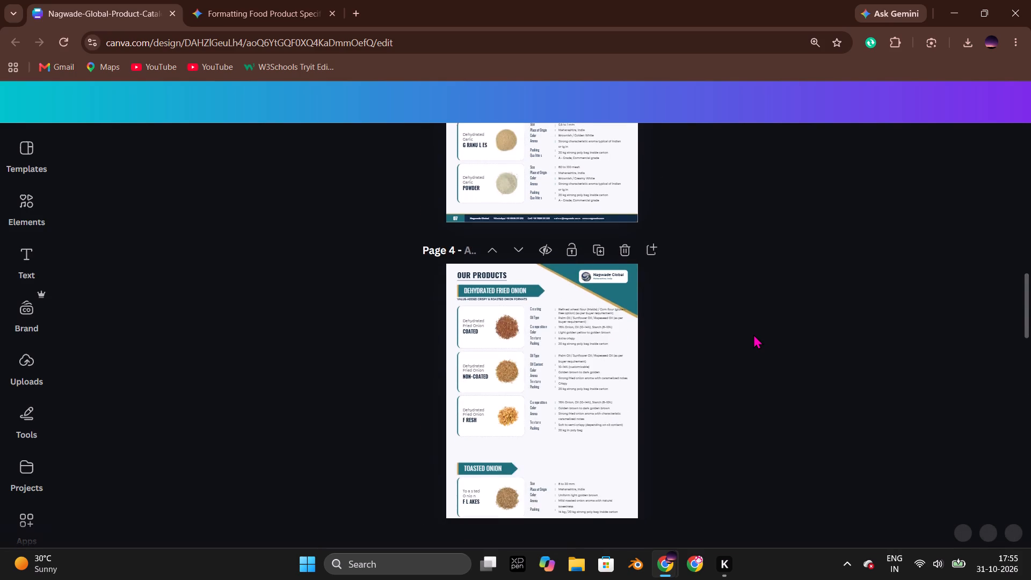
scroll(753, 334, "up", 19)
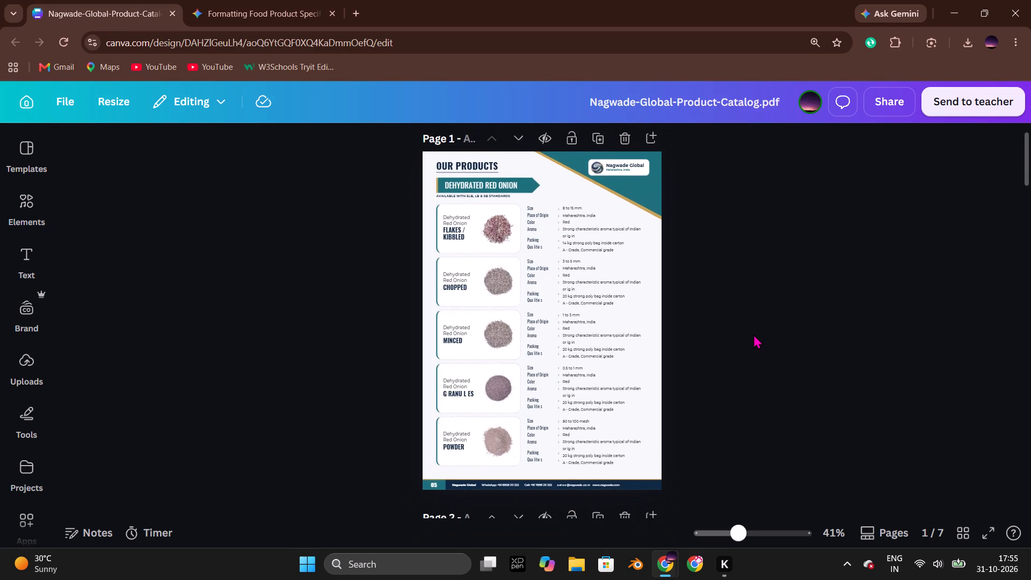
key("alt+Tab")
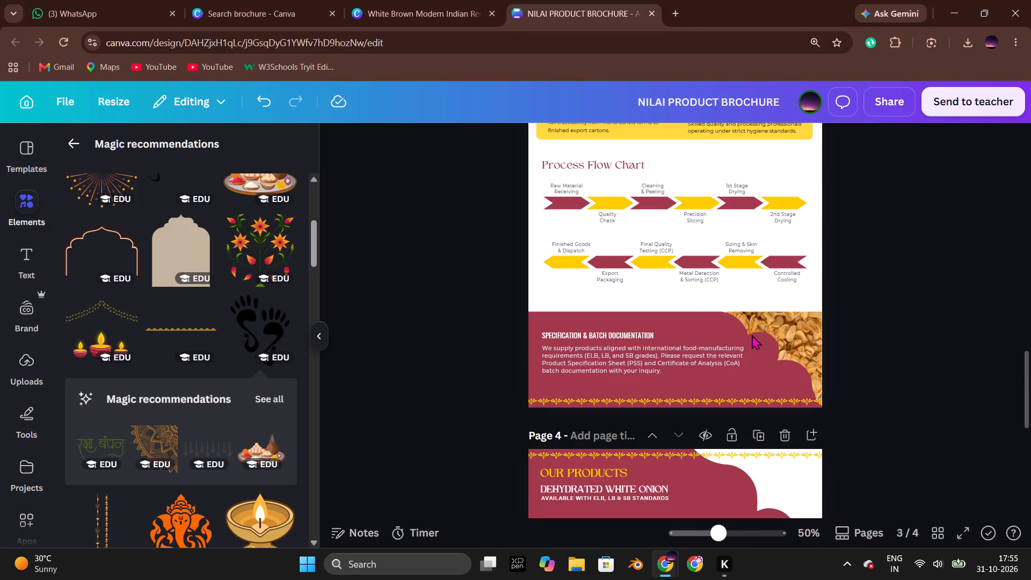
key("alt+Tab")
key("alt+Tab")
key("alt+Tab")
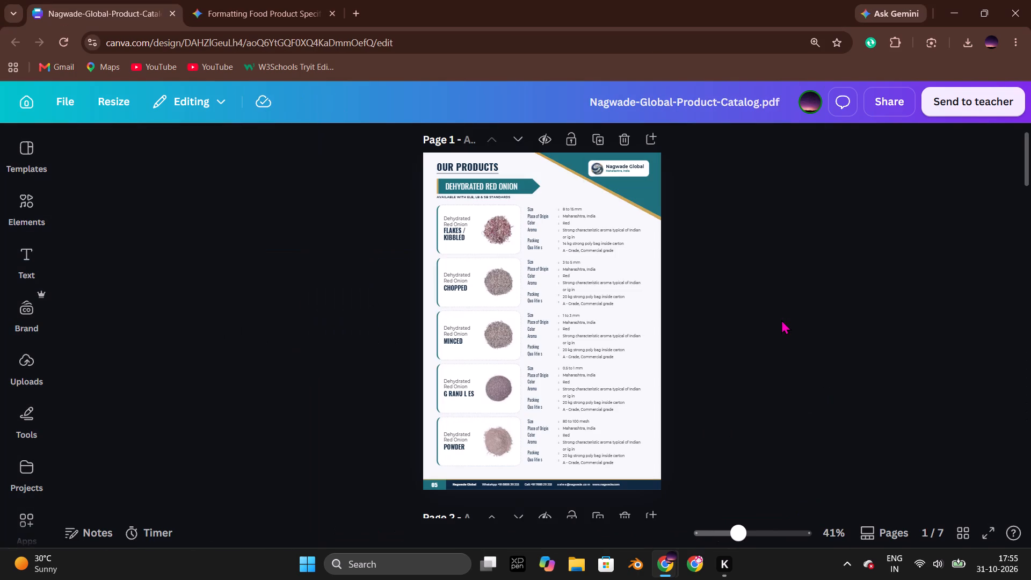
Copy the background graphic with the product cards from the catalog's Dehydrated Red Onion page.
left_click(770, 310)
left_click(460, 250)
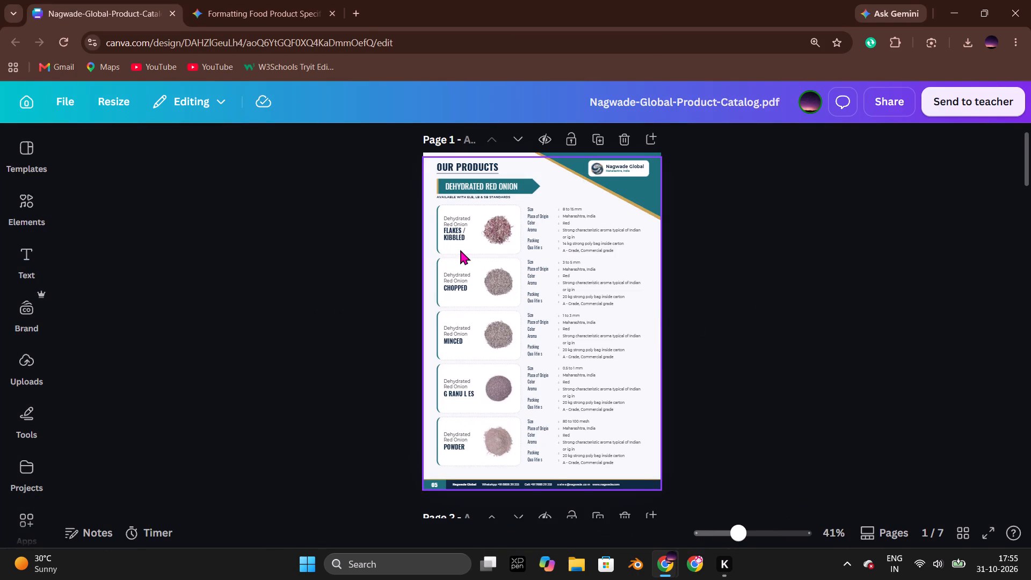
key("ctrl+c")
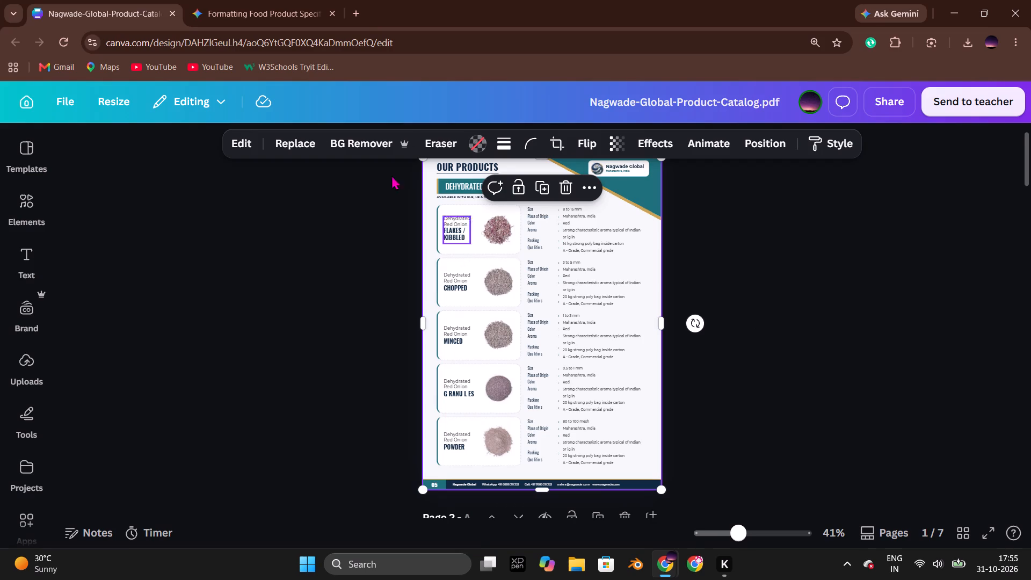
Switch to the NILAI PRODUCT BROCHURE design and duplicate Page 4, the Dehydrated White Onion page.
key("alt+Tab")
scroll(706, 300, "down", 12)
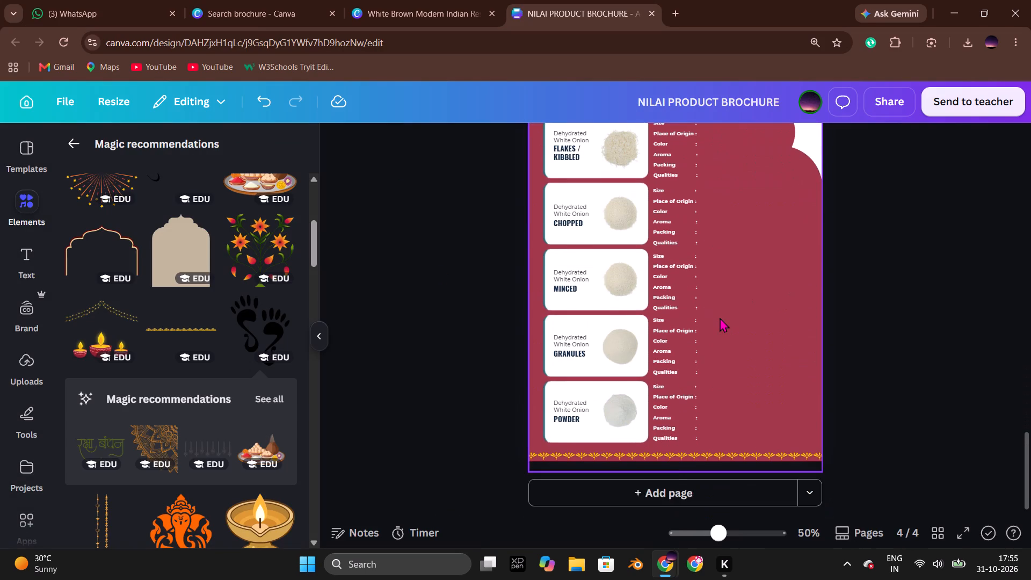
scroll(720, 317, "down", 4)
scroll(751, 316, "up", 7)
scroll(751, 315, "down", 3)
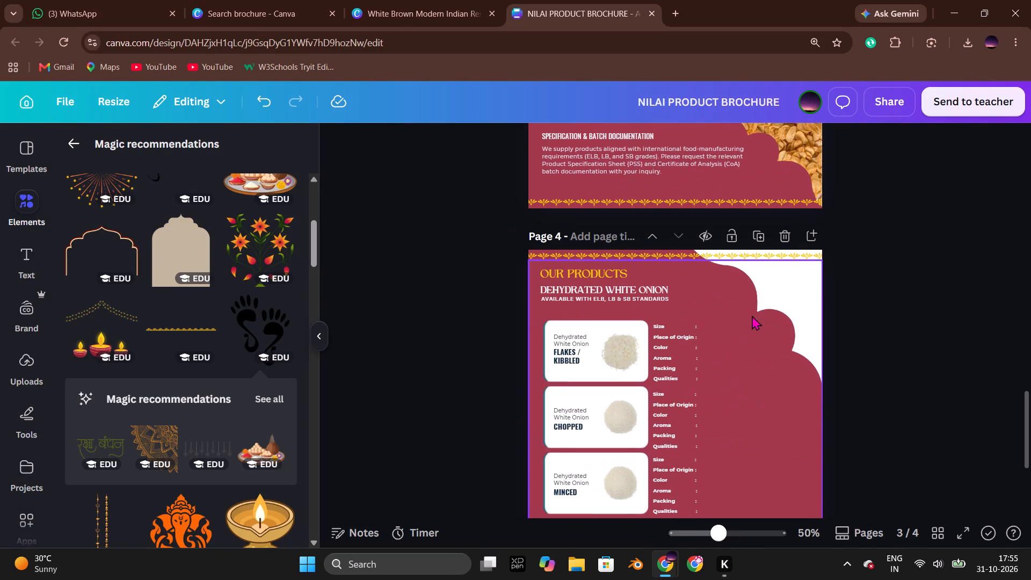
left_click(757, 236)
Paste the copied red onion card graphic onto the duplicated page, Page 5.
scroll(753, 248, "down", 5)
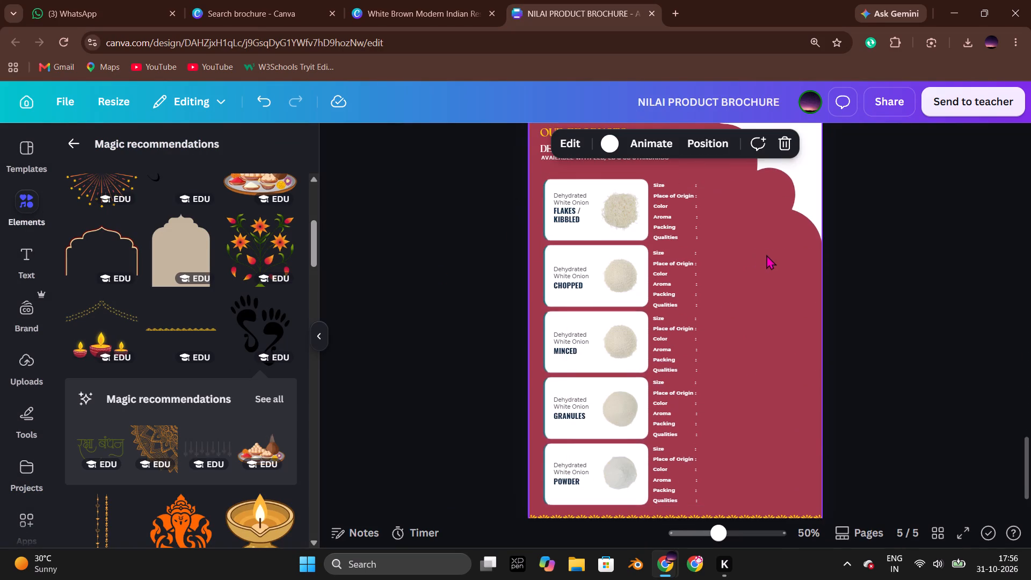
scroll(841, 328, "up", 1)
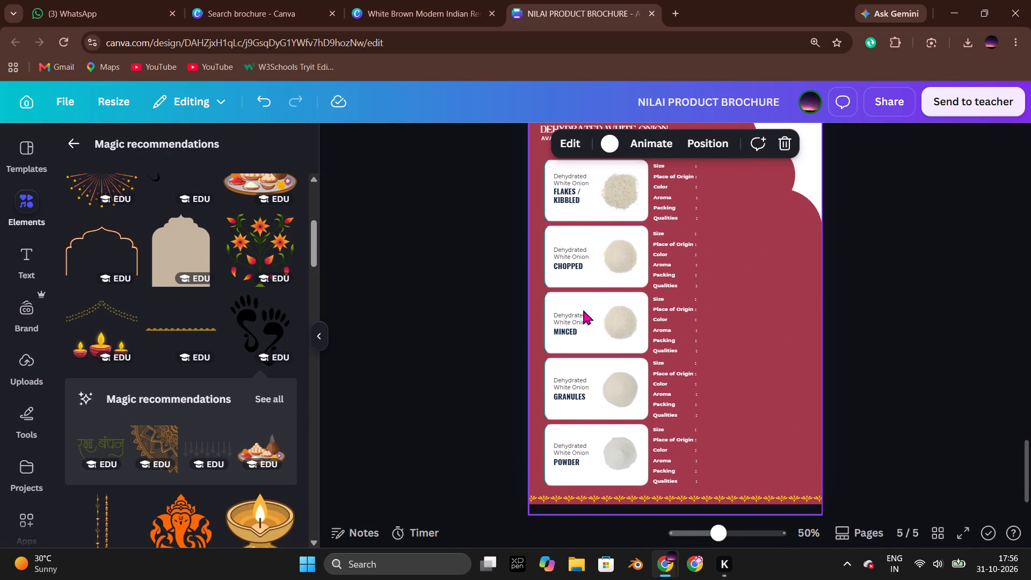
left_click(570, 313)
left_click(956, 379)
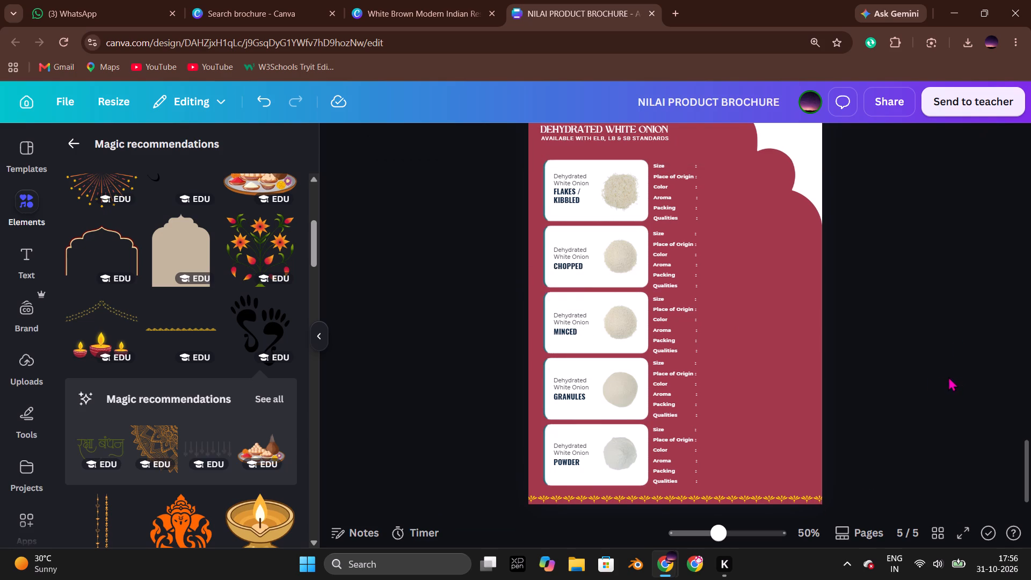
key("ctrl+v")
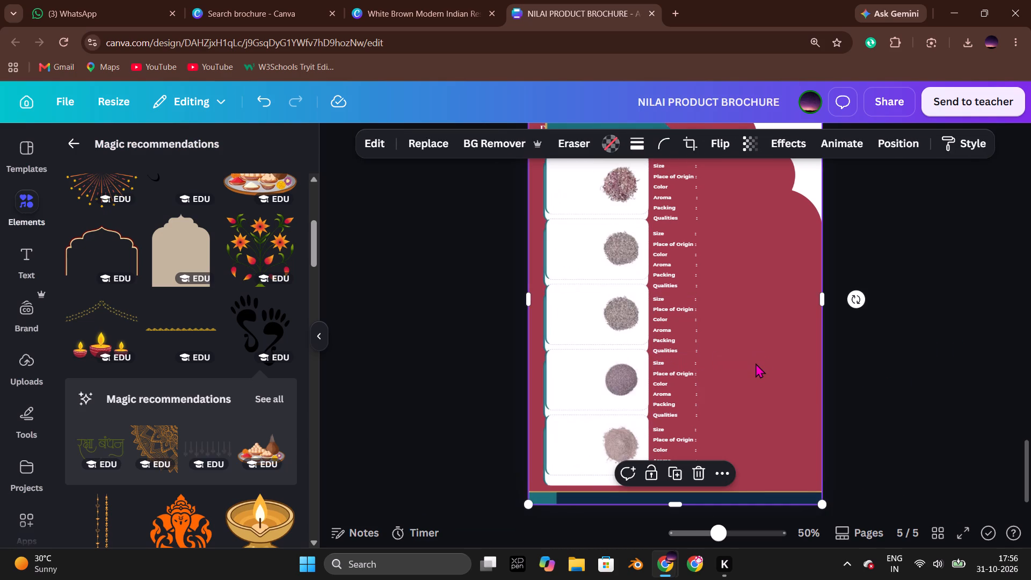
Align the pasted red onion graphic so its five cards sit over the white onion cards on Page 5.
left_click_drag(760, 363, 757, 371)
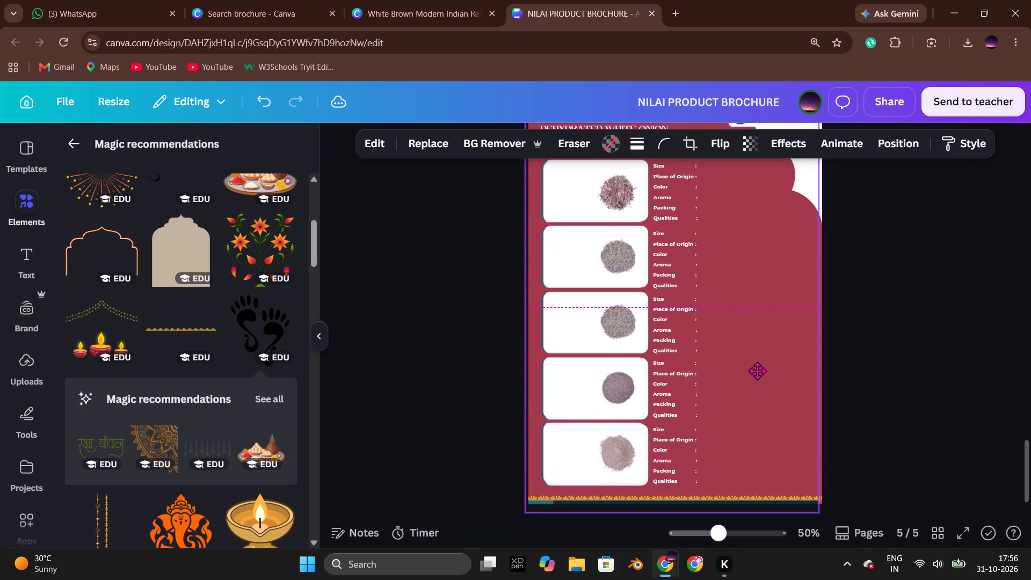
left_click_drag(757, 371, 759, 373)
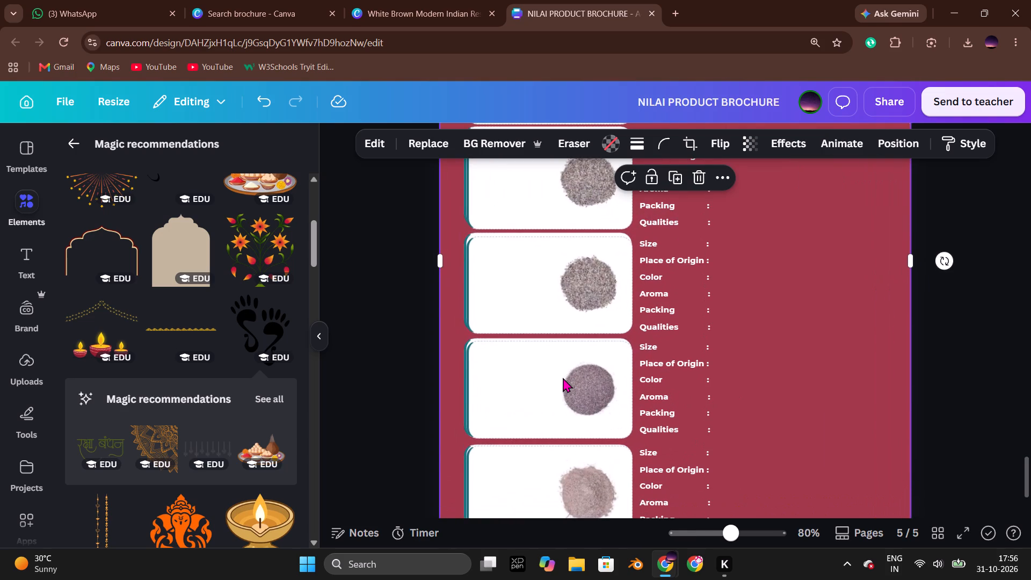
key("Up")
key("Left")
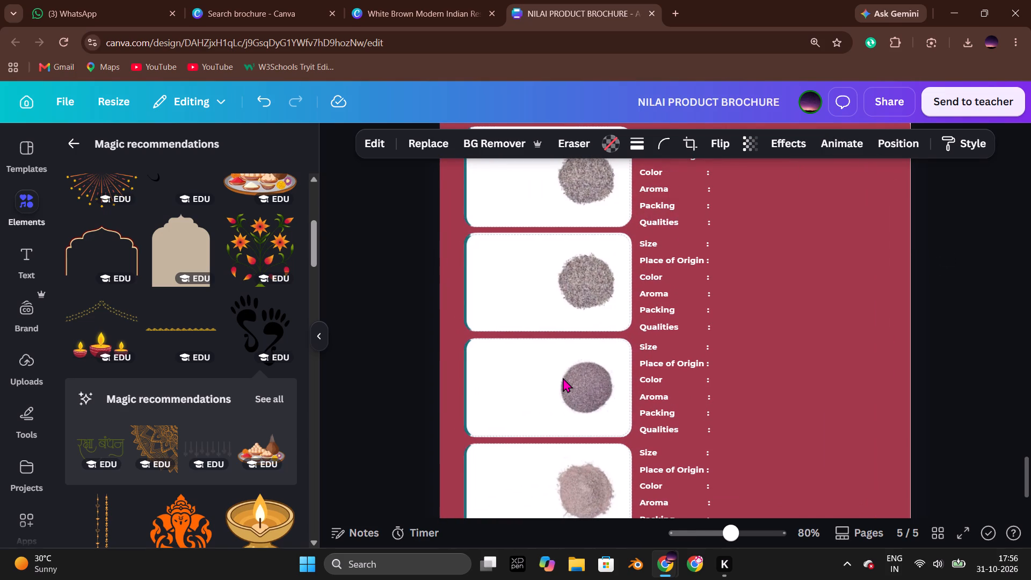
key("Left")
key("Right")
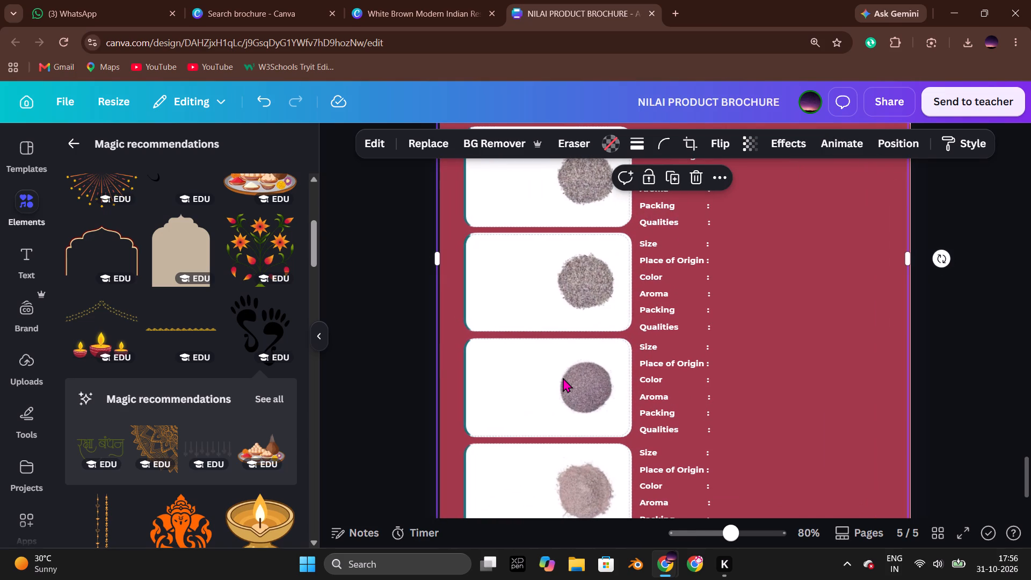
key("Right")
key("Left")
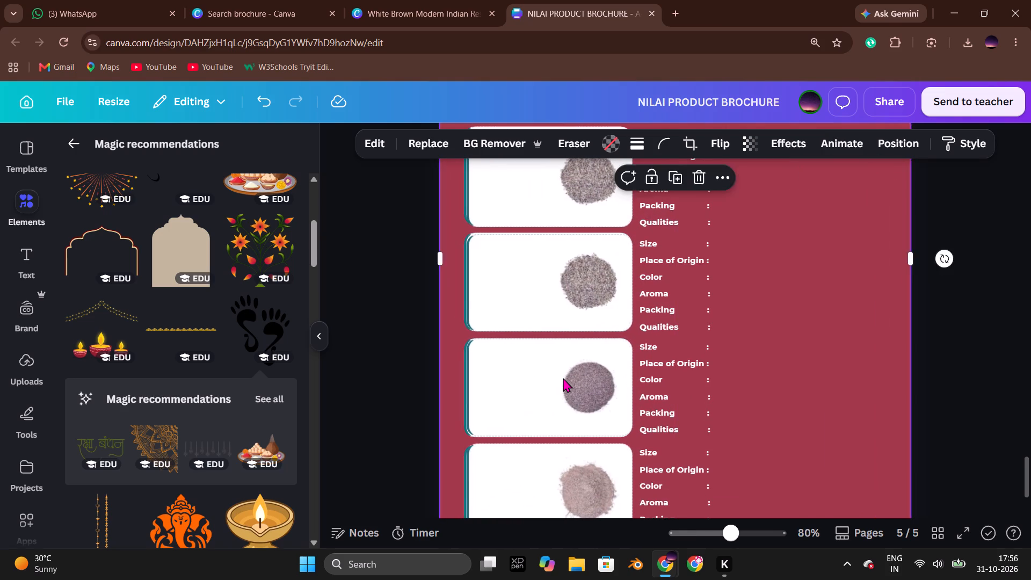
Erase the teal banner, the logo box and the bottom bar from the red onion graphic on Page 5 with the Pixel Eraser.
scroll(563, 378, "down", 2)
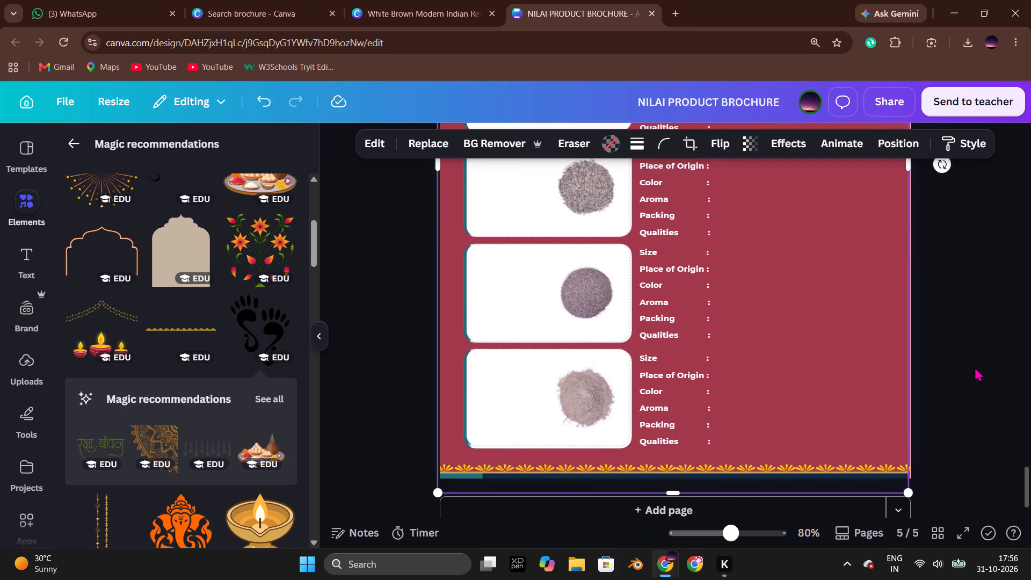
scroll(975, 367, "up", 2)
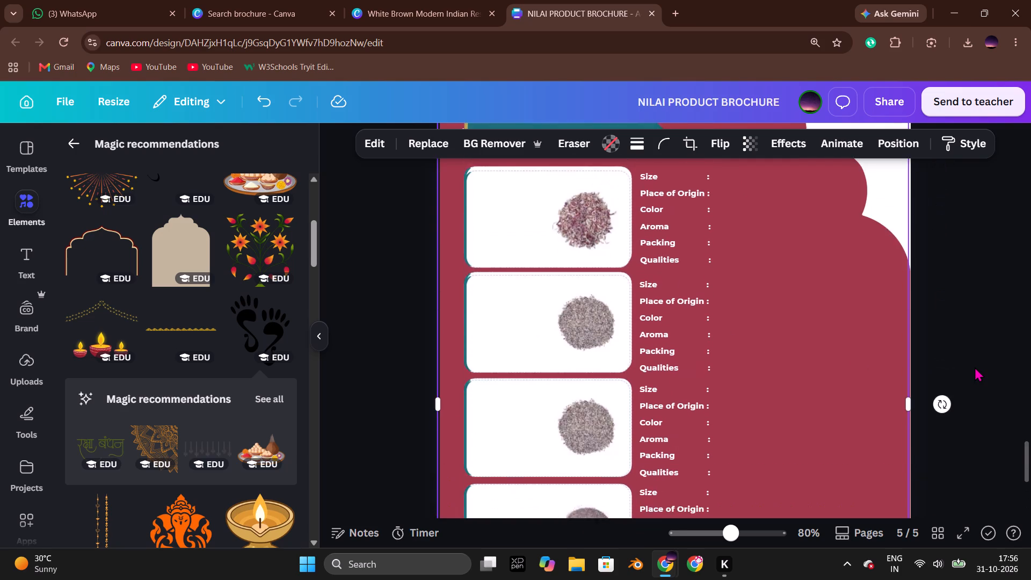
scroll(975, 367, "up", 3)
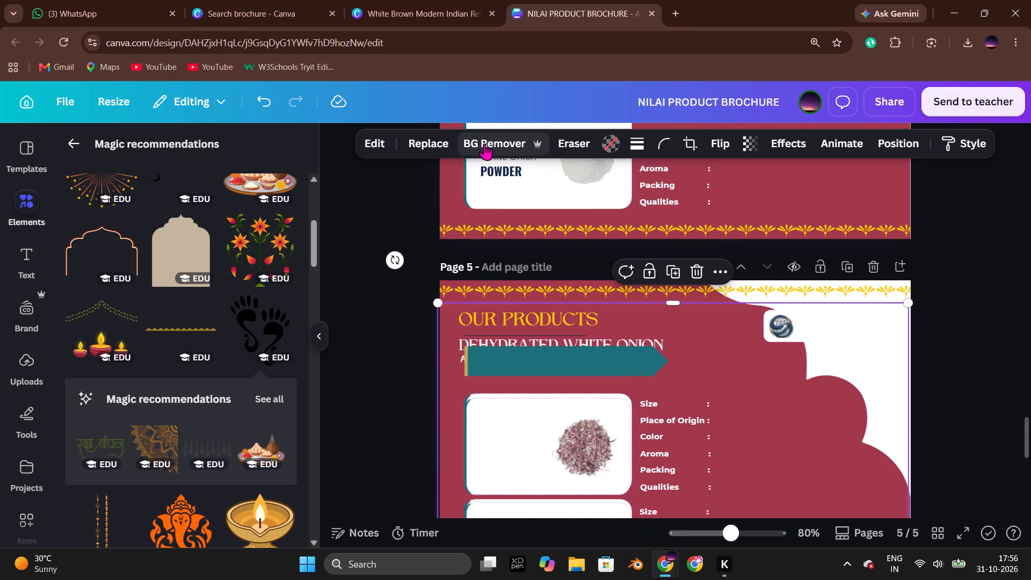
left_click(575, 146)
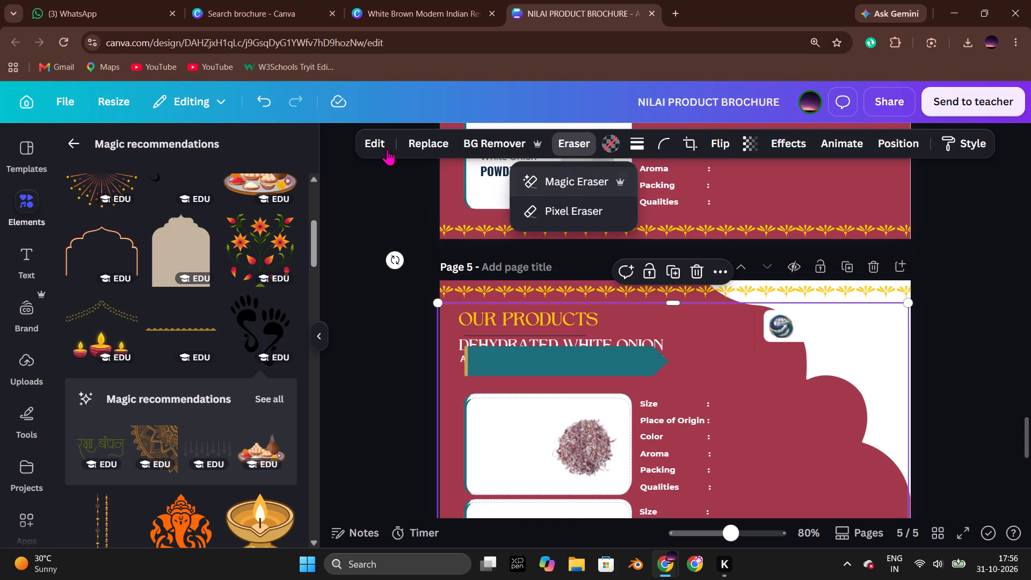
left_click(603, 213)
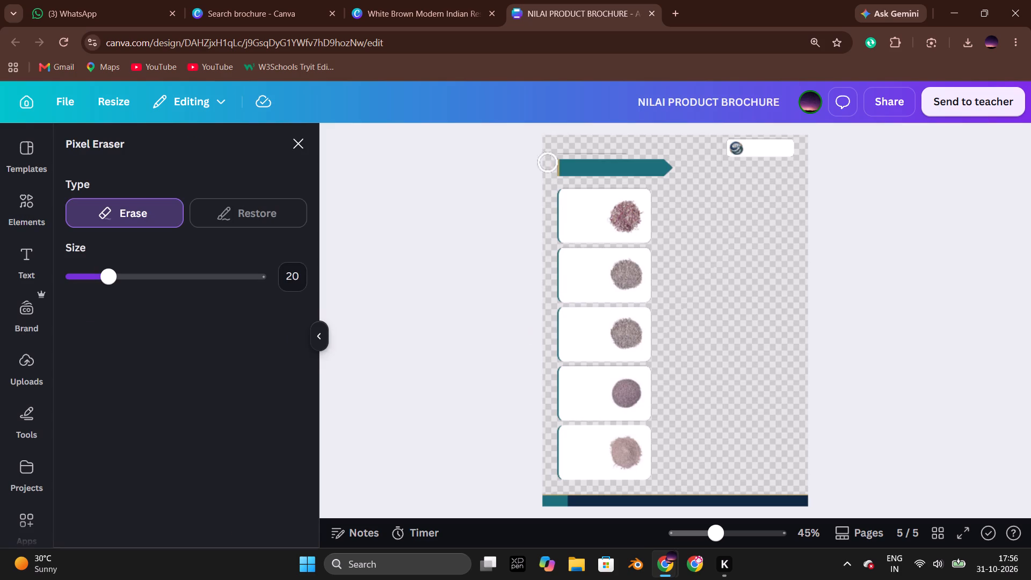
left_click_drag(552, 151, 799, 136)
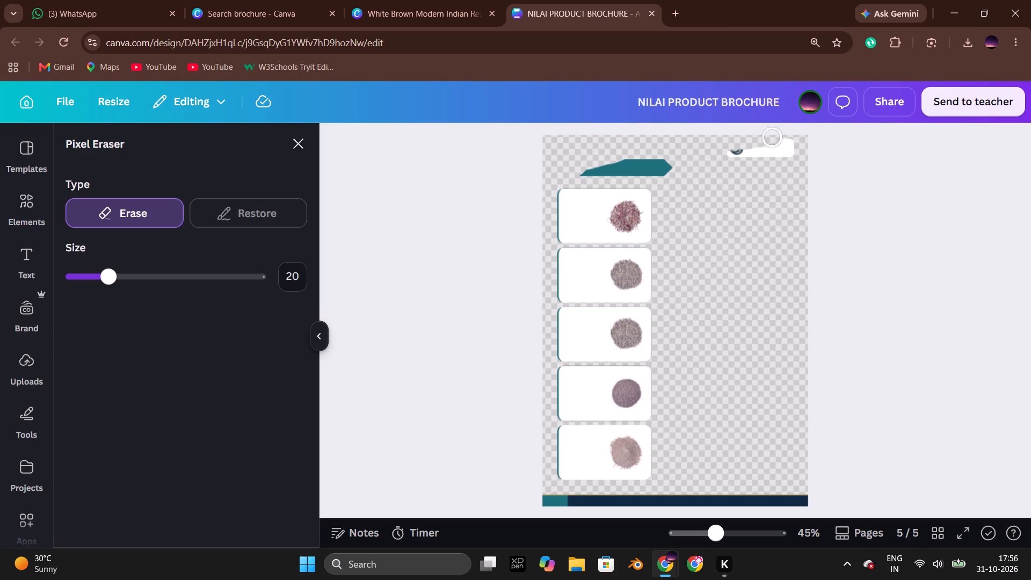
left_click_drag(799, 136, 606, 163)
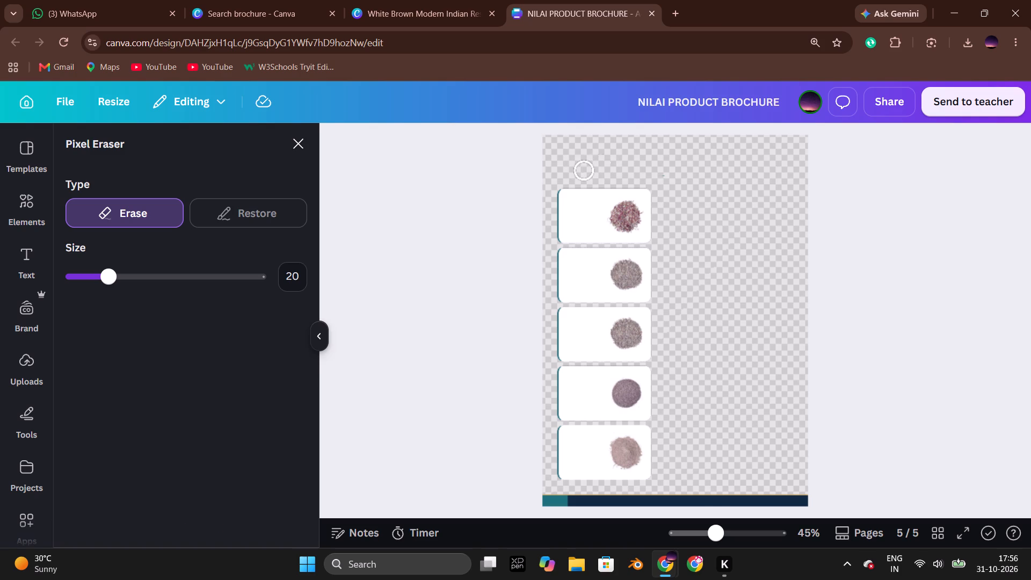
left_click_drag(544, 498, 601, 504)
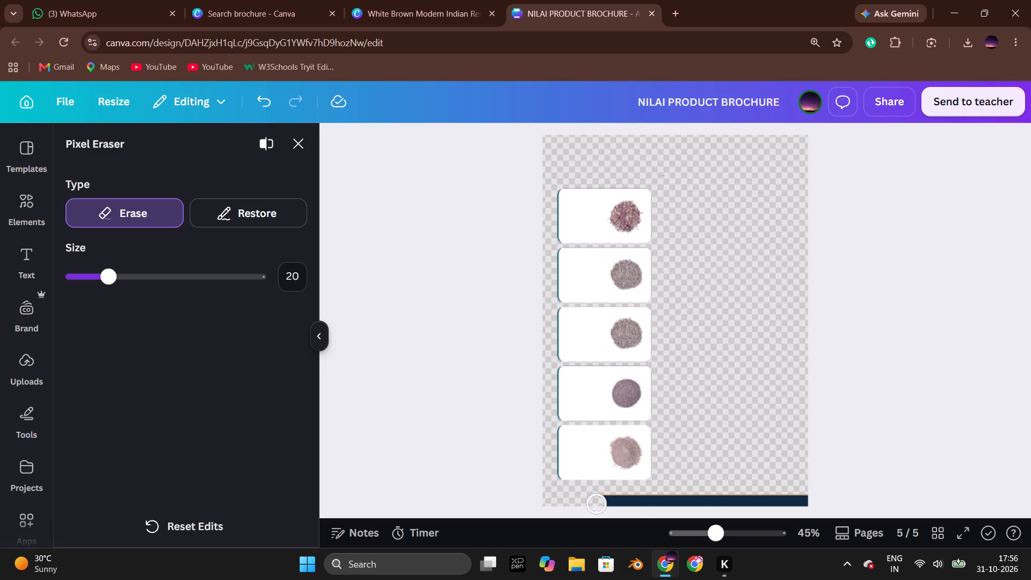
left_click_drag(601, 504, 817, 498)
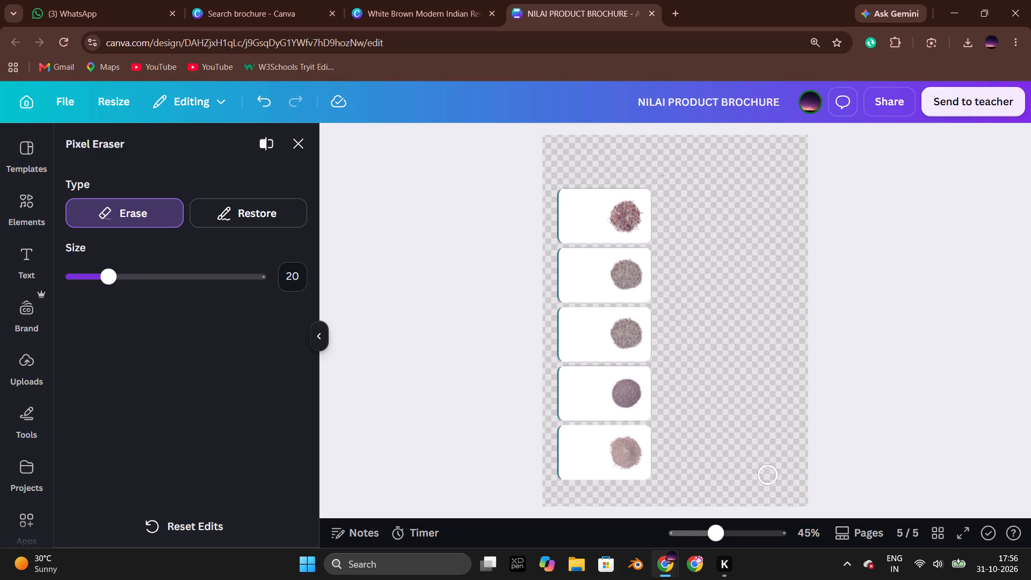
left_click(300, 143)
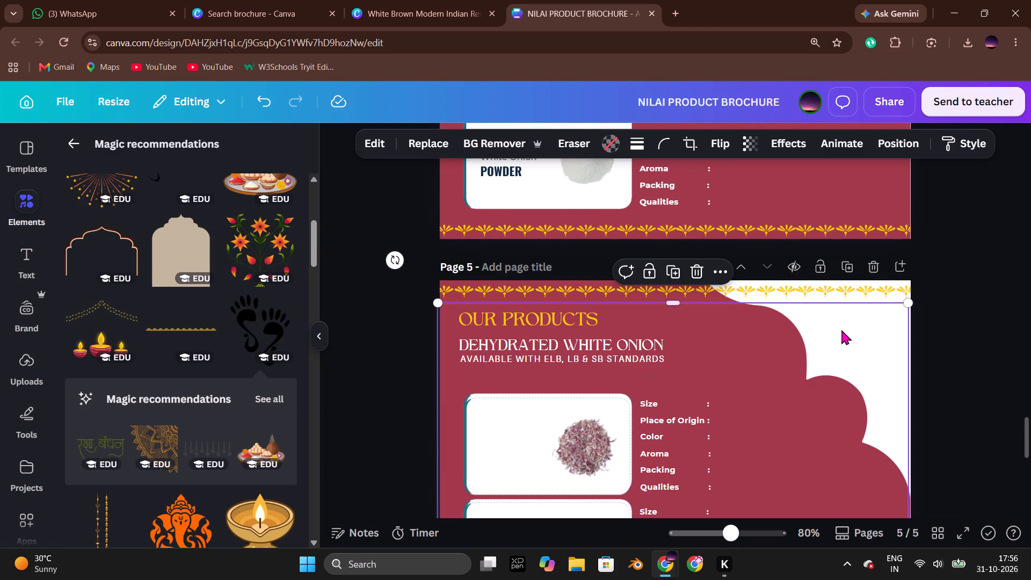
Unlock and delete the old white onion card graphic lying beneath the red onion graphic on Page 5.
scroll(839, 328, "down", 1)
scroll(787, 303, "down", 1)
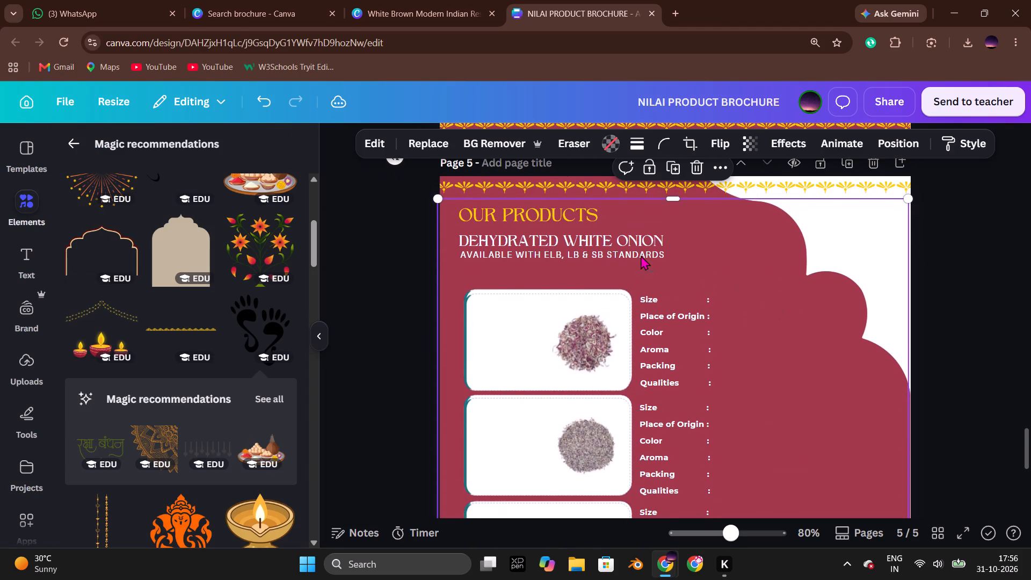
left_click(909, 145)
left_click(242, 185)
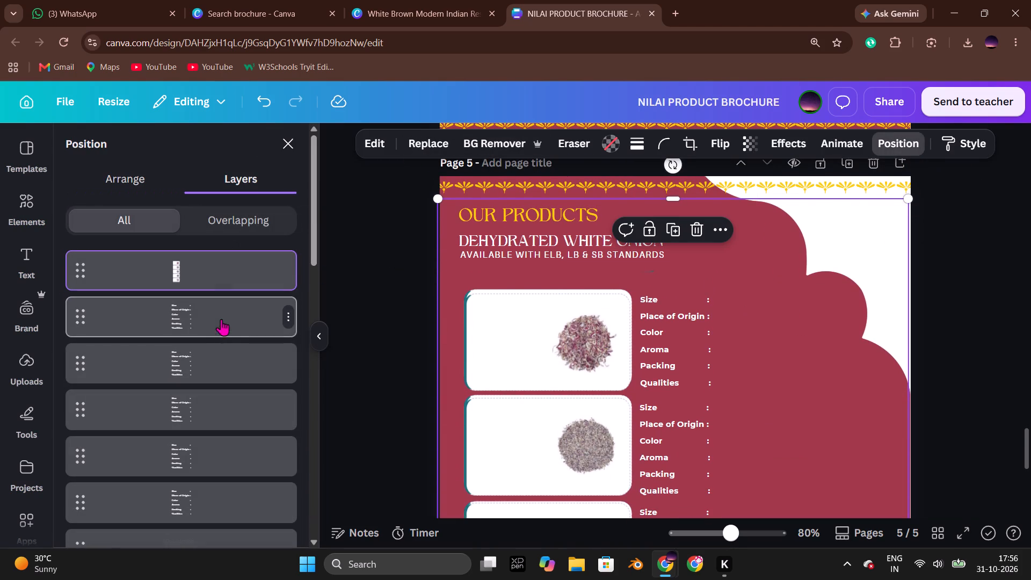
scroll(214, 345, "down", 2)
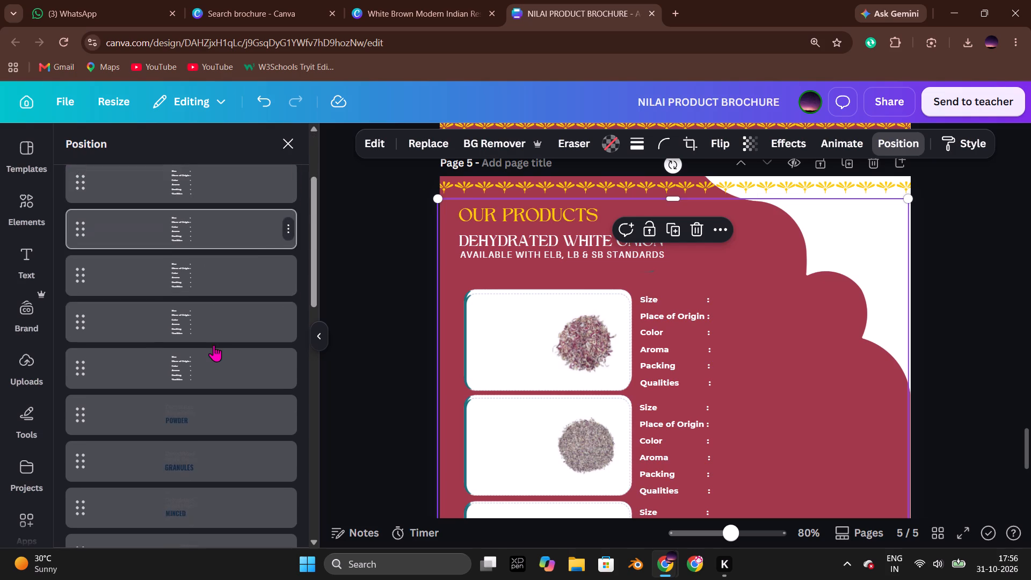
scroll(214, 345, "down", 5)
left_click(199, 302)
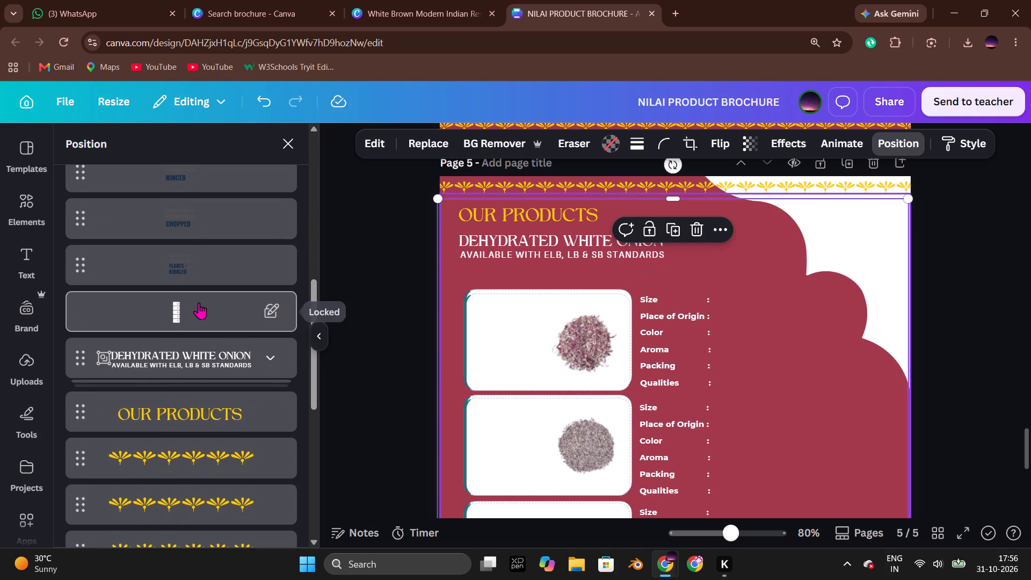
key("Delete")
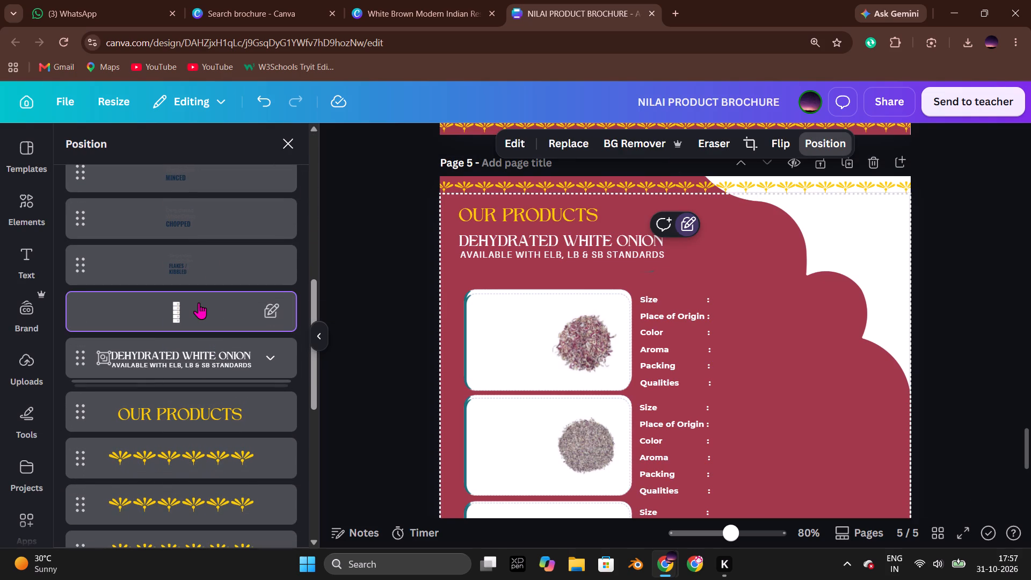
left_click(688, 224)
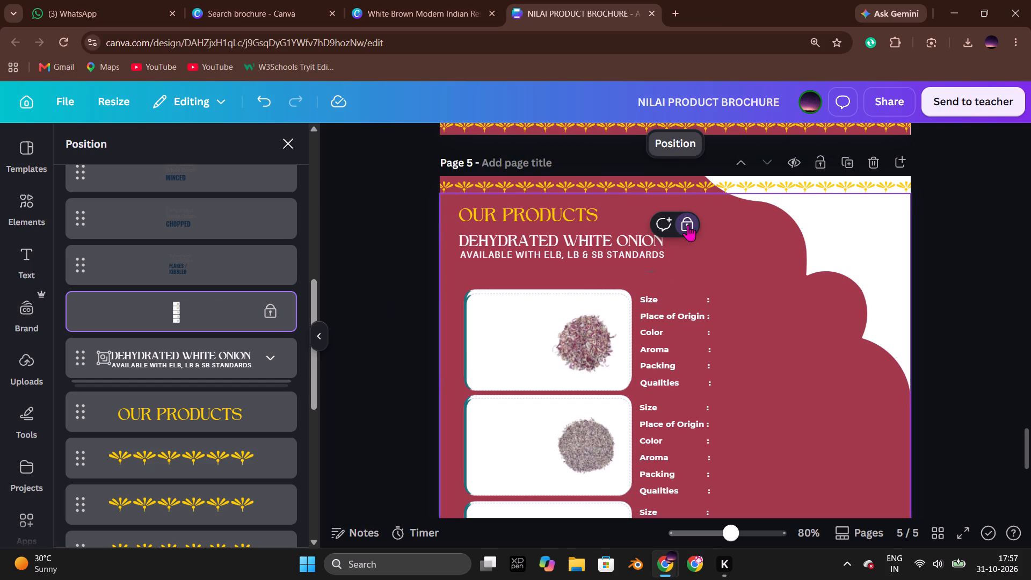
left_click(686, 226)
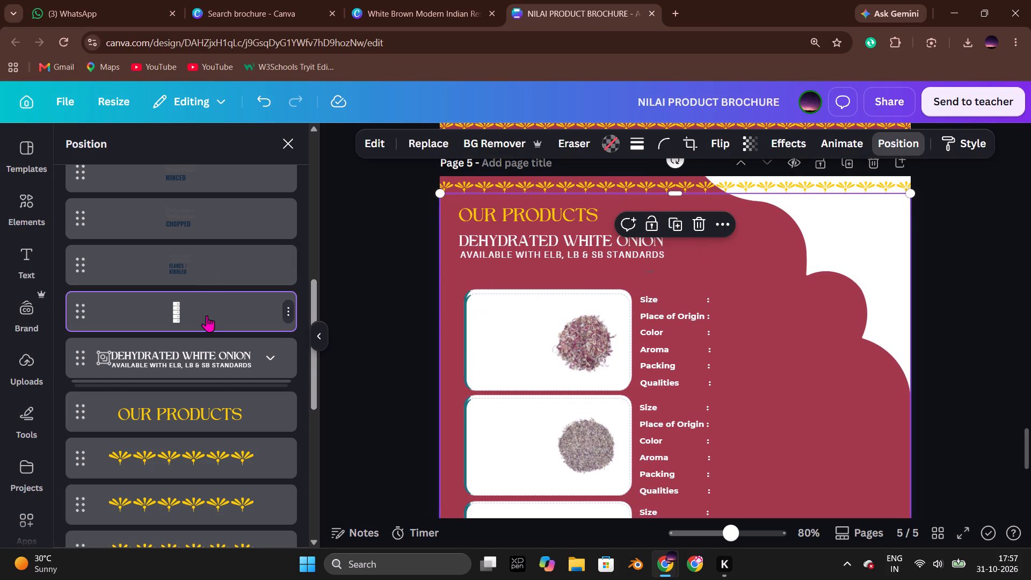
left_click(207, 315)
key("Delete")
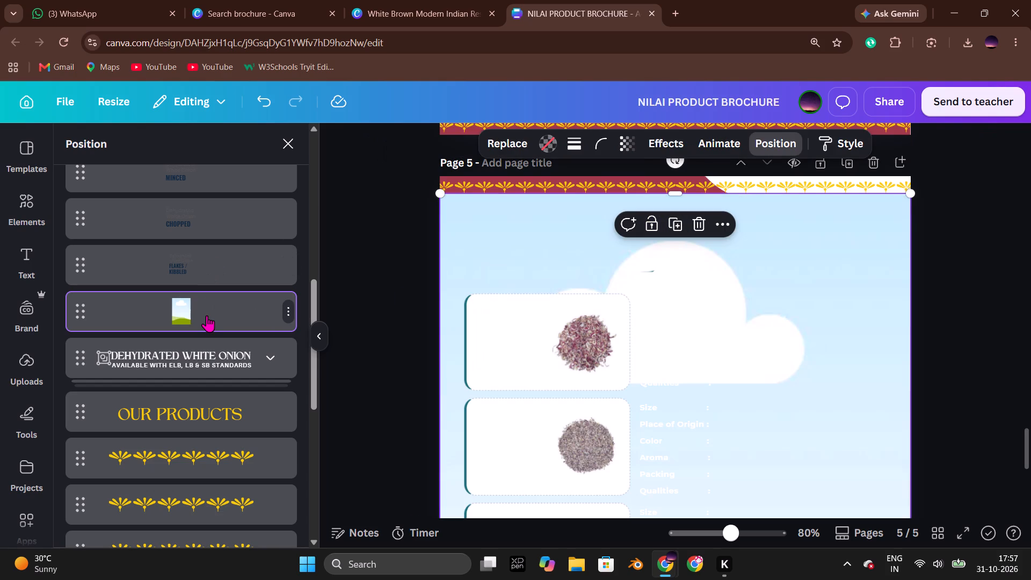
left_click(695, 224)
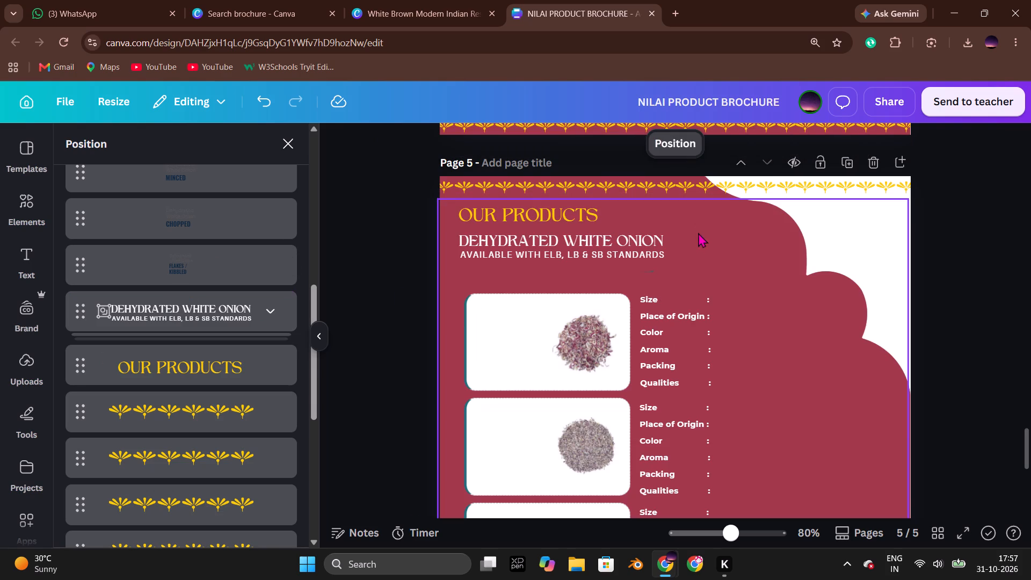
left_click(1014, 350)
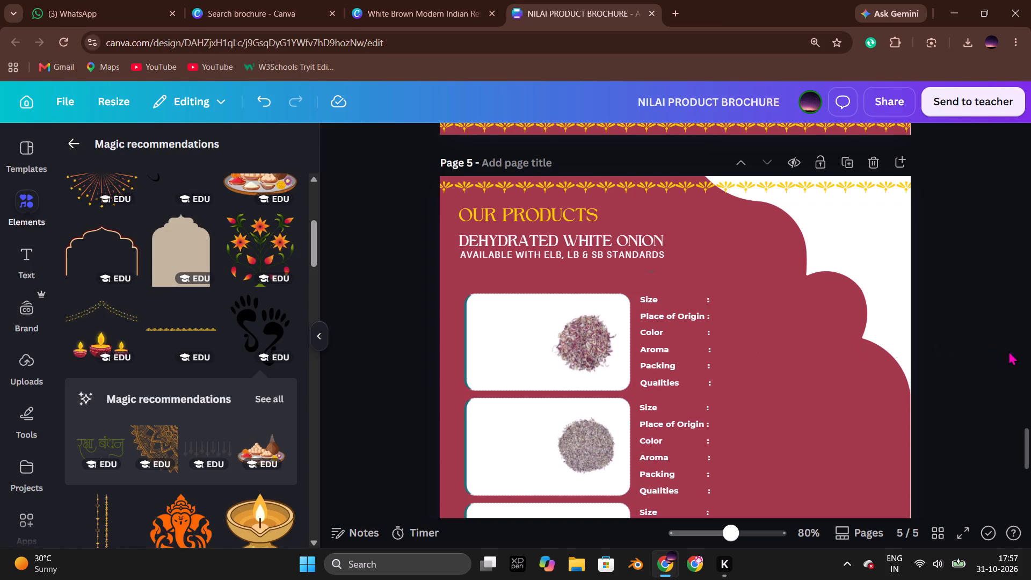
Lock the red onion card graphic in place on Page 5.
scroll(1008, 351, "down", 3)
left_click(579, 322)
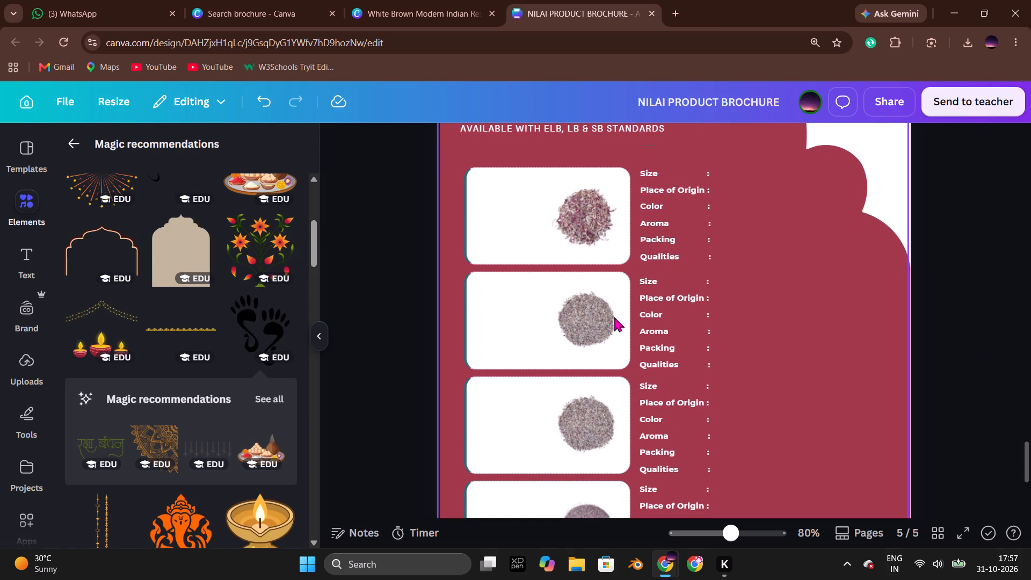
left_click_drag(598, 323, 575, 326)
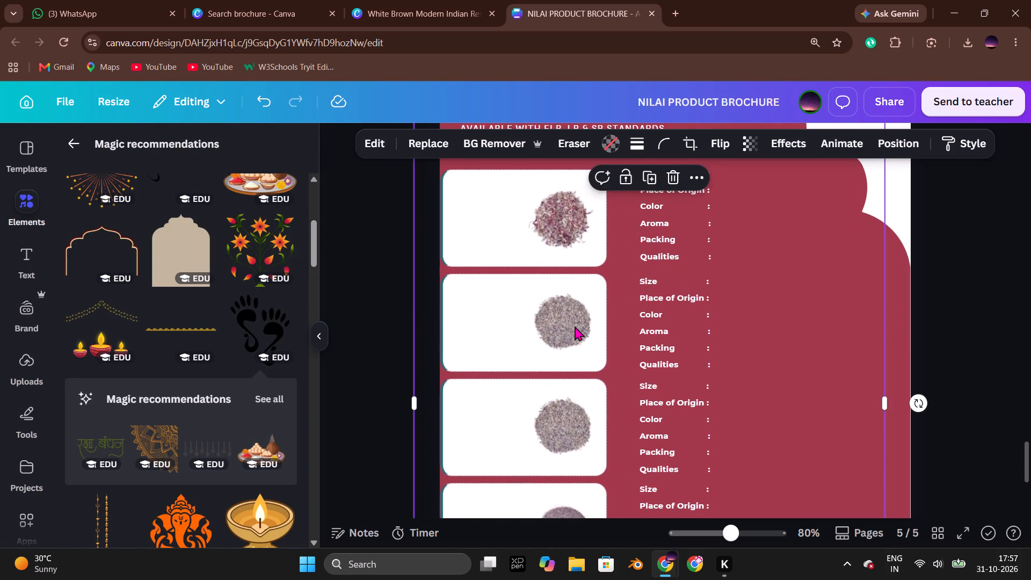
key("ctrl+z")
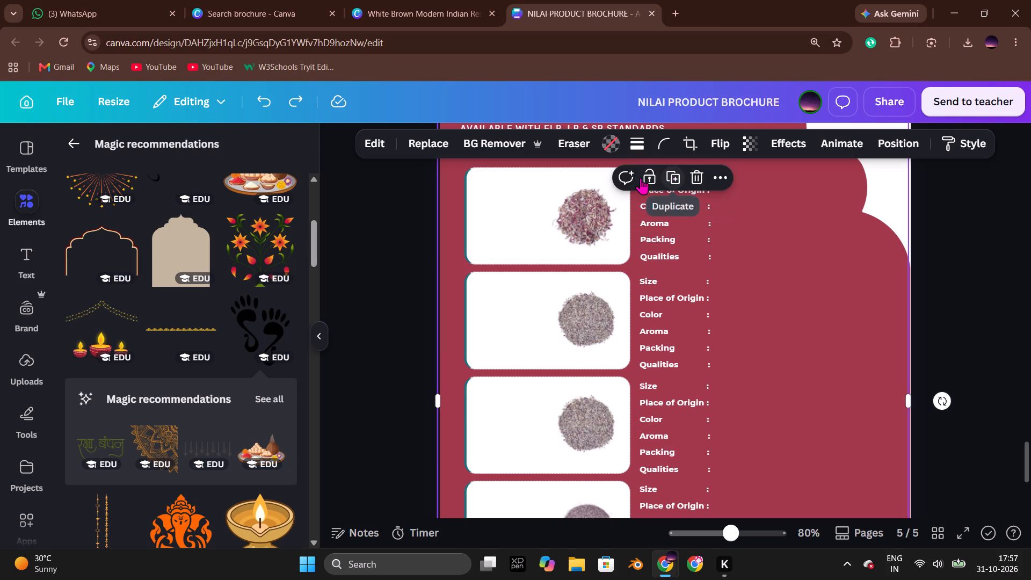
left_click(649, 178)
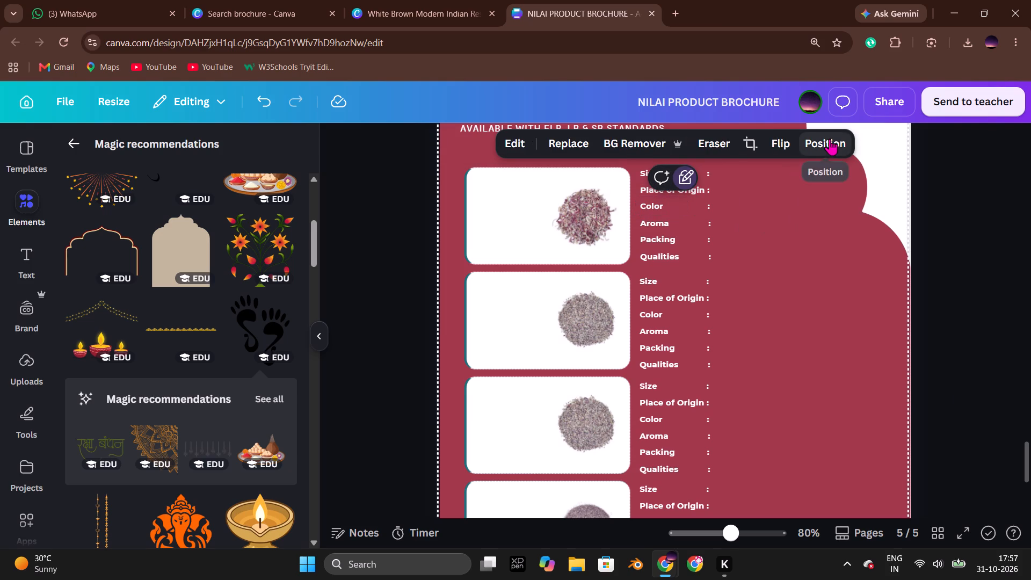
Delete the five specification text blocks (Size, Place of Origin, Color, Aroma, Packing, Qualities) beside the cards on Page 5.
left_click(830, 139)
left_click(204, 321)
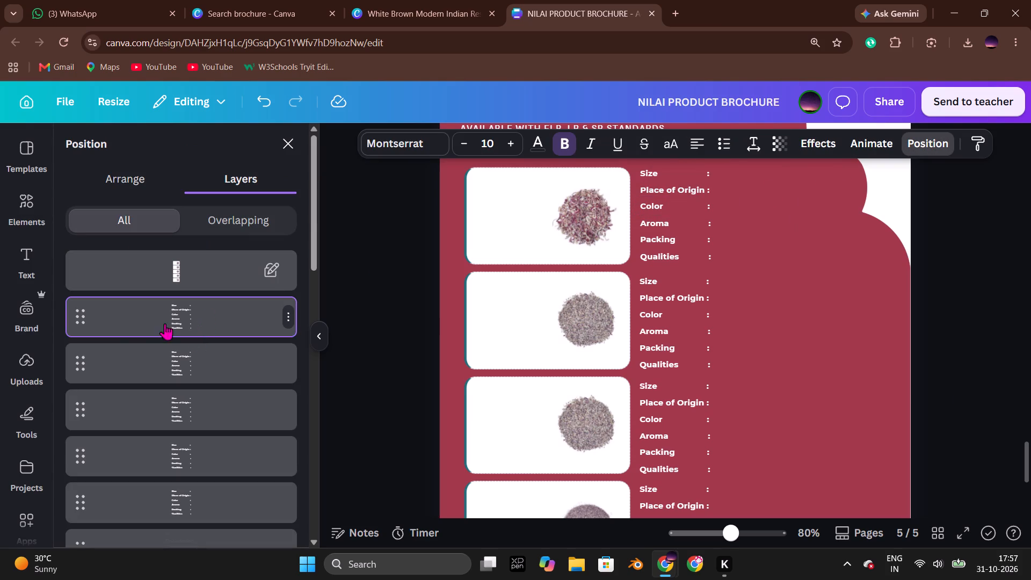
left_click_drag(57, 310, 146, 496)
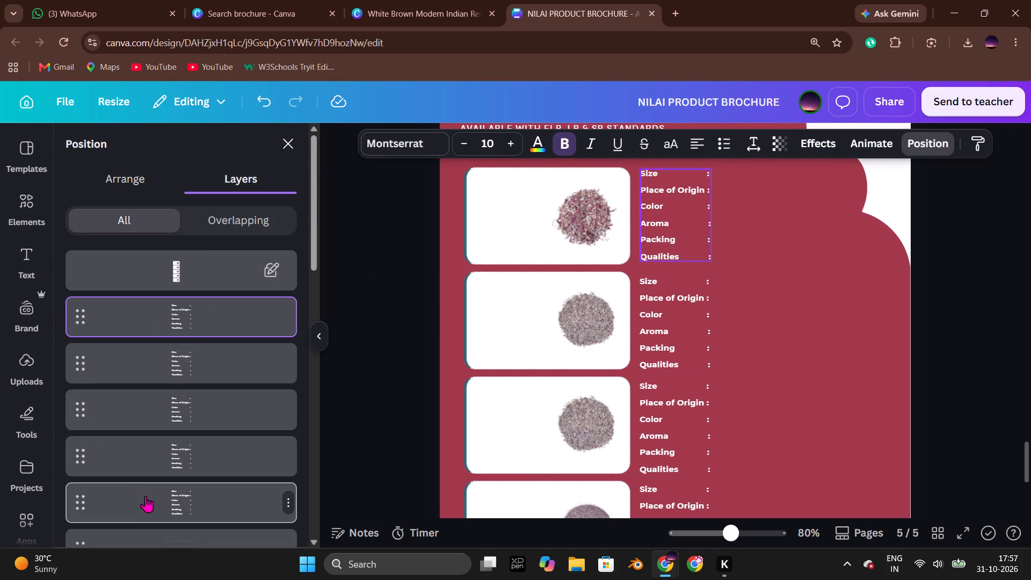
left_click_drag(146, 496, 160, 421)
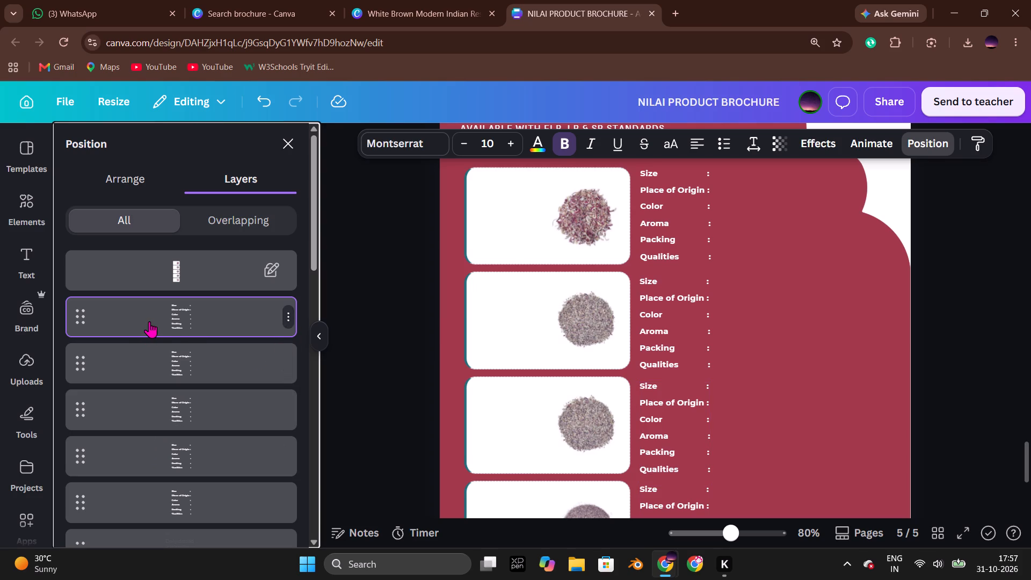
left_click_drag(90, 316, 100, 325, "shift")
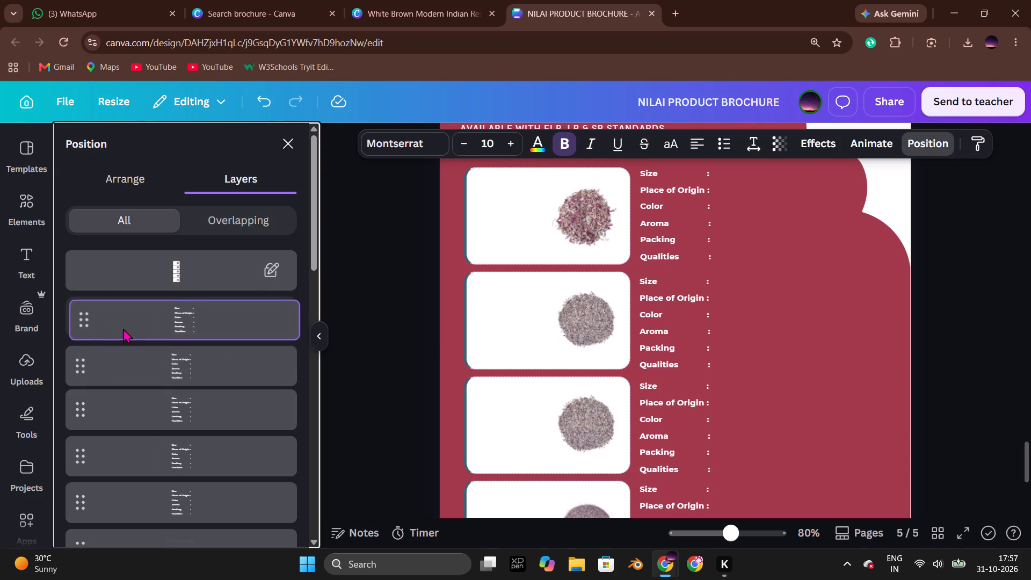
left_click(136, 359, "ctrl")
left_click(147, 404, "ctrl")
left_click(158, 455, "ctrl")
left_click(171, 494, "ctrl")
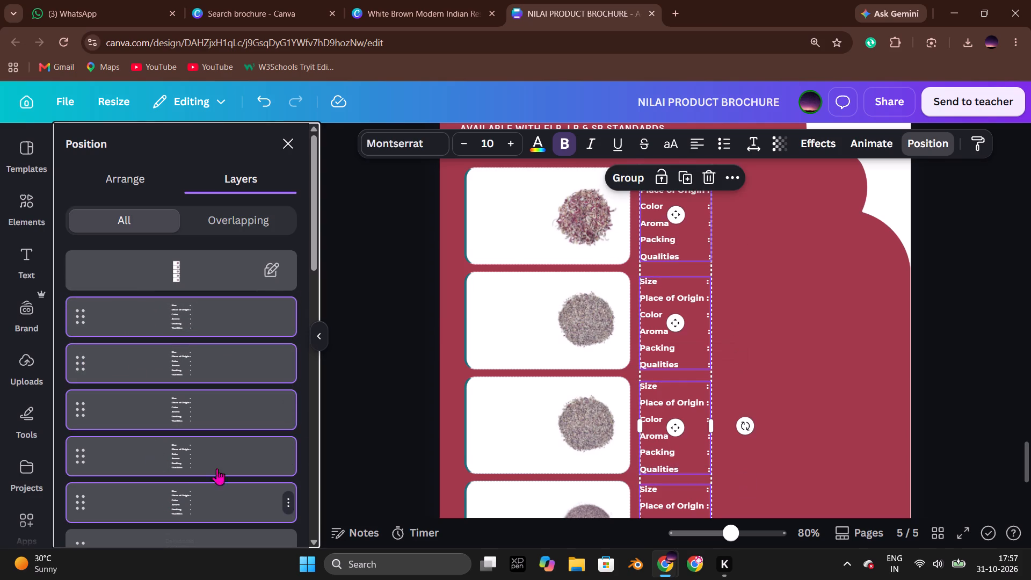
scroll(666, 403, "down", 3)
scroll(216, 402, "down", 2)
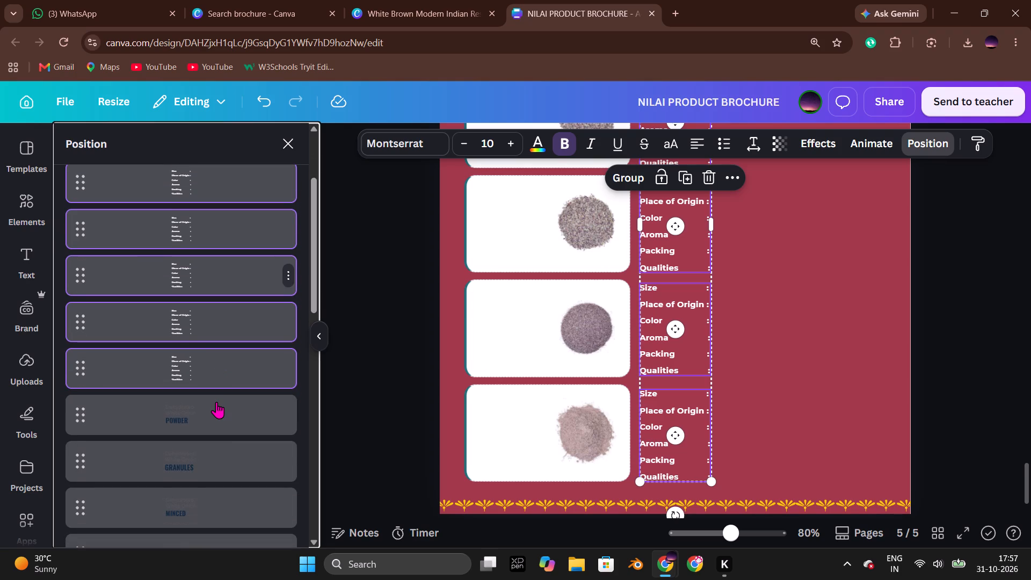
key("Delete")
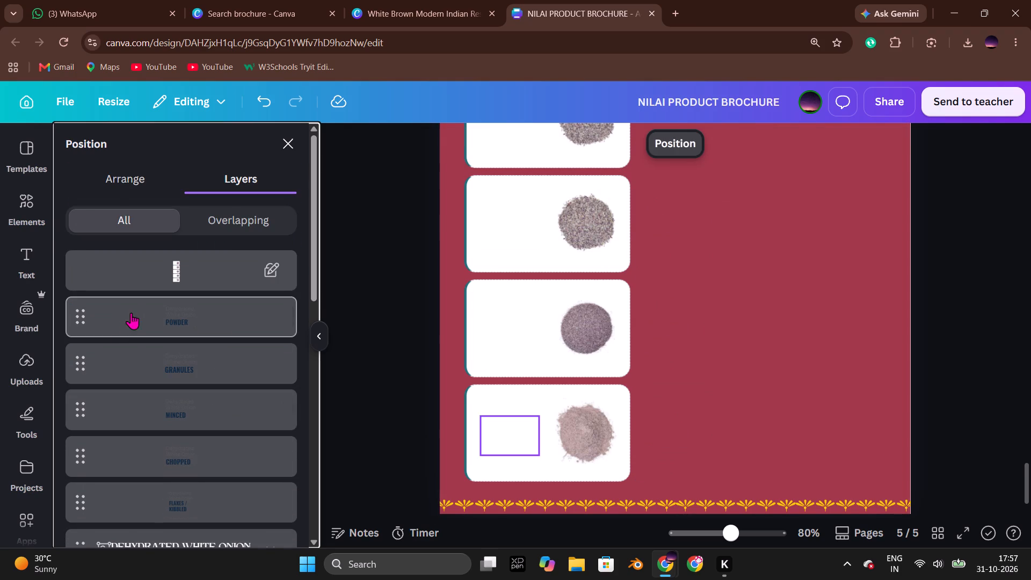
Delete the five hidden product name texts, from Powder to Flakes / Kibbled, on Page 5.
left_click(168, 313)
left_click(219, 352, "shift")
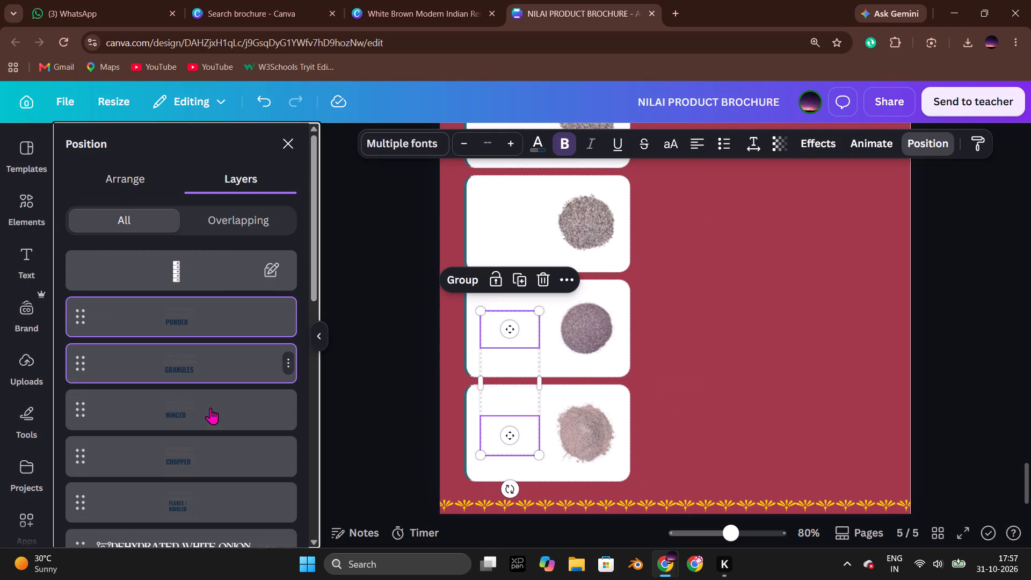
left_click(210, 408, "shift")
left_click(205, 458, "shift")
left_click(190, 492, "shift")
scroll(741, 320, "up", 4)
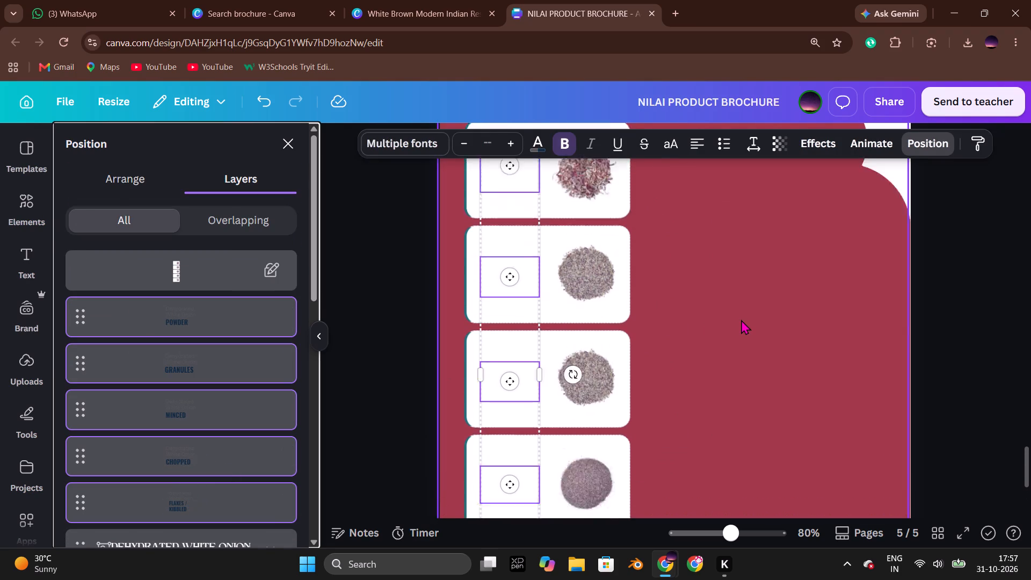
key("Delete")
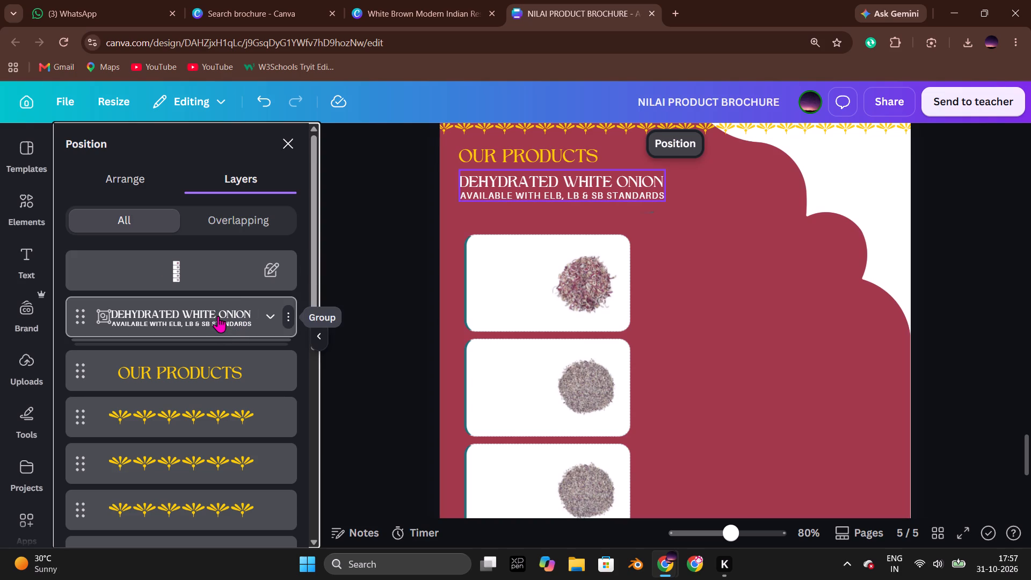
left_click(959, 262)
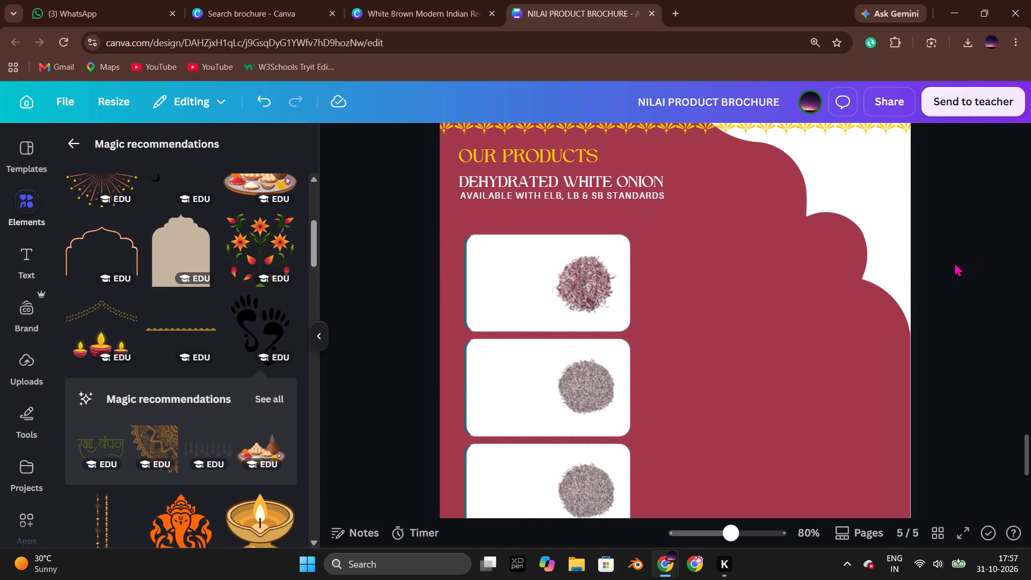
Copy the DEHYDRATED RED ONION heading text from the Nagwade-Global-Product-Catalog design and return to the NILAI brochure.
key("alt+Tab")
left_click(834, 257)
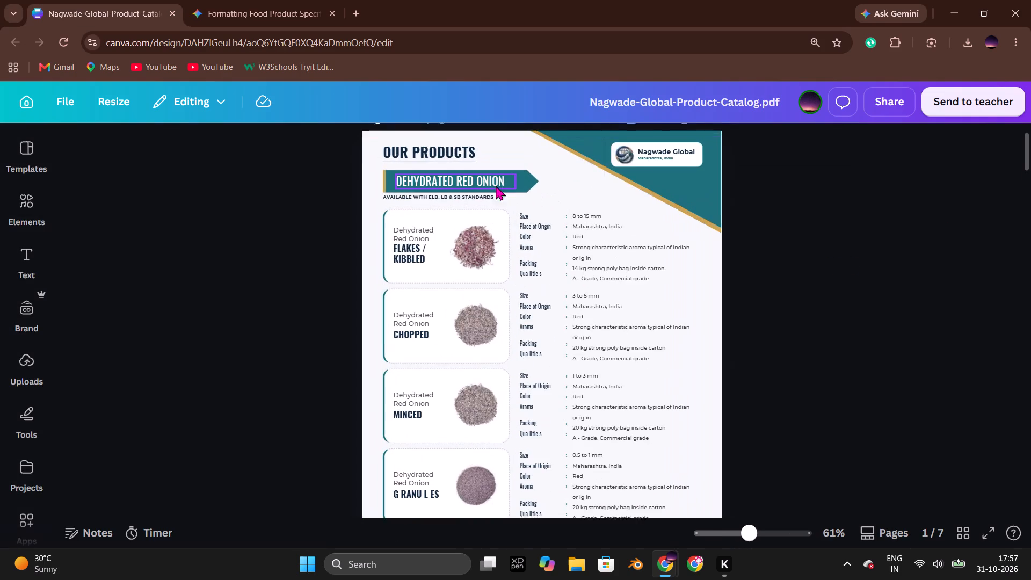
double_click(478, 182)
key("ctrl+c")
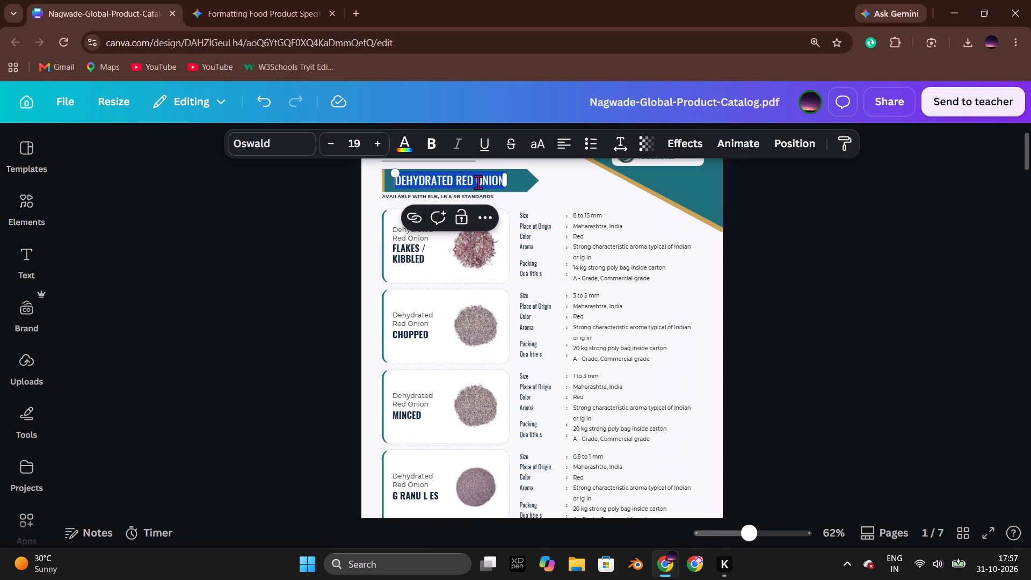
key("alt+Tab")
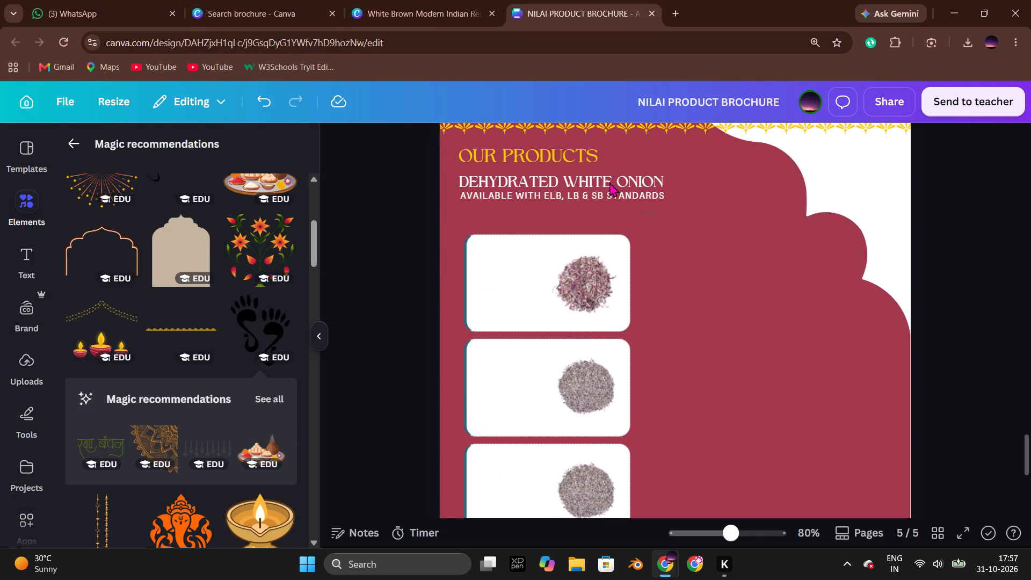
Unlock the red onion card graphic covering the heading on Page 5 and send it backward one layer.
double_click(609, 182)
left_click(609, 182)
double_click(411, 185)
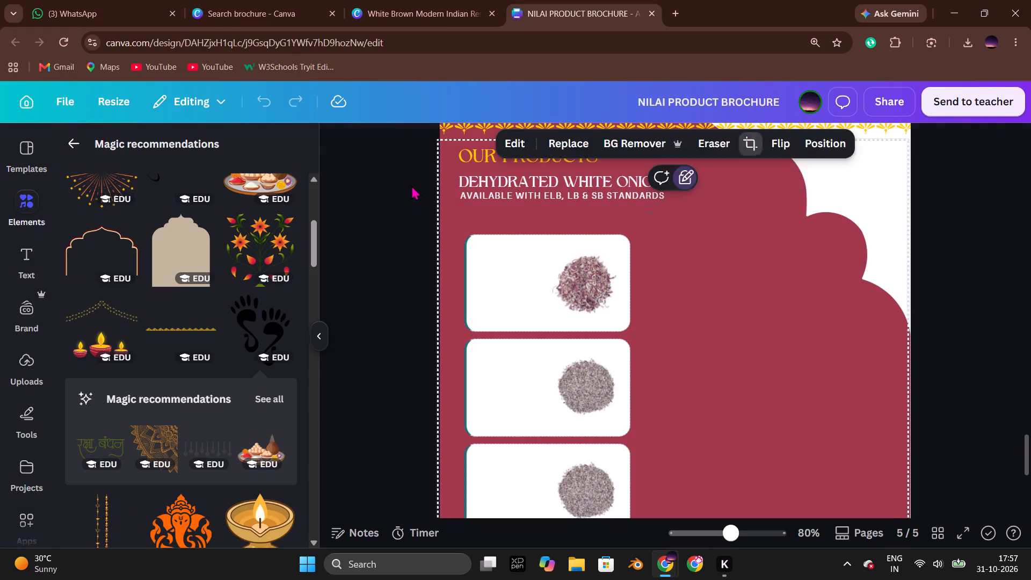
left_click(642, 255)
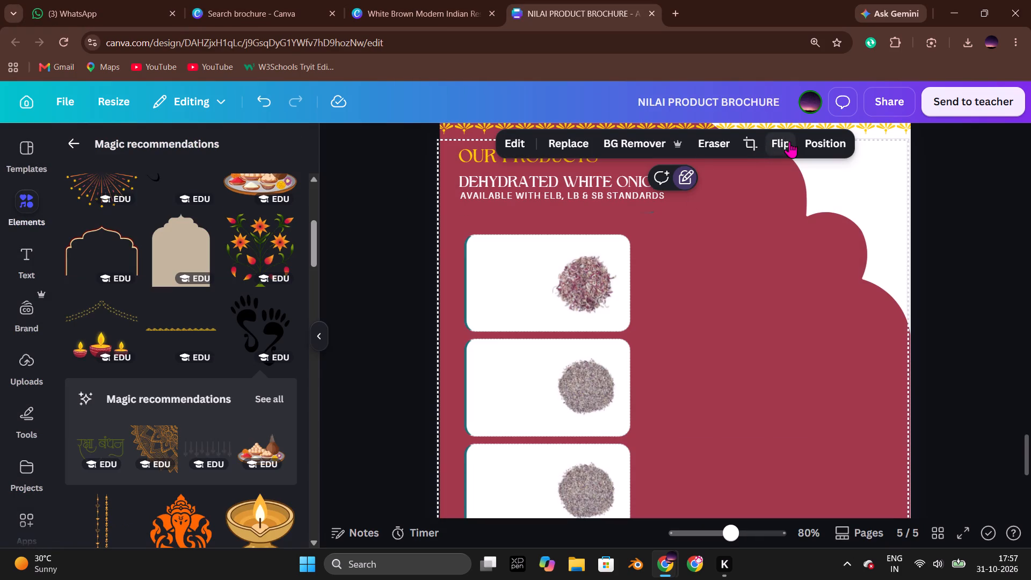
left_click(688, 171)
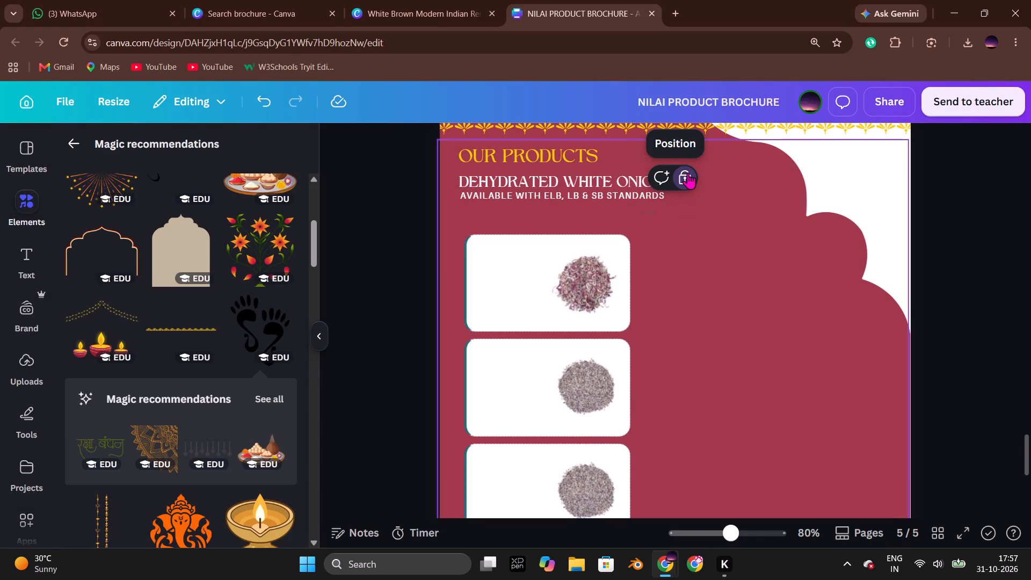
left_click(688, 172)
left_click(721, 171)
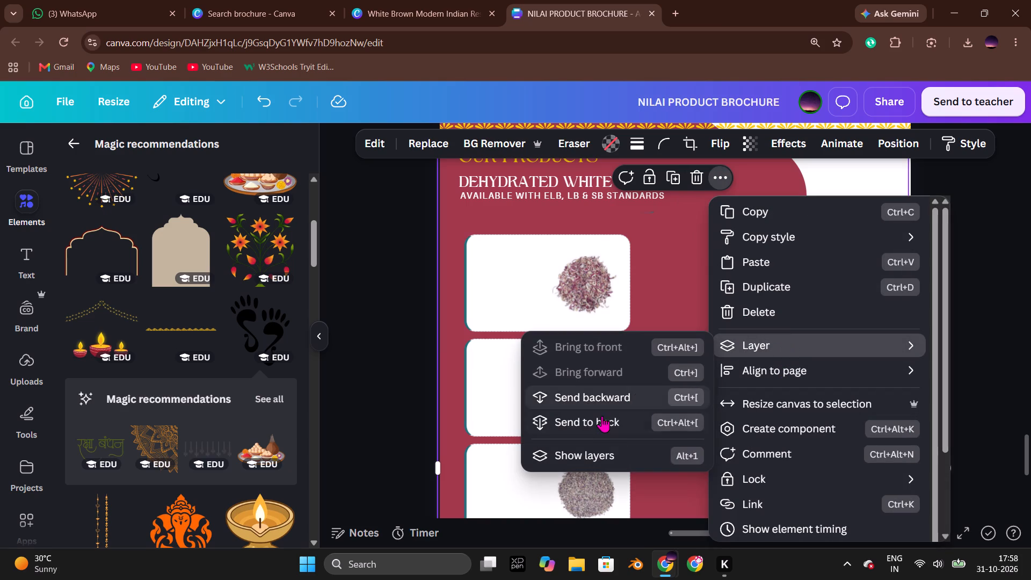
left_click(609, 402)
double_click(422, 329)
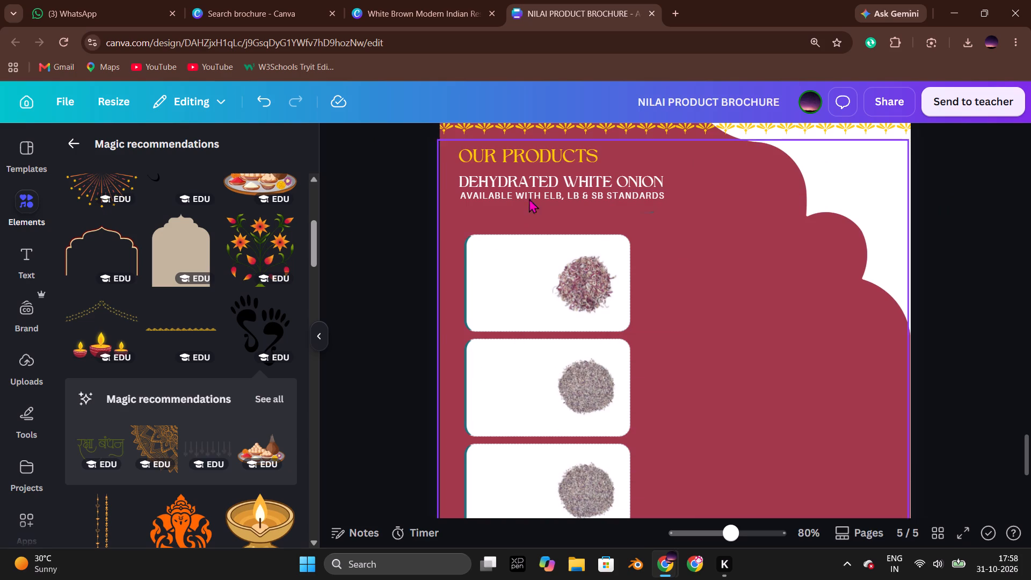
Replace the word WHITE with RED in the product heading on Page 5 so it reads DEHYDRATED RED ONION.
left_click(541, 183)
double_click(600, 176)
left_click(602, 178)
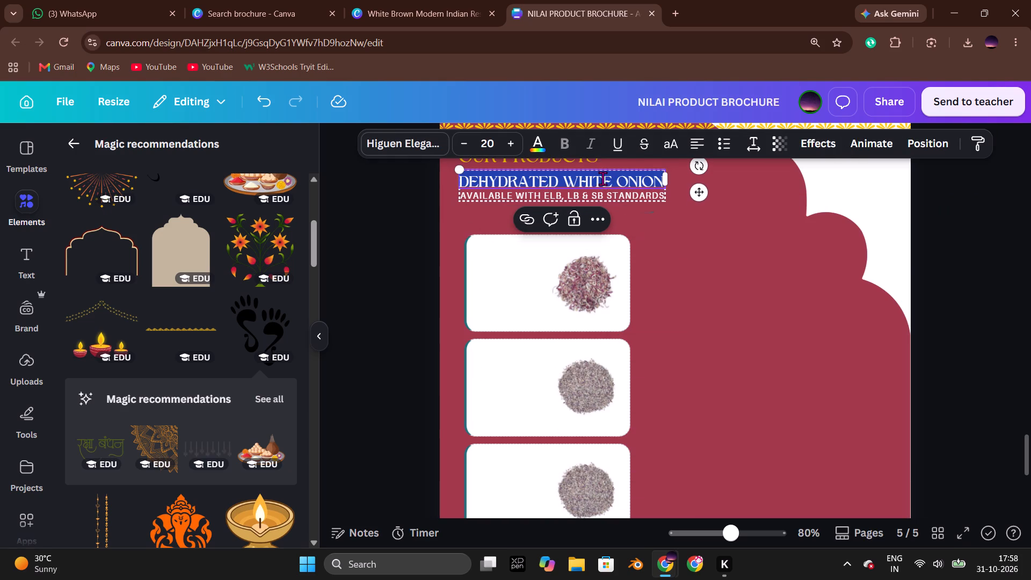
left_click(615, 182)
left_click_drag(613, 182, 572, 182)
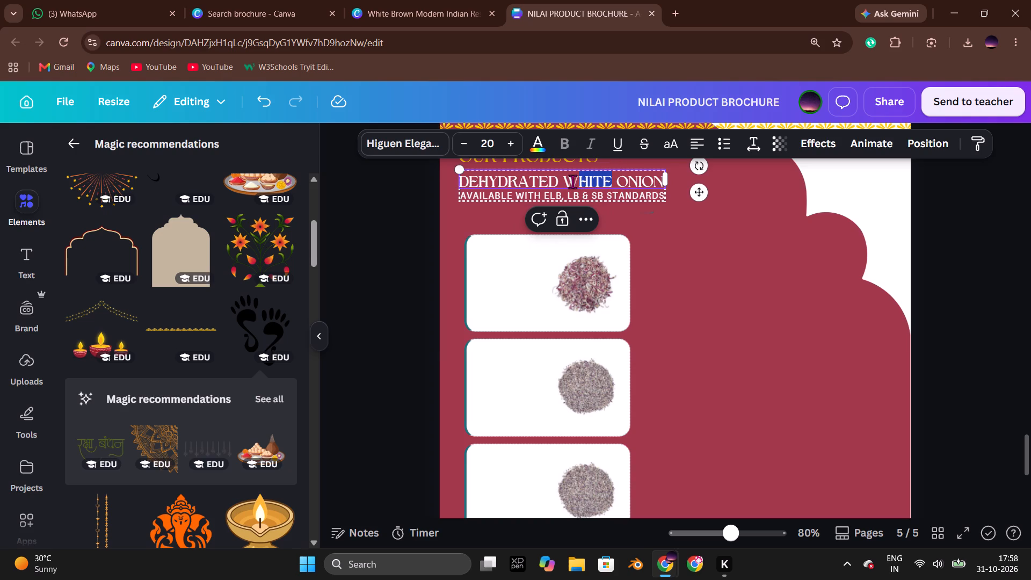
left_click_drag(572, 182, 568, 181)
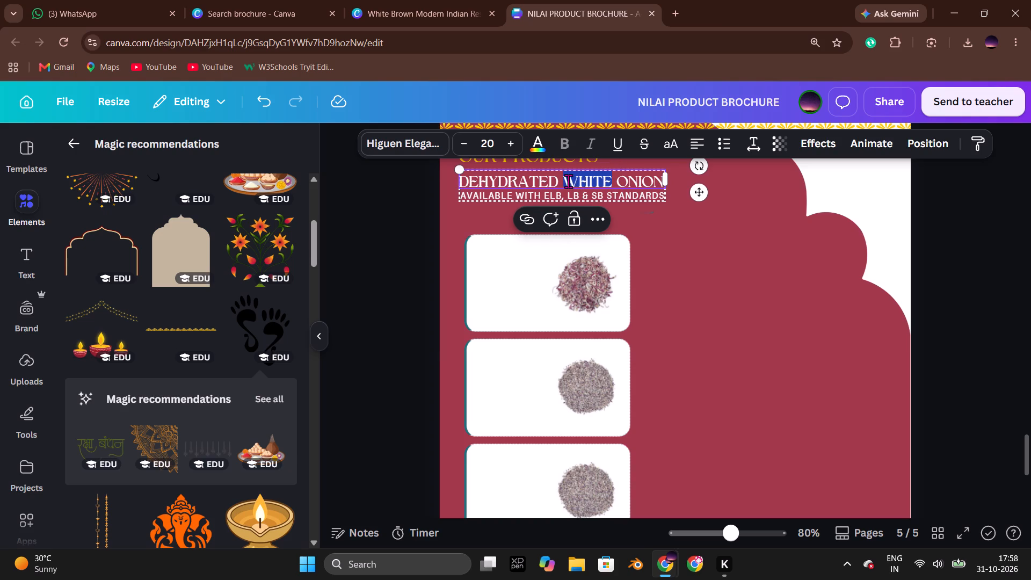
type("red")
key("BackSpace")
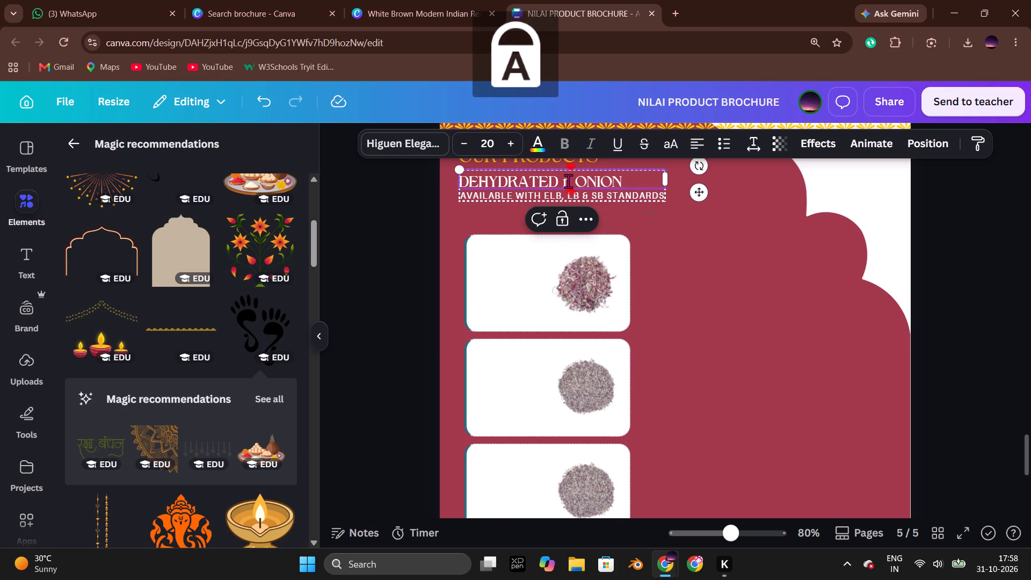
key("BackSpace")
type("RED")
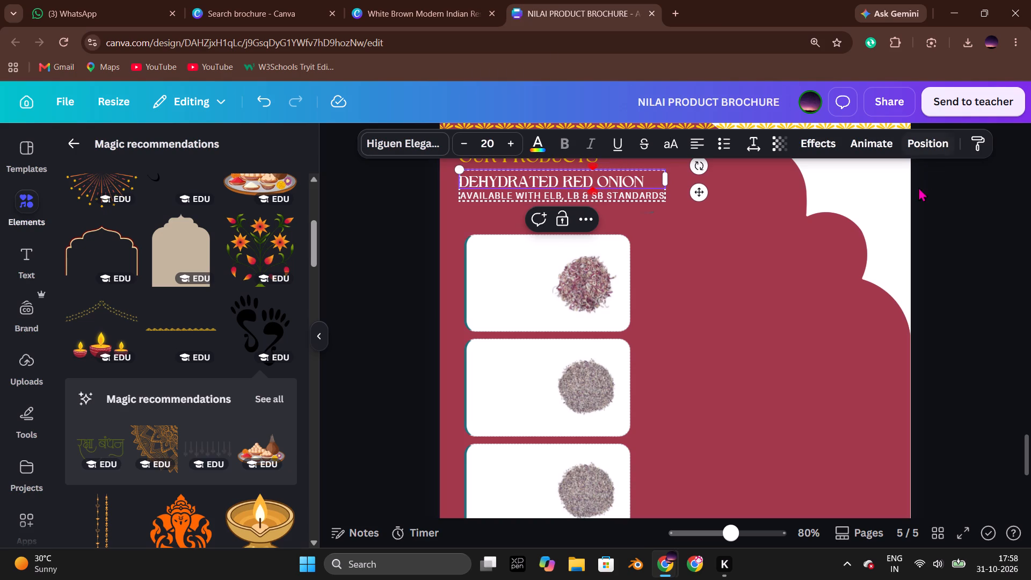
double_click(933, 242)
Switch to the Nagwade-Global-Product-Catalog design and clear the heading selection on its Dehydrated Red Onion page.
key("alt+Tab")
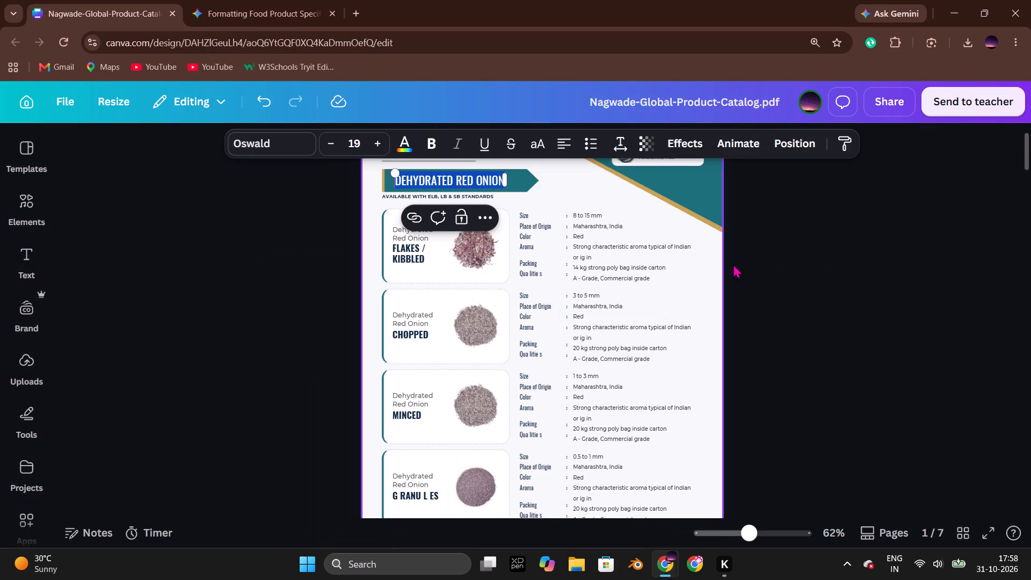
left_click(785, 266)
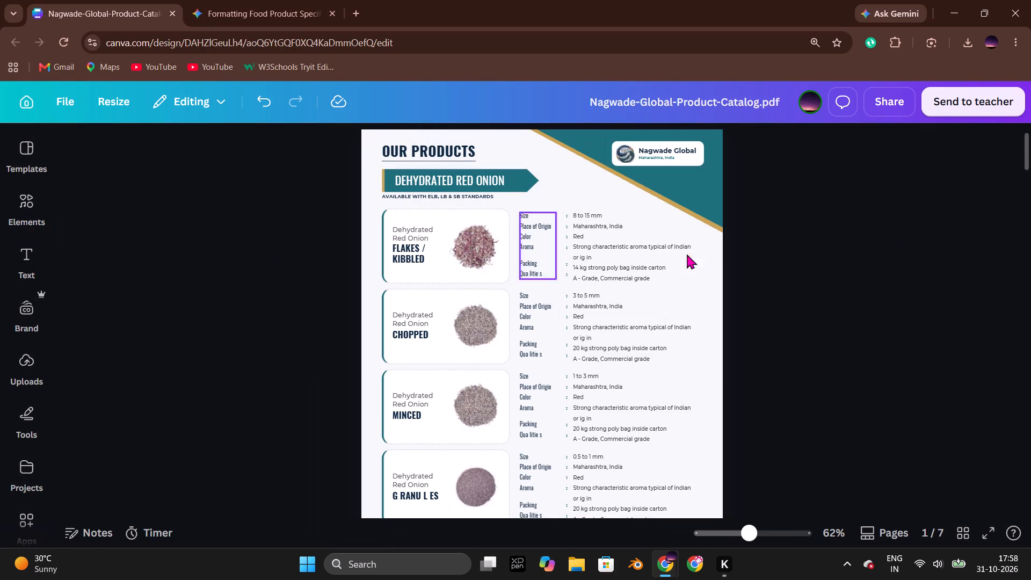